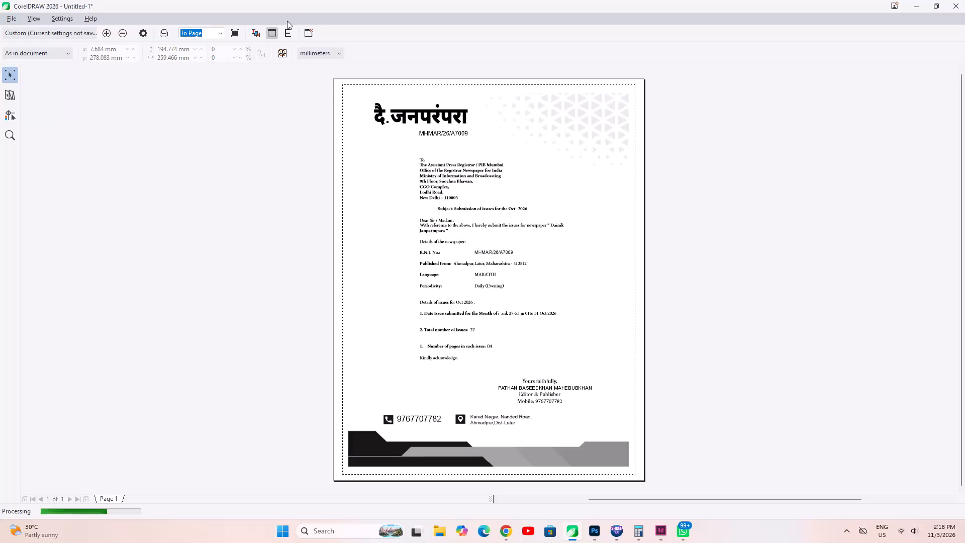
Close the print preview and save the letter drawing as "rni later" in the JANPARMPARA folder under paper job.
click(311, 36)
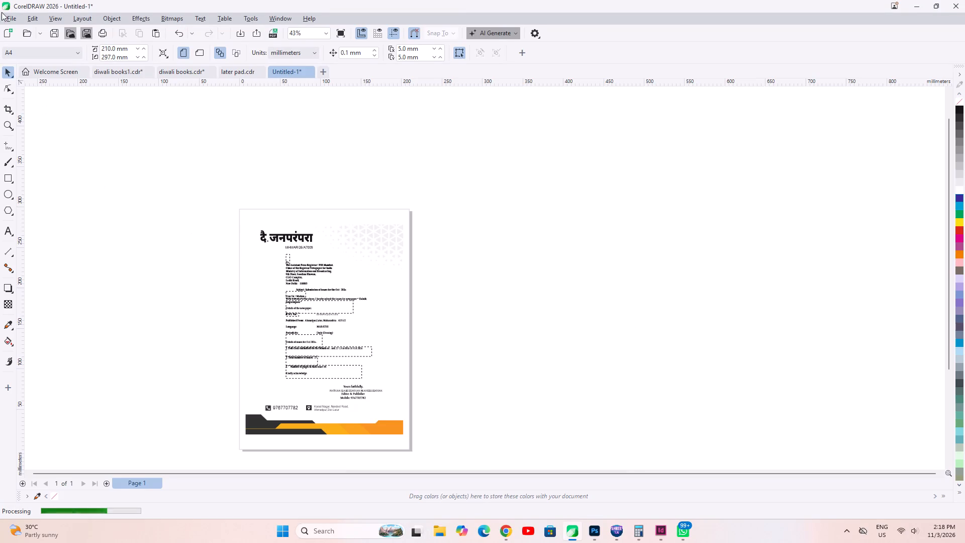
click(9, 21)
click(37, 139)
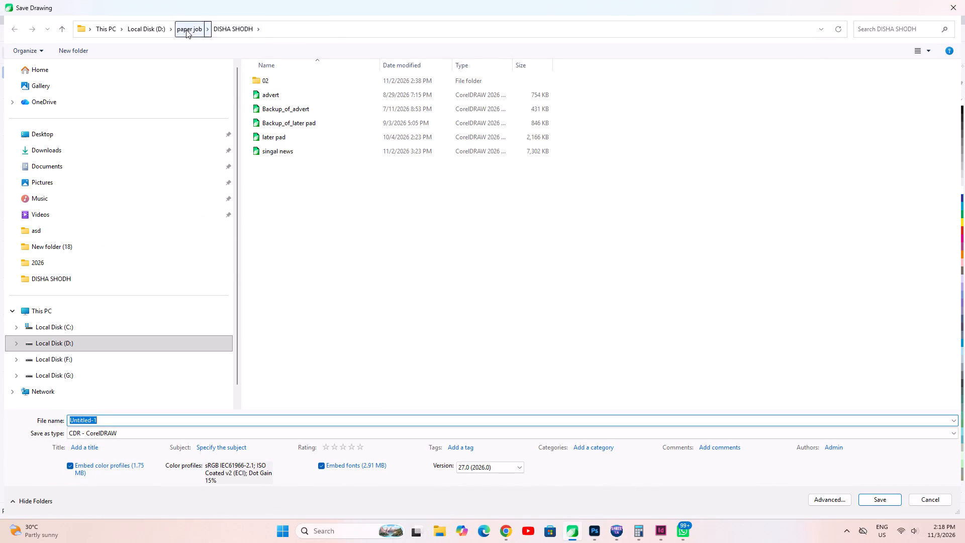
click(186, 30)
click(308, 341)
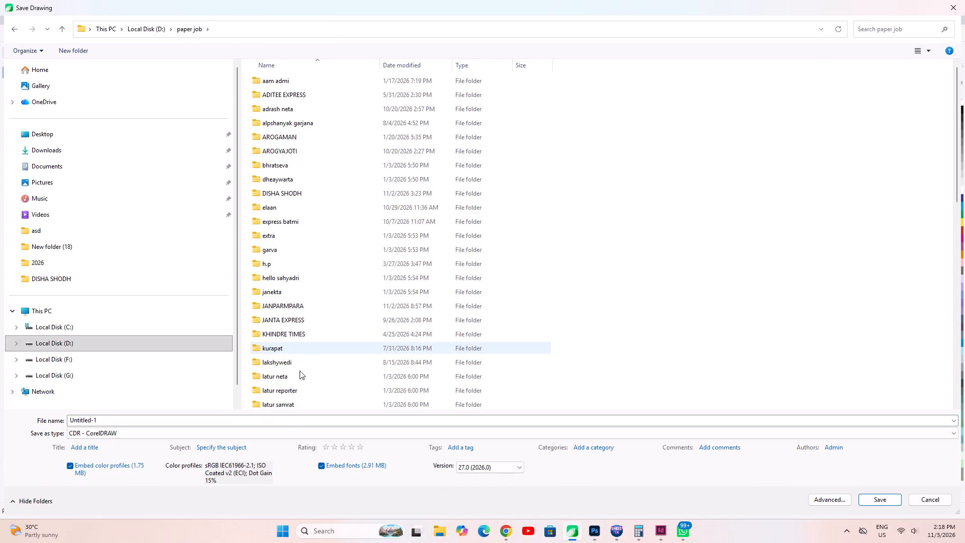
double_click(275, 305)
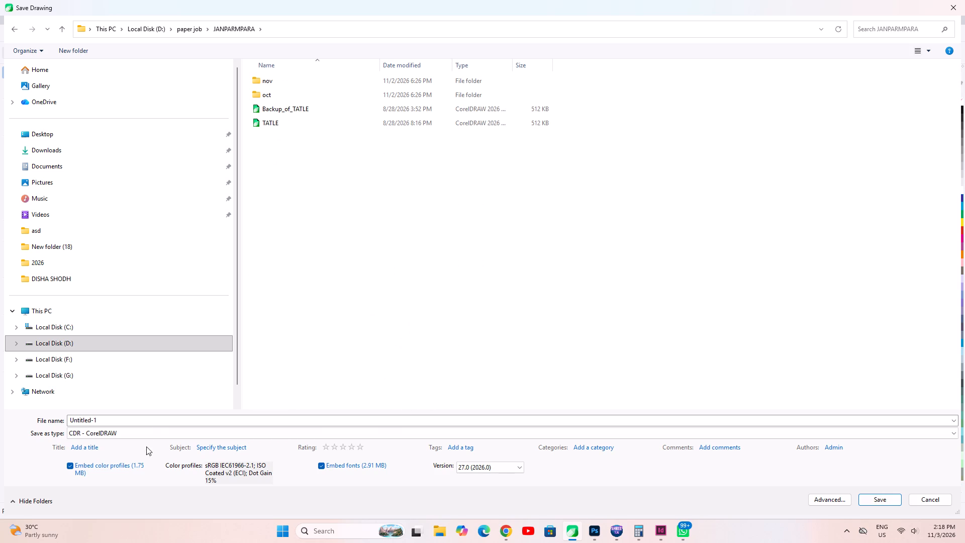
click(155, 421)
text(rni later)
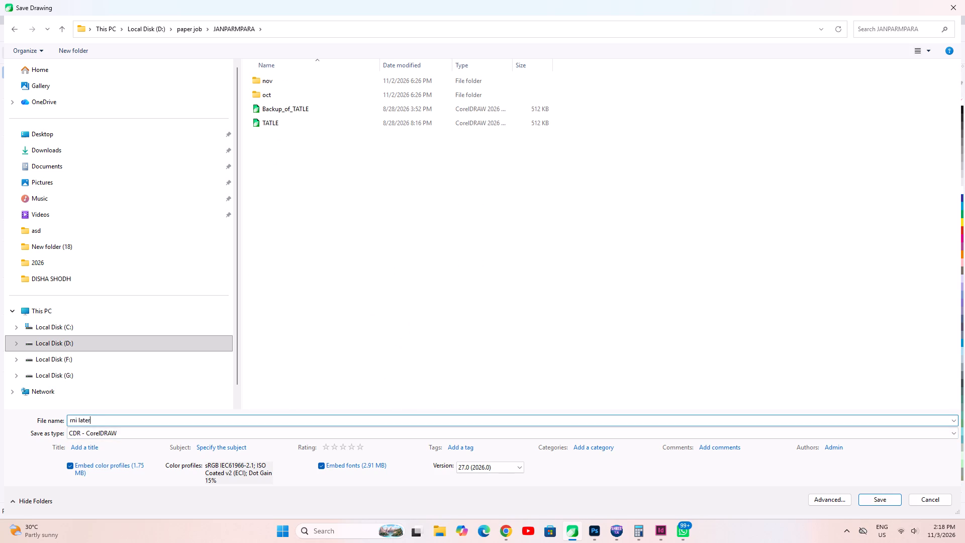
key(Return)
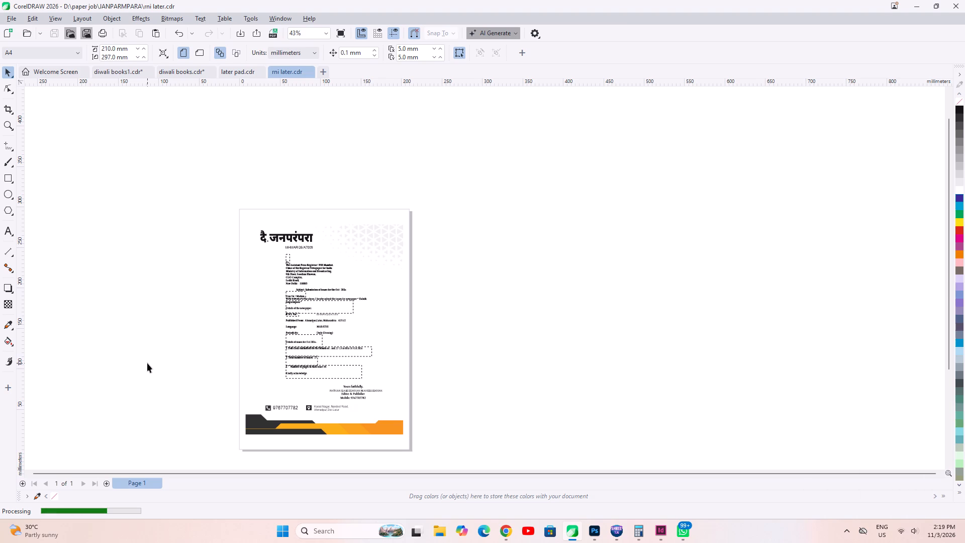
Close the "rni later" and "later pad" letter drawings, leaving the Diwali book drawings open.
click(308, 71)
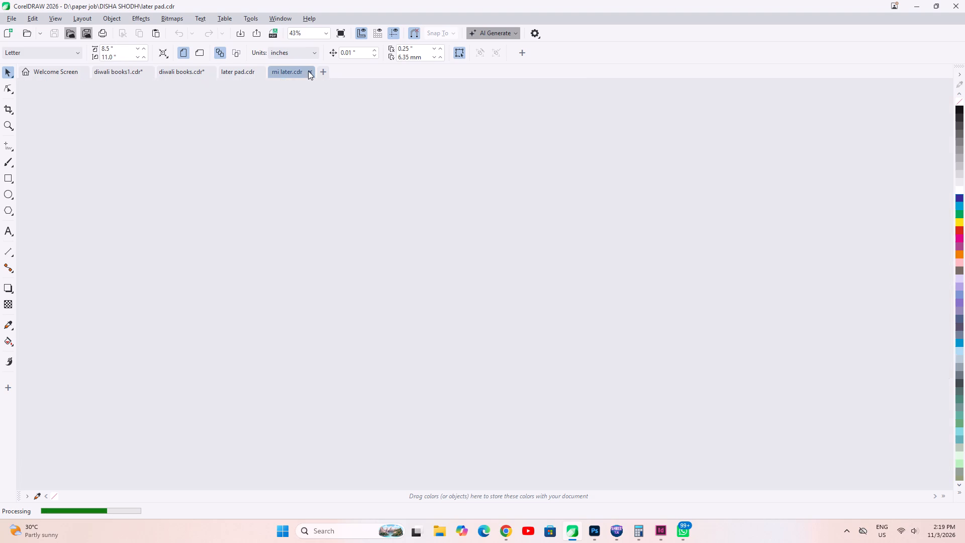
drag(297, 256, 295, 241)
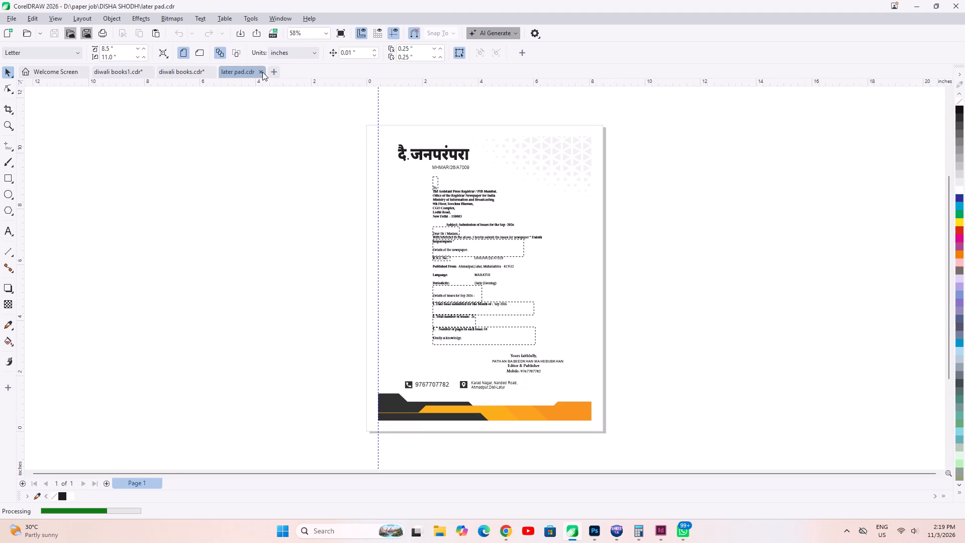
click(262, 72)
click(259, 71)
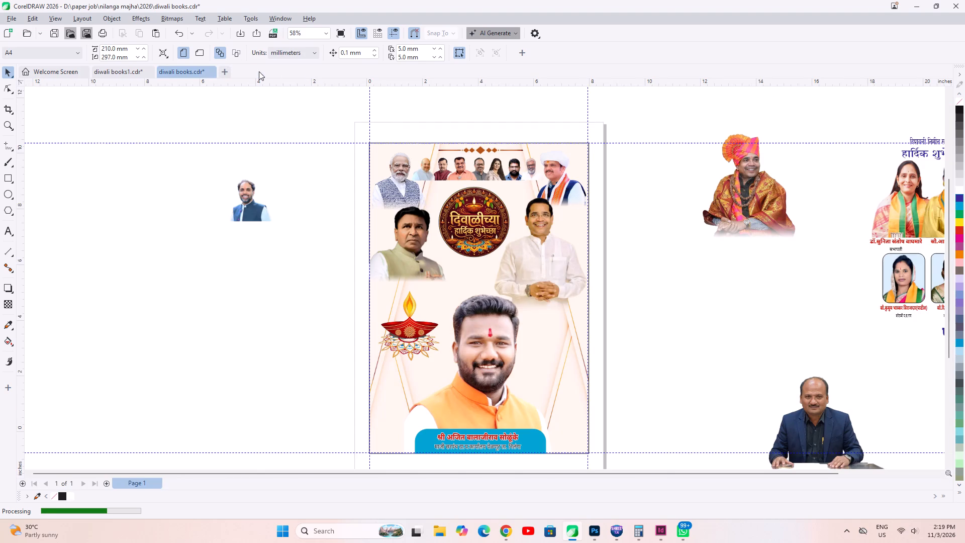
click(632, 246)
In the "diwali books1" drawing, select the page 8 photo of the woman with folded hands and bring up the image effects.
click(118, 74)
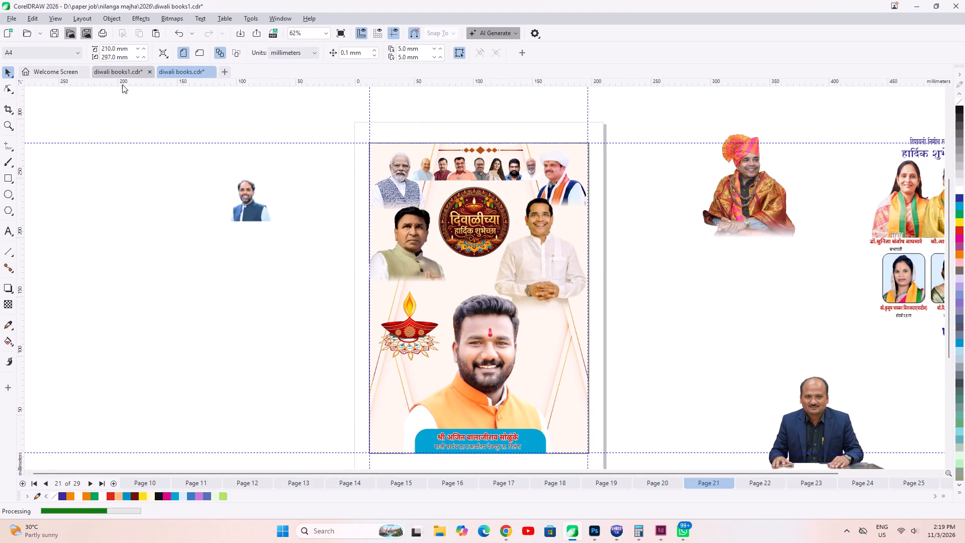
click(488, 423)
click(367, 366)
scroll(367, 266, up, 1)
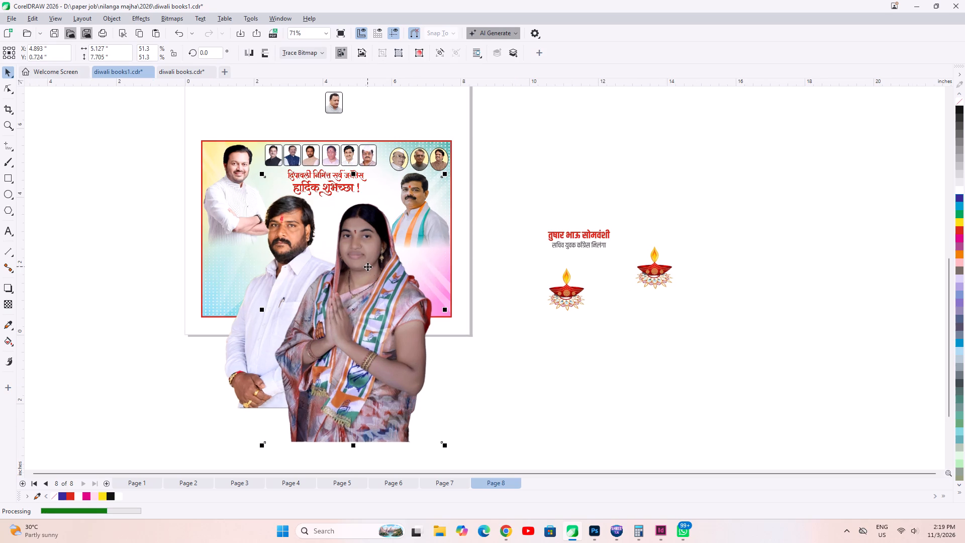
click(170, 16)
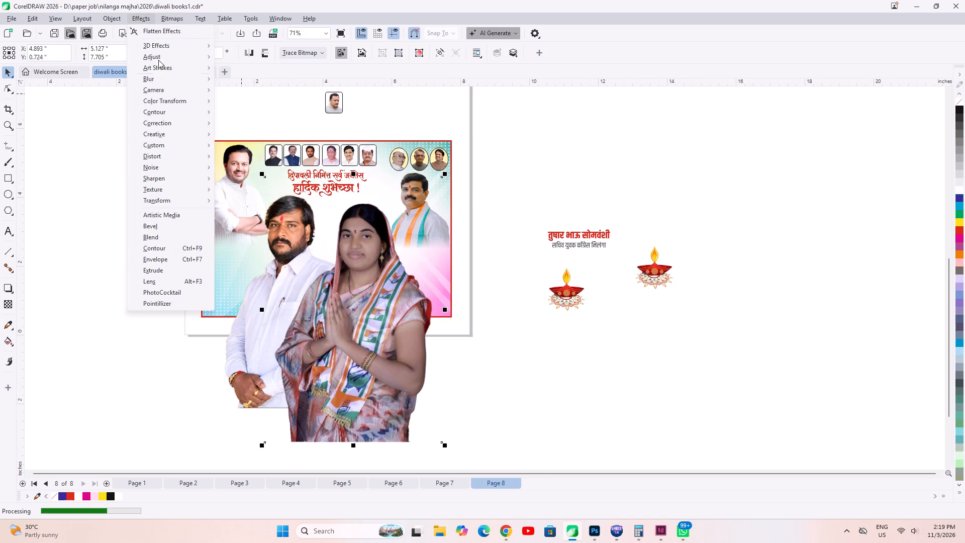
Apply a Light adjustment to the woman's photo with brightness 28, contrast 40 and intensity 17.
click(159, 57)
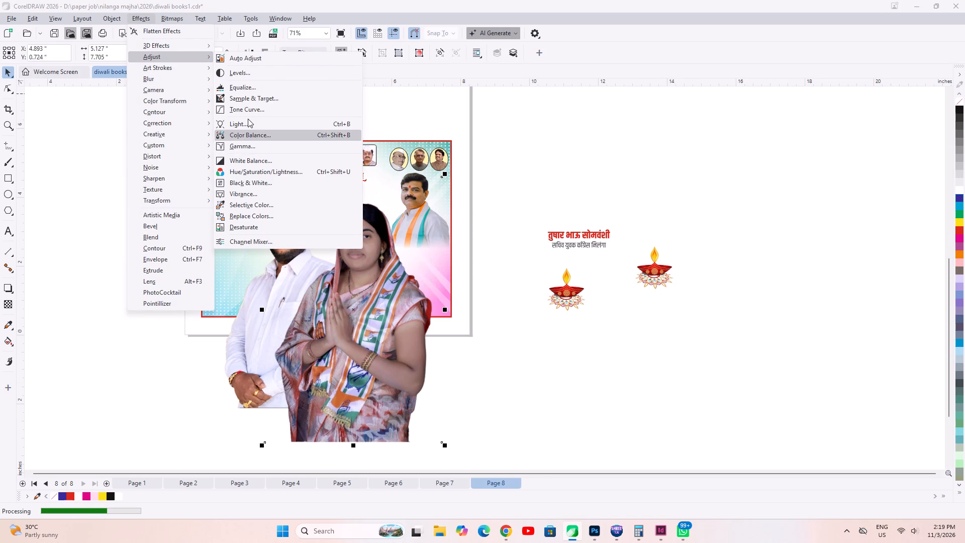
click(248, 119)
click(872, 255)
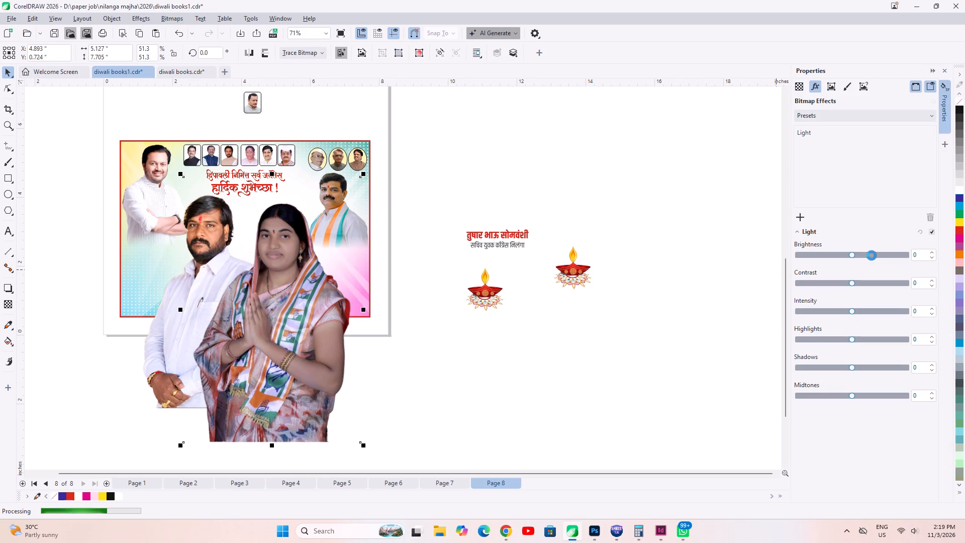
click(864, 256)
click(866, 256)
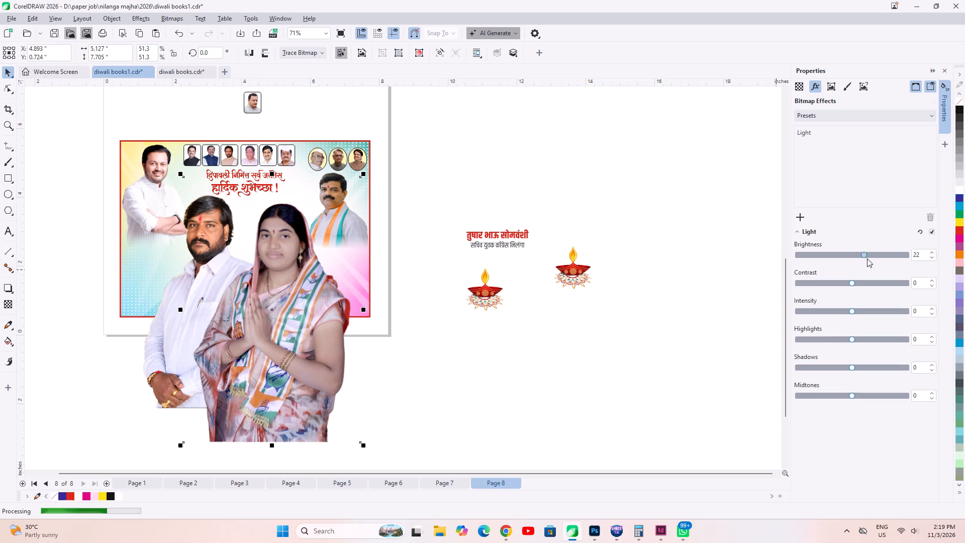
click(861, 286)
click(874, 285)
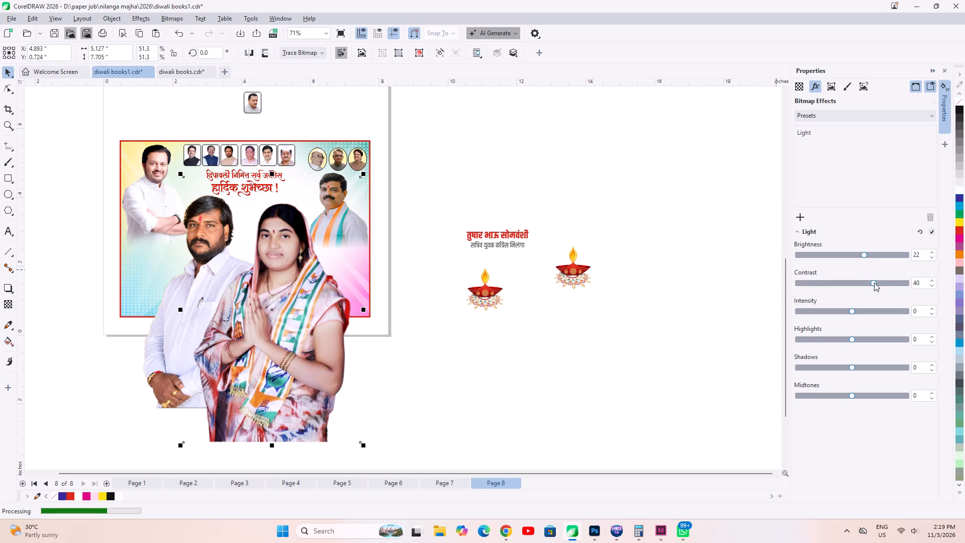
drag(863, 257, 867, 257)
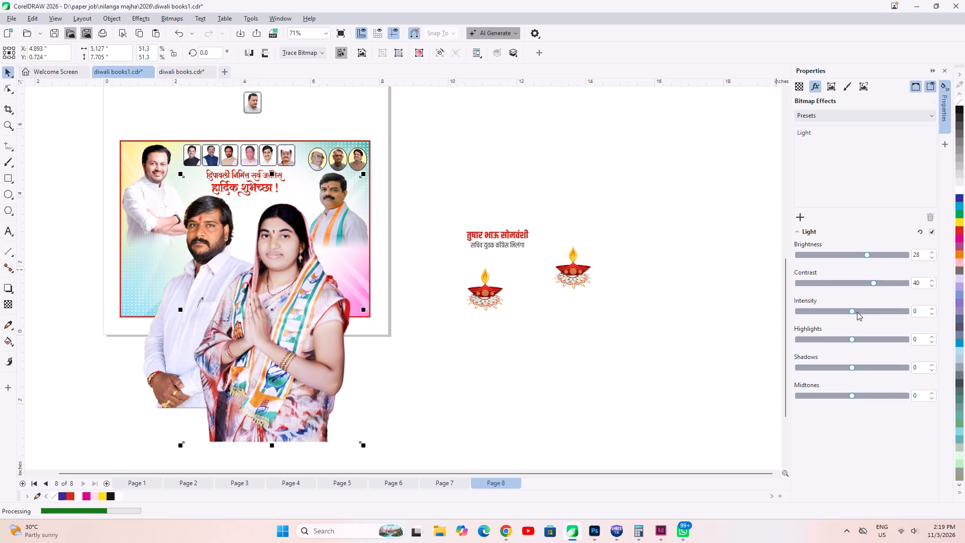
click(861, 313)
click(861, 313)
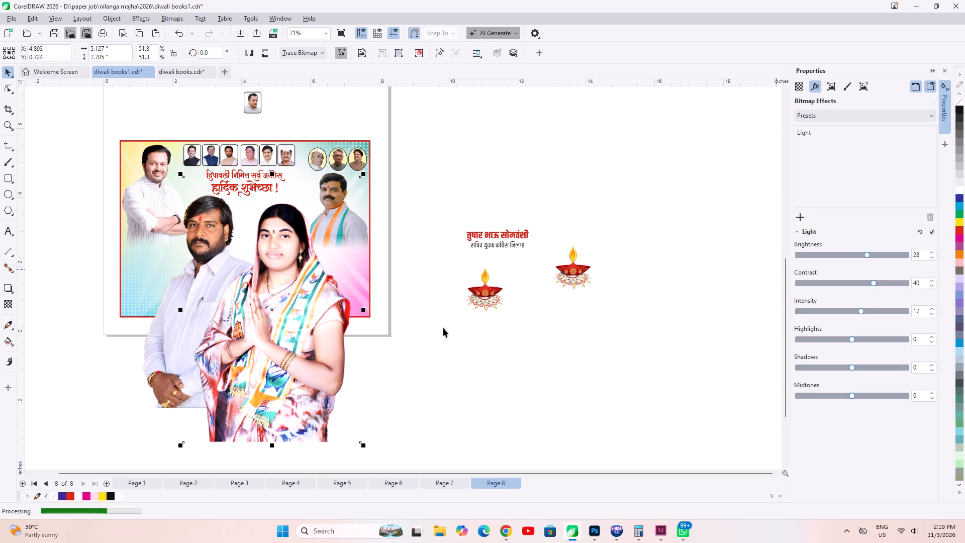
Add a Light effect to the photo of the bearded man in white, with brightness 23 and contrast 10.
click(195, 344)
click(154, 382)
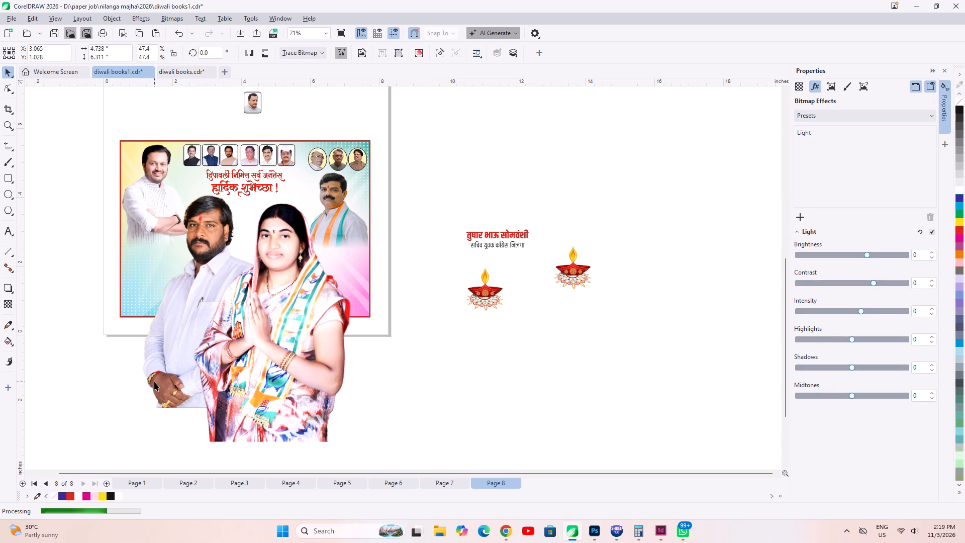
click(798, 220)
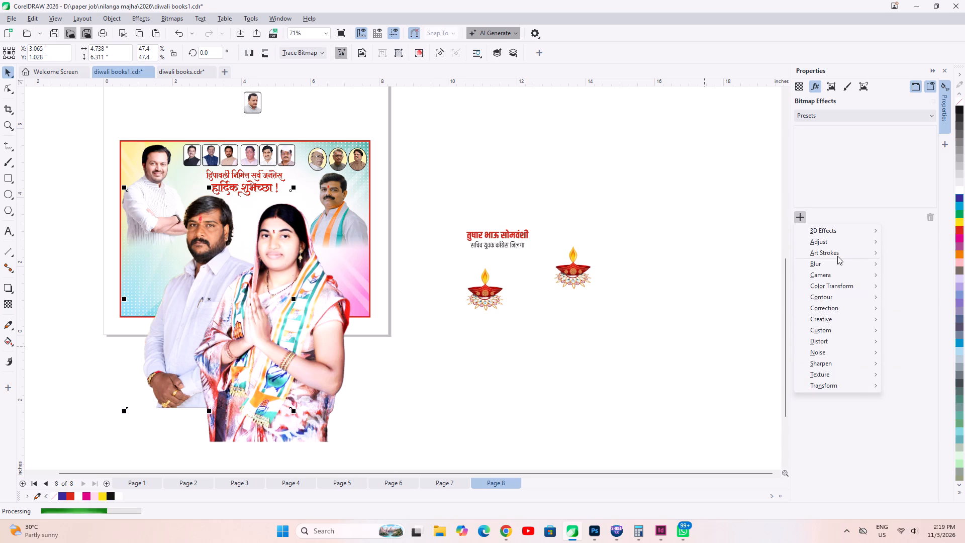
click(844, 240)
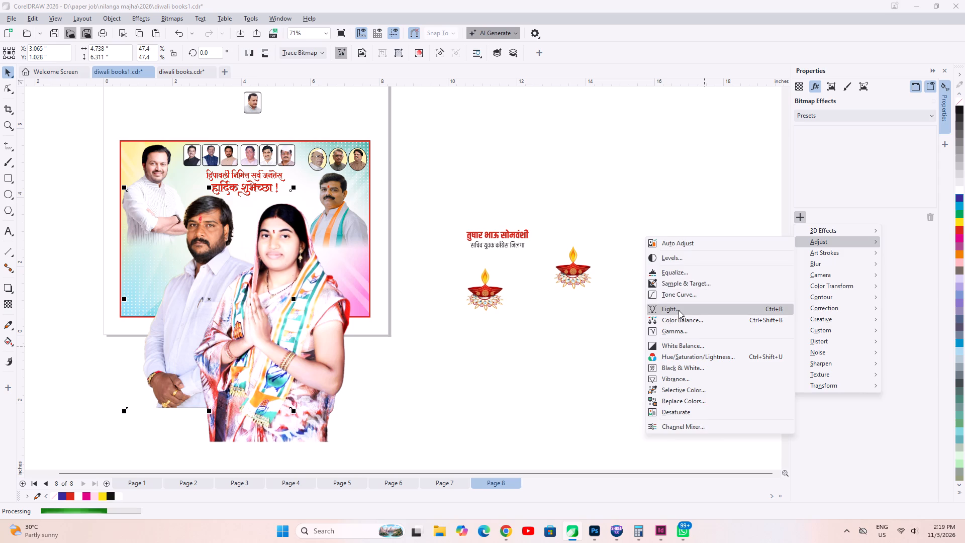
click(679, 310)
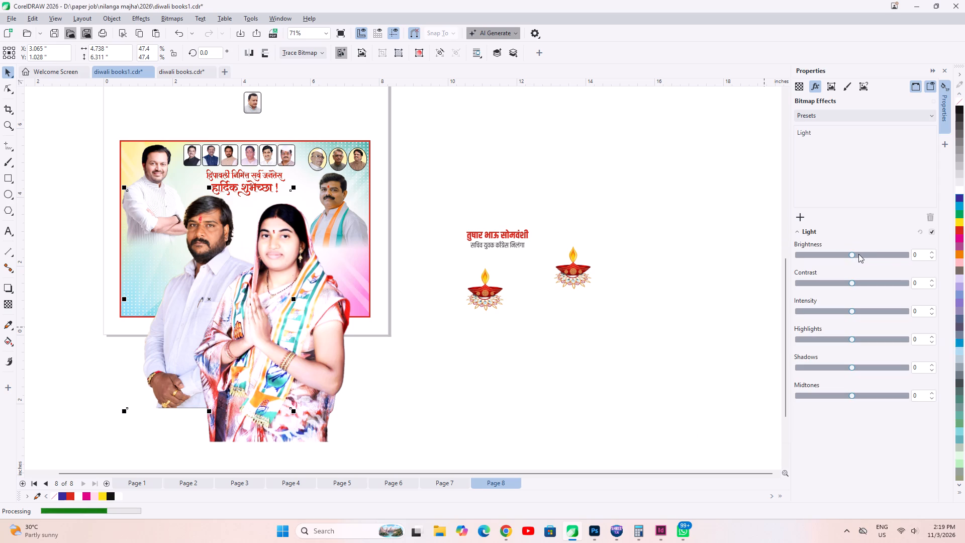
click(859, 254)
click(864, 255)
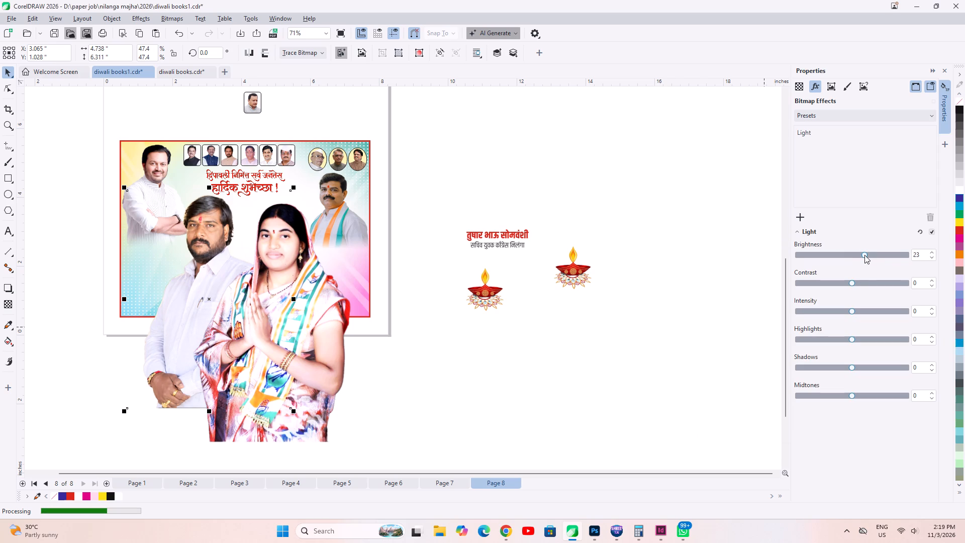
click(857, 282)
click(432, 387)
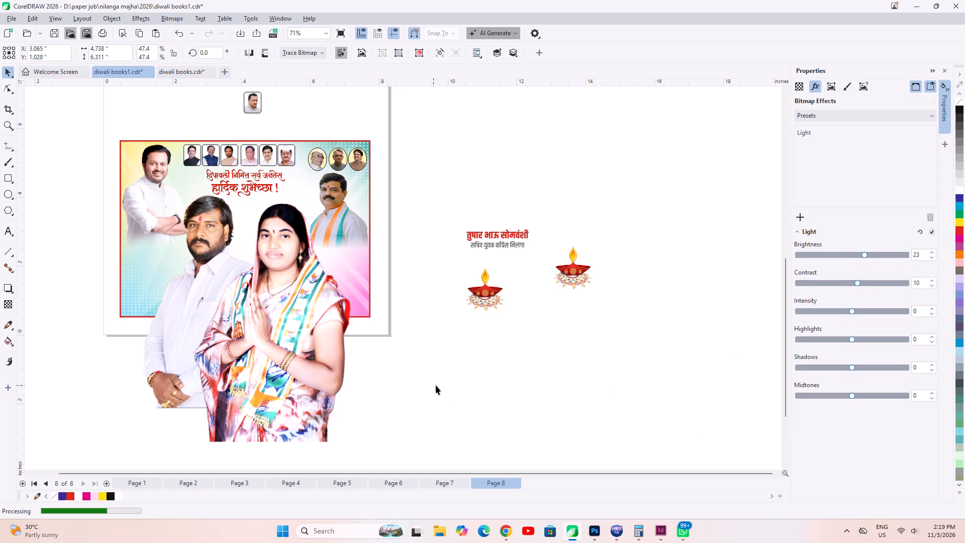
Crop the bottom of the woman's photo with the Shape tool by raising its lower nodes to the banner's bottom border.
click(253, 349)
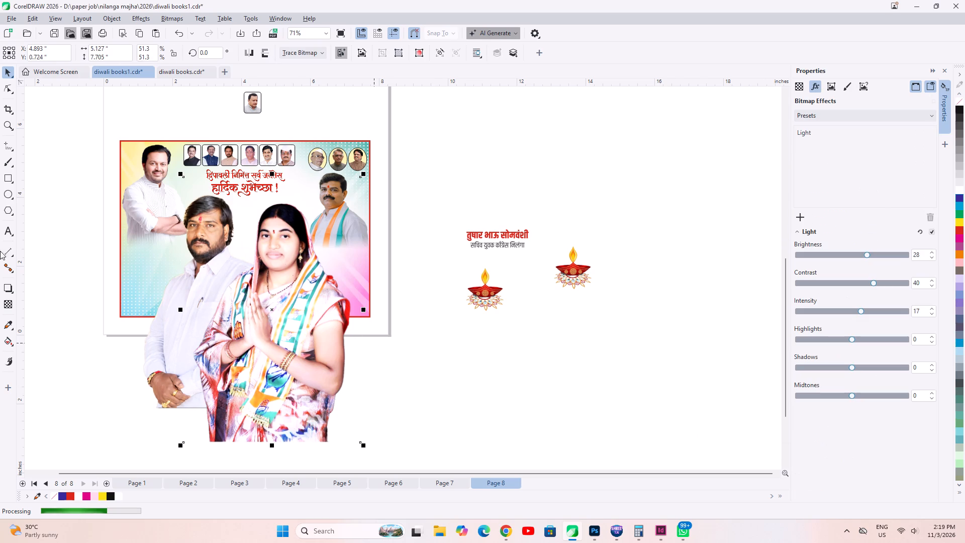
click(7, 88)
drag(431, 396, 98, 469)
scroll(318, 436, up, 1)
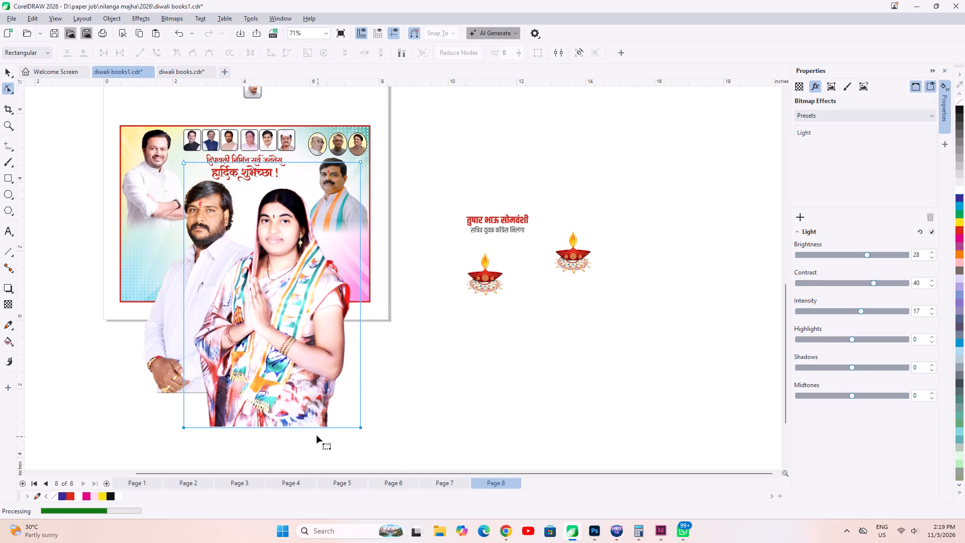
scroll(317, 435, up, 2)
drag(235, 422, 236, 407)
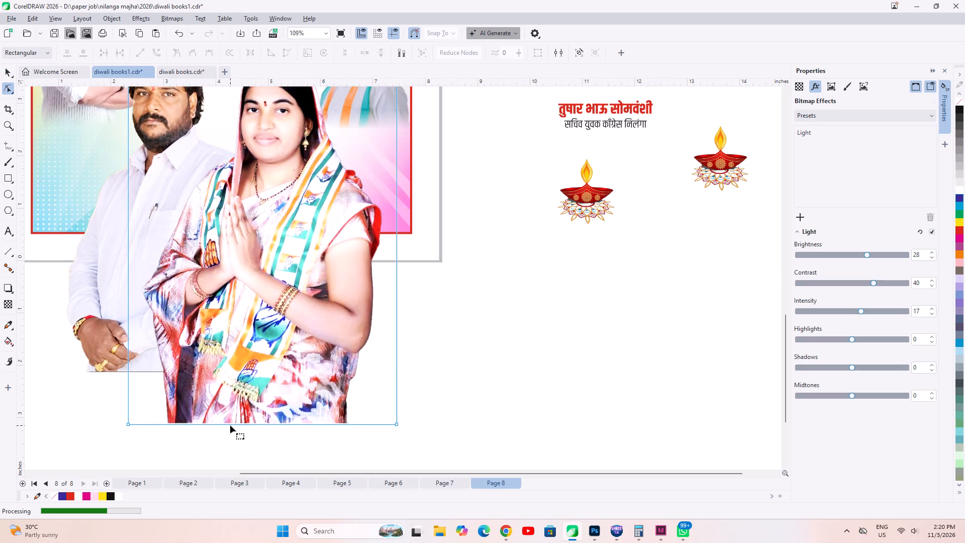
drag(230, 425, 232, 334)
drag(222, 423, 225, 229)
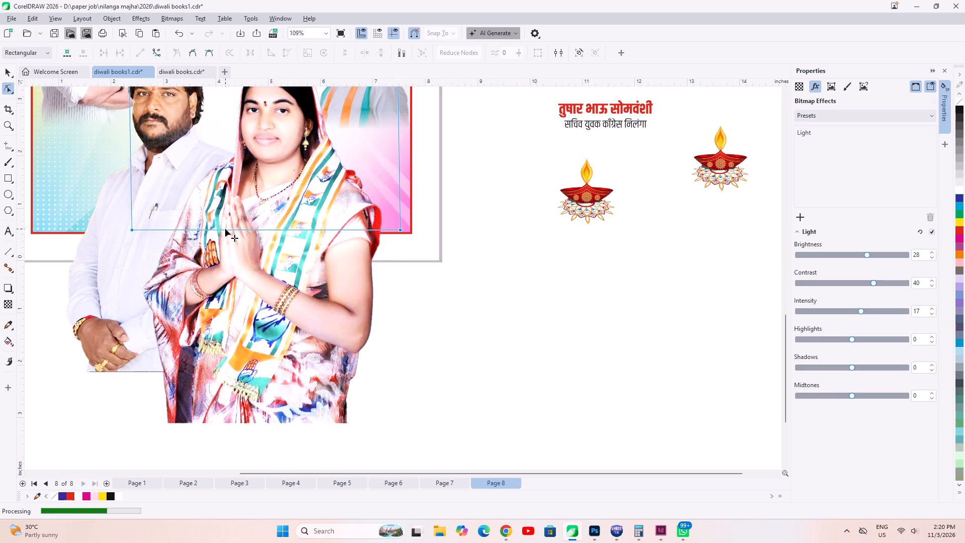
drag(225, 229, 227, 230)
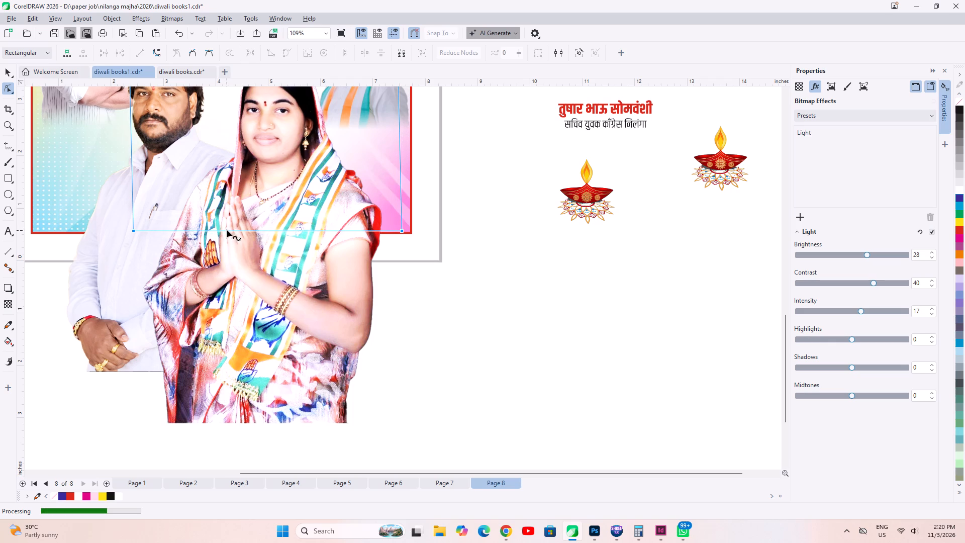
click(527, 375)
Crop the bottom of the bearded man's photo by raising its lower nodes to the banner's bottom border.
click(179, 369)
scroll(401, 458, down, 2)
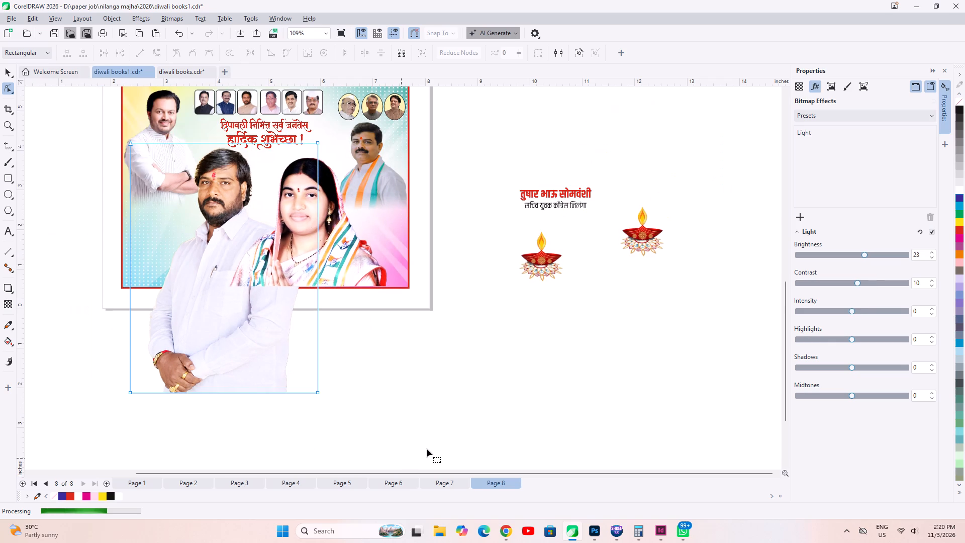
drag(427, 449, 66, 324)
scroll(121, 349, up, 2)
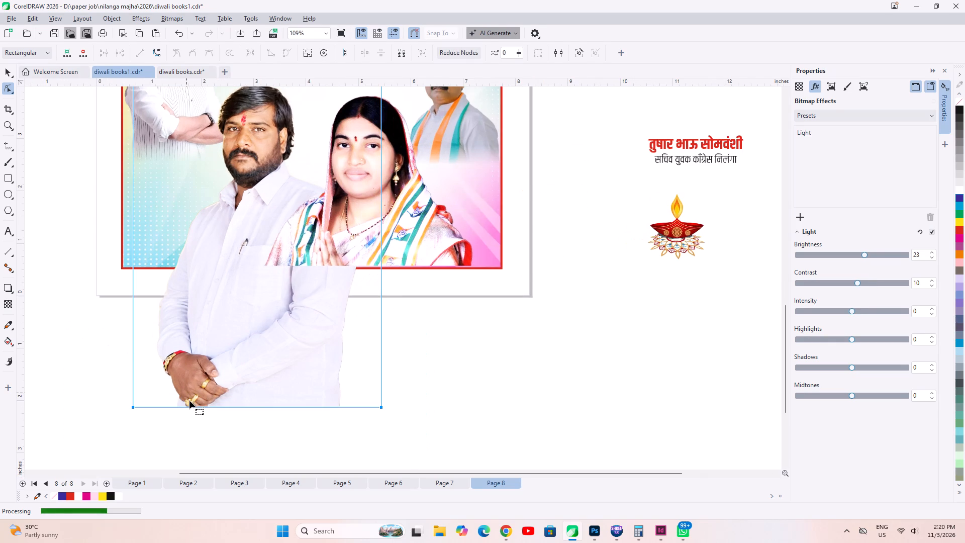
drag(189, 407, 195, 266)
scroll(255, 390, down, 4)
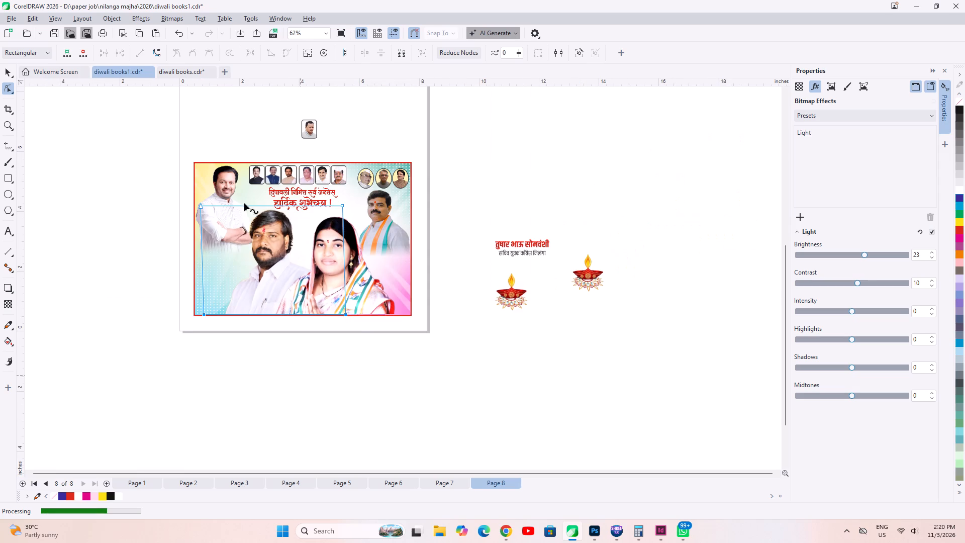
scroll(246, 191, up, 3)
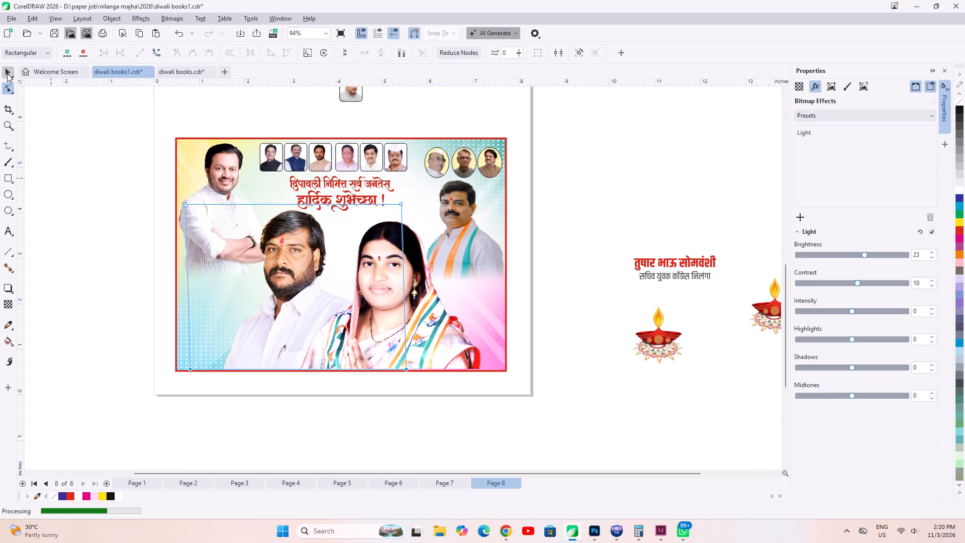
Scale the bearded man's and woman's photos down together to about 5.5 by 3.2 inches and shift them slightly upward in the banner.
click(7, 73)
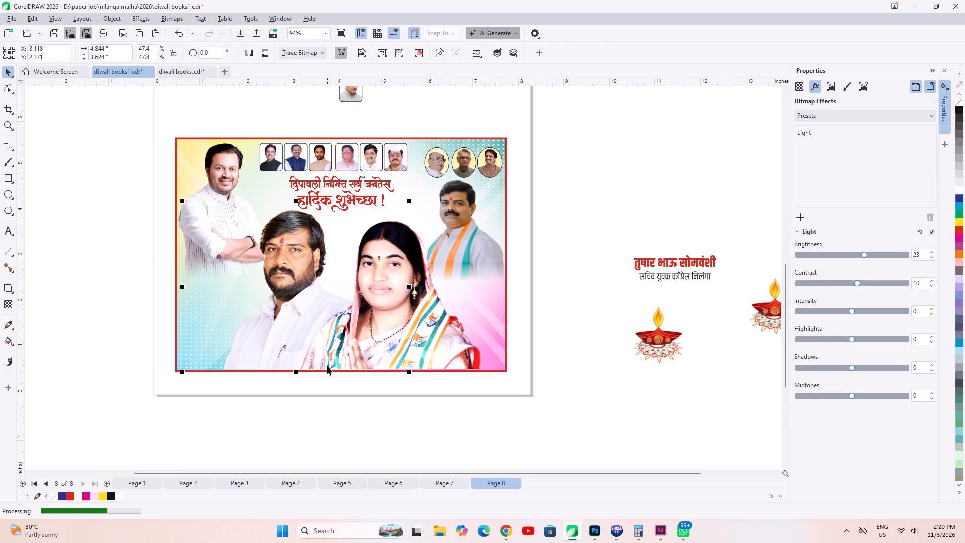
shift+click(453, 356)
shift+drag(500, 372, 493, 371)
shift+drag(494, 369, 476, 370)
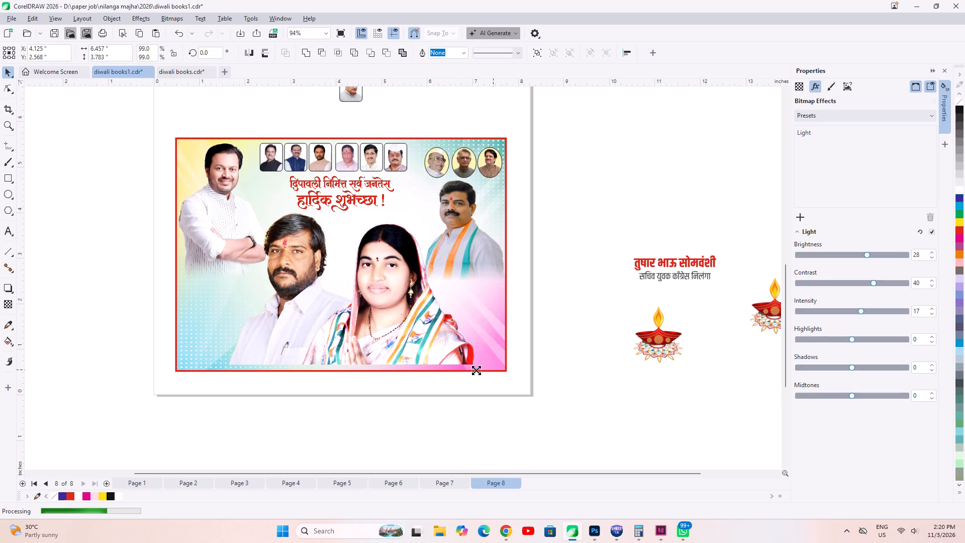
shift+drag(476, 370, 471, 371)
drag(375, 279, 373, 269)
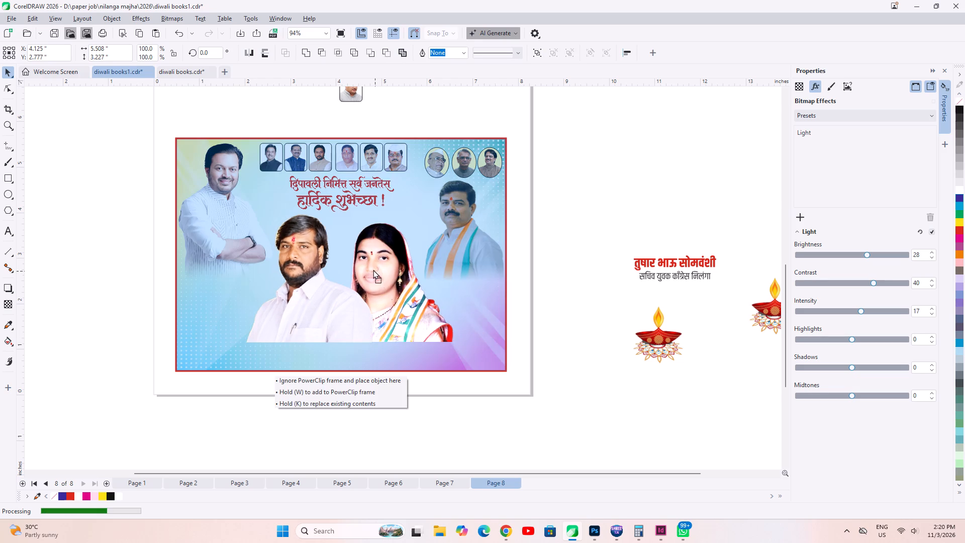
drag(373, 269, 372, 268)
click(238, 399)
click(255, 326)
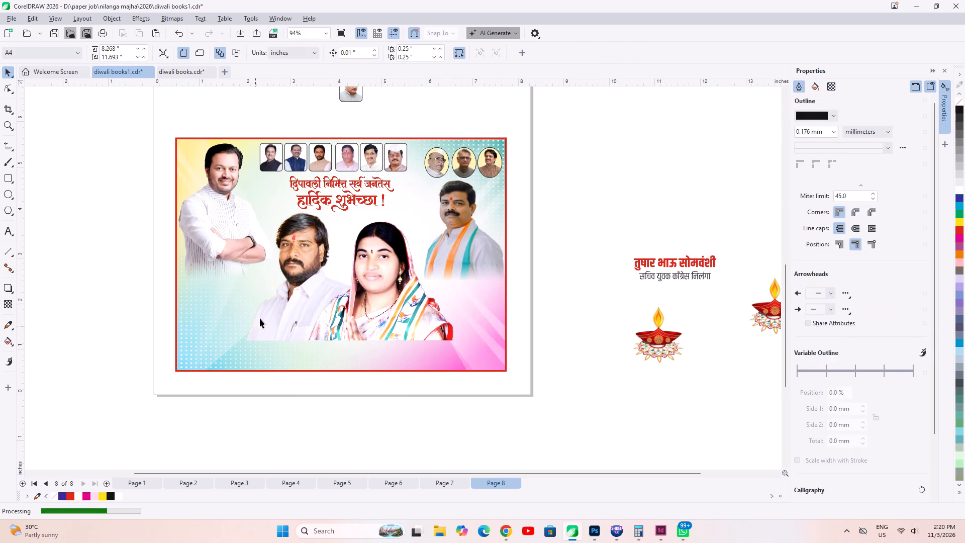
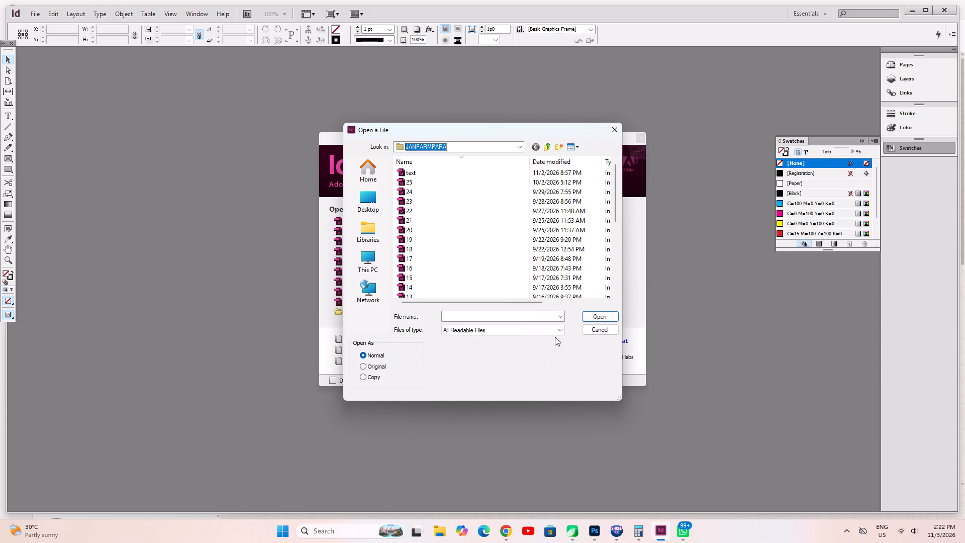
Dismiss InDesign's file-opening dialog without opening a file and switch back to the "diwali books1" banner in CorelDRAW.
click(604, 329)
click(573, 529)
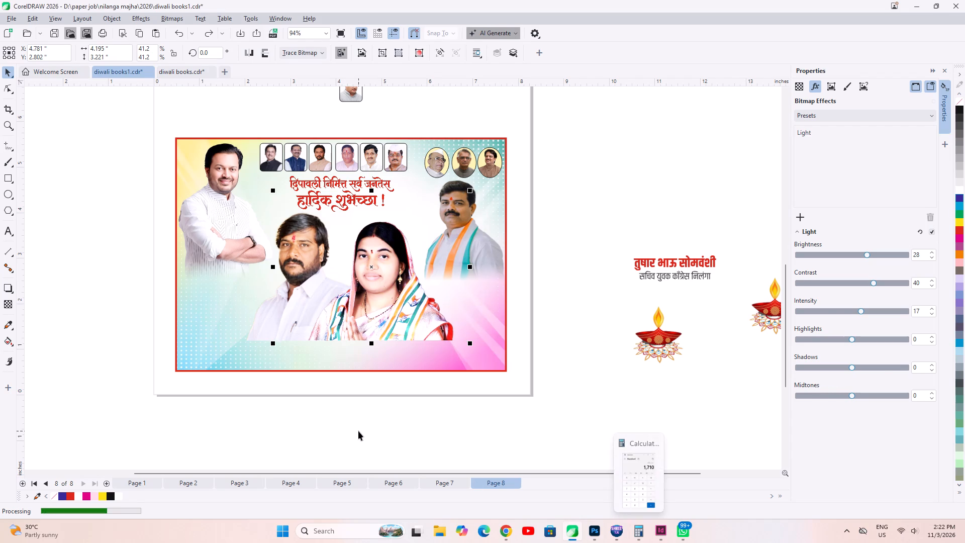
Move the two-line name and designation text from beside the page into the banner's bottom strip, beneath the bearded man's photo.
click(358, 431)
drag(559, 212, 754, 290)
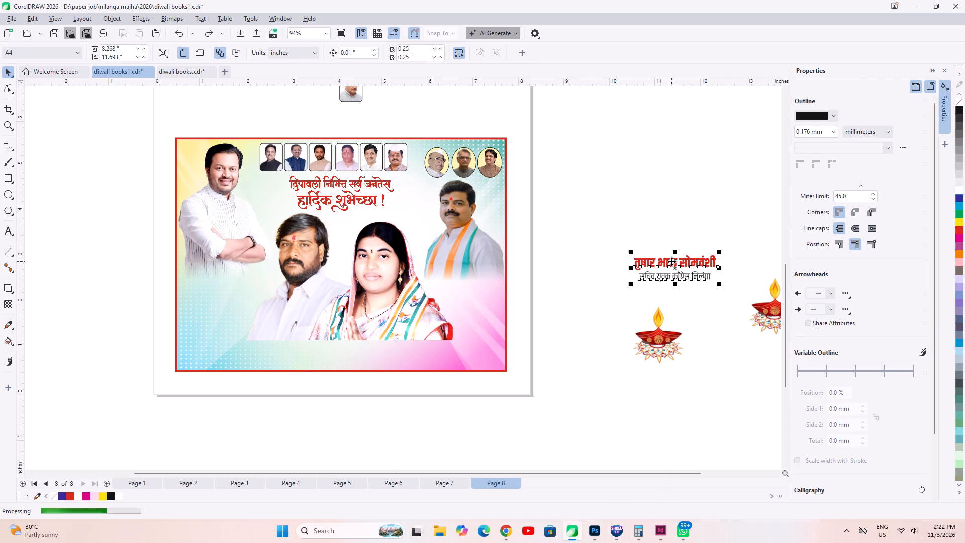
drag(671, 261, 289, 349)
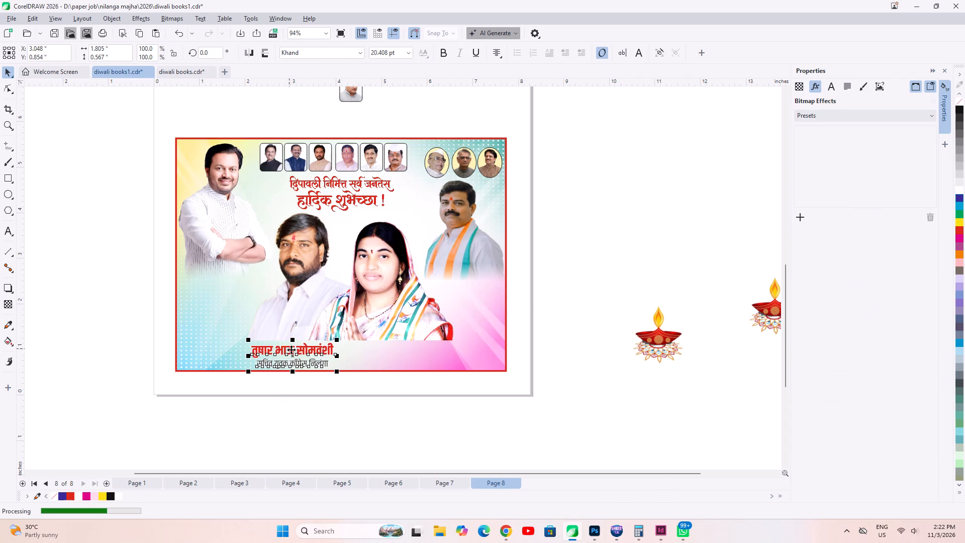
Open the text beneath the bearded man's photo for editing and select its entire red name line.
scroll(267, 375, up, 6)
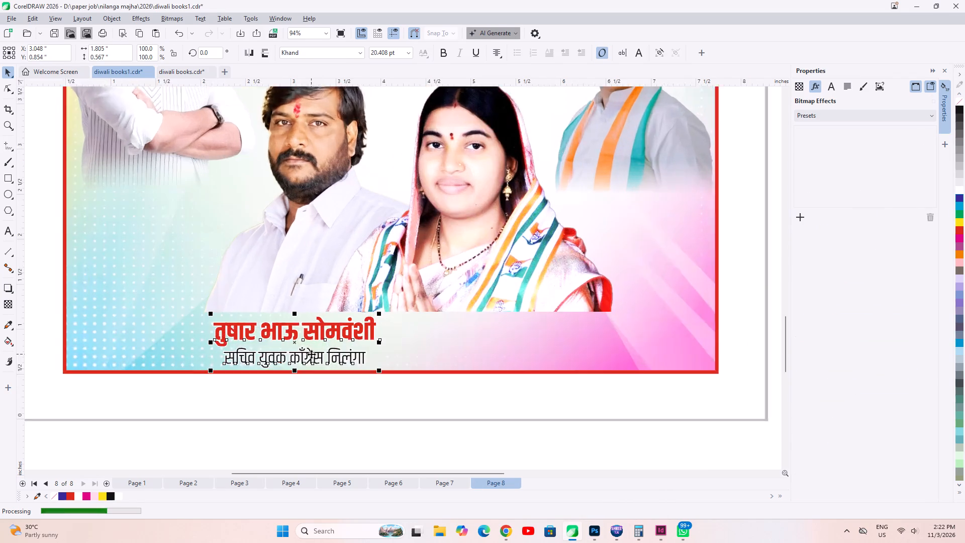
scroll(311, 354, up, 1)
key(space)
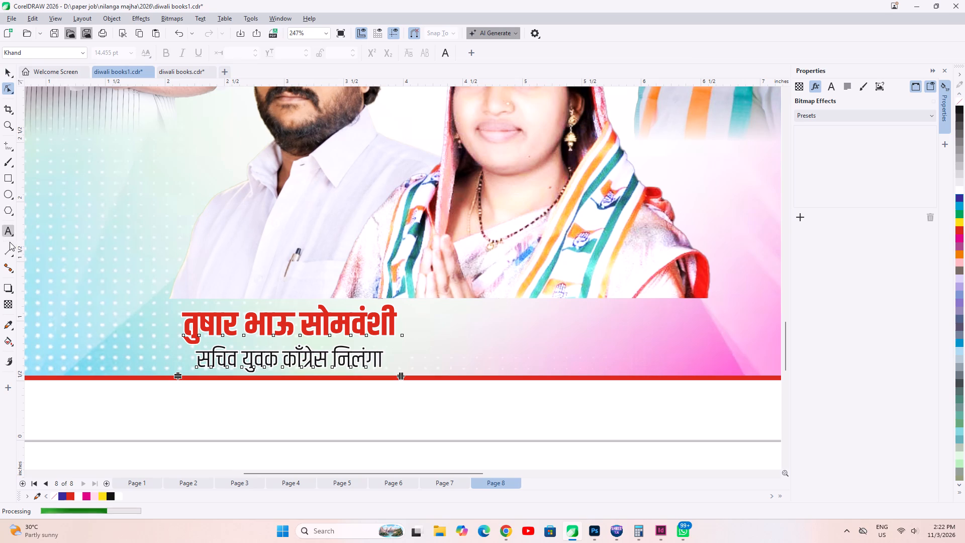
click(10, 228)
drag(188, 326, 423, 326)
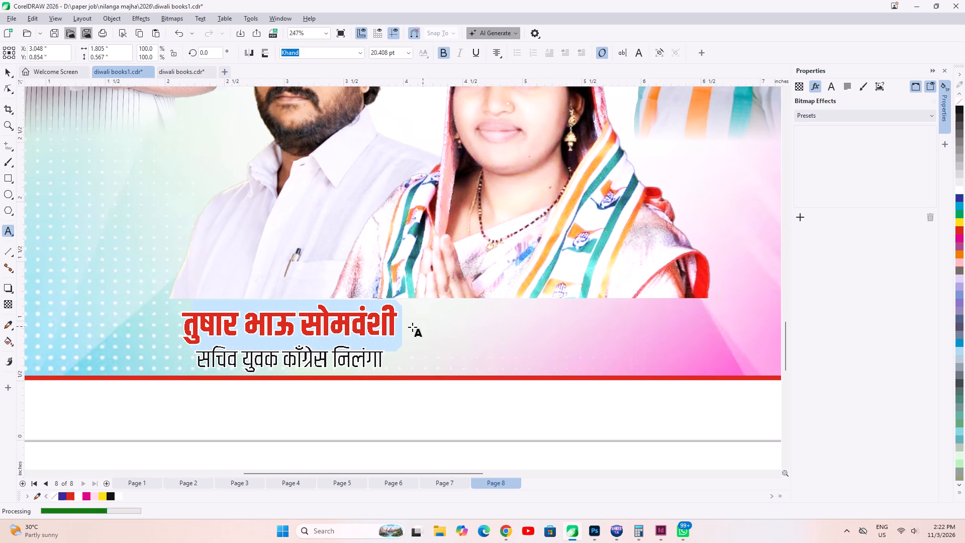
Reselect the entire red name line in the text beneath the bearded man's photo for editing.
click(349, 325)
drag(183, 324, 412, 328)
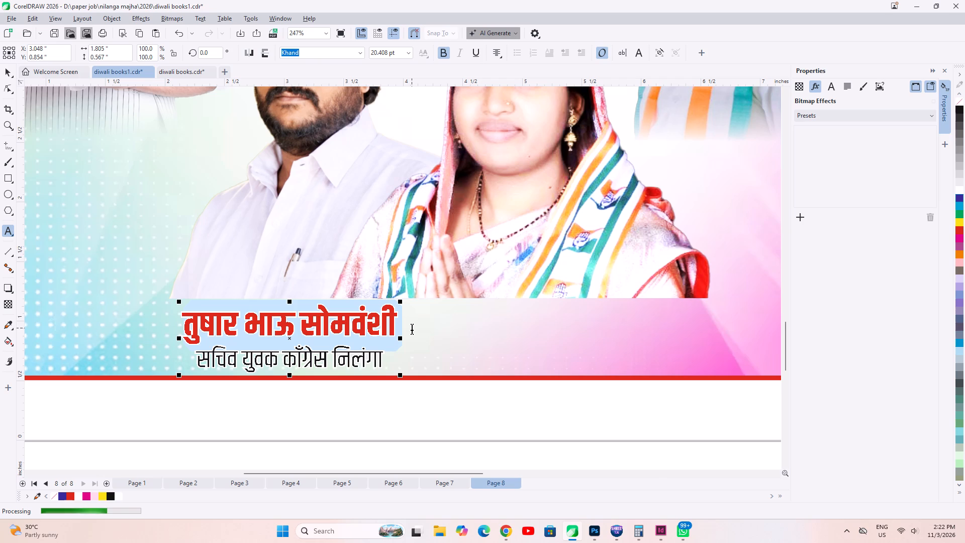
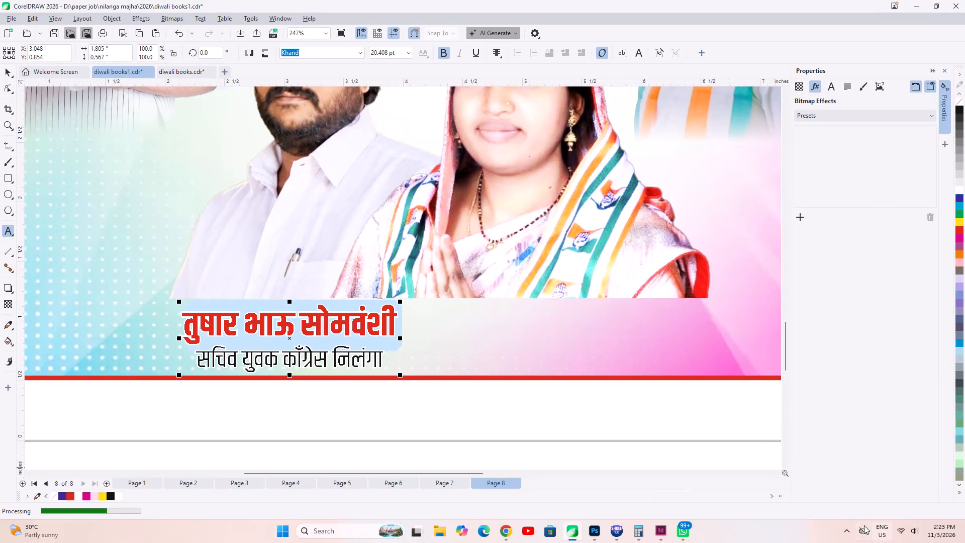
Bring up the Shree-Lipi keyboard handler, minimize it, and place the text cursor back in the red name line in CorelDRAW.
click(851, 532)
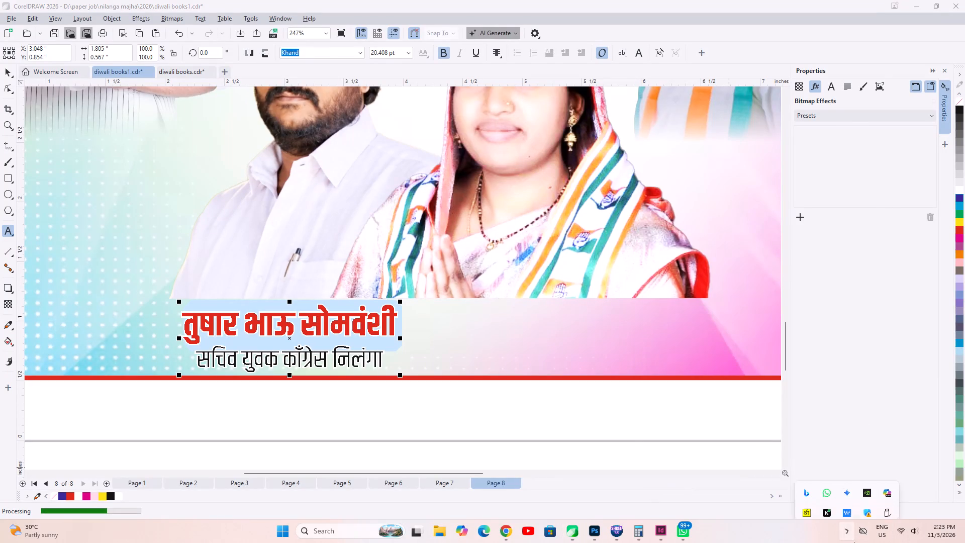
double_click(805, 502)
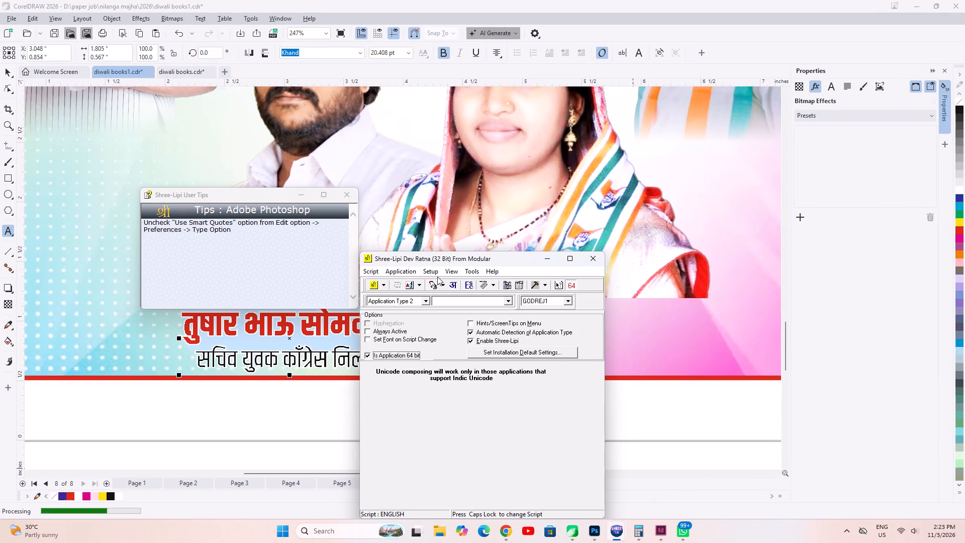
click(540, 259)
click(299, 315)
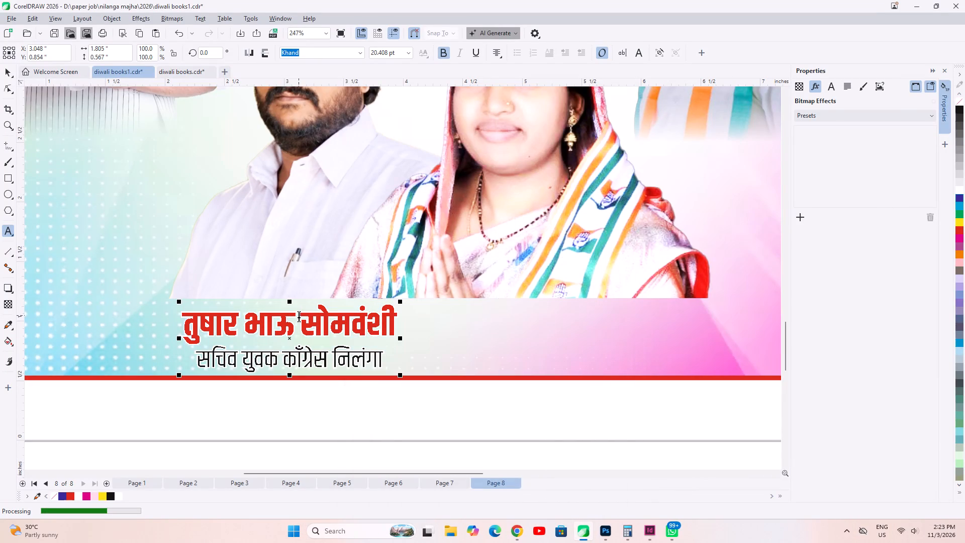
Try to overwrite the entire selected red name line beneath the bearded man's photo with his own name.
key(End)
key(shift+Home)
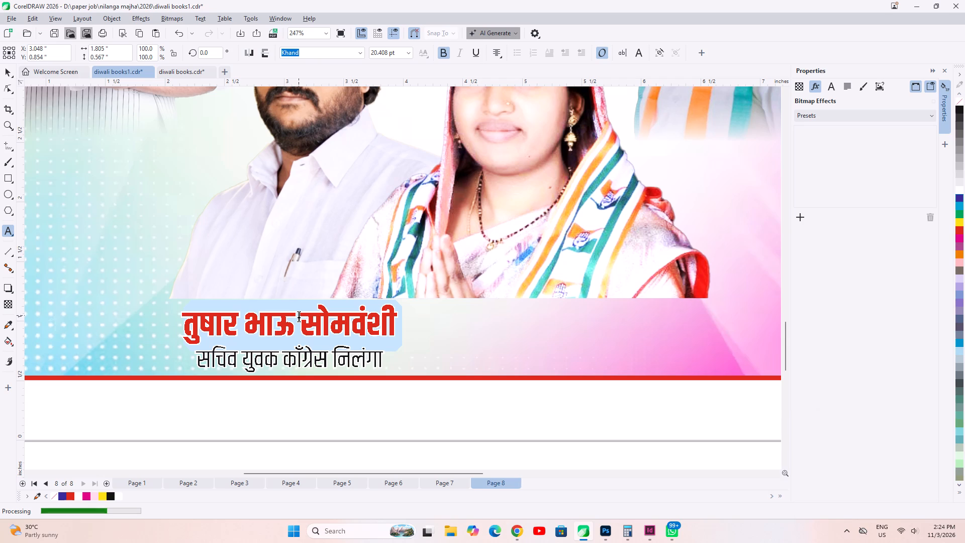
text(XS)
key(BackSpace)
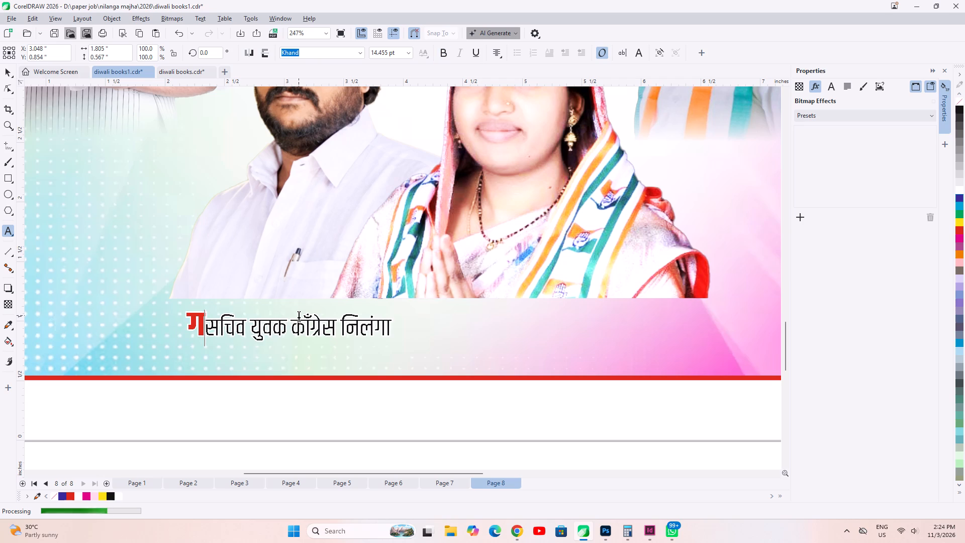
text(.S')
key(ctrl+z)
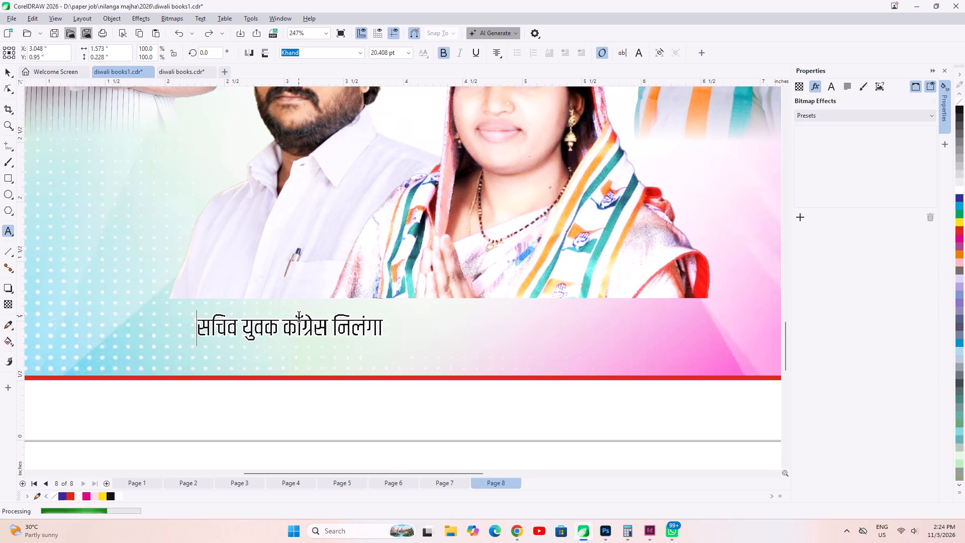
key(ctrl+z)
Enter the bearded man's first name and surname at the start of the red line and delete the old name after it.
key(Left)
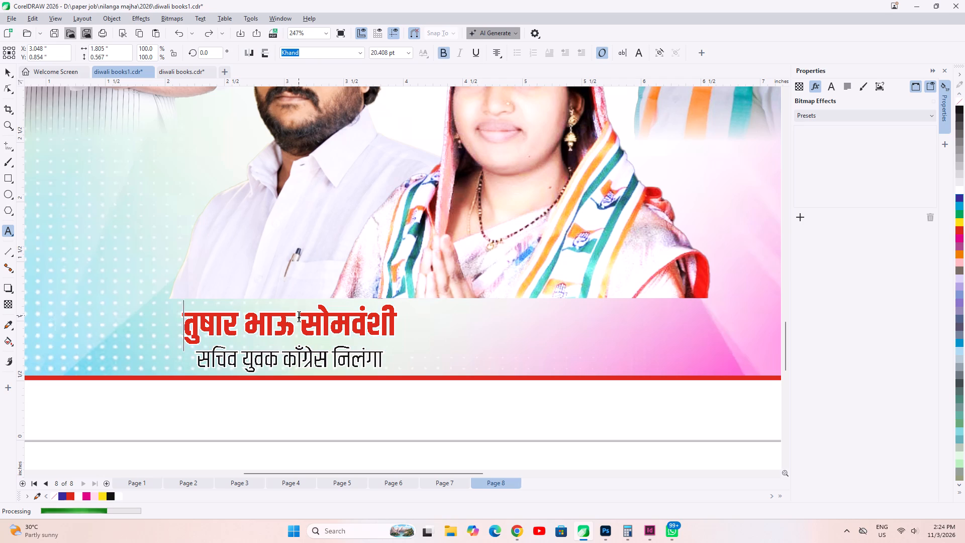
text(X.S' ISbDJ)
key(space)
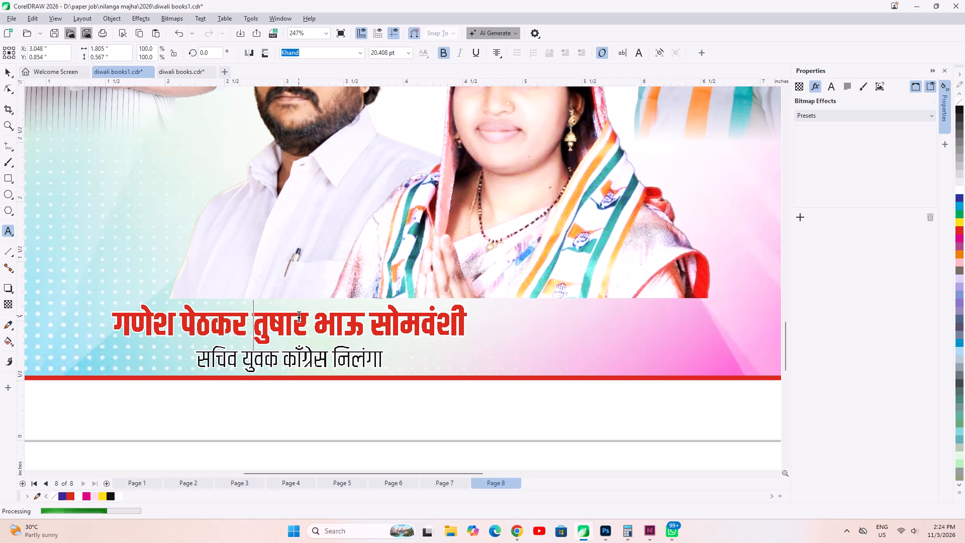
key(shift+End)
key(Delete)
Remove सचिव युवक from the designation and keep काँग्रेस निलंगा on its own line below the red name.
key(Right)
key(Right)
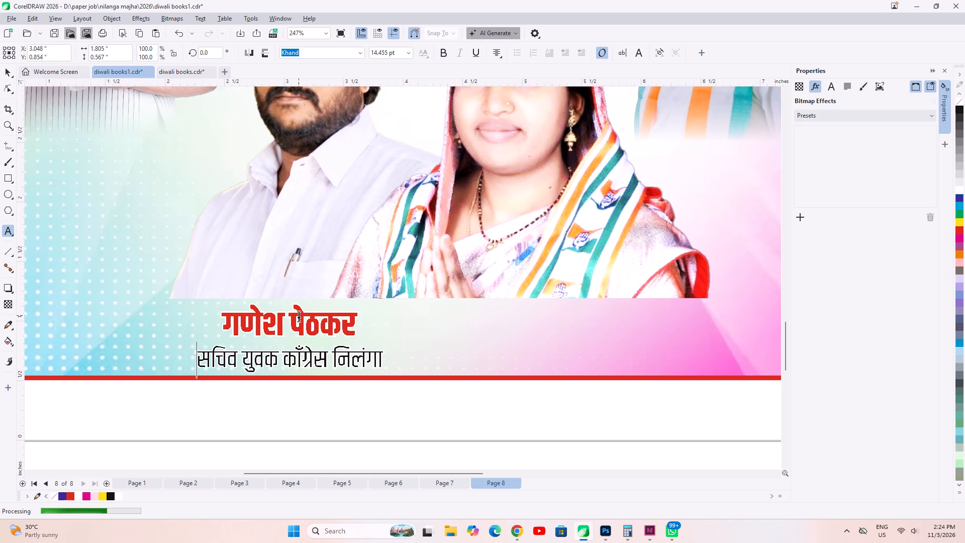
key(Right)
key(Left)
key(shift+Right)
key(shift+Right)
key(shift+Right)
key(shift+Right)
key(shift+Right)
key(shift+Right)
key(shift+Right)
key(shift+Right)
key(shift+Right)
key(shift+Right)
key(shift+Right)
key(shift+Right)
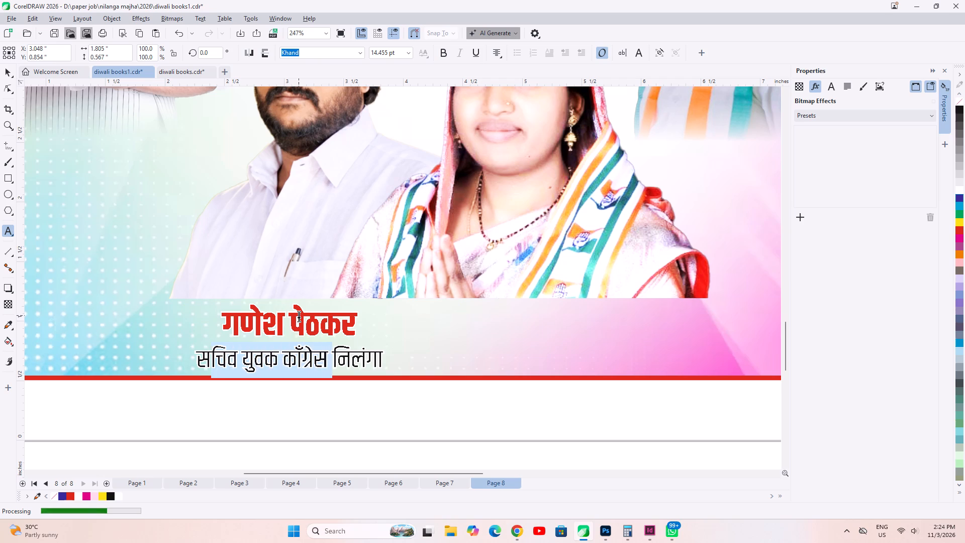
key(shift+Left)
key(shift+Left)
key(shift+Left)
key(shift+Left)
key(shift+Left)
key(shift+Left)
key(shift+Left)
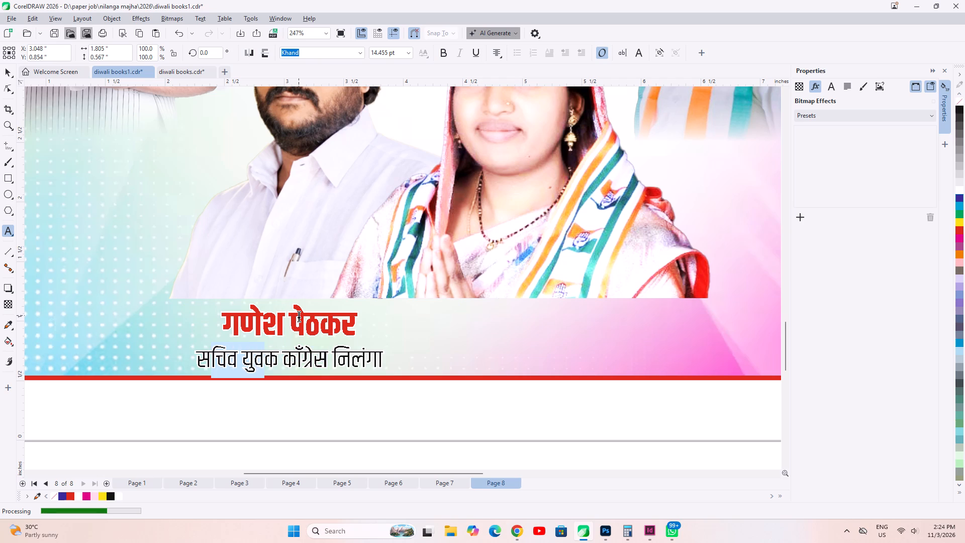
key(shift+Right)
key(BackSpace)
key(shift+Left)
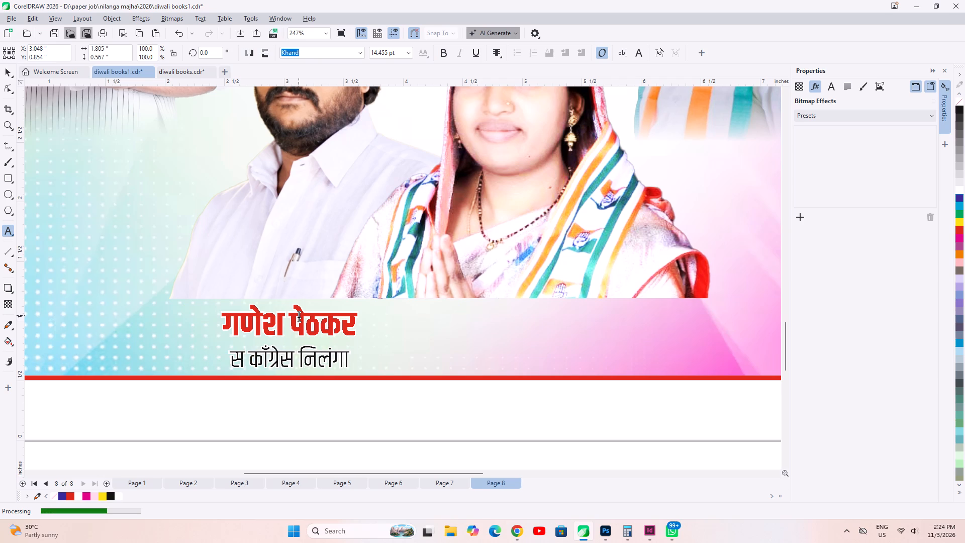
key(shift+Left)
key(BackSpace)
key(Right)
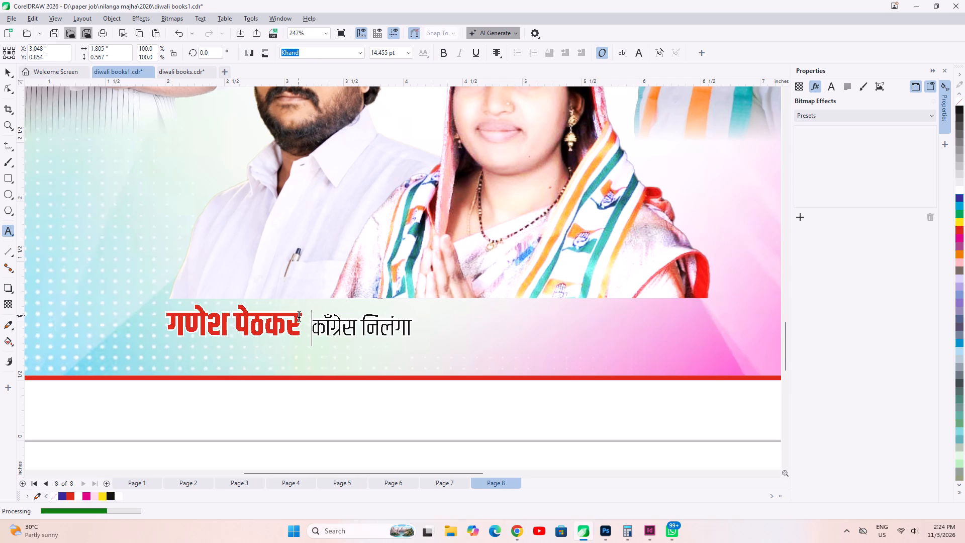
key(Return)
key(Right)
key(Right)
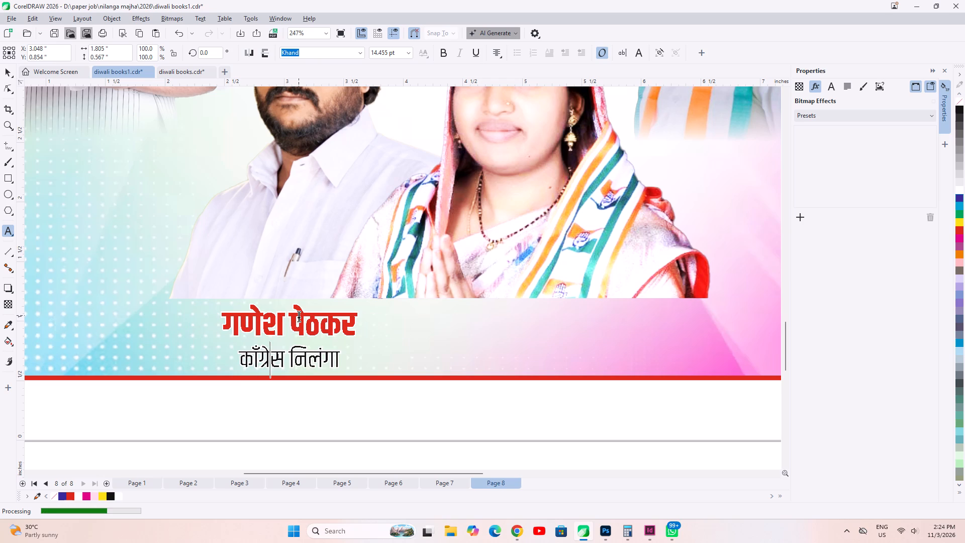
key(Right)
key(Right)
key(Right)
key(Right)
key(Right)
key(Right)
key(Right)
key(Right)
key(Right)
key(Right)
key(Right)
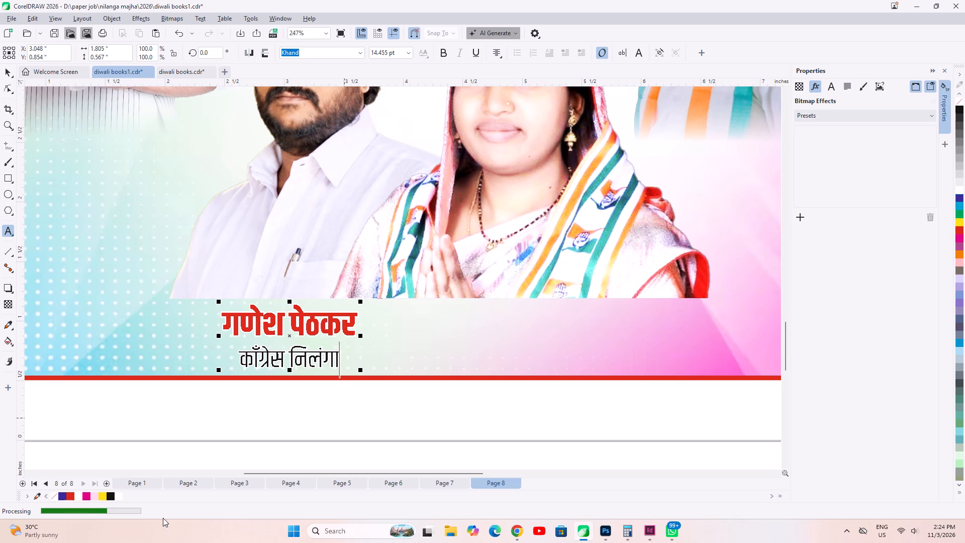
Insert the bearded man's middle name between his first name and surname in the red line.
click(301, 320)
key(Left)
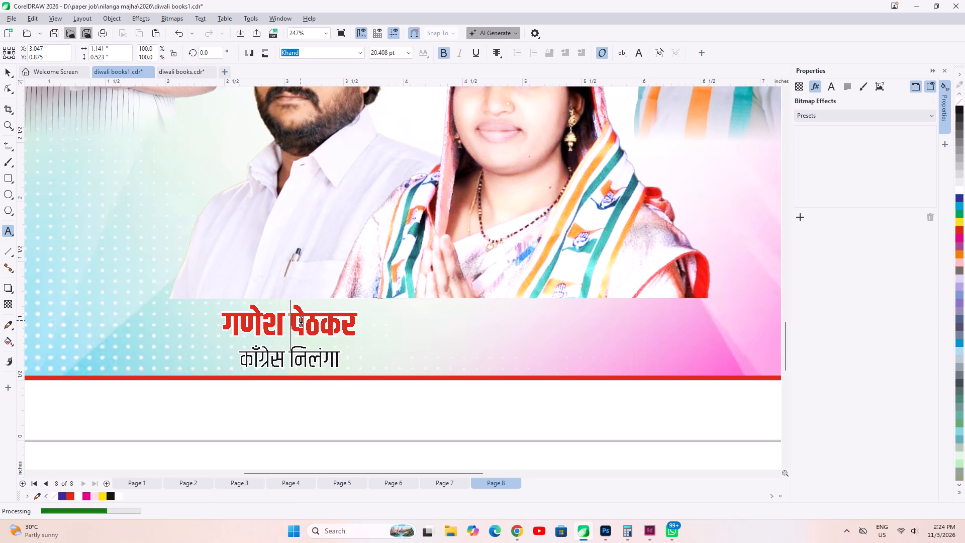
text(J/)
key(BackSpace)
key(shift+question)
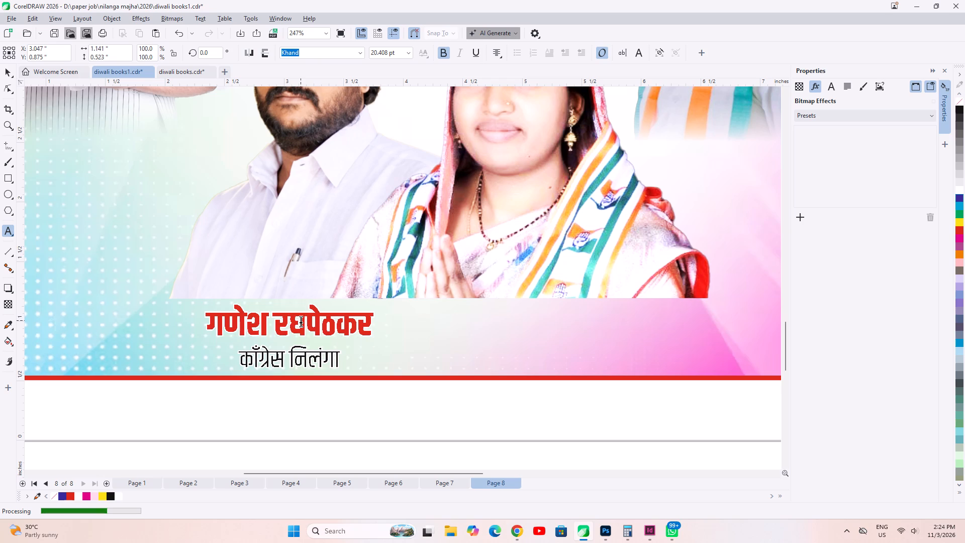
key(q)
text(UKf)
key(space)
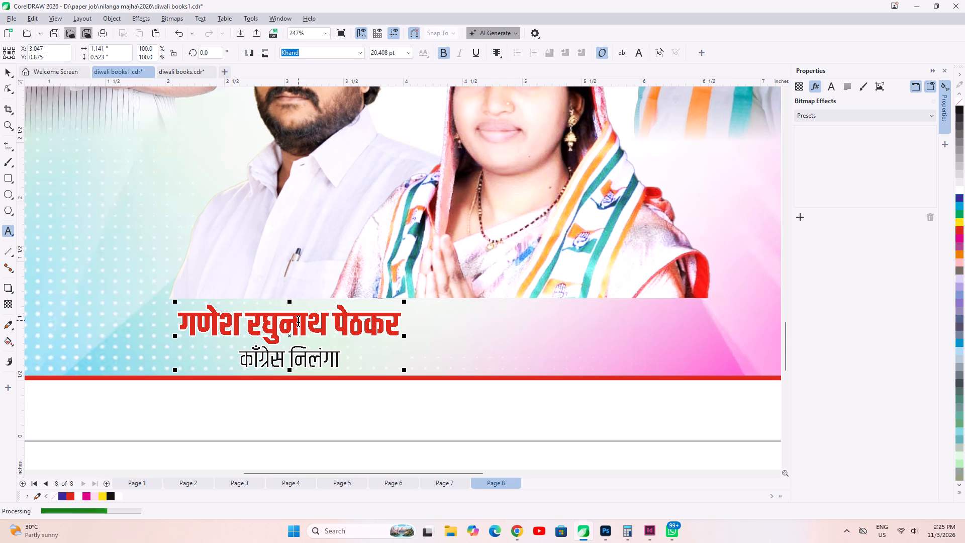
Correct the spelling of the surname in the red line by replacing the letter ठ with ट.
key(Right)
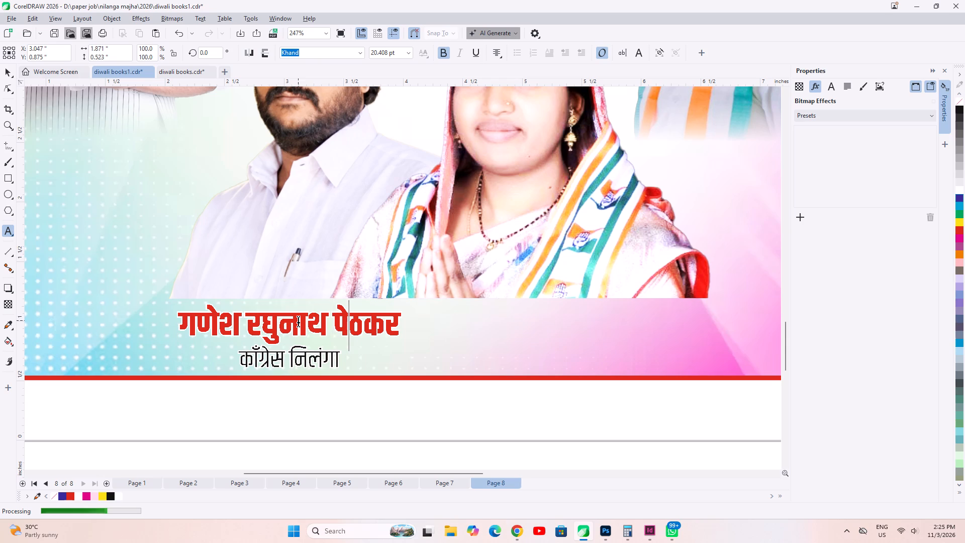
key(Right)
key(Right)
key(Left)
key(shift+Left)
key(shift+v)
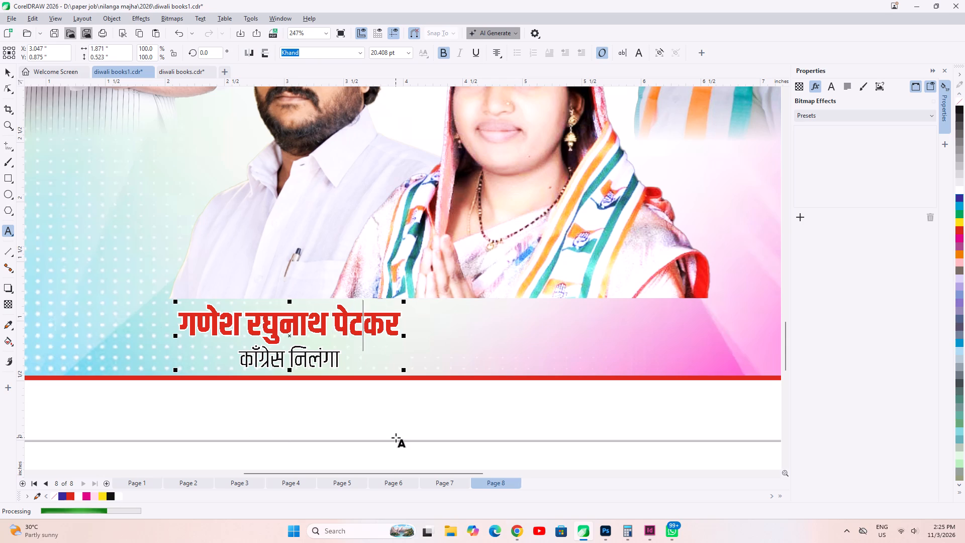
Scale the bearded man's caption down proportionally to about 1.71 inches wide.
click(5, 73)
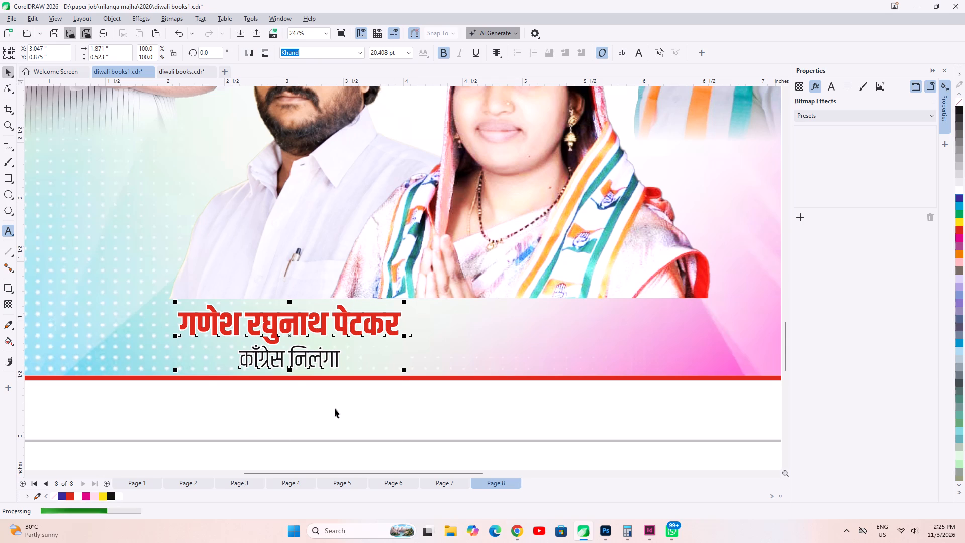
shift+drag(404, 373, 395, 376)
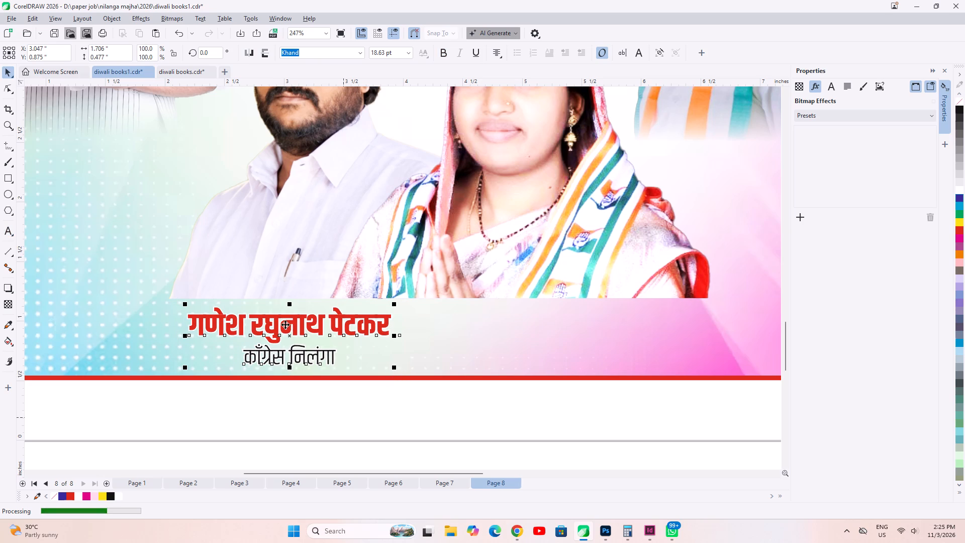
Duplicate the two-line caption horizontally into the bottom strip beneath the woman's photo.
ctrl+drag(285, 324, 534, 329)
ctrl+right_click(534, 329)
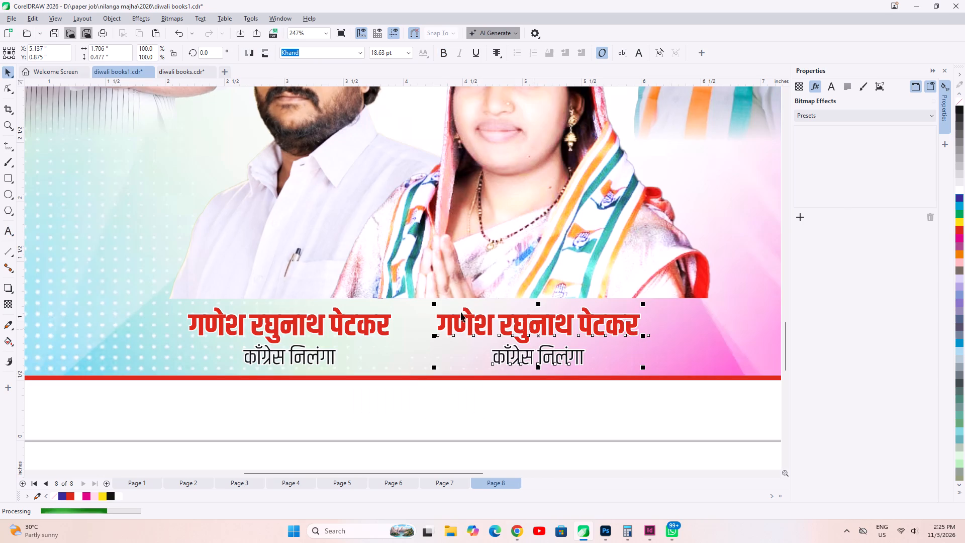
Change the duplicated caption to the woman's name with the prefix सौ. and the designation नगरसेविका न.प. निलंगा.
click(453, 311)
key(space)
click(448, 323)
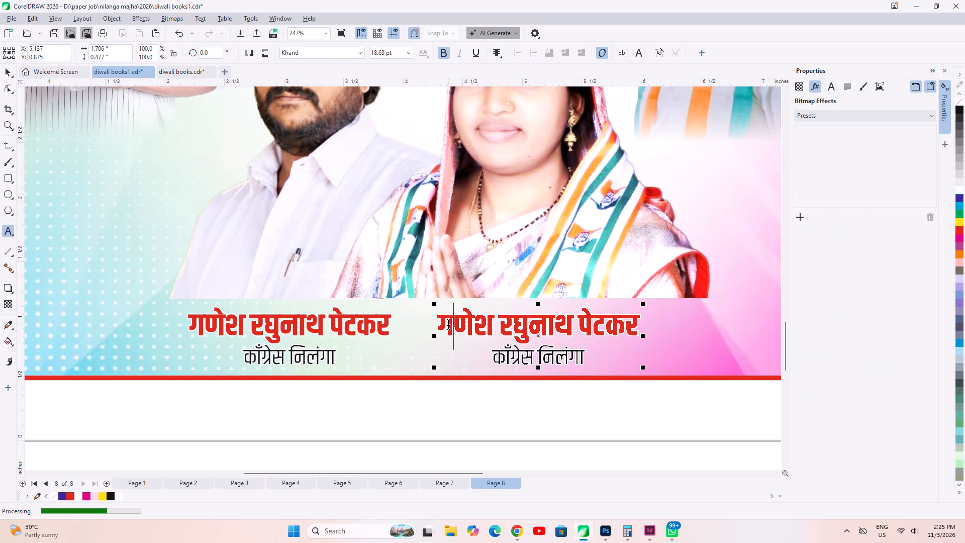
key(shift+End)
key(shift+Left)
key(shift+Left)
key(shift+Left)
key(shift+Left)
key(shift+Left)
key(shift+Left)
key(shift+Left)
key(shift+Left)
key(shift+Left)
key(shift+Left)
key(shift+Left)
key(shift+Left)
key(shift+Left)
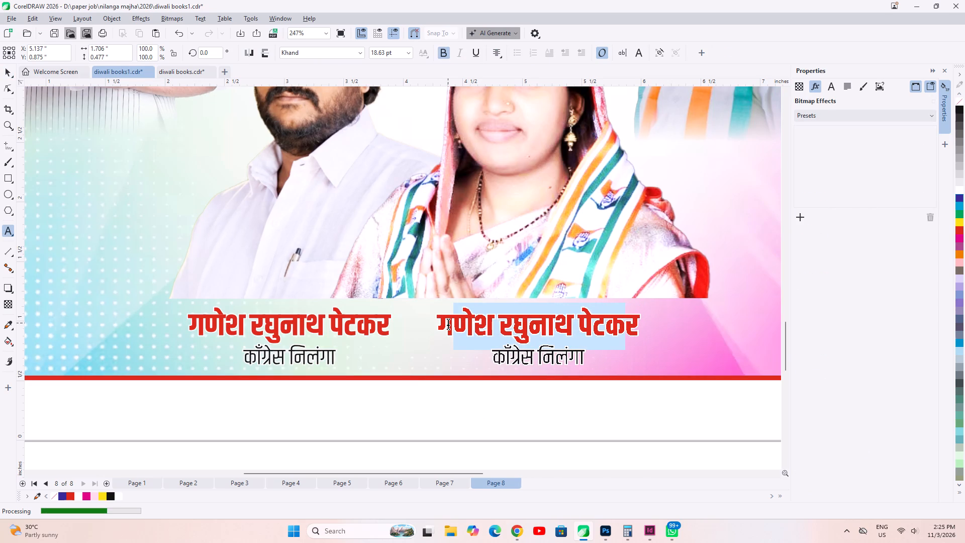
key(Left)
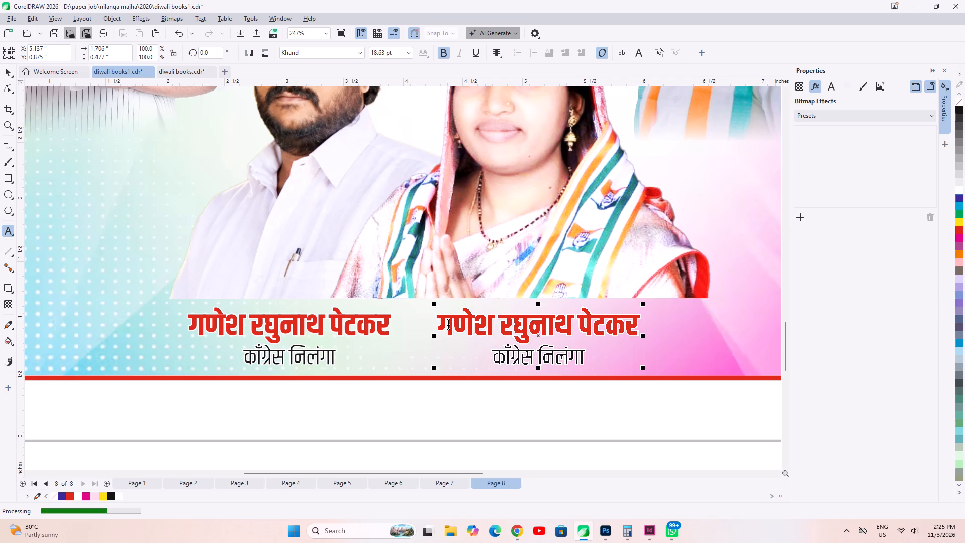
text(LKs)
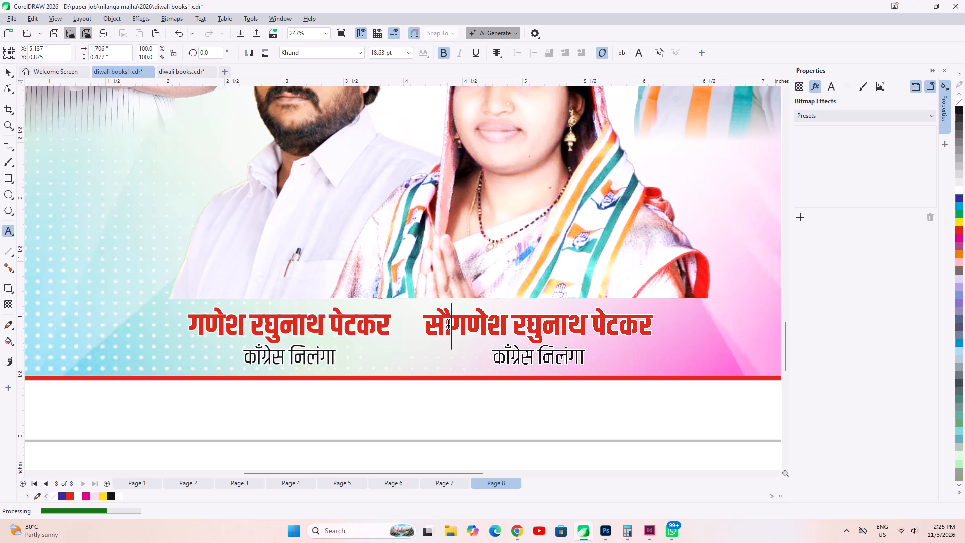
Add a period and the woman's first name after सौ in the red line of the caption beneath her photo.
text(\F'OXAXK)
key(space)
Remove the middle name रघुनाथ from the woman's red name line, keeping a space before the surname.
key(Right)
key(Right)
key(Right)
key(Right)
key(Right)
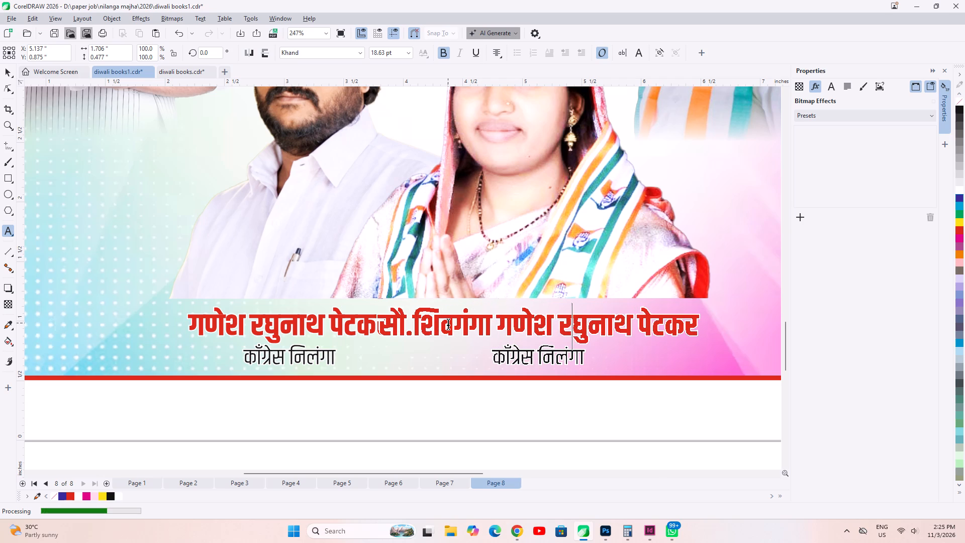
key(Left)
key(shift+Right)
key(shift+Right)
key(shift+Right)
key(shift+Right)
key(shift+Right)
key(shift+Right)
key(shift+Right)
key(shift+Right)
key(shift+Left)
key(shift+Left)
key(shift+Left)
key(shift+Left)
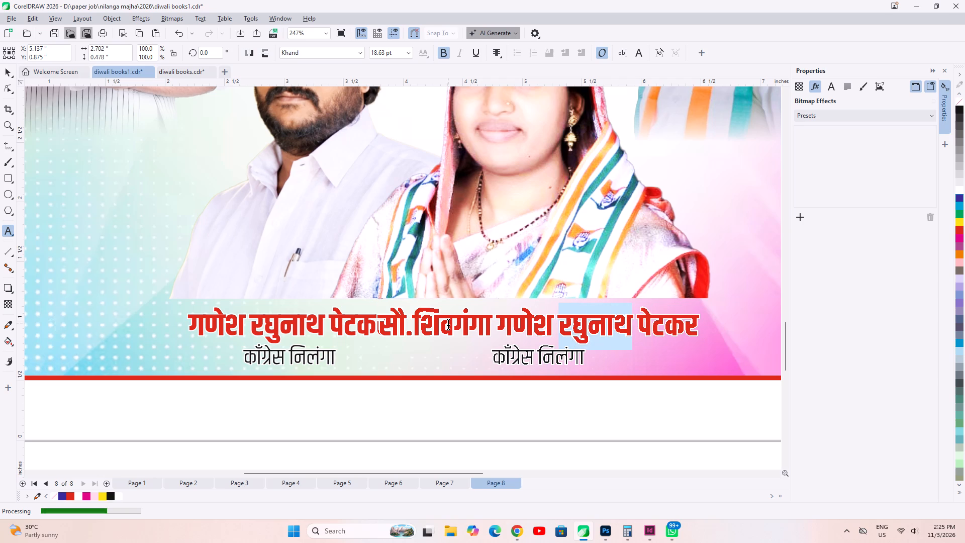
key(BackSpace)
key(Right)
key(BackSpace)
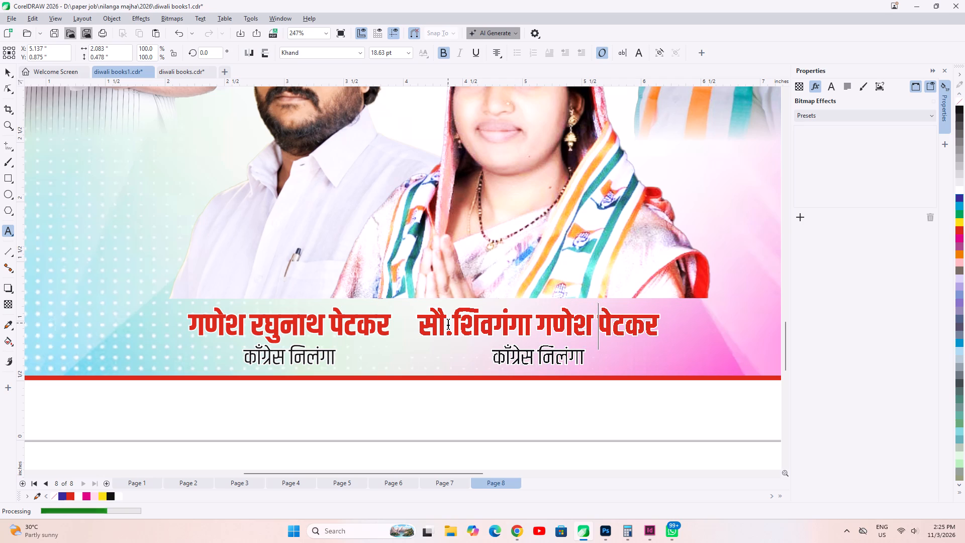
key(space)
Change the designation line beneath the woman's name to नगरसेविका न.प. निलंगा, replacing the word काँग्रेस.
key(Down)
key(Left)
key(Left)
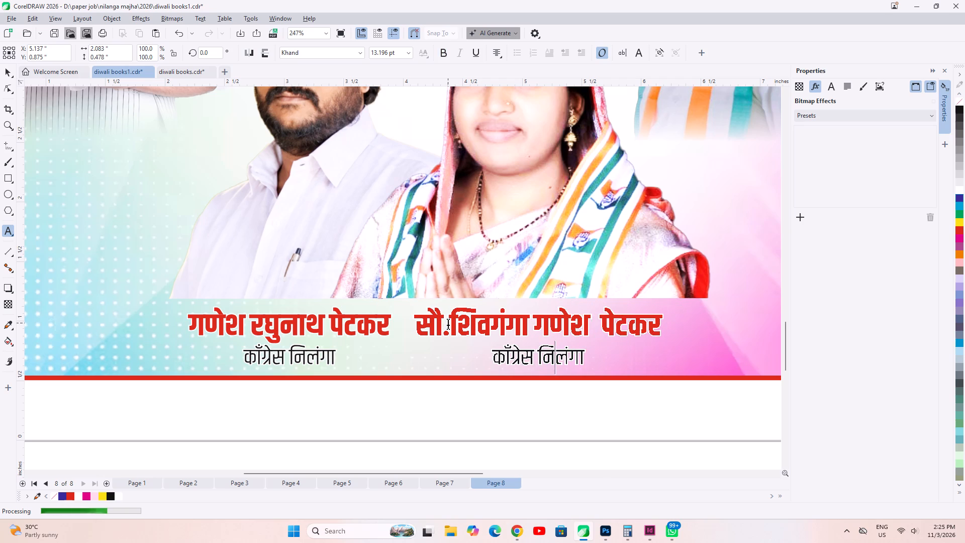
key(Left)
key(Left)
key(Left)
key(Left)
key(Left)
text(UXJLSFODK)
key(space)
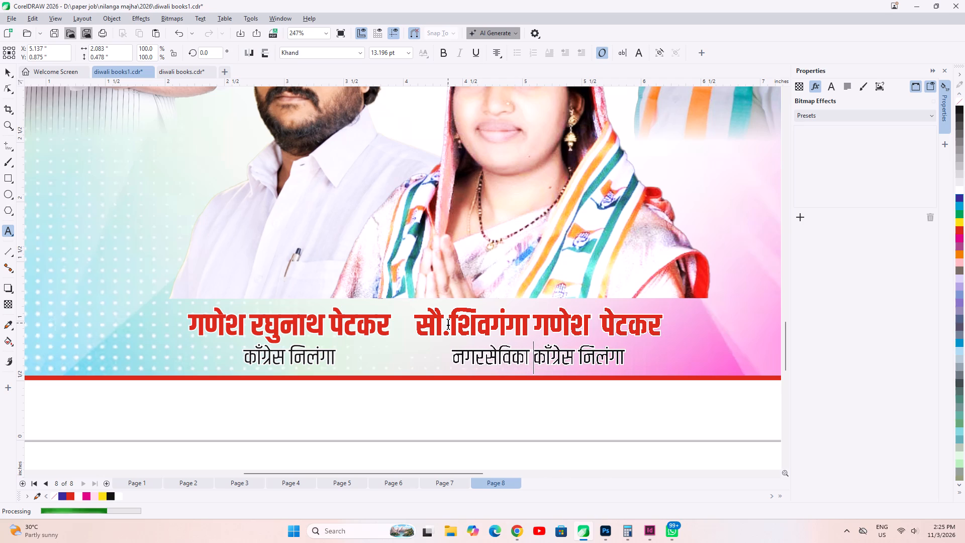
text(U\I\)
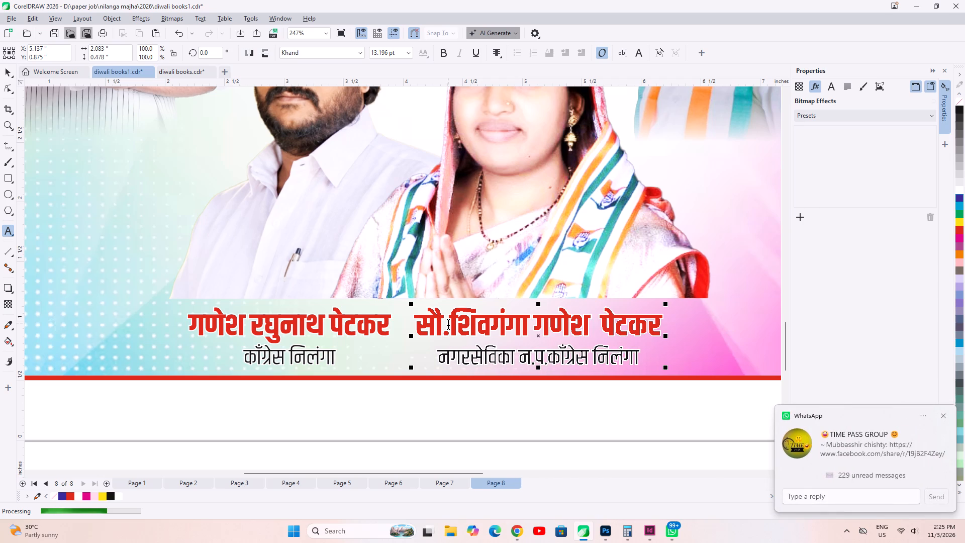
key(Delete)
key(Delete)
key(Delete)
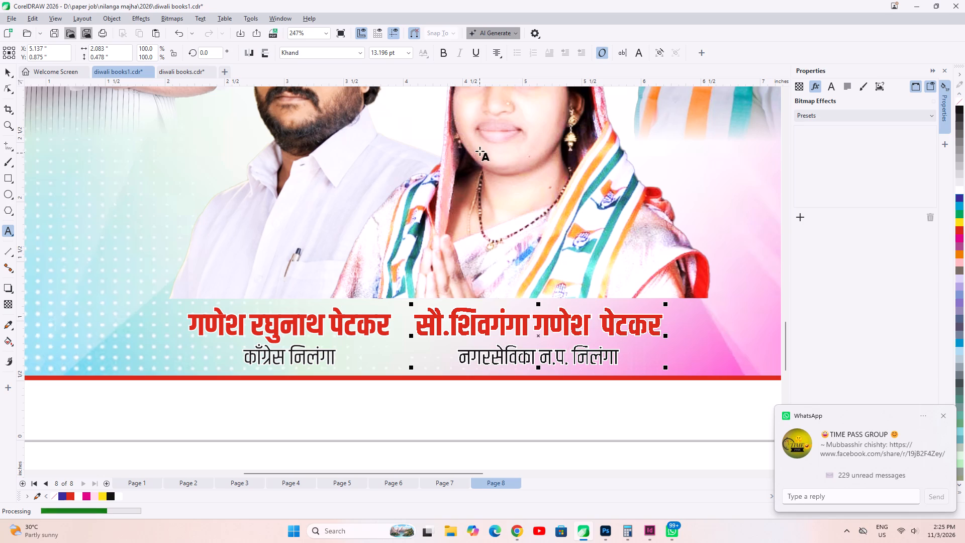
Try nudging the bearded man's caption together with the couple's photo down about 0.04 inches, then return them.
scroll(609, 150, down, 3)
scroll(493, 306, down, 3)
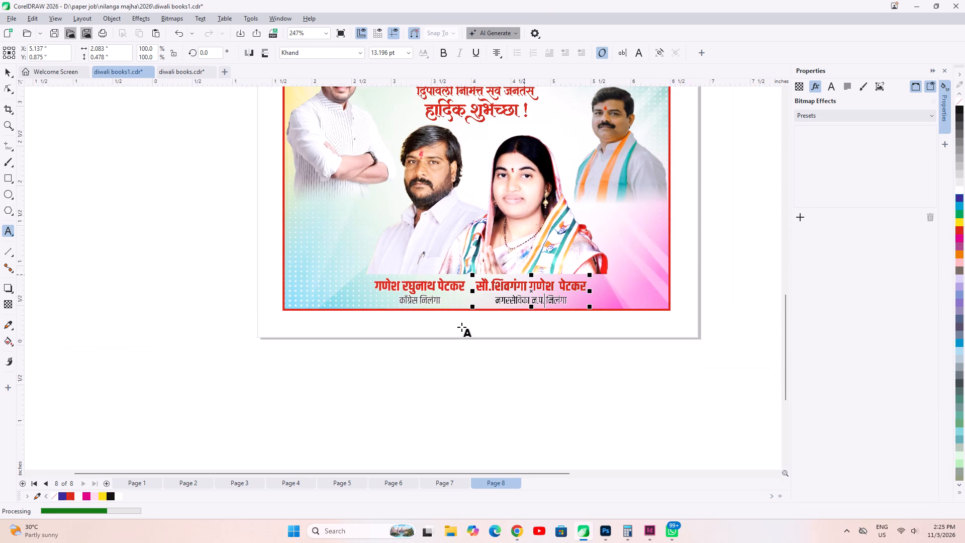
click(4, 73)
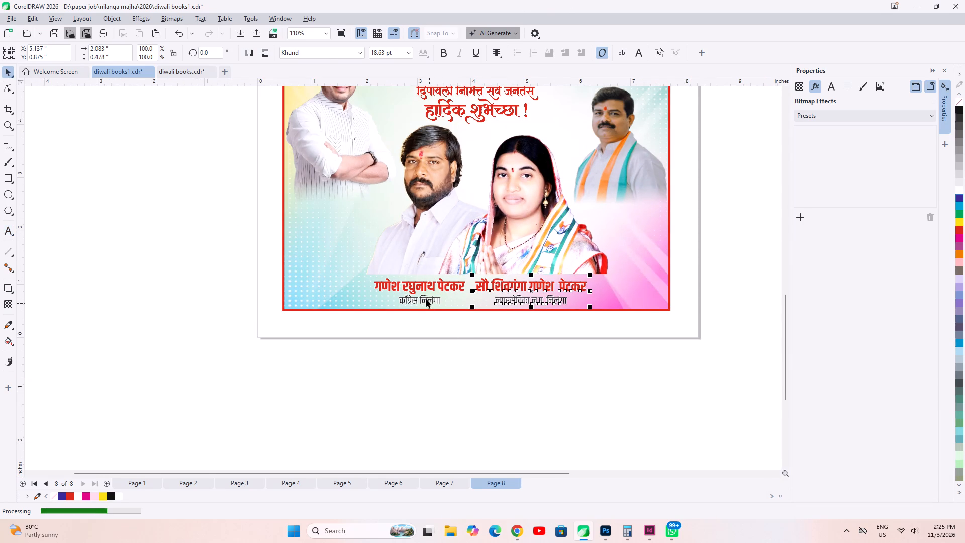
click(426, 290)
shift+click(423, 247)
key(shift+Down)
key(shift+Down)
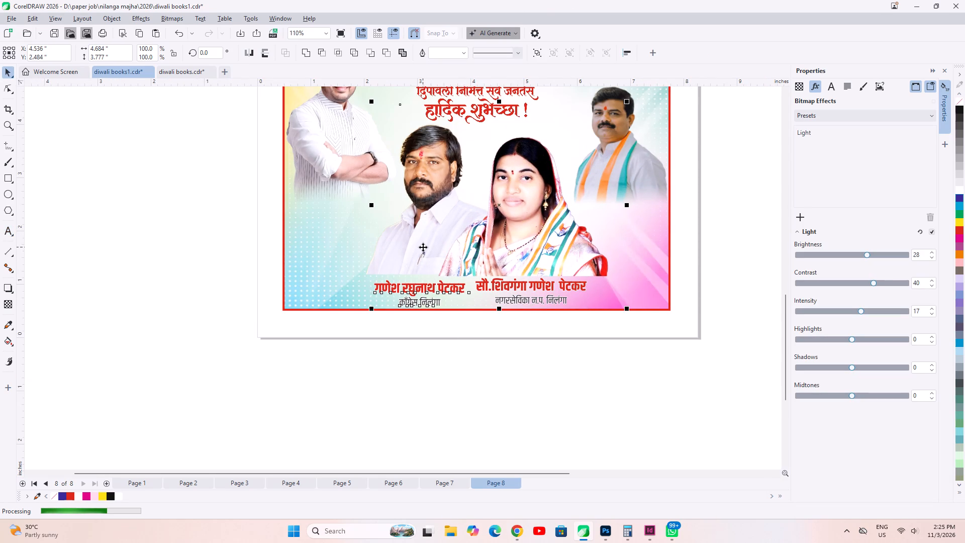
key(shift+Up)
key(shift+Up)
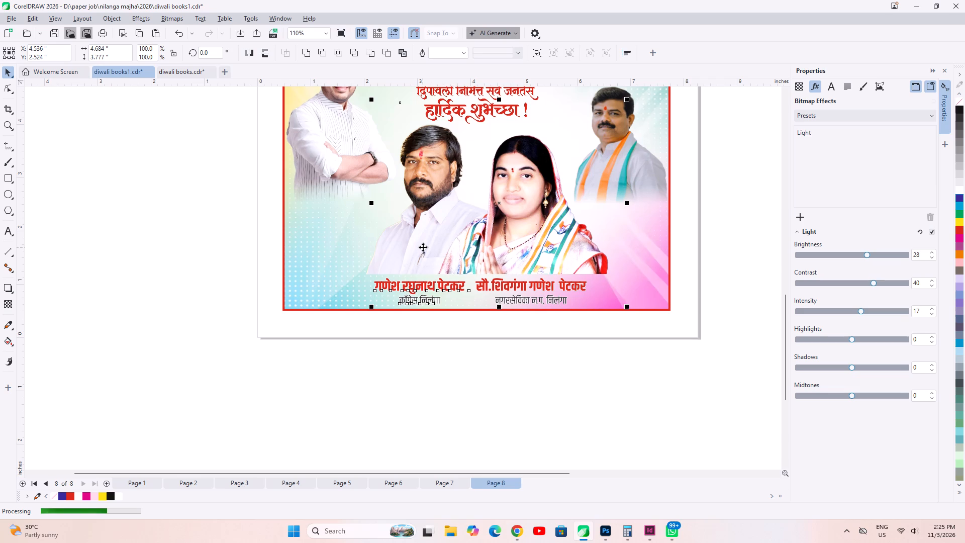
Select the woman's photo together with her caption and nudge them about 0.1 inch to the right.
drag(432, 356, 444, 350)
click(553, 245)
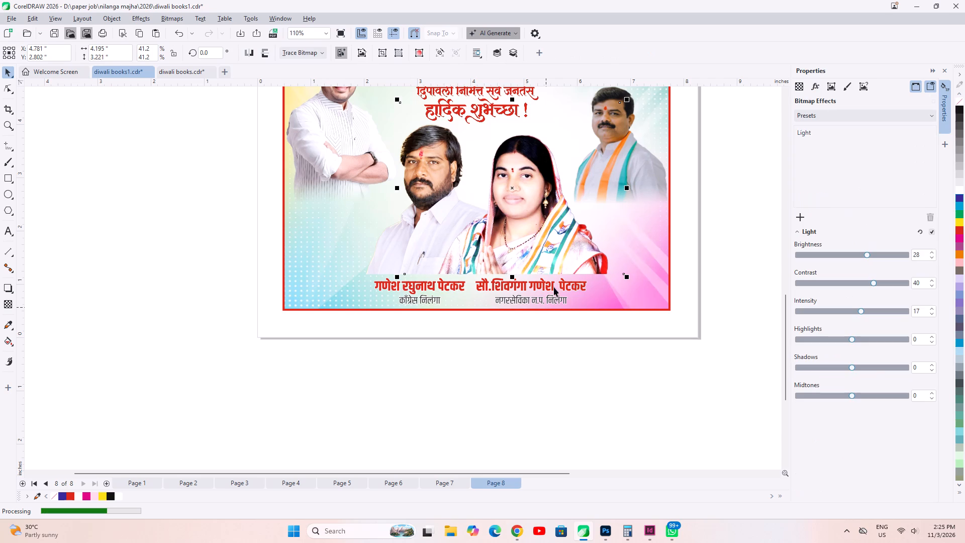
shift+click(554, 286)
key(shift+Right)
key(shift+Right)
key(shift+Right)
key(shift+Right)
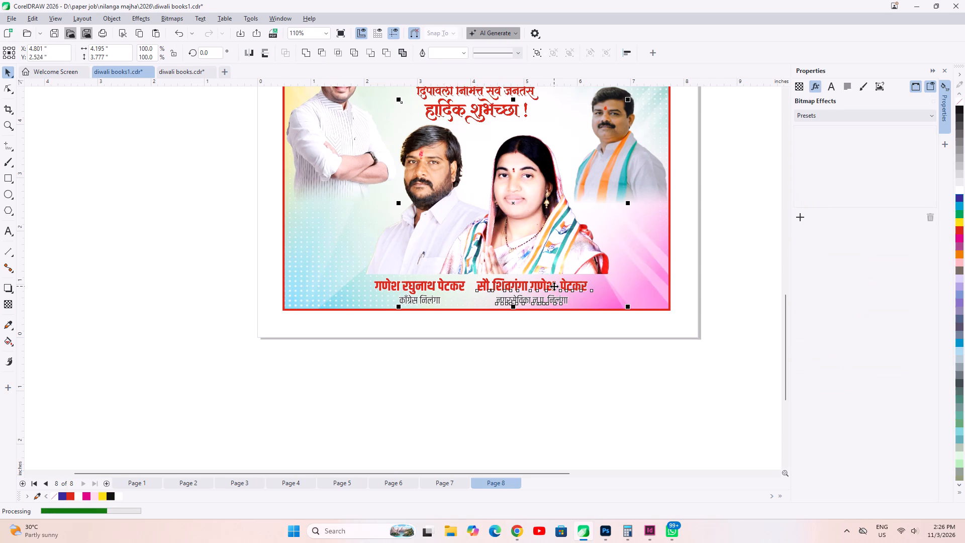
key(shift+Right)
key(shift+Right)
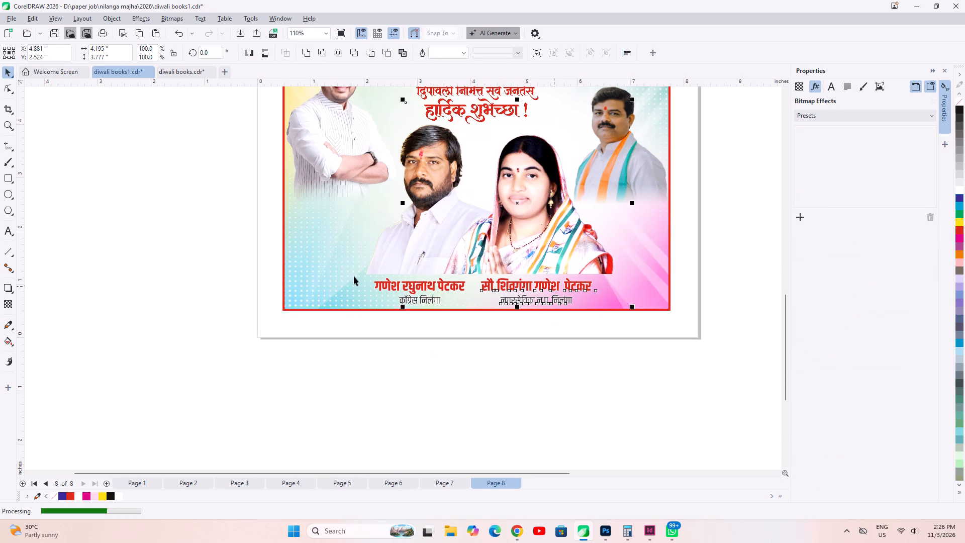
Select the bearded man's photo together with his caption and nudge them about 0.32 inch left at the same height, then deselect.
click(391, 271)
shift+click(387, 286)
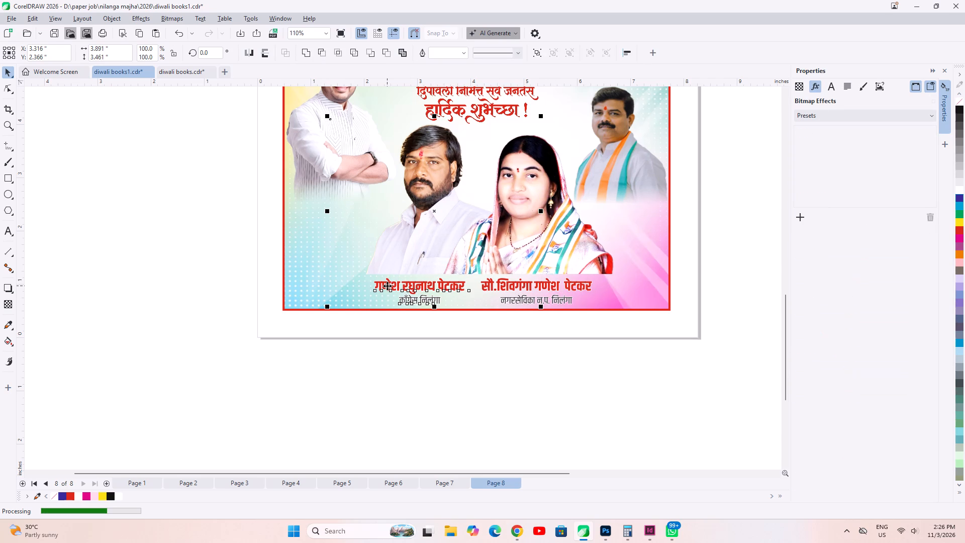
key(shift+Down)
key(shift+Down)
key(shift+Down)
key(shift+Up)
key(shift+Left)
key(shift+Left)
key(shift+Left)
key(shift+Left)
key(shift+Left)
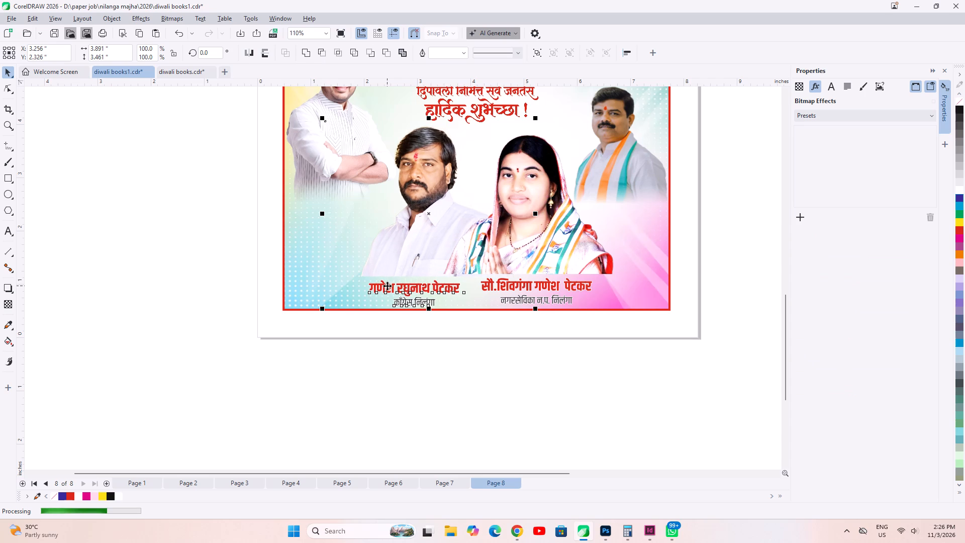
key(shift+Left)
key(shift+Left)
key(shift+Left)
key(shift+Left)
key(shift+Left)
key(shift+Left)
key(shift+Down)
key(shift+Down)
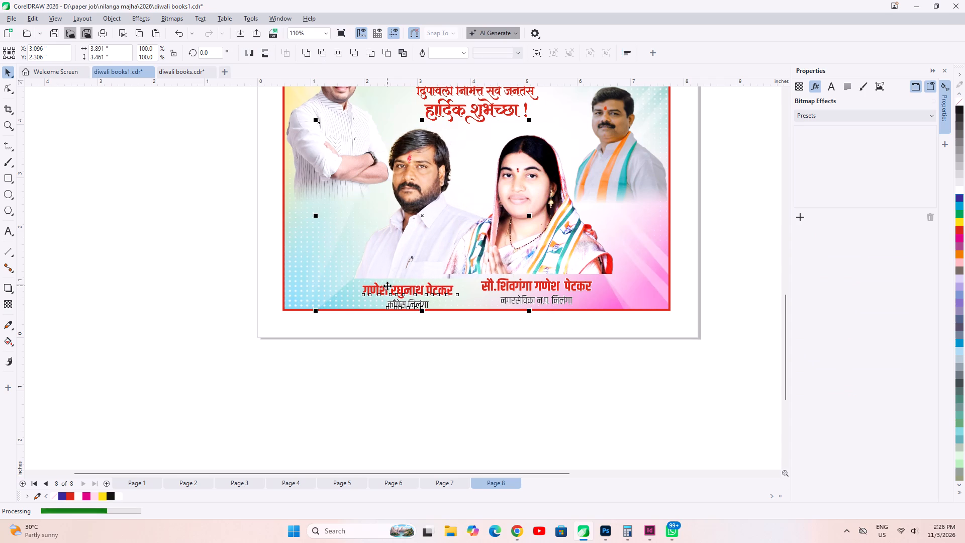
key(shift+Left)
key(shift+Left)
key(shift+Up)
key(shift+Up)
key(shift+Up)
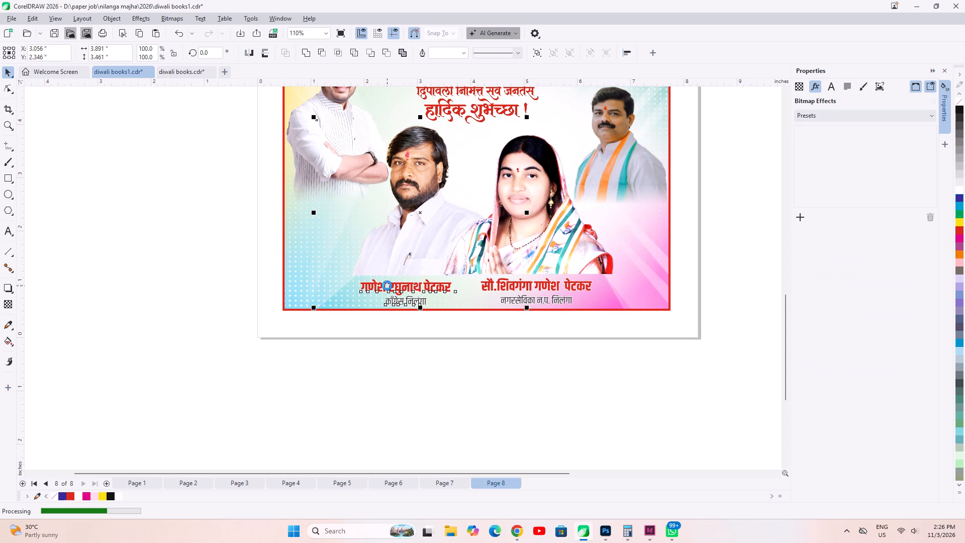
key(shift+Up)
key(shift+Left)
key(shift+Left)
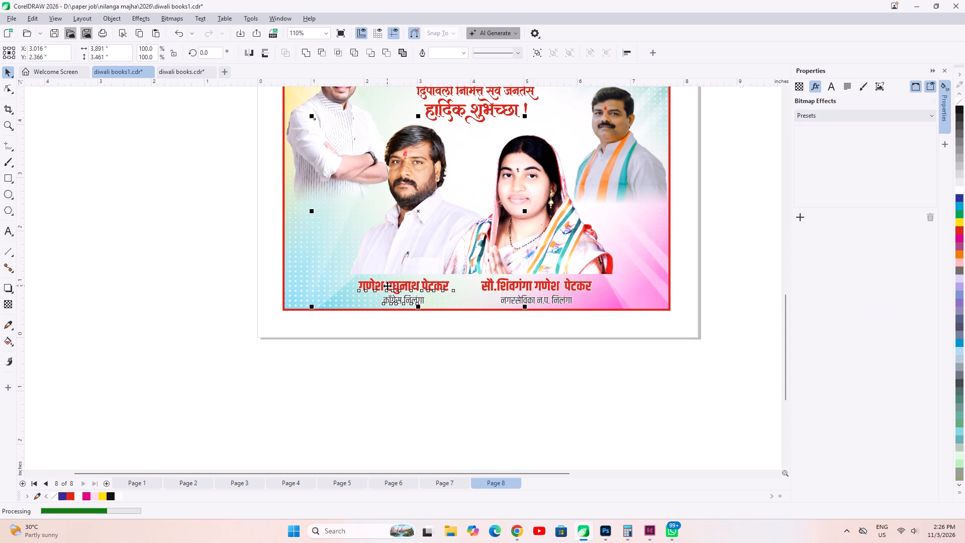
key(shift+Left)
click(450, 383)
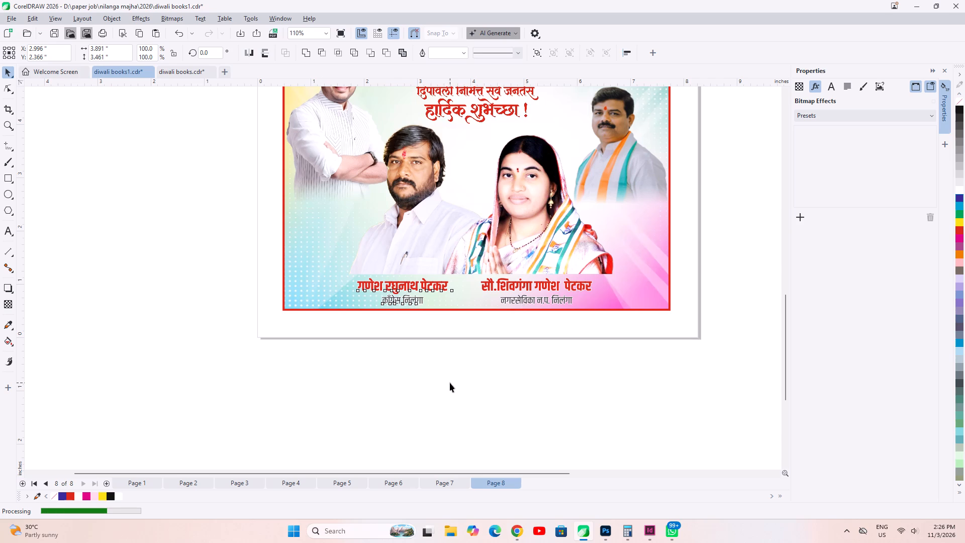
Move one of the off-page diya lamps into the banner's bottom-right corner beside the woman's caption.
scroll(364, 371, down, 7)
click(572, 328)
drag(565, 328, 473, 326)
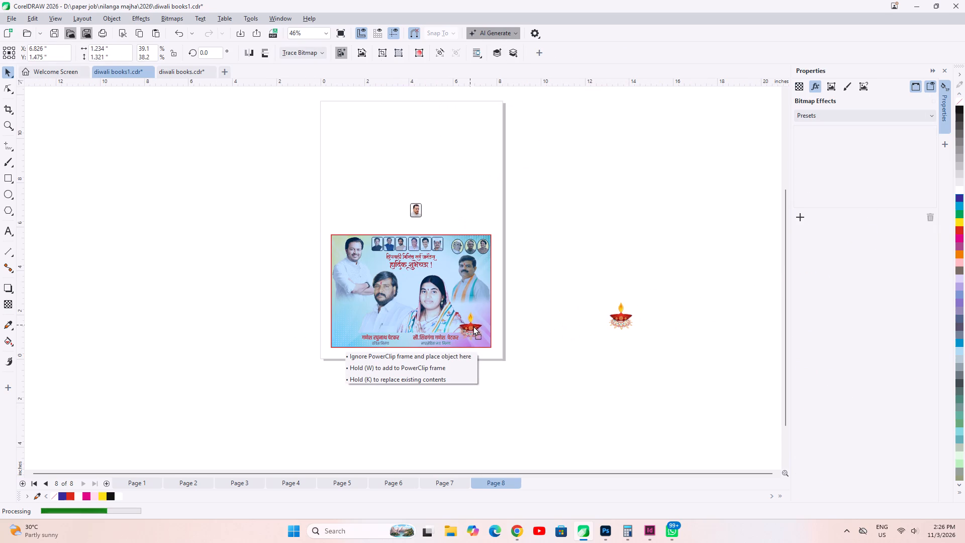
drag(473, 326, 479, 331)
Move the remaining off-page diya lamp into the banner's bottom-left corner and raise it slightly inside the red border.
drag(668, 267, 567, 383)
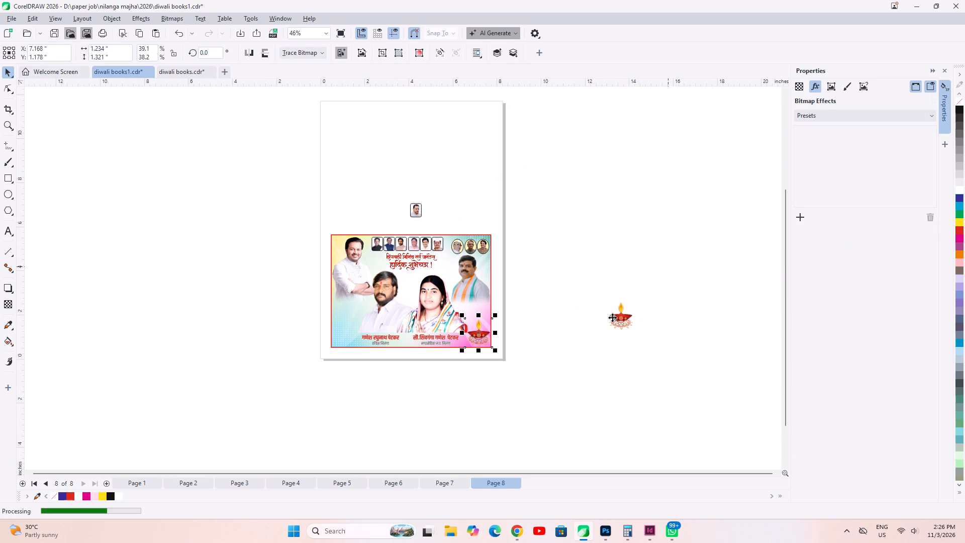
drag(612, 317, 335, 335)
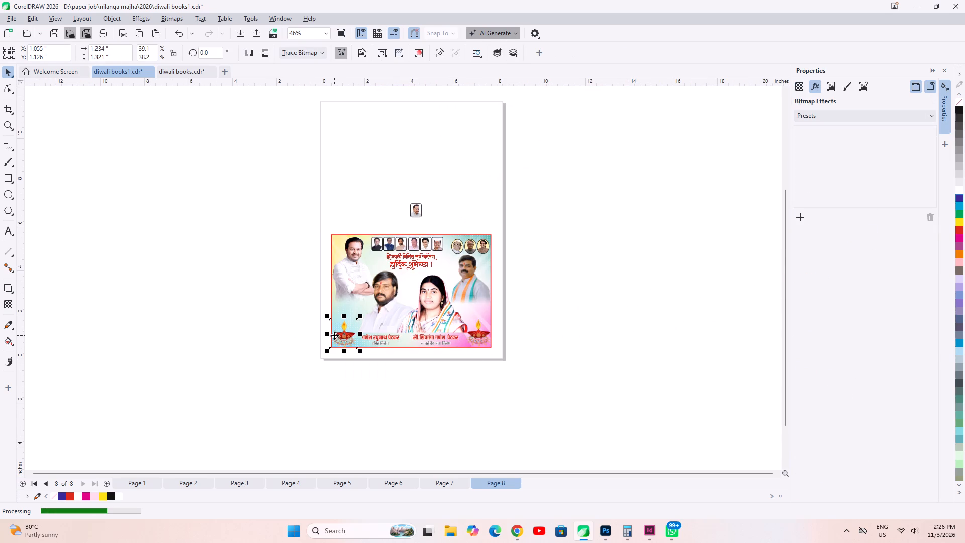
scroll(334, 335, up, 10)
drag(342, 301, 343, 301)
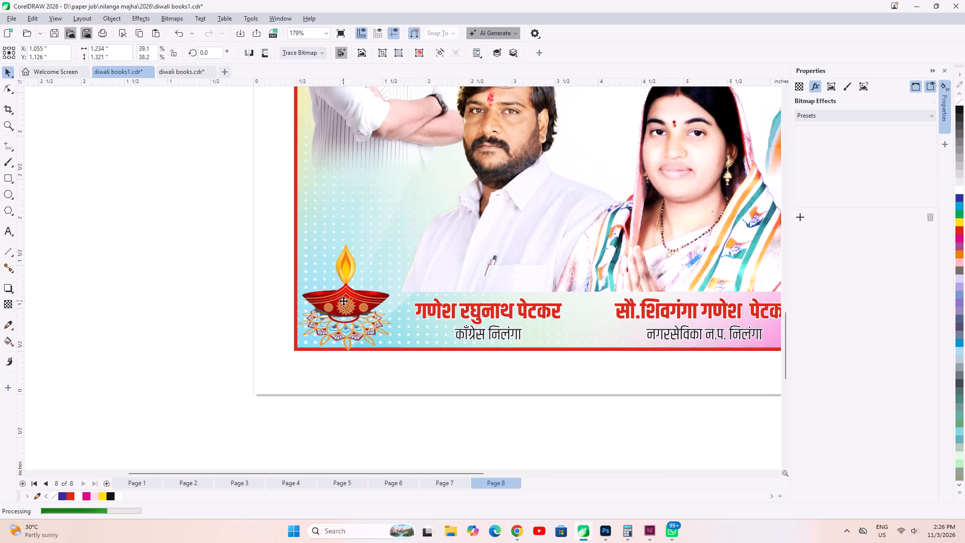
drag(343, 301, 345, 291)
scroll(345, 291, down, 7)
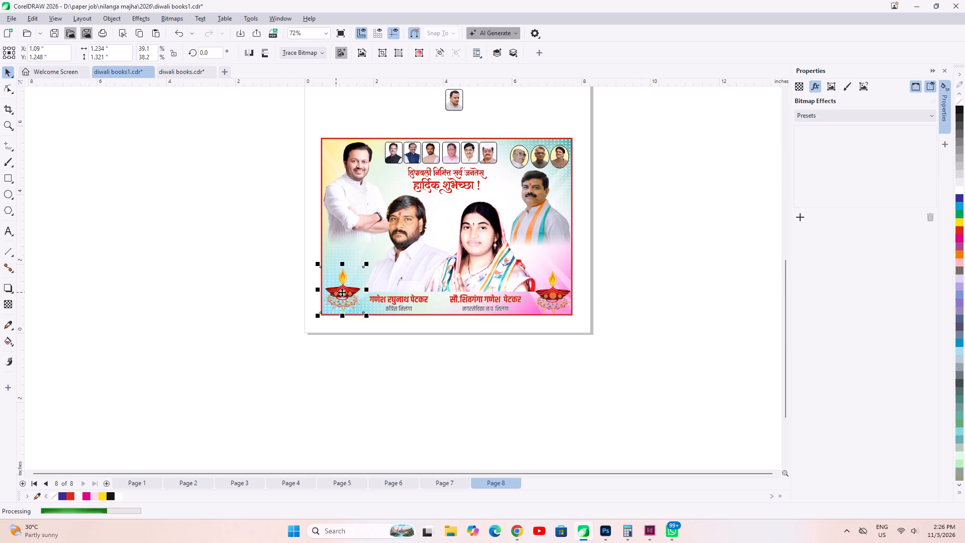
Scale the diya in the banner's bottom-right corner down slightly, to about 1.07 inches wide.
click(552, 299)
scroll(552, 299, up, 3)
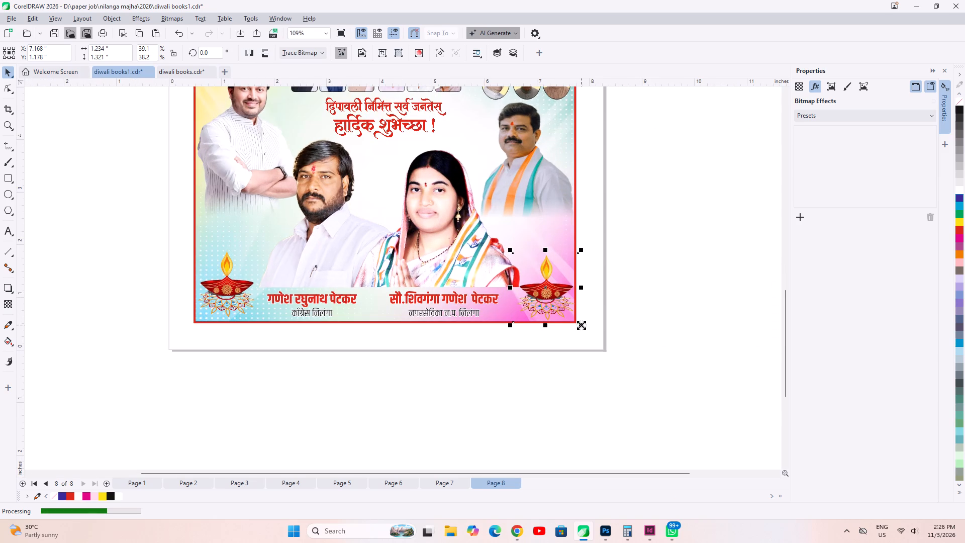
shift+drag(581, 325, 576, 323)
Repeat the same scaling on the diya in the bottom-left corner, shift it slightly down and right, then deselect.
click(199, 291)
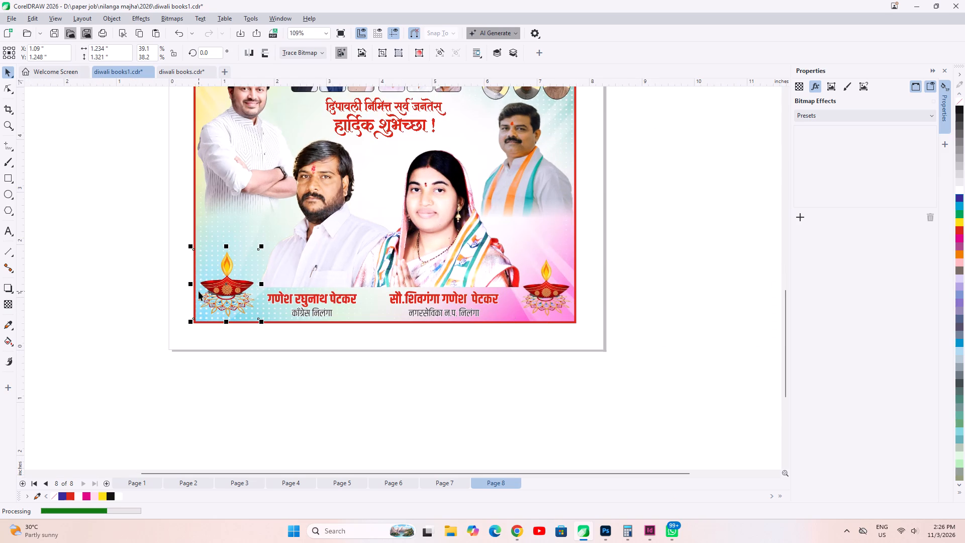
key(ctrl+r)
scroll(261, 298, up, 2)
drag(217, 284, 218, 289)
key(ctrl+z)
click(199, 305)
drag(211, 281, 212, 285)
scroll(231, 463, down, 6)
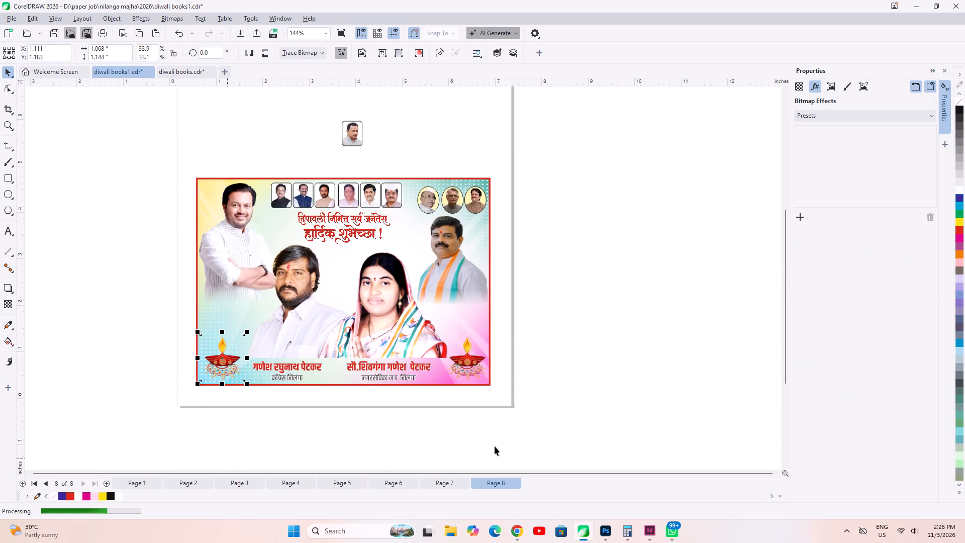
drag(495, 444, 148, 228)
click(303, 216)
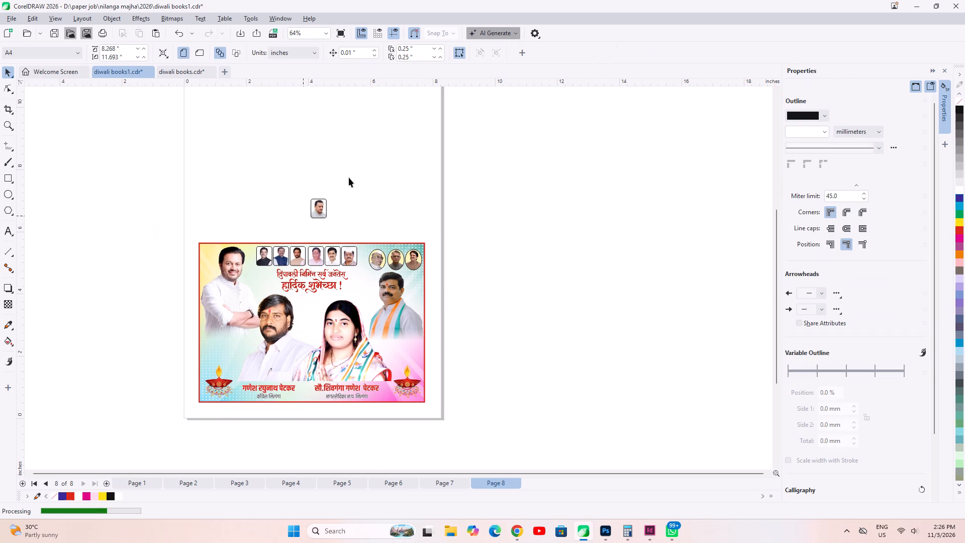
Delete the spare framed portrait lying above the banner.
drag(358, 167, 284, 231)
key(Delete)
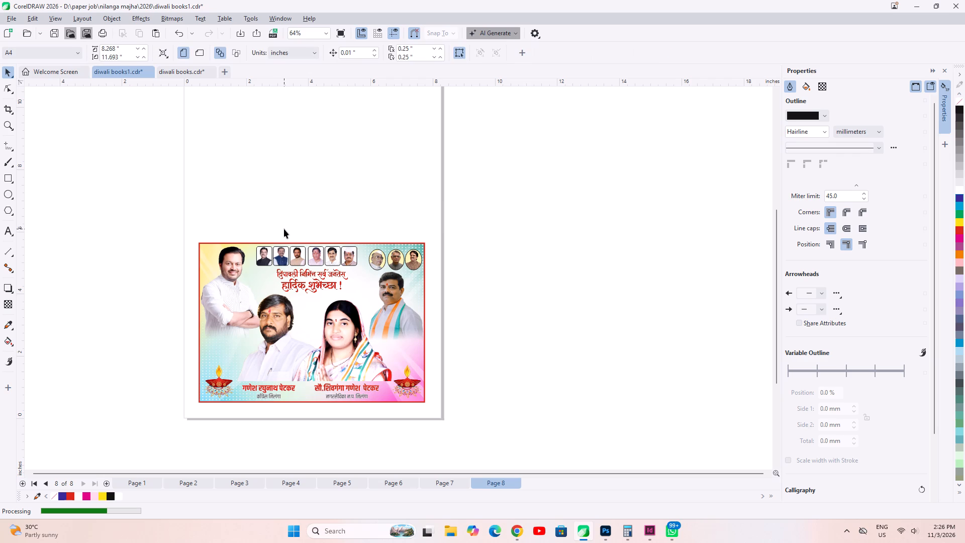
click(567, 352)
Open the banner's PowerClip frame for editing and delete the multicoloured gradient background image inside it.
click(311, 313)
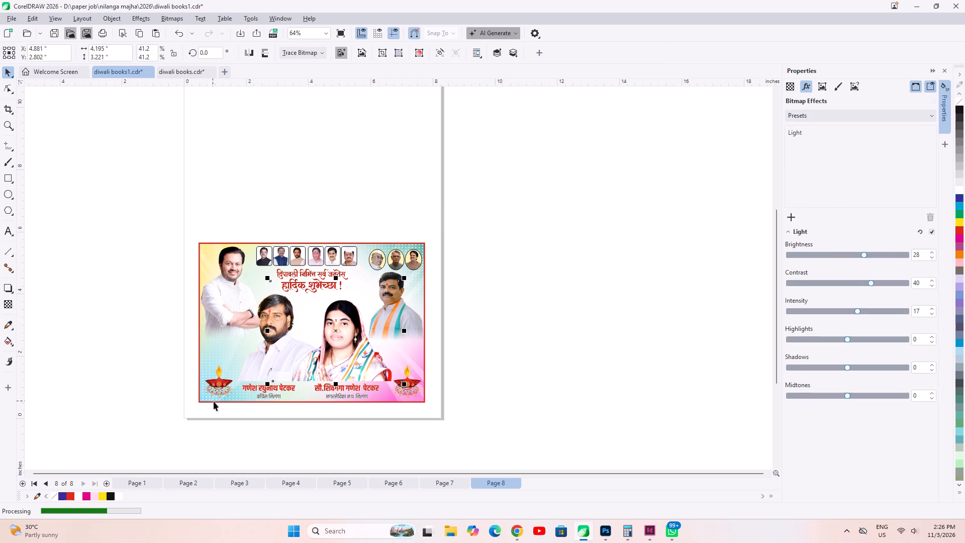
drag(245, 411, 251, 410)
click(302, 398)
ctrl+click(302, 398)
click(324, 298)
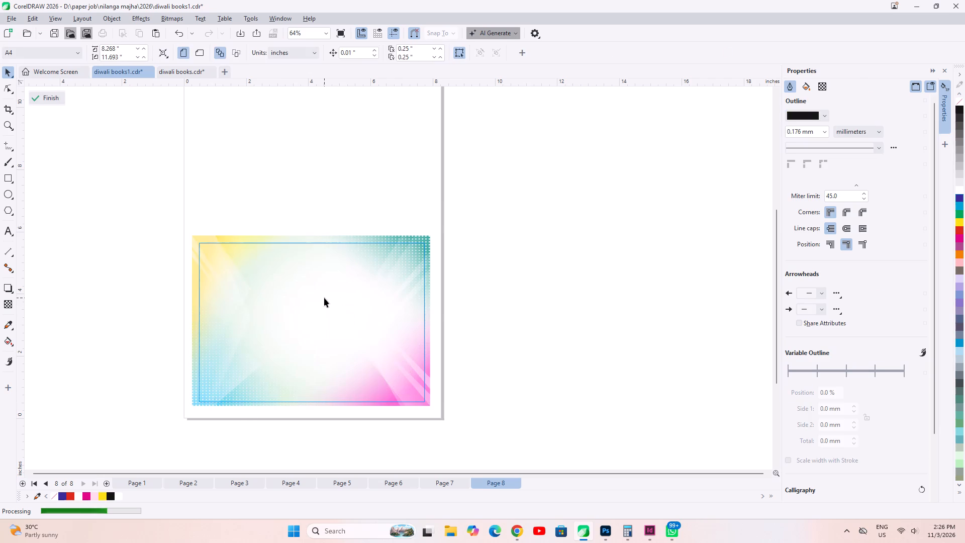
key(Delete)
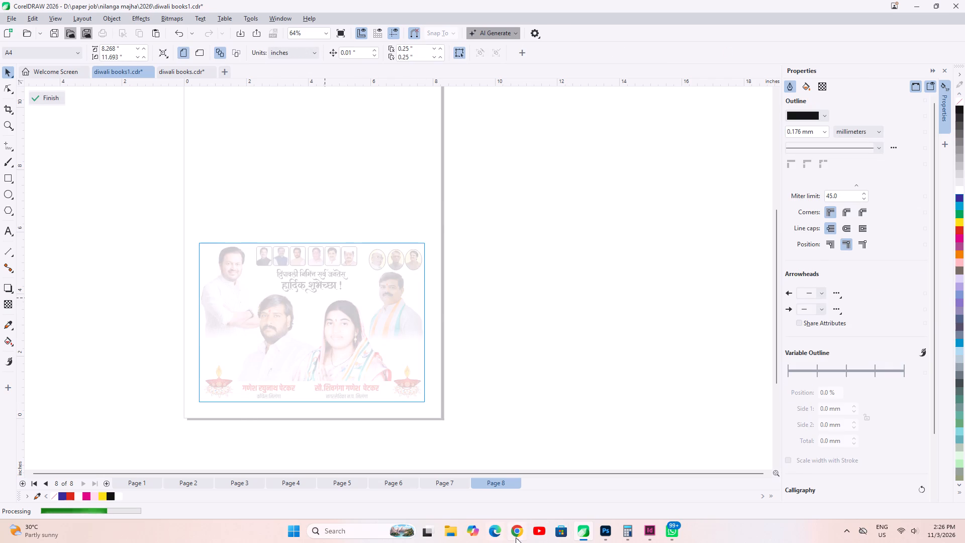
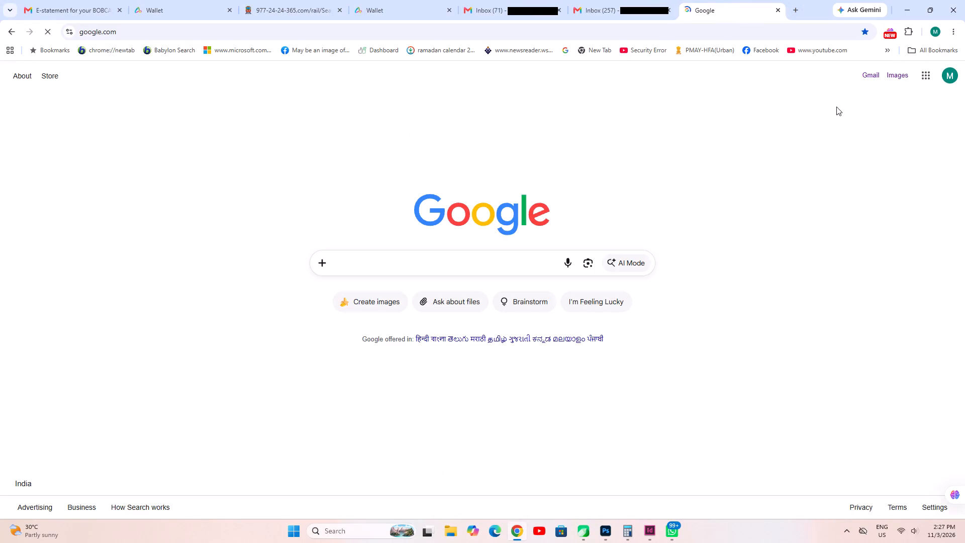
Search Google Images for "victor baground".
click(907, 77)
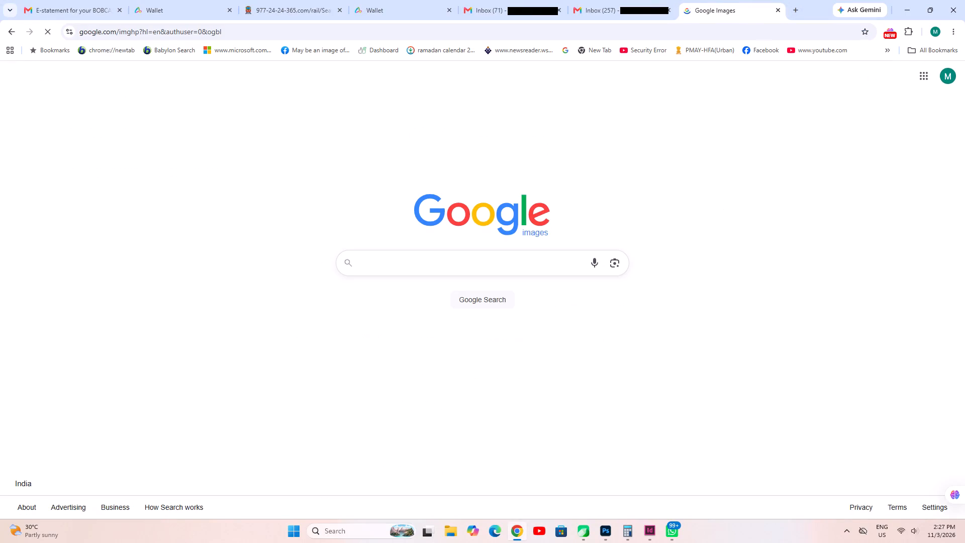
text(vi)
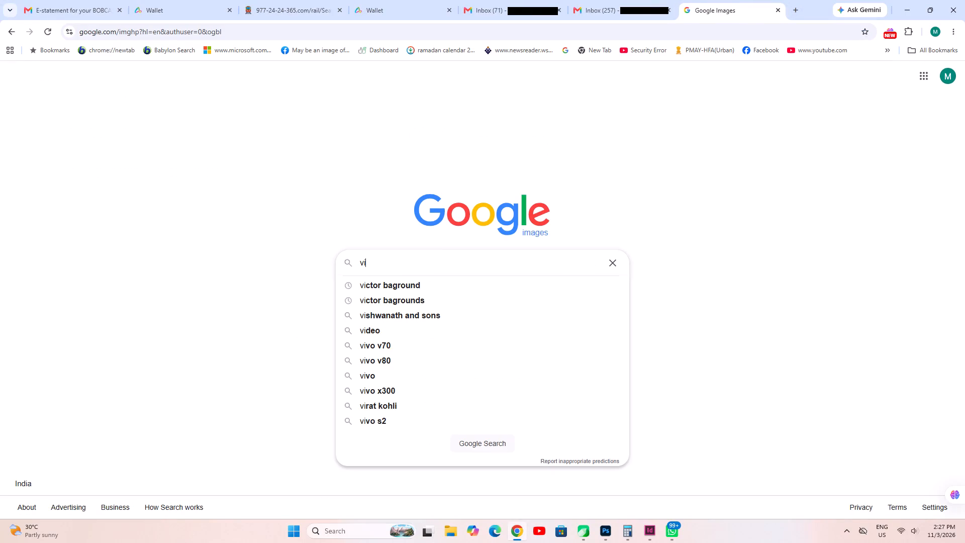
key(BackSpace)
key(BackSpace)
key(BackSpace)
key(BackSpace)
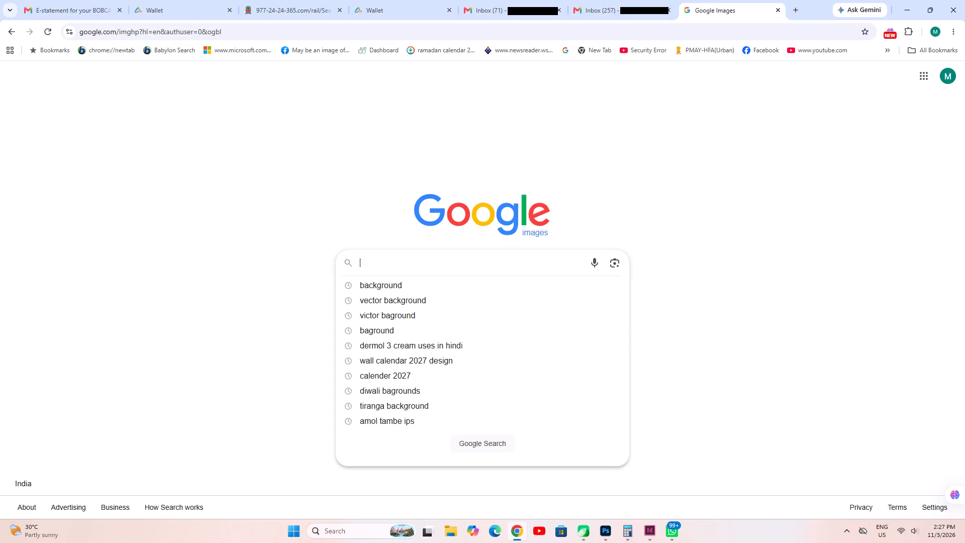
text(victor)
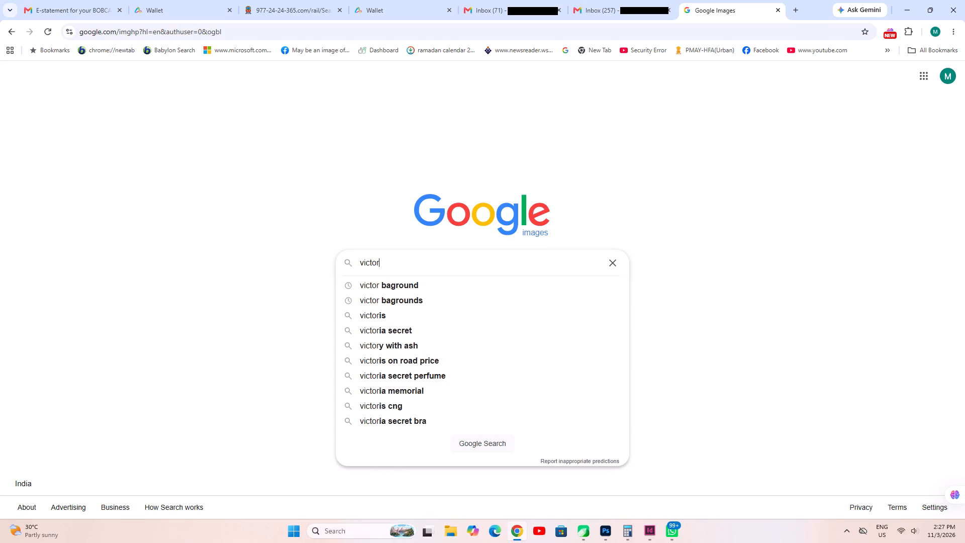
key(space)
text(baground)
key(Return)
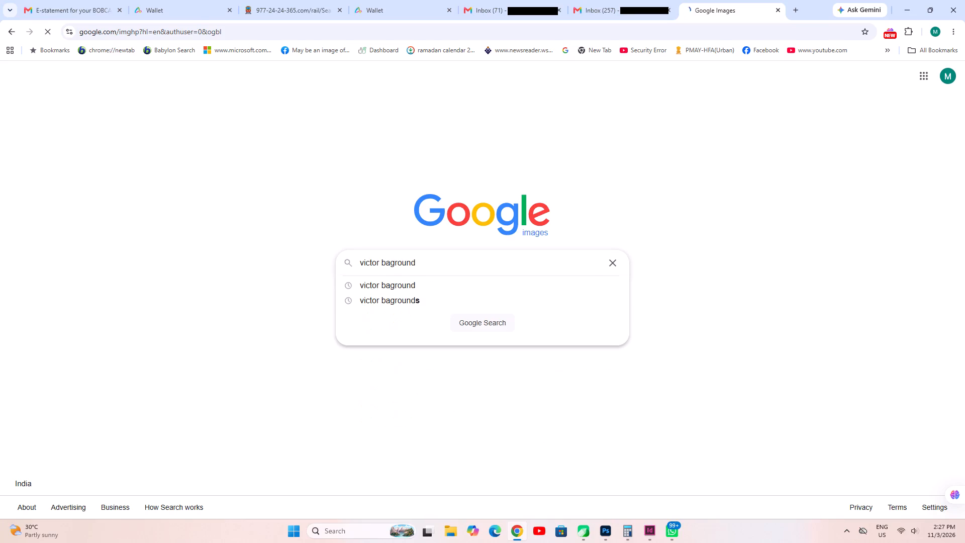
Copy the pastel blue-to-orange watercolour background image from the Magnific result, and switch back to CorelDRAW.
scroll(526, 325, down, 10)
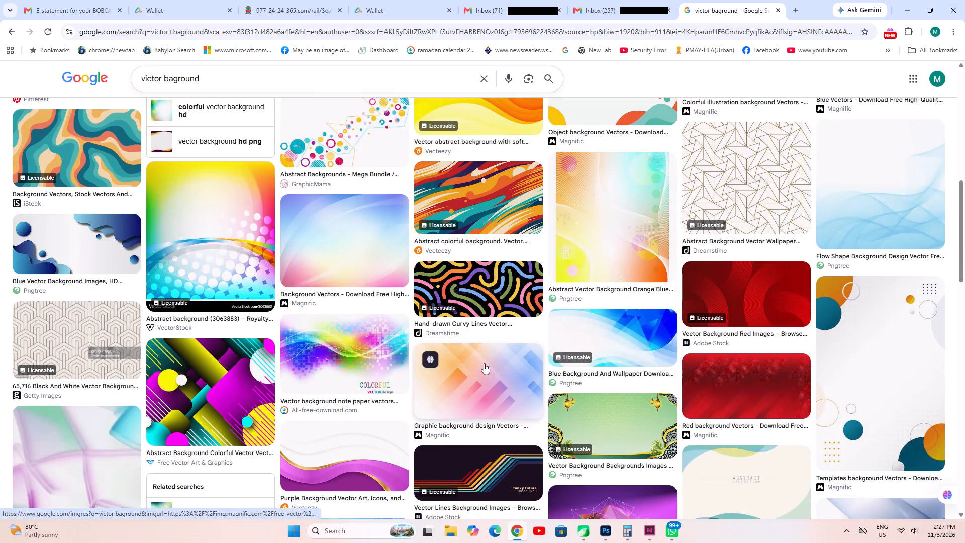
scroll(539, 369, down, 4)
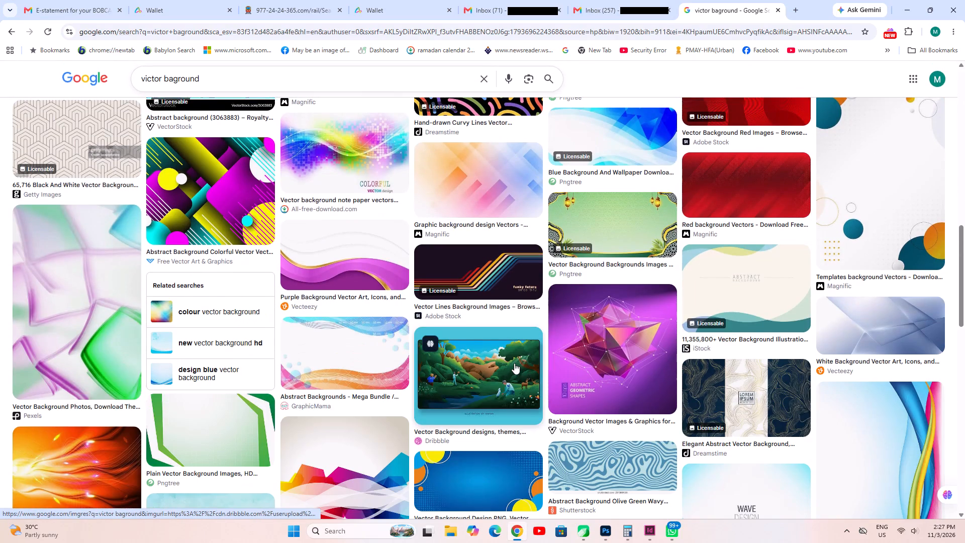
scroll(514, 363, down, 6)
click(201, 305)
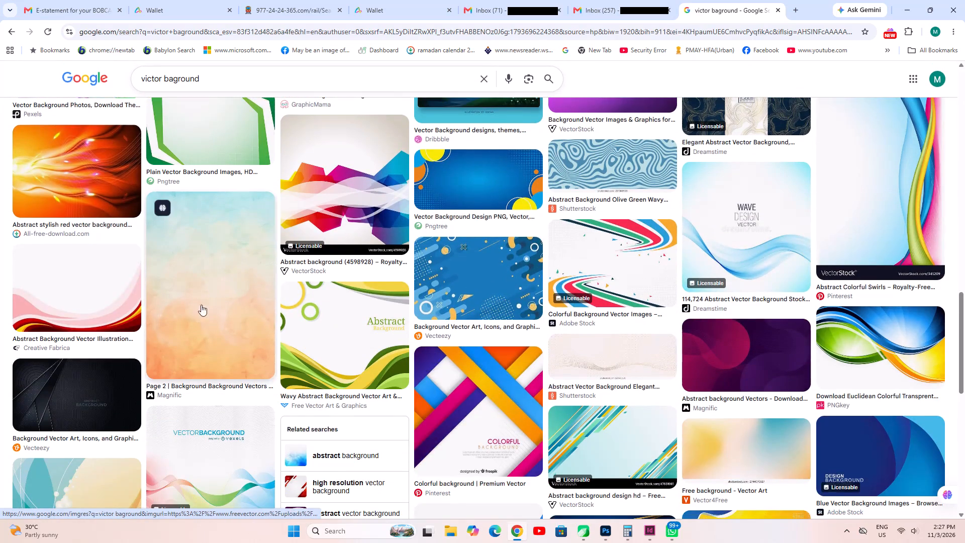
right_click(700, 218)
click(770, 377)
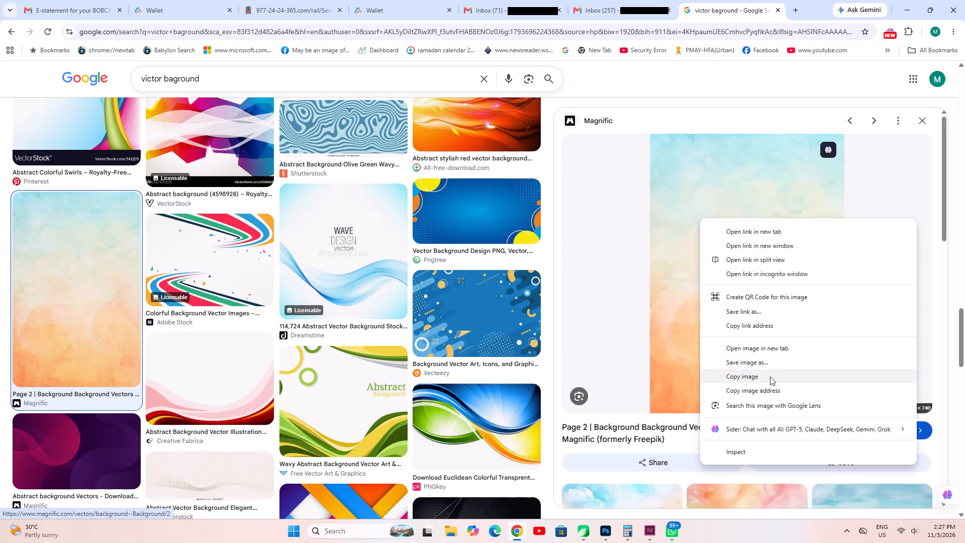
click(583, 531)
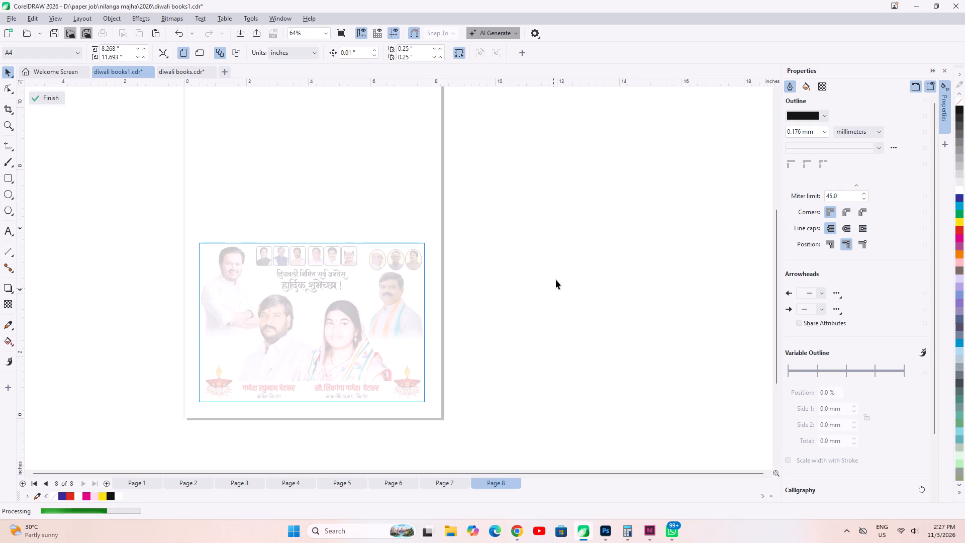
Paste the copied blue-to-orange watercolour background image into the banner's open PowerClip frame.
right_click(556, 280)
click(600, 367)
scroll(545, 314, down, 6)
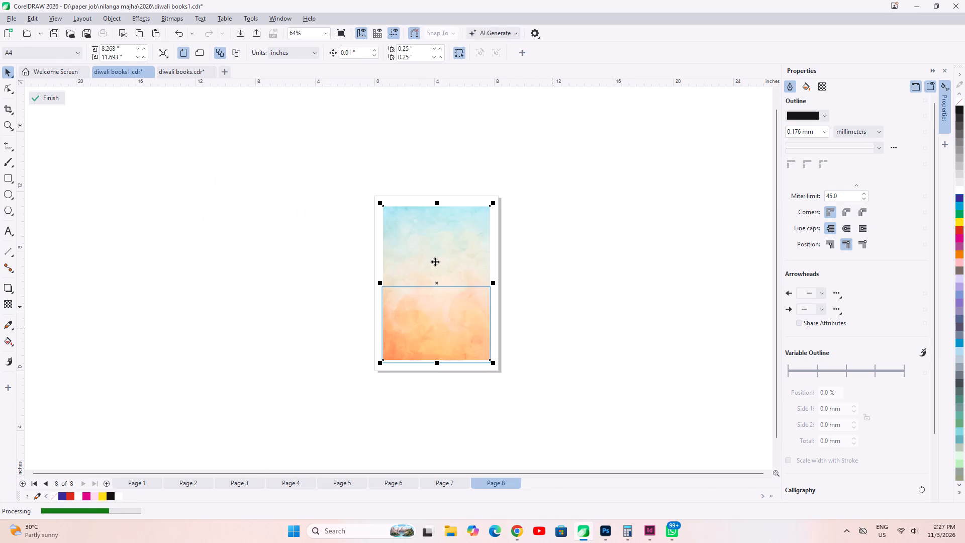
Stretch the watercolour image past every edge of the frame, to about 8.46 by 5.49 inches, and finish editing the PowerClip.
scroll(438, 262, up, 1)
drag(437, 195, 440, 271)
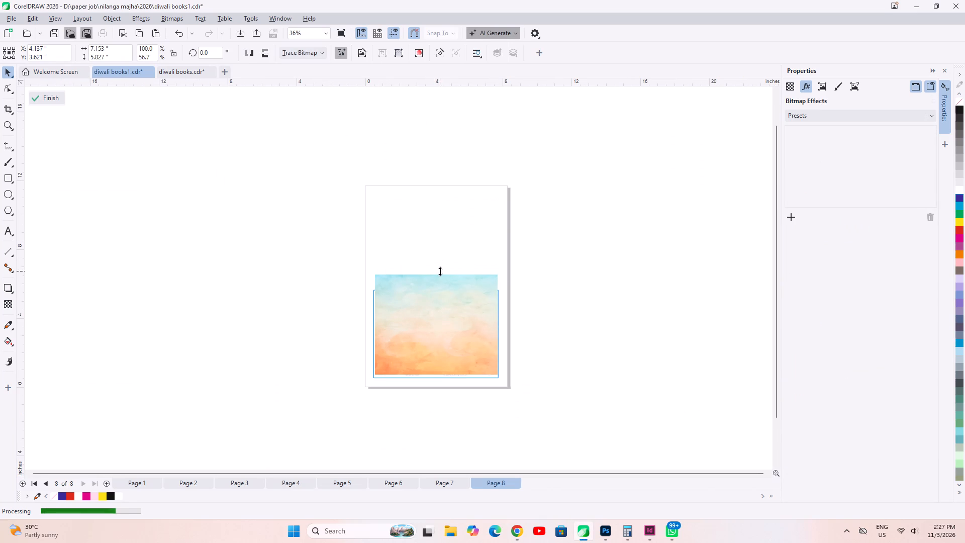
drag(440, 271, 441, 278)
scroll(452, 345, up, 7)
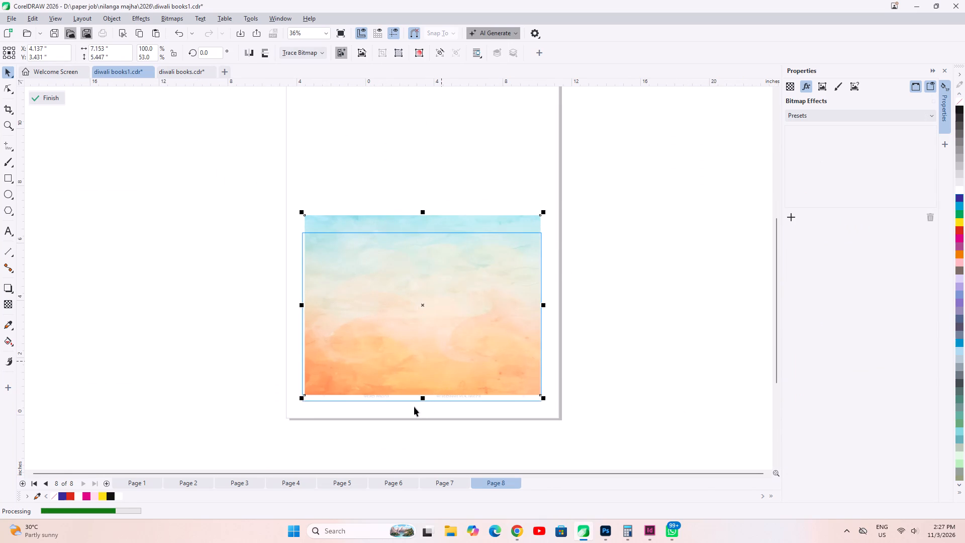
drag(416, 400, 415, 417)
shift+drag(573, 289, 600, 290)
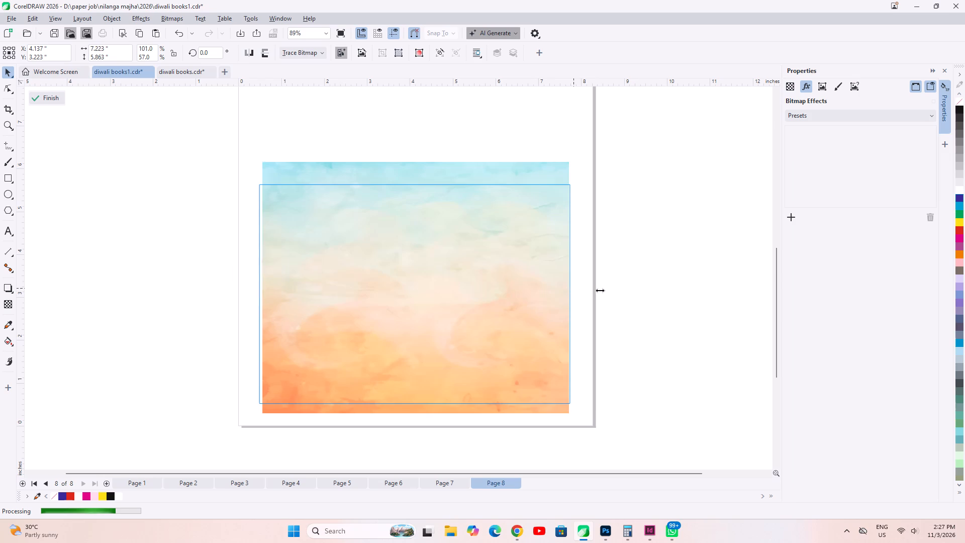
shift+drag(600, 290, 603, 290)
drag(256, 288, 230, 300)
drag(416, 158, 418, 174)
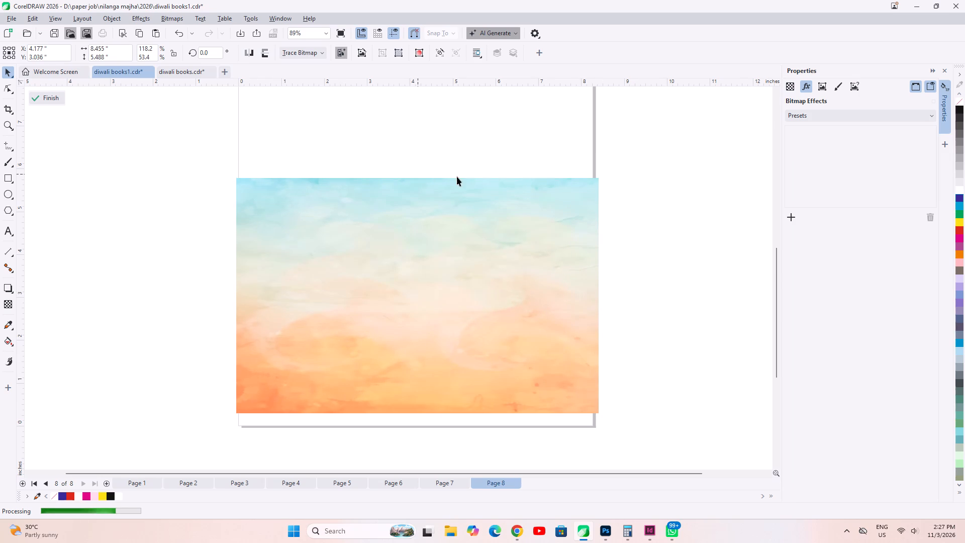
ctrl+click(739, 238)
click(679, 252)
click(621, 300)
Duplicate the whole banner directly above the original on page 8, centred at about Y 8.42 inches.
scroll(377, 370, down, 3)
drag(596, 412, 303, 231)
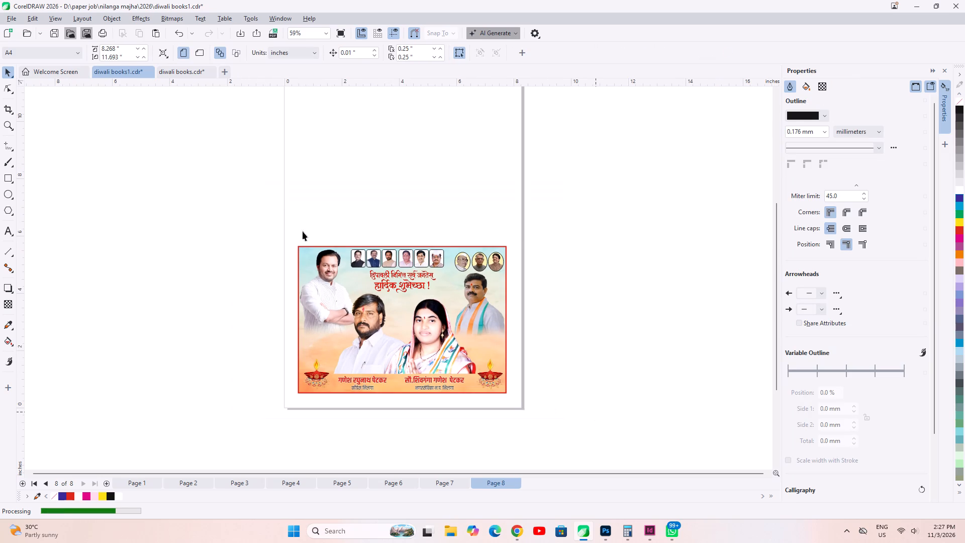
drag(303, 231, 273, 197)
scroll(374, 321, down, 3)
drag(403, 336, 387, 231)
ctrl+right_click(387, 231)
scroll(326, 247, up, 6)
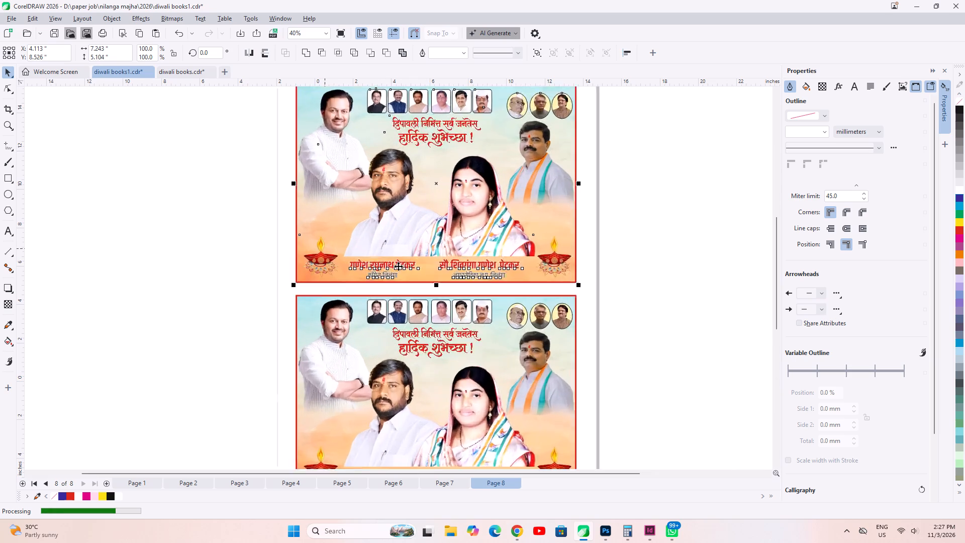
scroll(398, 266, up, 4)
drag(420, 198, 420, 206)
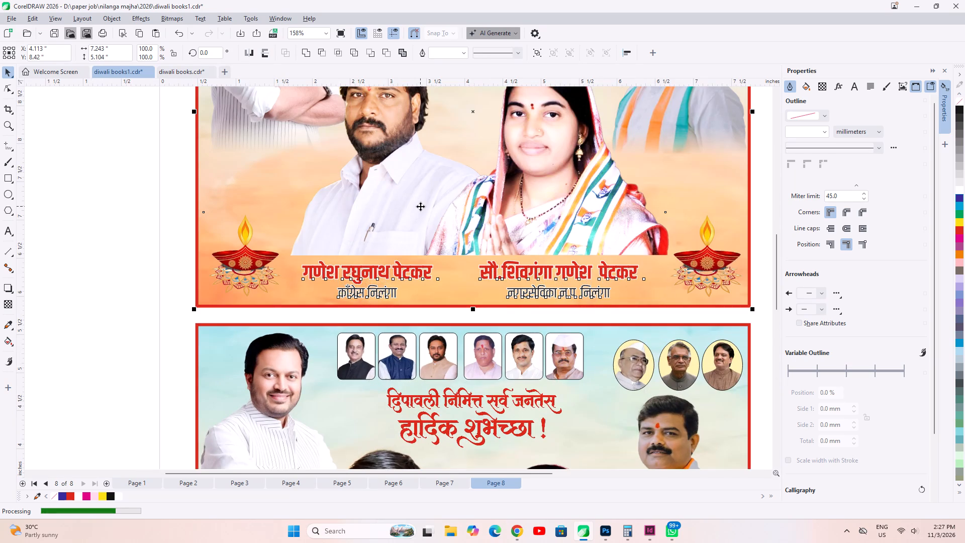
shift+drag(420, 206, 421, 212)
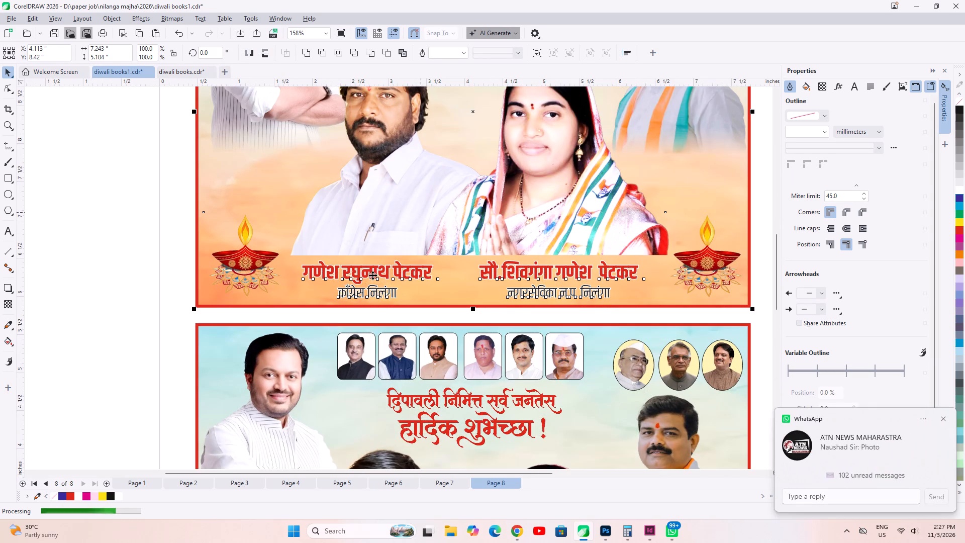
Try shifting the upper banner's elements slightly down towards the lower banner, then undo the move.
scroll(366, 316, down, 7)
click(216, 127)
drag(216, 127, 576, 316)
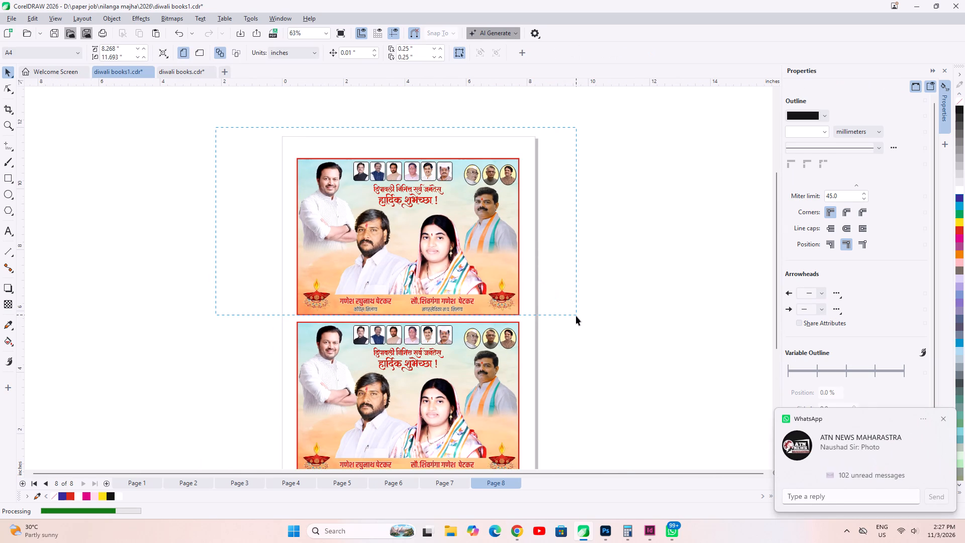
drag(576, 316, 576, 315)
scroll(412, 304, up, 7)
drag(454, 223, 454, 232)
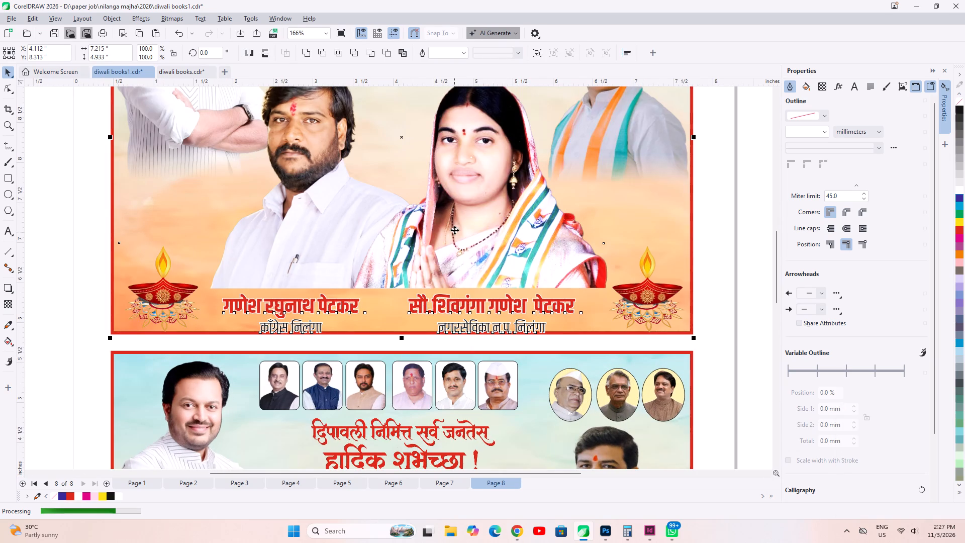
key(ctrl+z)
Select the complete upper banner including its frame and nudge it down to Y 8.34 inches, closer to the lower banner.
scroll(412, 348, down, 3)
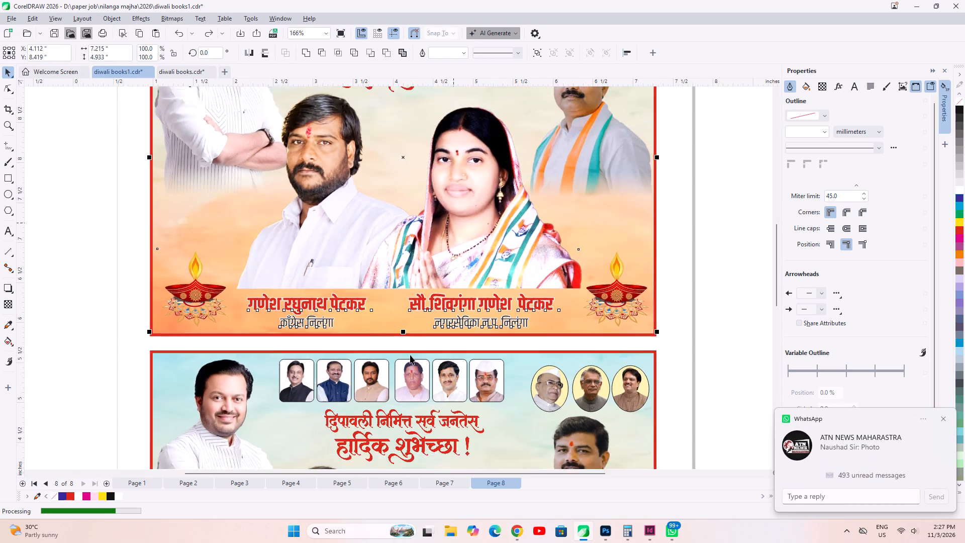
scroll(410, 355, down, 5)
click(239, 177)
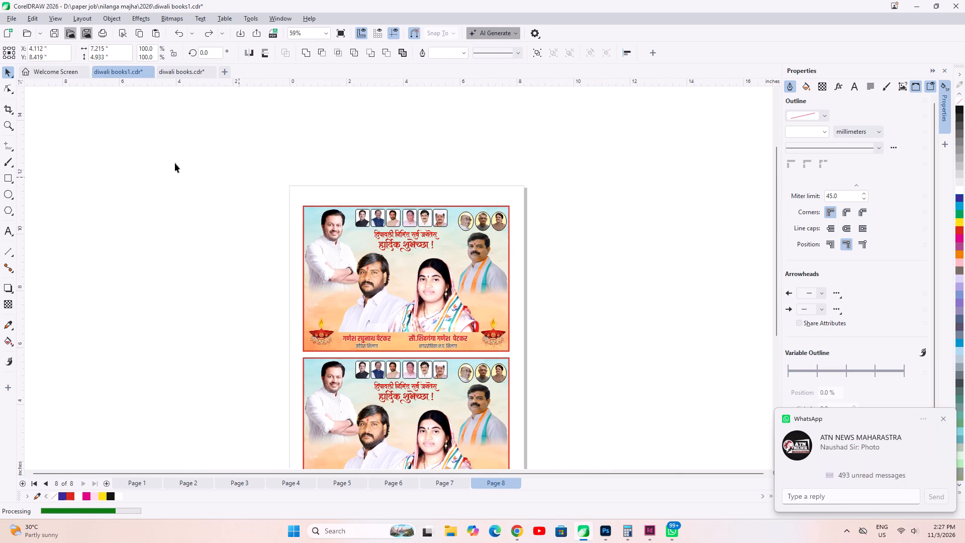
drag(175, 163, 615, 364)
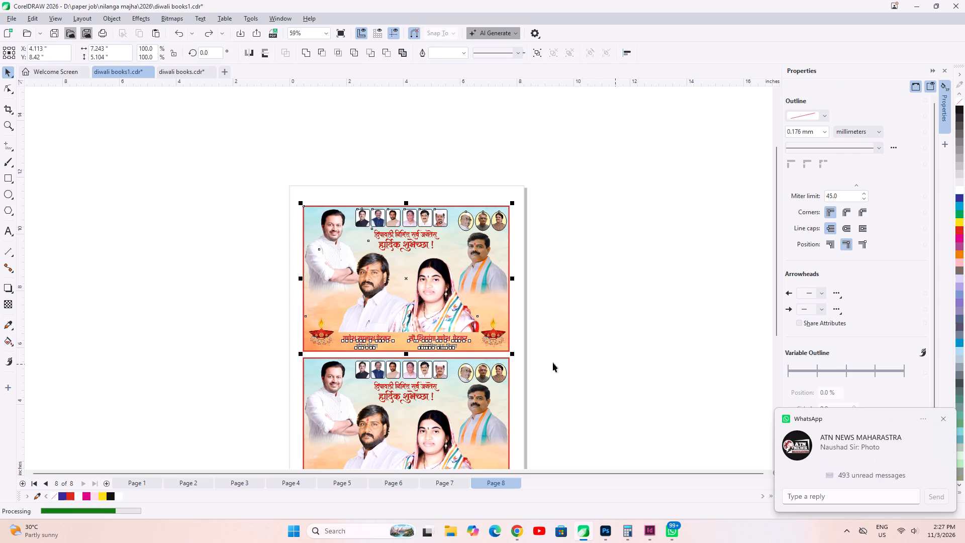
scroll(335, 319, up, 4)
key(shift+Down)
key(shift+Down)
key(shift+Down)
key(shift+Down)
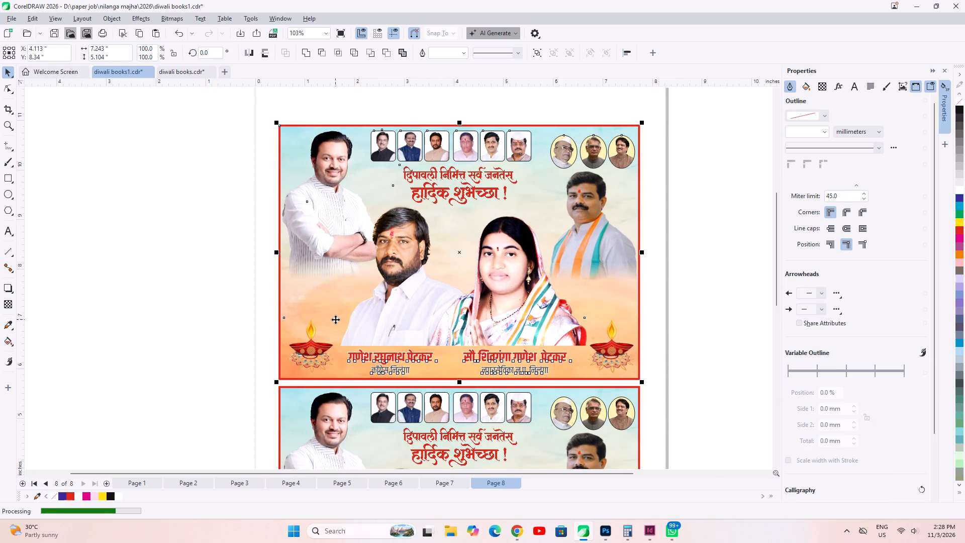
click(700, 252)
Change the upper banner frame's outline colour to dark blue.
ctrl+click(639, 208)
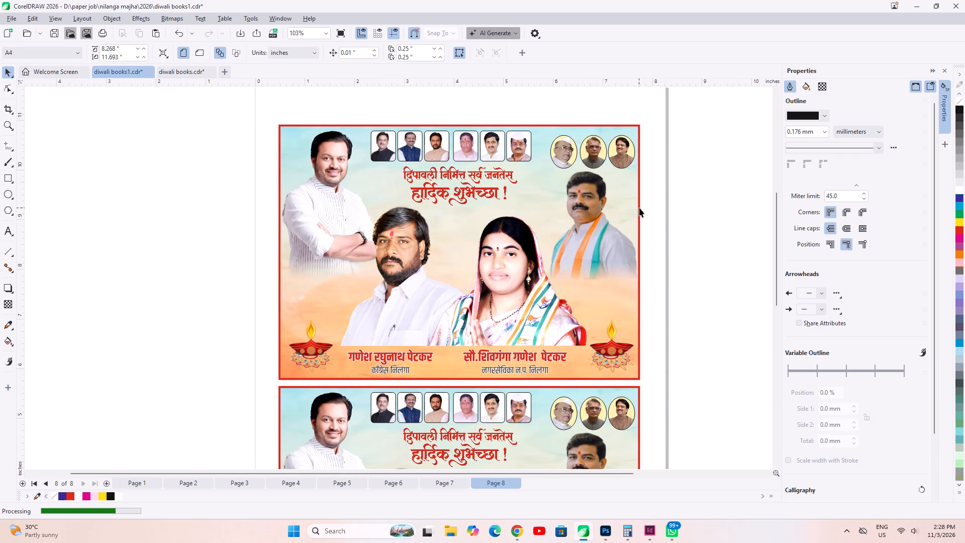
click(562, 125)
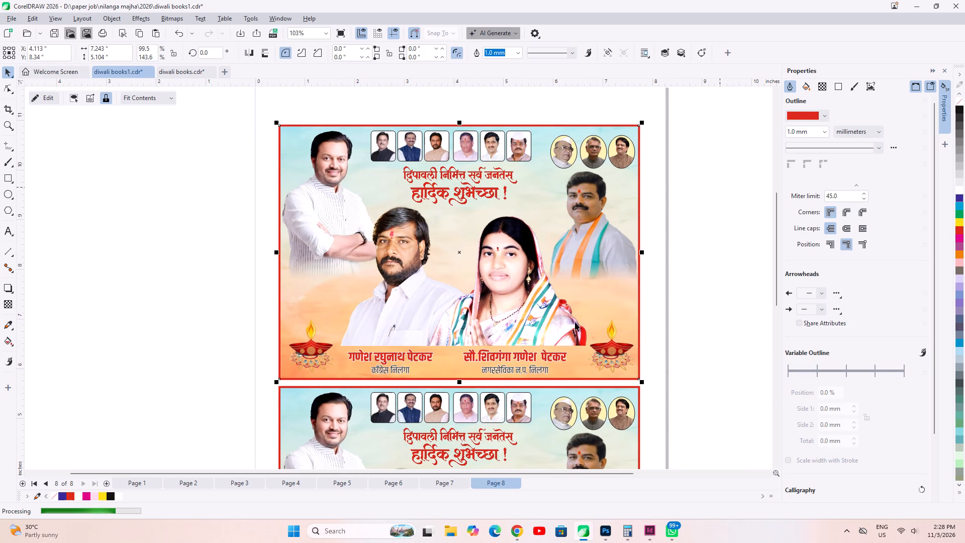
right_click(960, 198)
click(733, 264)
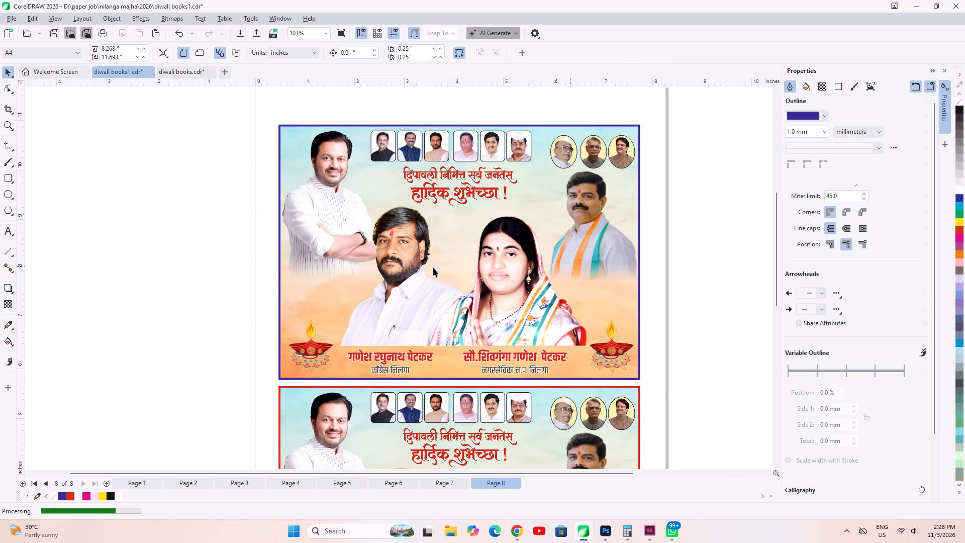
Open the upper banner's PowerClip frame for editing and delete the watercolour background image inside it.
click(433, 267)
click(298, 306)
ctrl+click(298, 306)
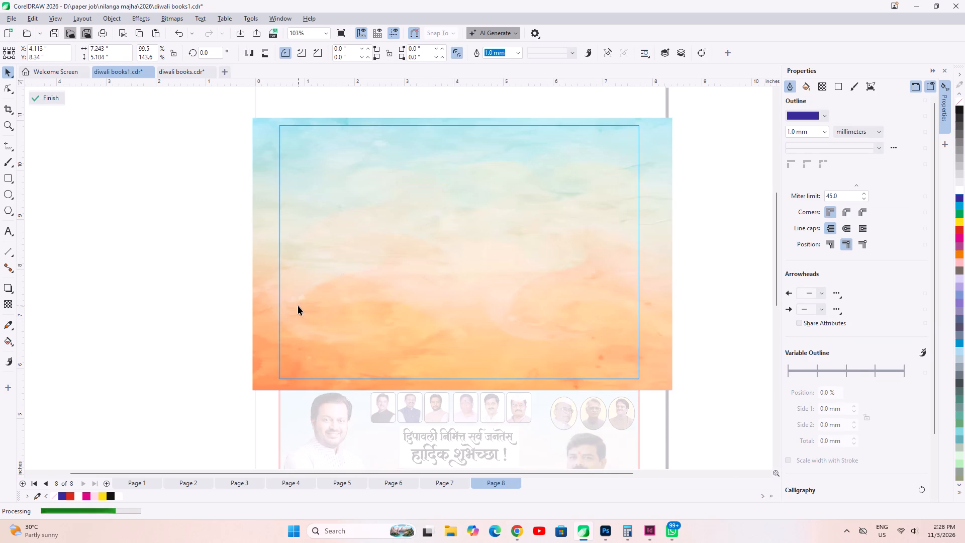
click(298, 306)
ctrl+click(122, 325)
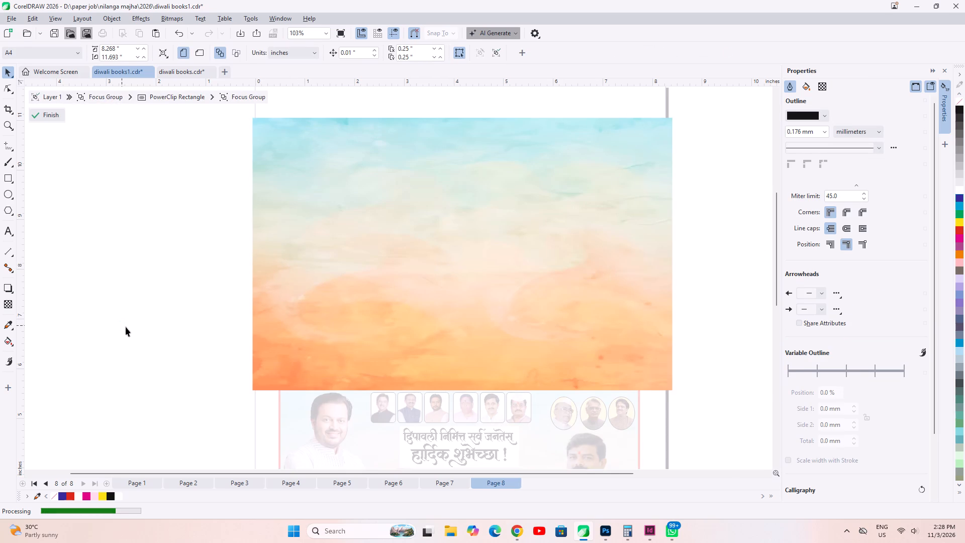
key(Delete)
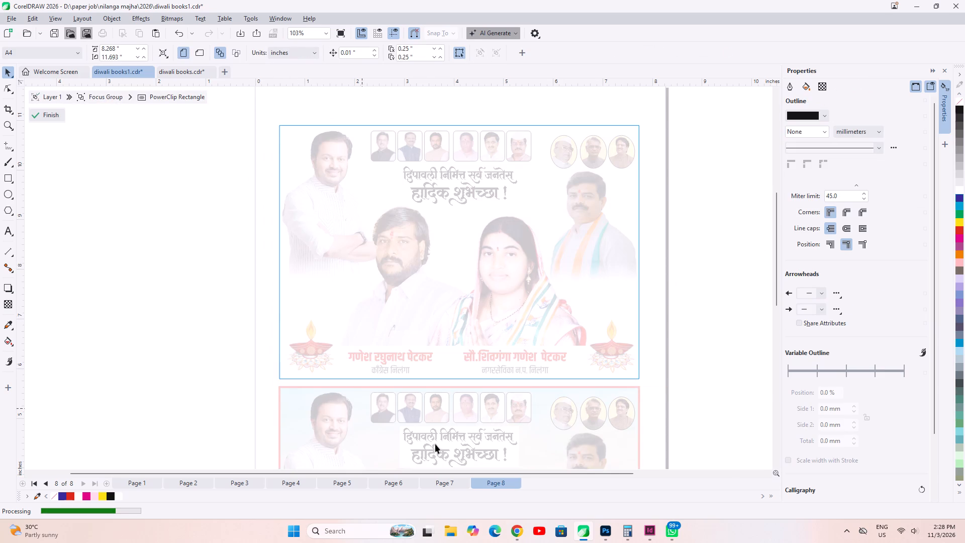
Switch to Chrome and examine the vector background image results for a replacement, previewing the colourful geometric stripe and chevron designs.
click(514, 526)
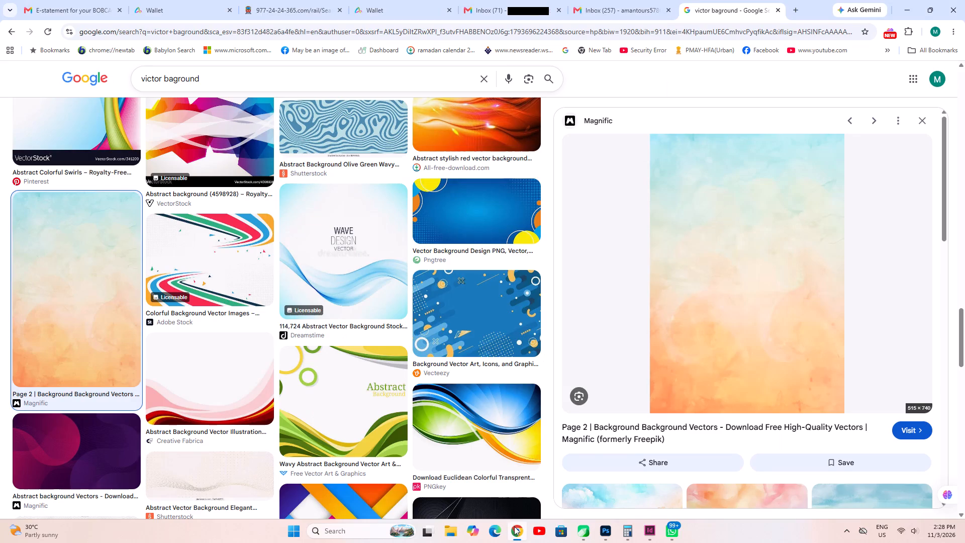
scroll(852, 429, down, 3)
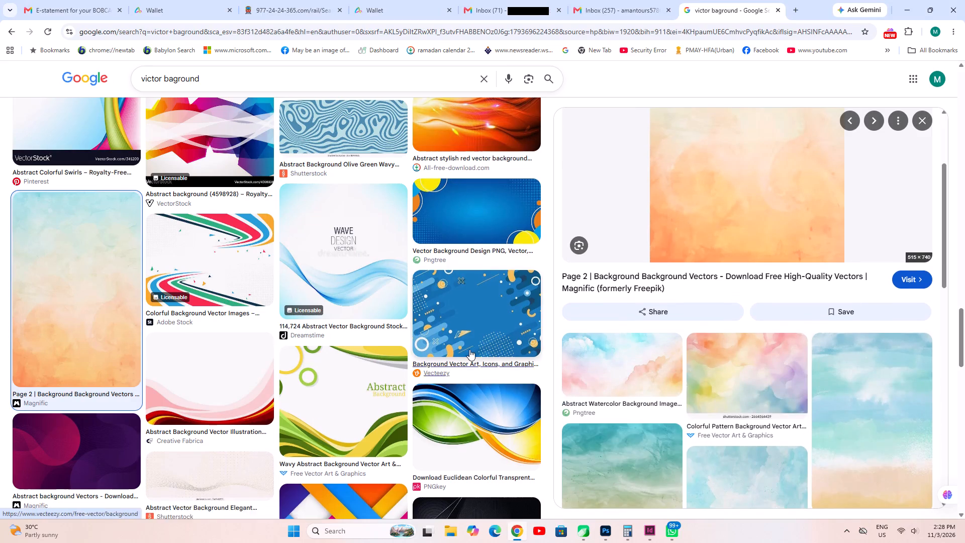
scroll(471, 350, down, 11)
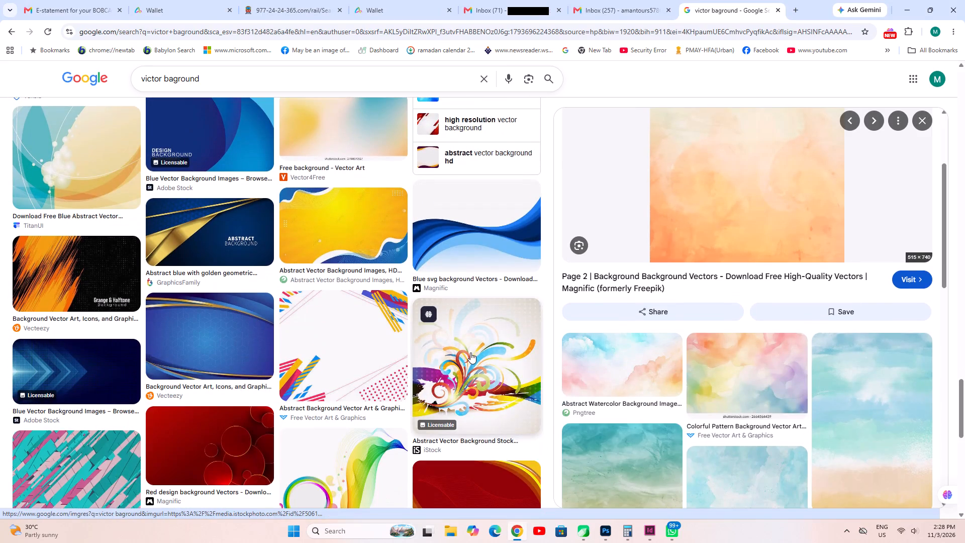
click(339, 356)
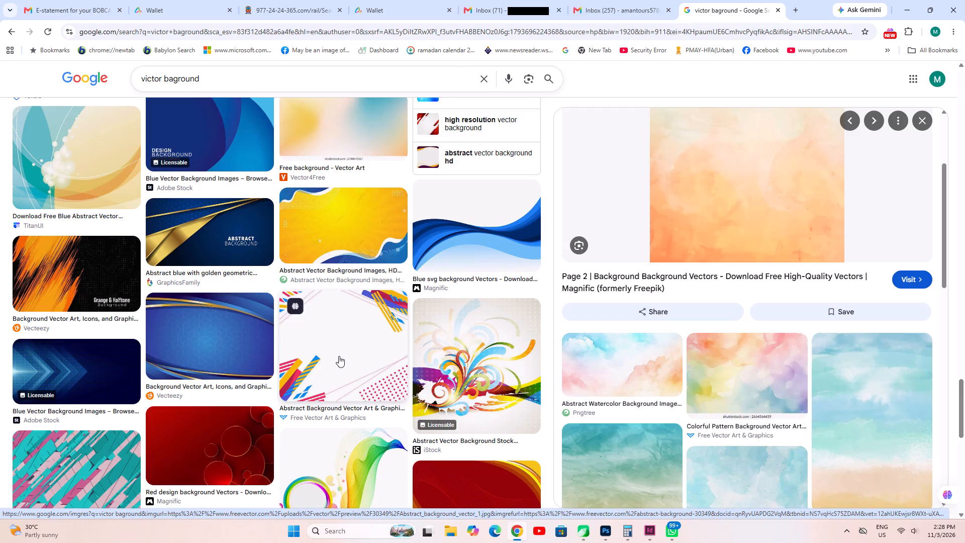
scroll(759, 378, down, 7)
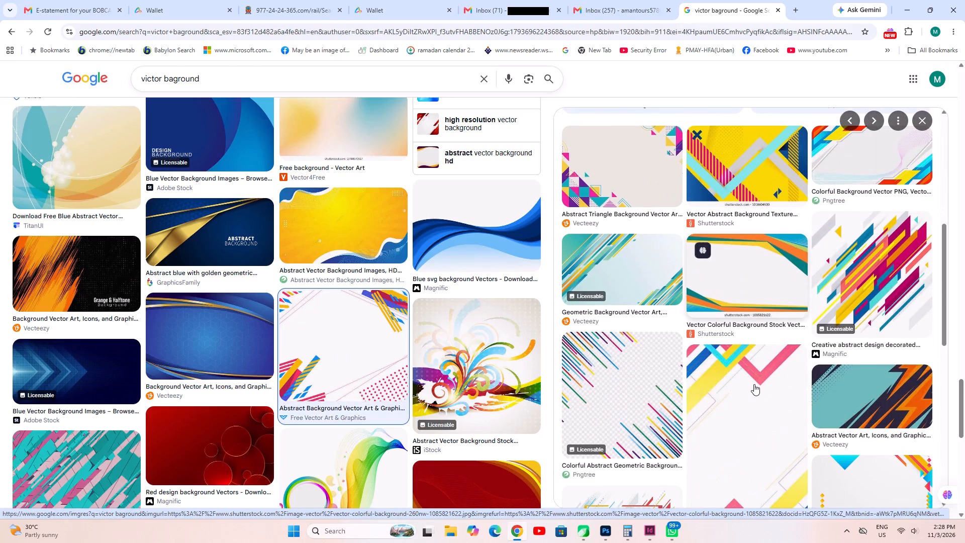
scroll(754, 384, down, 2)
click(739, 373)
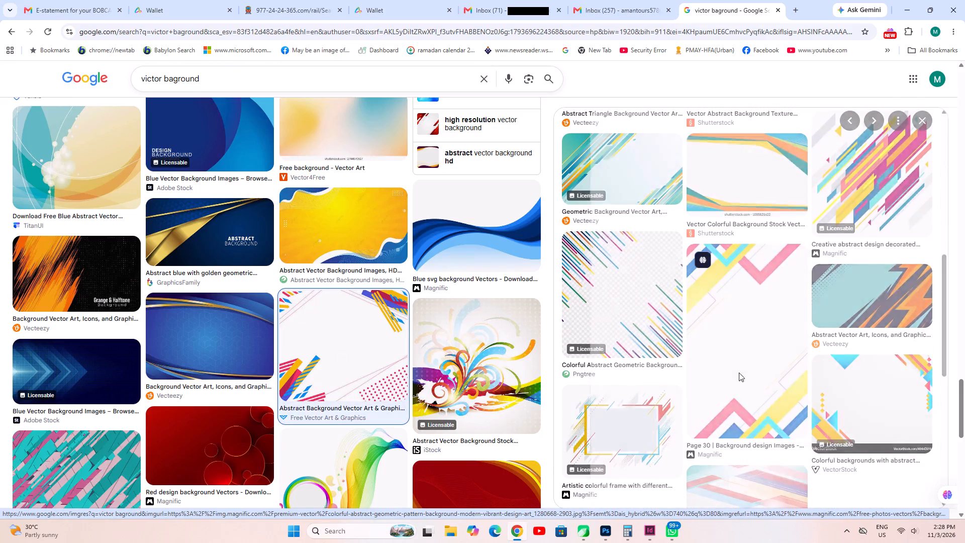
scroll(343, 416, down, 2)
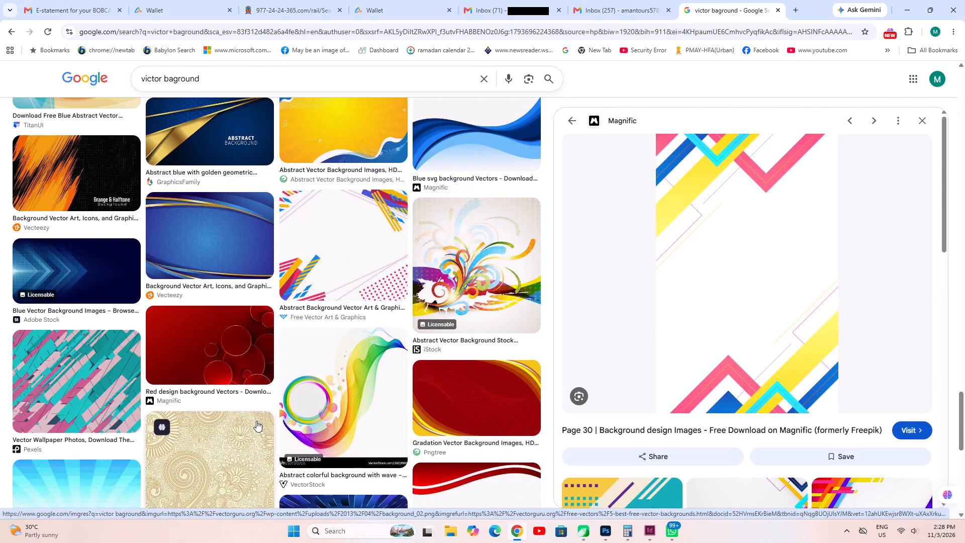
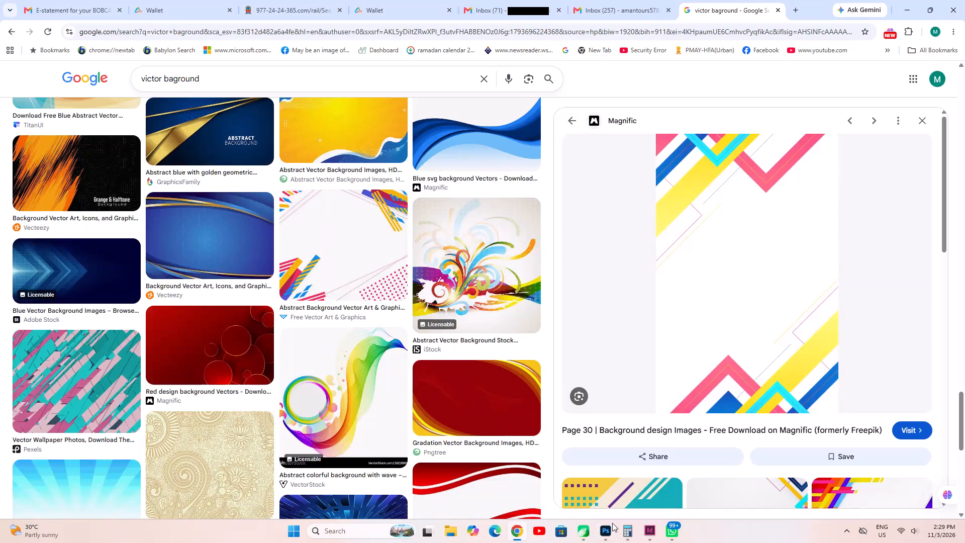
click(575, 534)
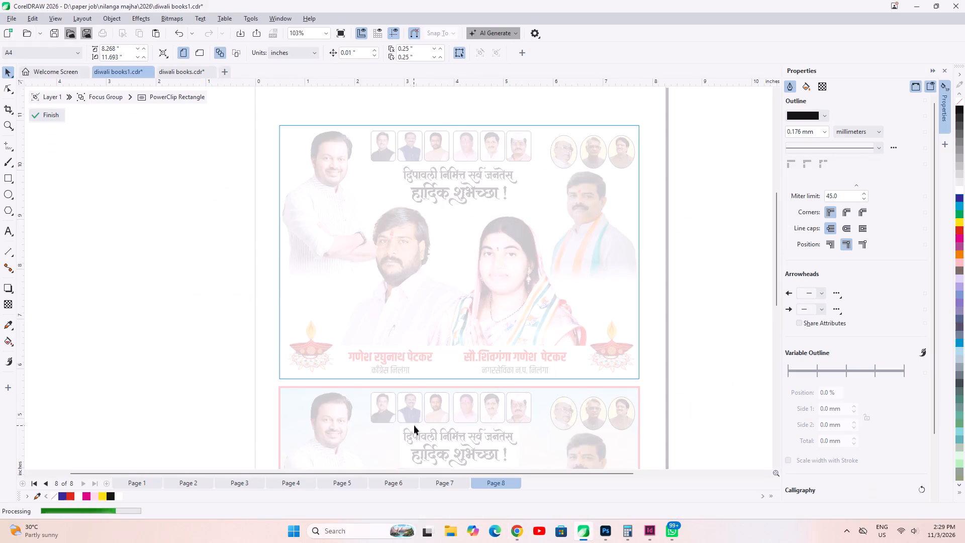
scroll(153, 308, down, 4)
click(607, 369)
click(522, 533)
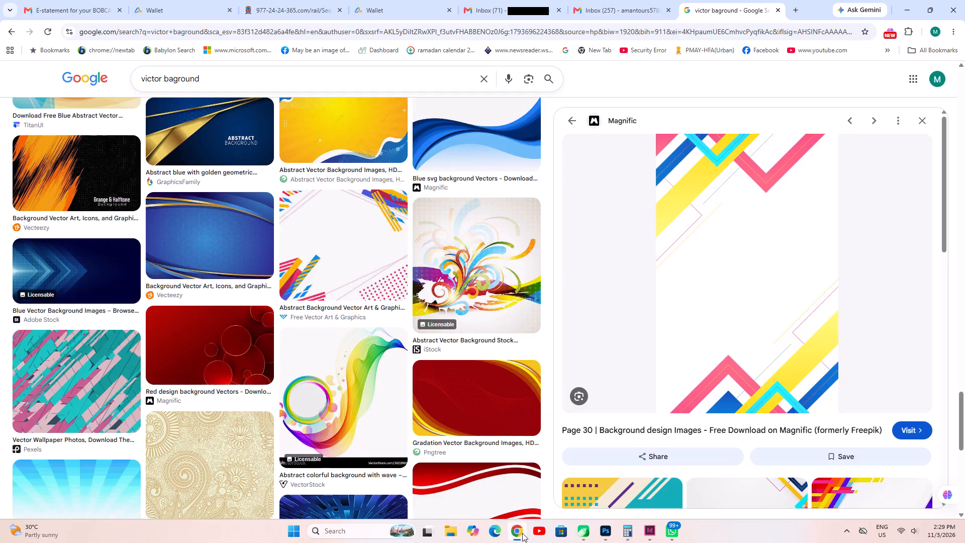
From the Soft Blue Vector Background result, open the related Shutterstock blue cyan gradient background and copy its image.
scroll(231, 277, down, 4)
click(220, 393)
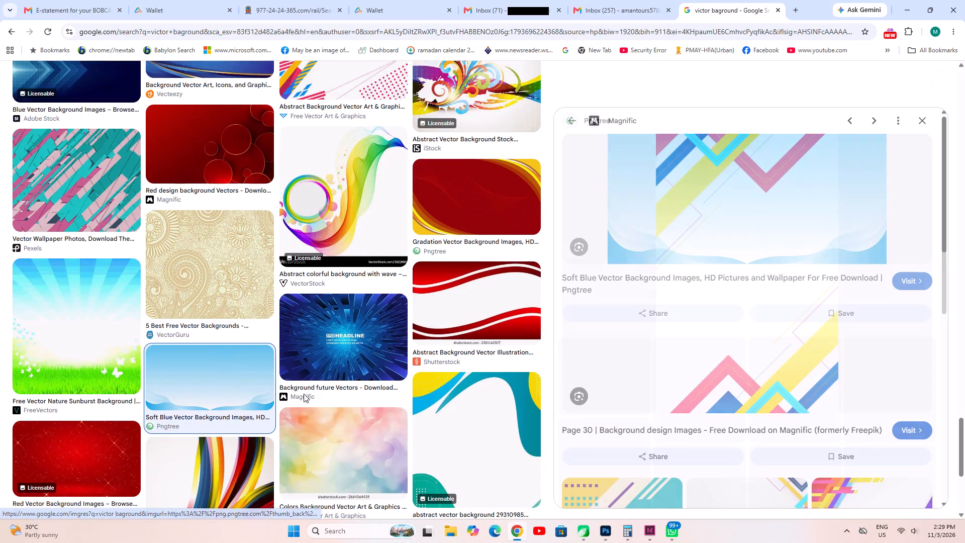
scroll(705, 287, down, 5)
click(755, 436)
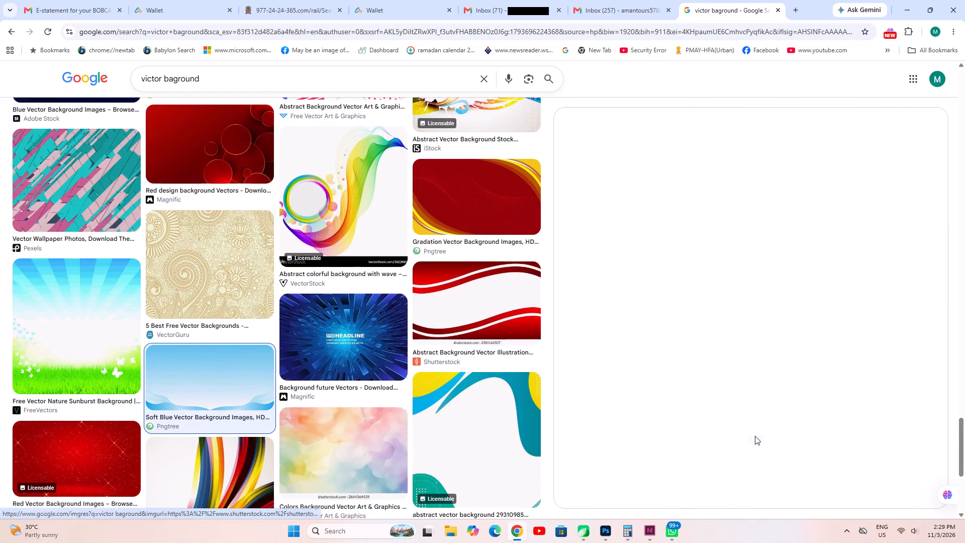
right_click(717, 183)
click(773, 342)
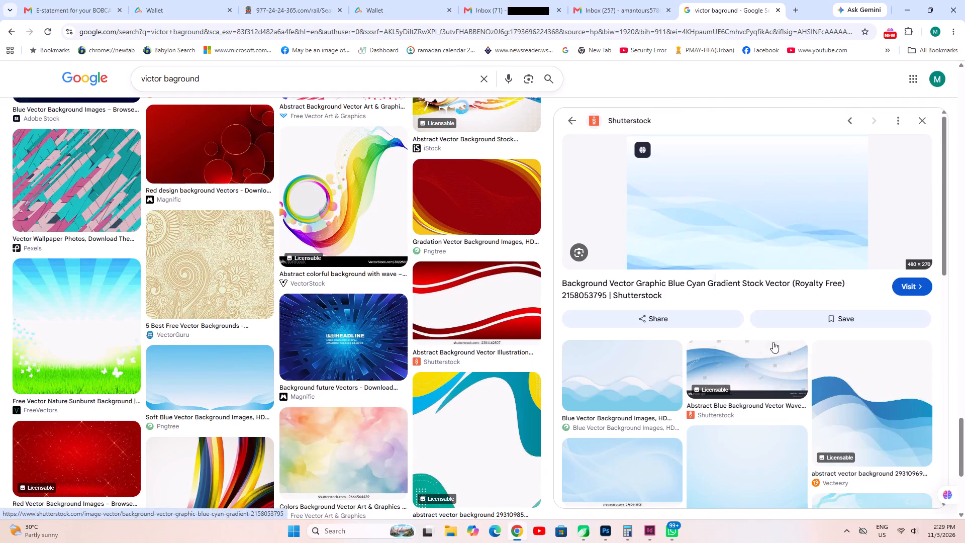
Open the related light blue Shape Background from Free Vector Art & Graphics and copy its image.
click(608, 491)
right_click(705, 177)
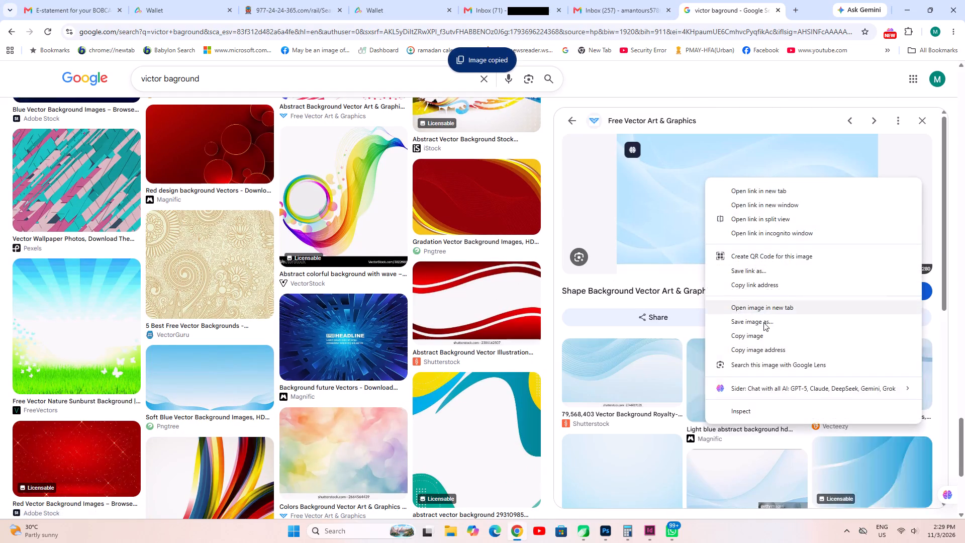
click(767, 337)
Open Magnific's light blue abstract background hd among the related images and copy its image.
click(761, 389)
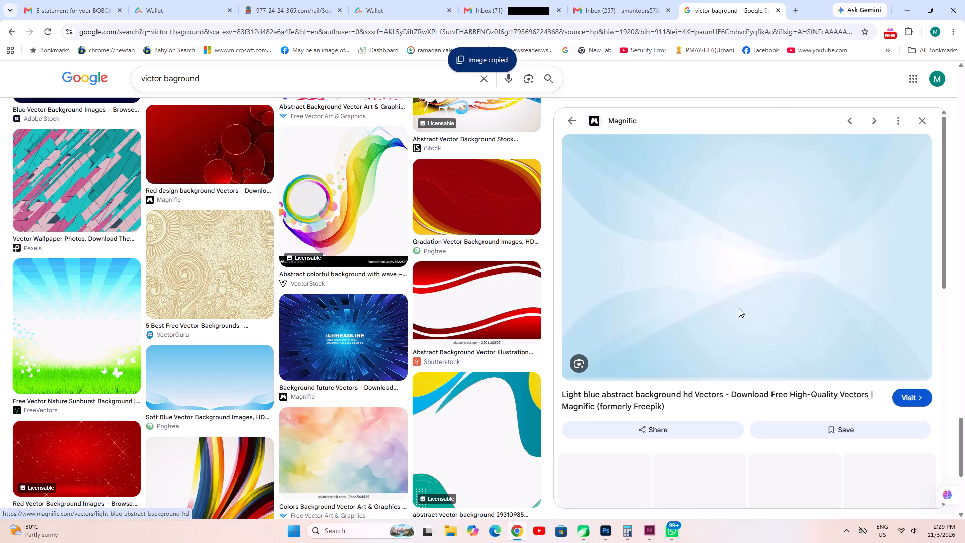
right_click(717, 217)
click(768, 377)
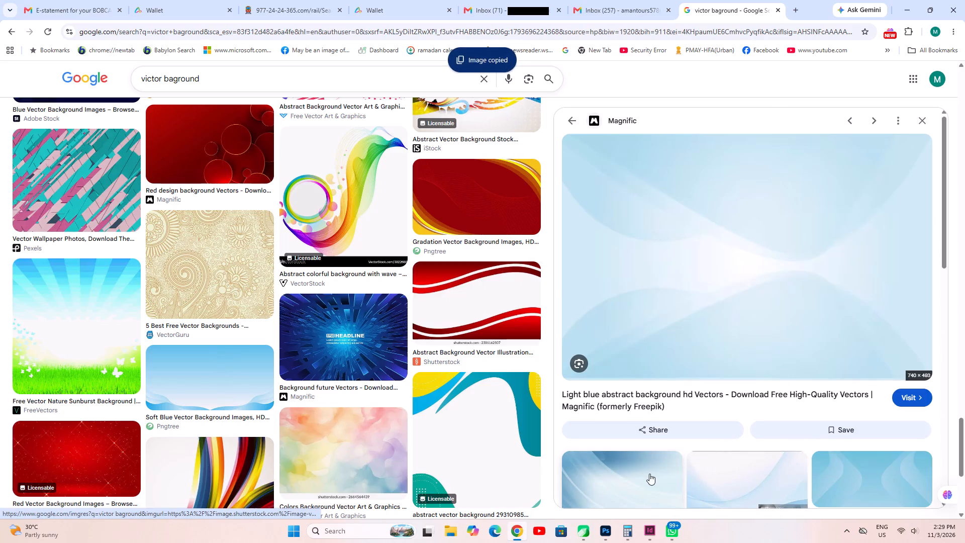
Open VectorPortal's Modern vector background design with blue waves among the related images and copy its image.
click(649, 474)
right_click(709, 198)
click(757, 355)
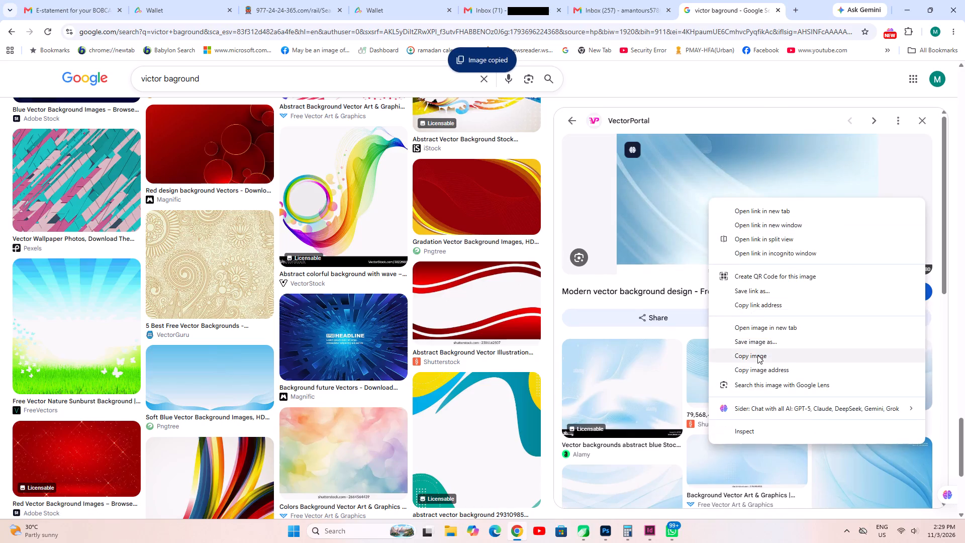
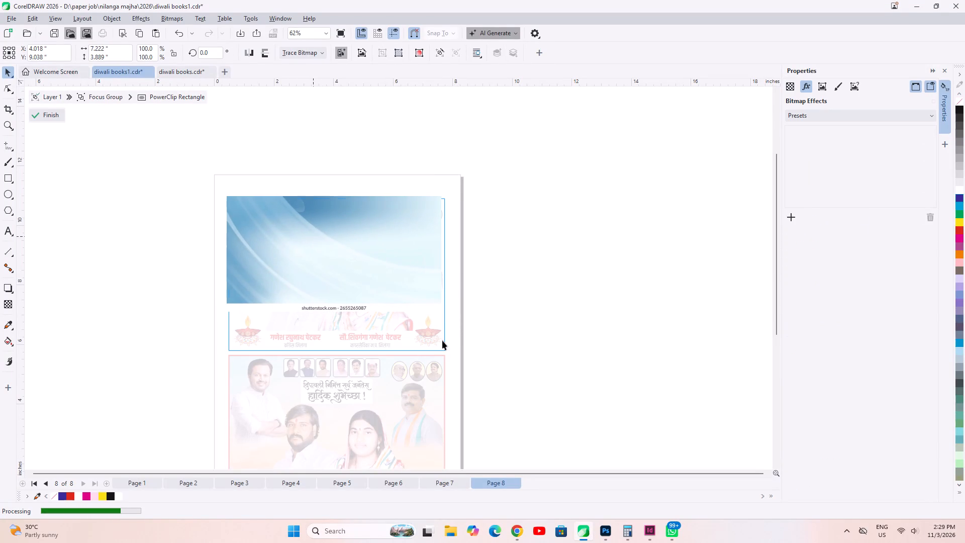
Stretch the blue wave background to about 7.66 by 5.72 inches so it covers the upper banner's frame, and finish editing the PowerClip.
drag(333, 315, 332, 360)
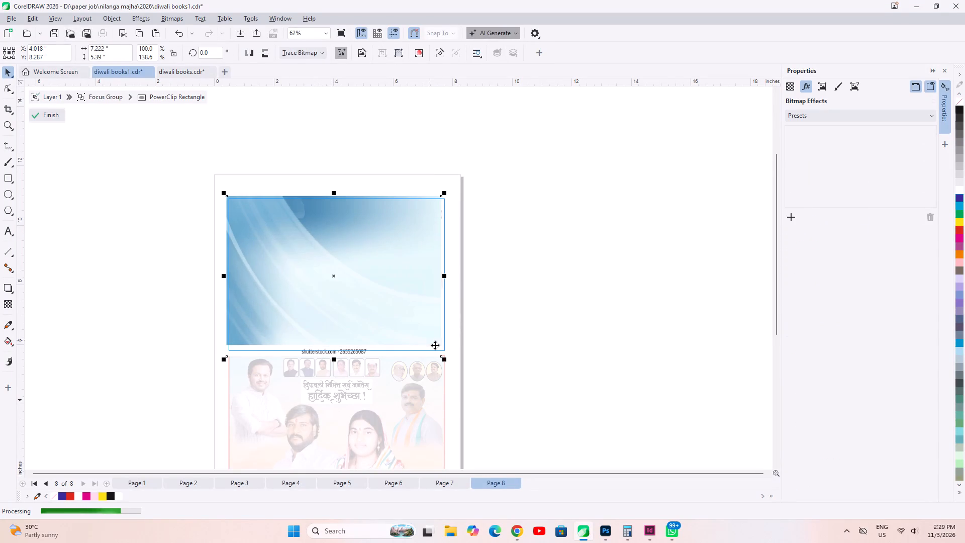
scroll(435, 345, up, 1)
drag(446, 363, 461, 386)
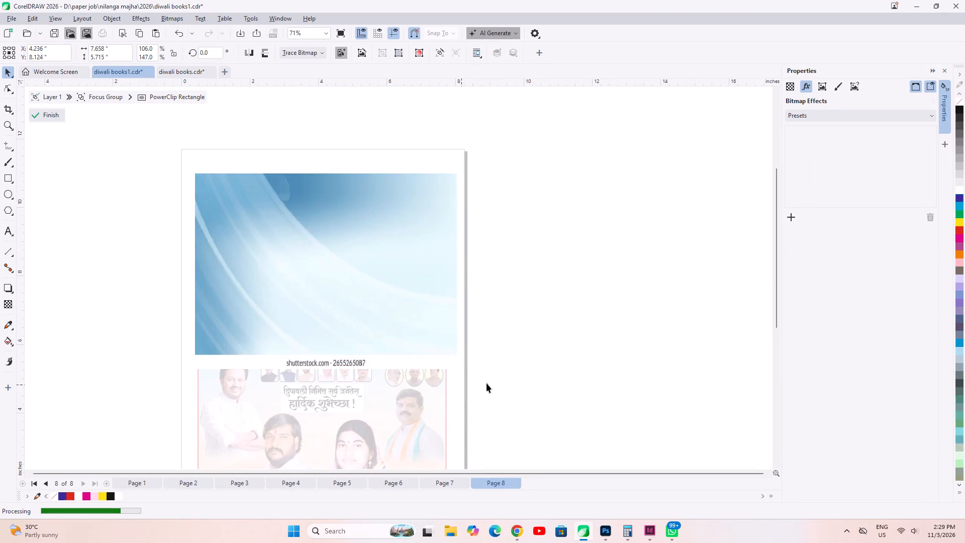
ctrl+double_click(583, 364)
drag(583, 364, 577, 364)
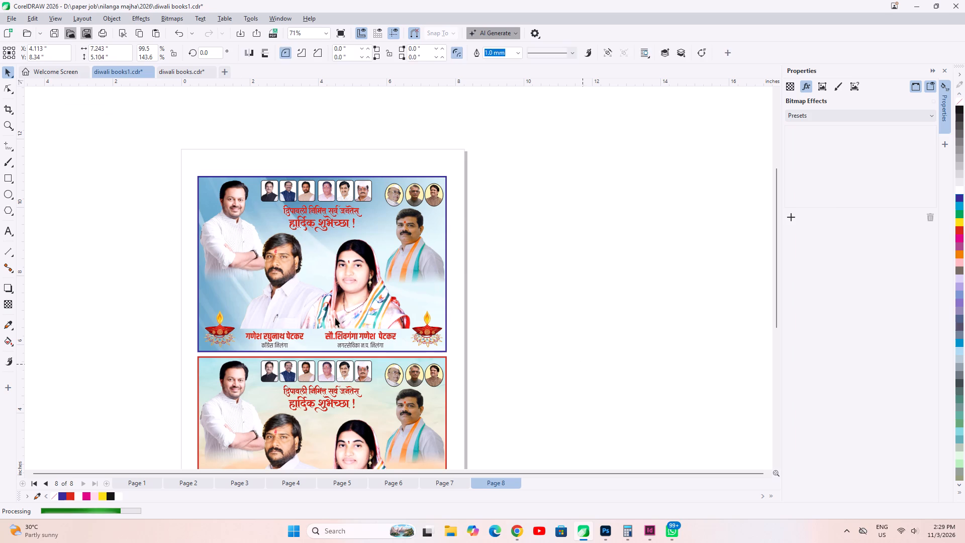
Select the couple's cut-out photo in the upper, blue Diwali banner.
scroll(323, 219, up, 5)
click(308, 224)
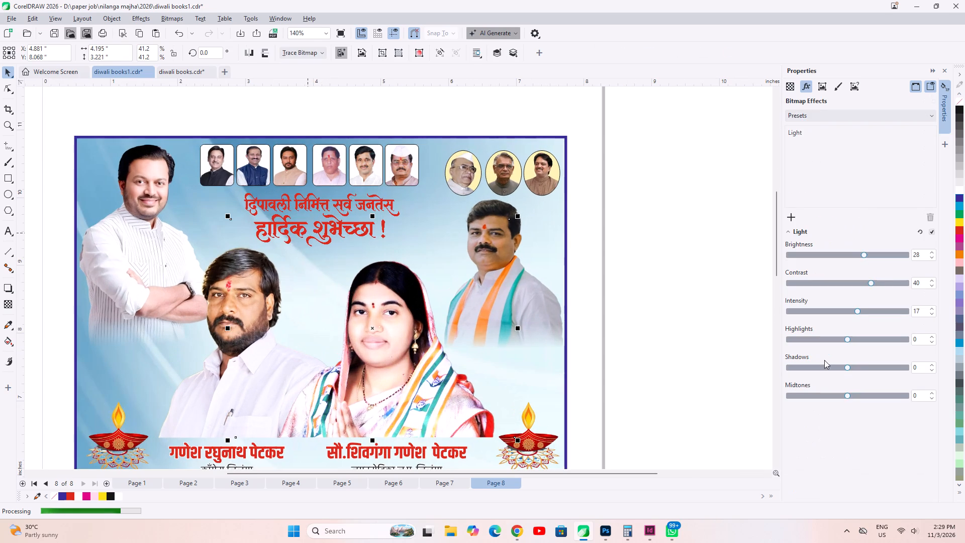
scroll(840, 364, down, 2)
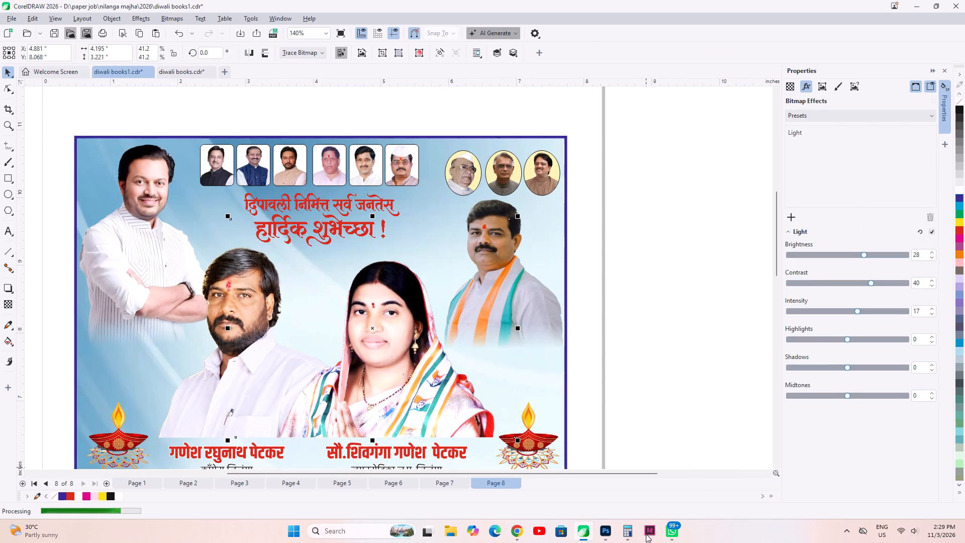
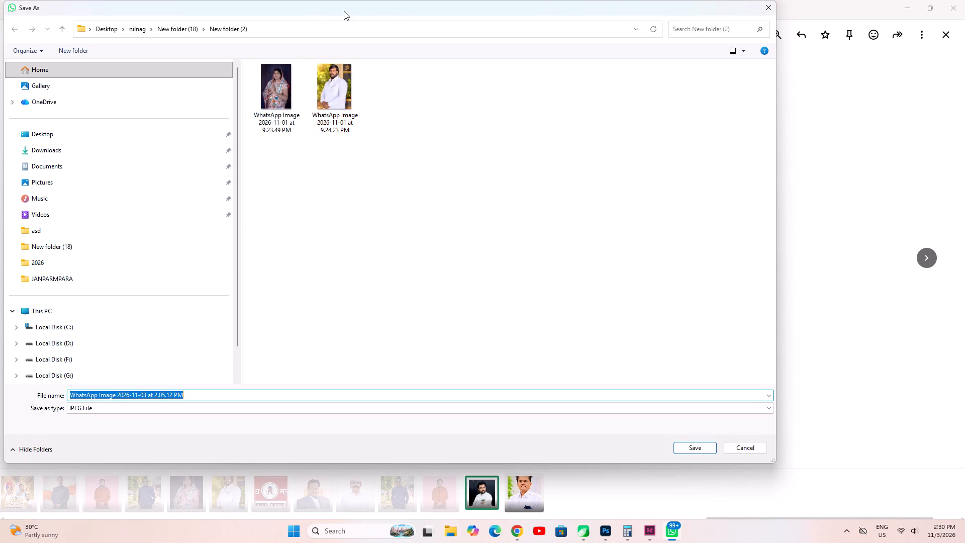
Save the received WhatsApp portrait photo as a JPEG named "df" in New folder (18) under Desktop > nilnag.
click(181, 29)
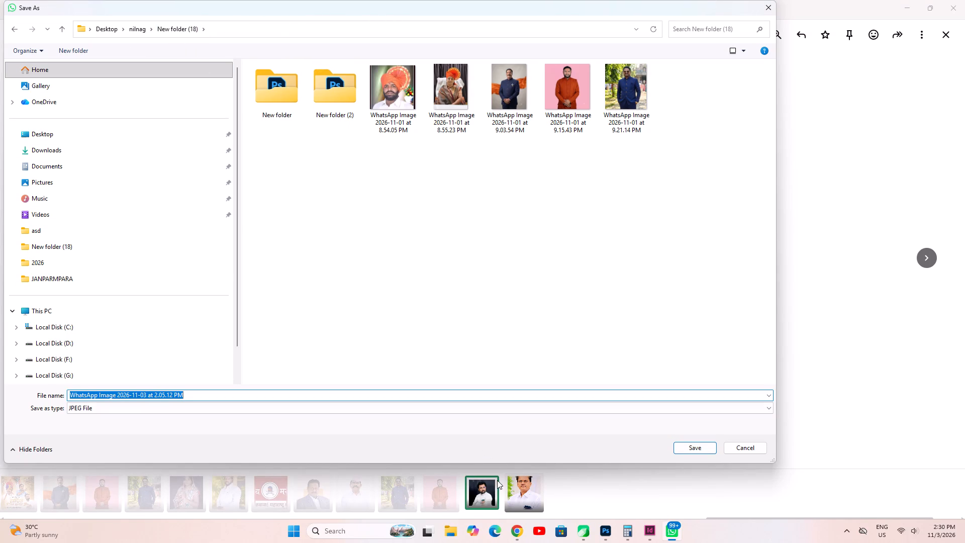
click(395, 324)
click(236, 397)
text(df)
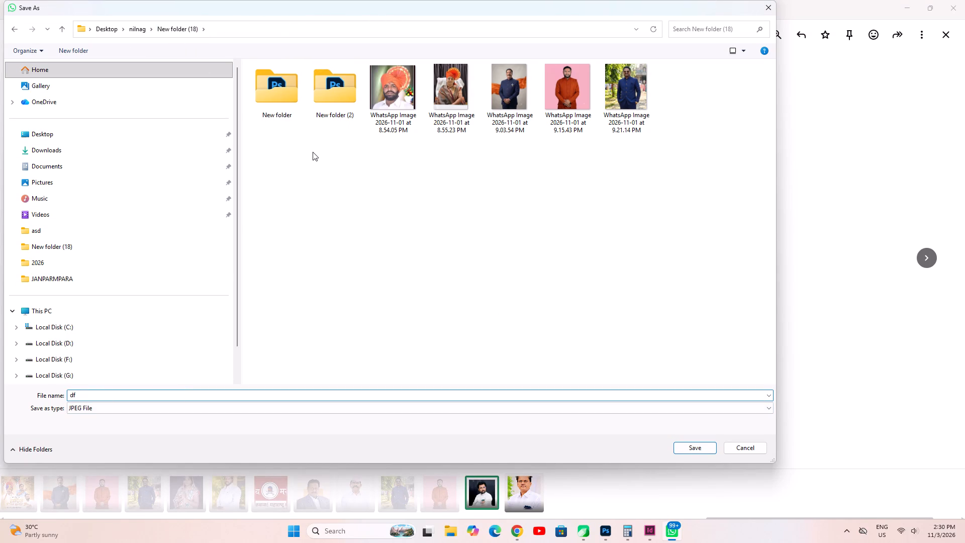
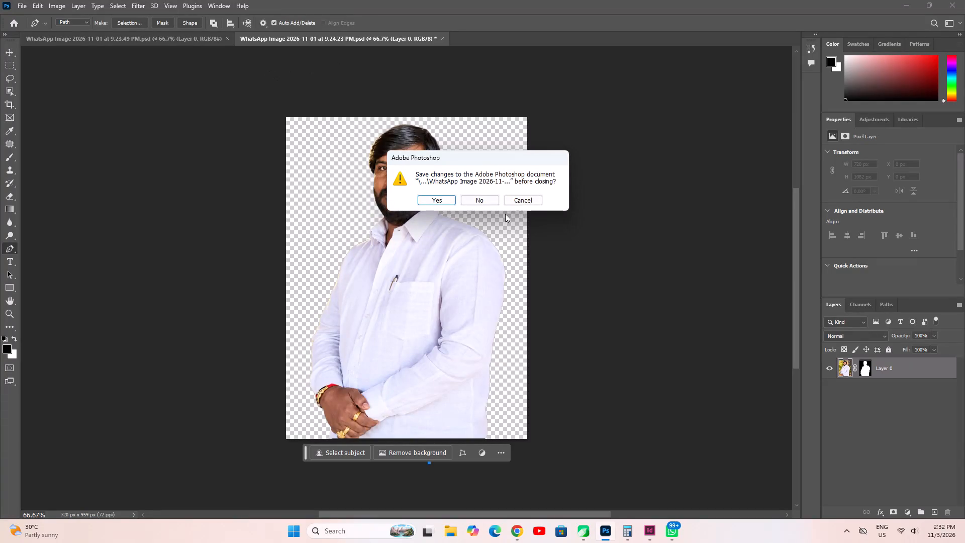
Close the two cut-out portrait documents, discarding the changes to the man's image.
click(470, 200)
click(224, 38)
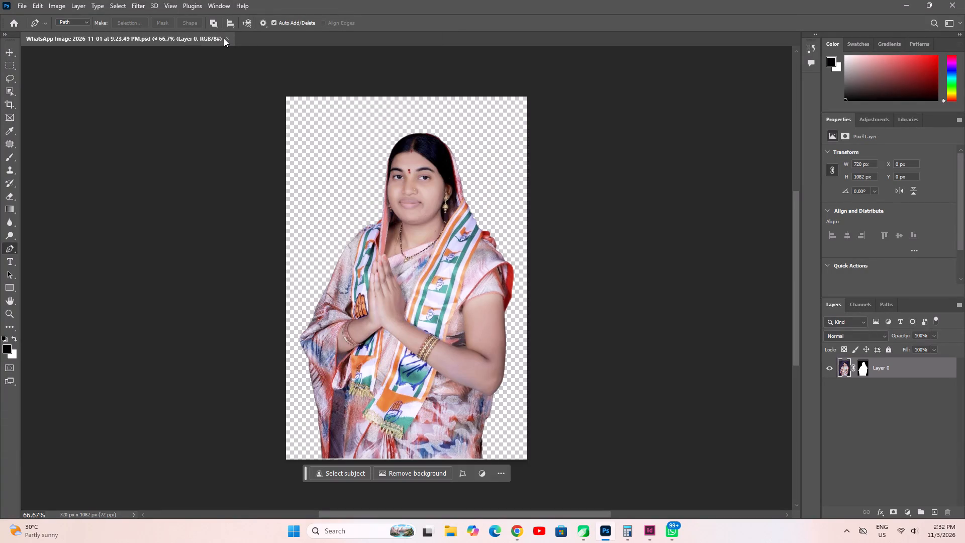
click(227, 39)
Browse New folder (18), its subfolder New folder (2) and the Desktop for a file to open.
click(31, 99)
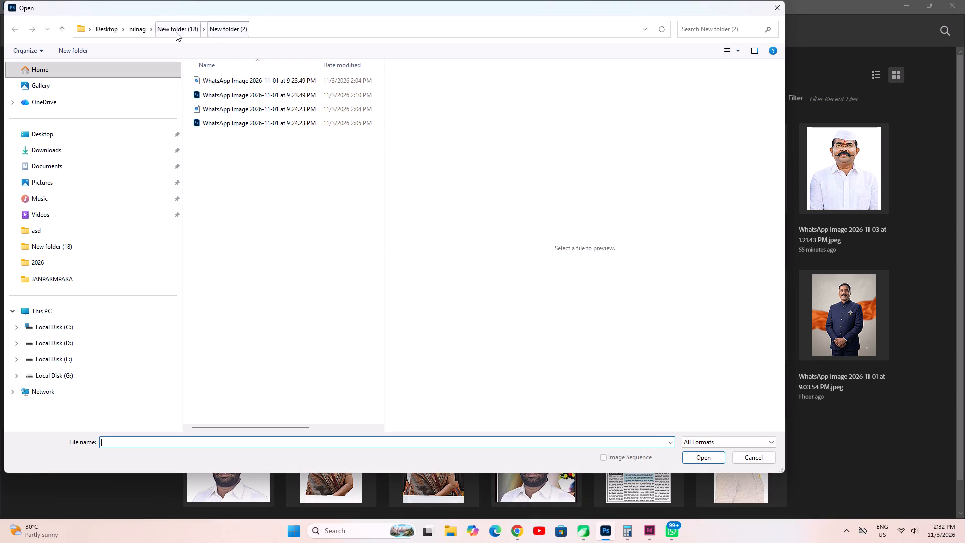
click(176, 32)
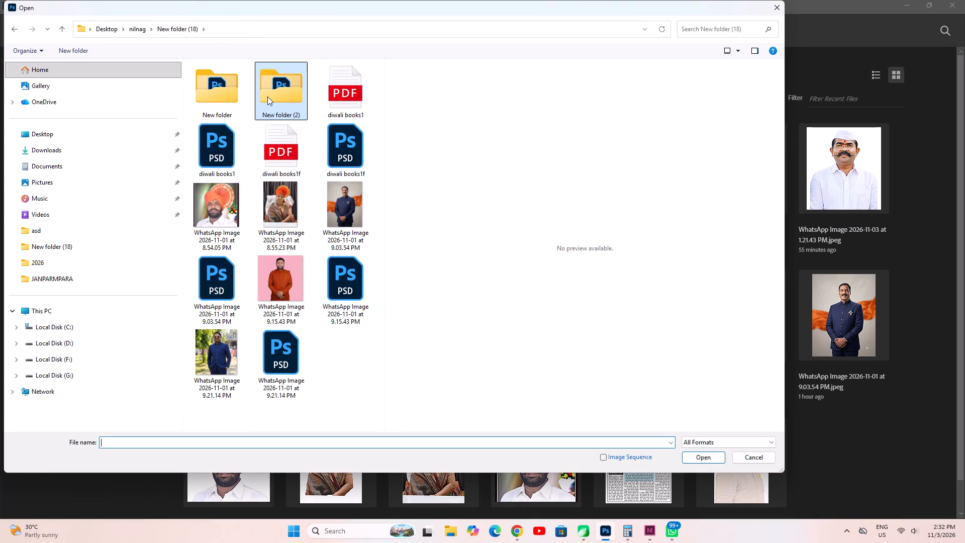
double_click(268, 97)
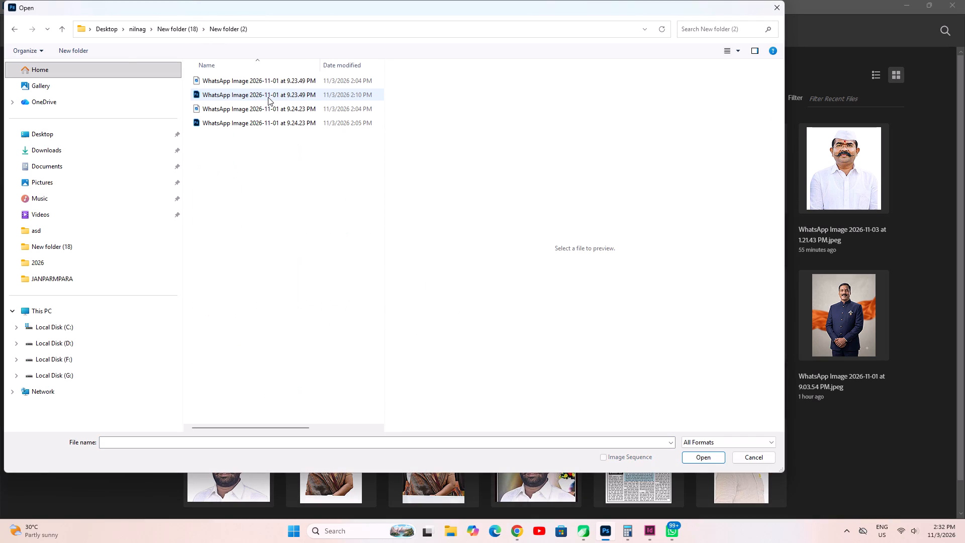
click(49, 132)
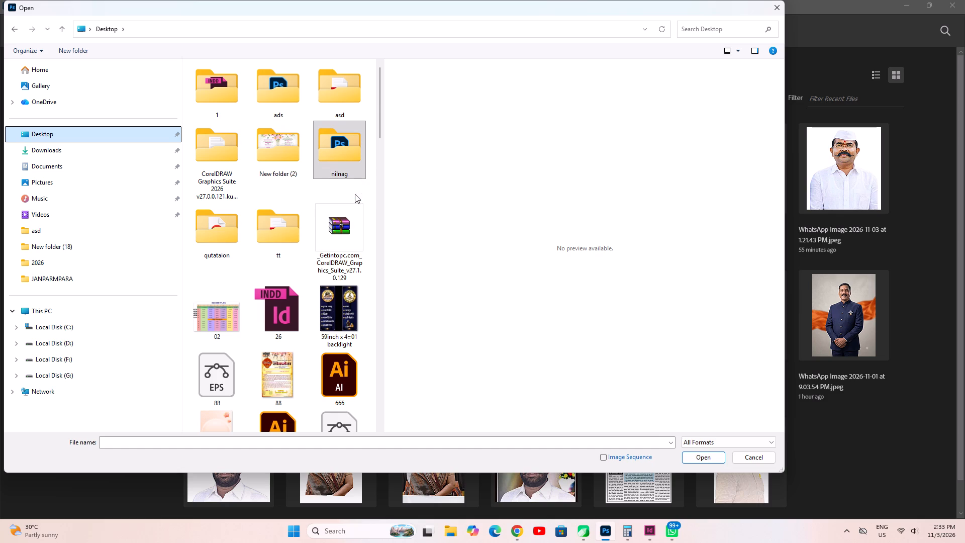
drag(381, 93, 383, 117)
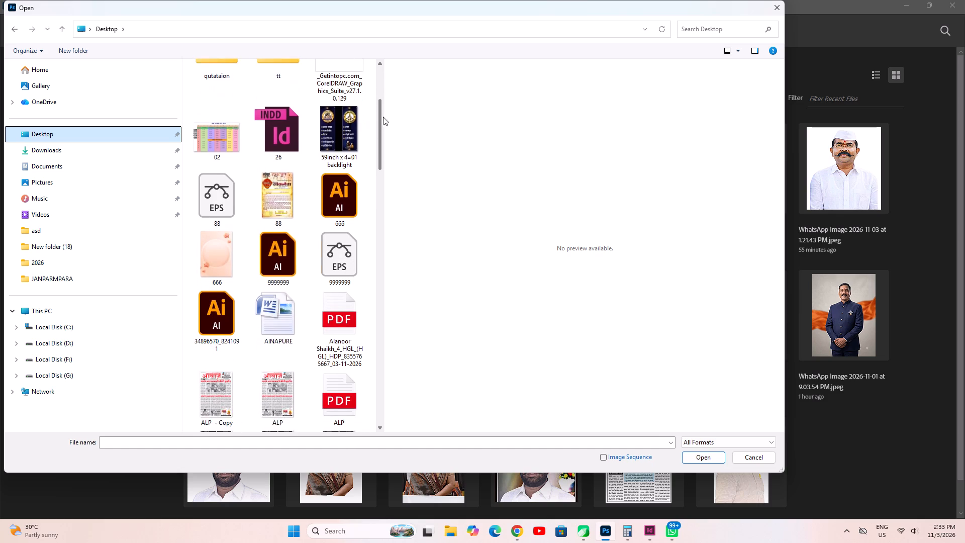
drag(383, 117, 384, 103)
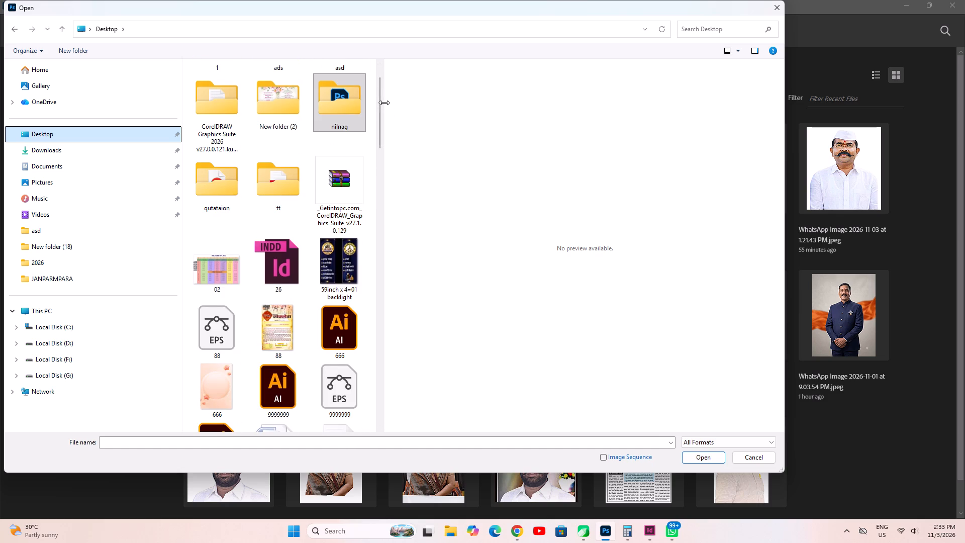
Switch to Calculator and multiply 2800 by 3.
click(300, 527)
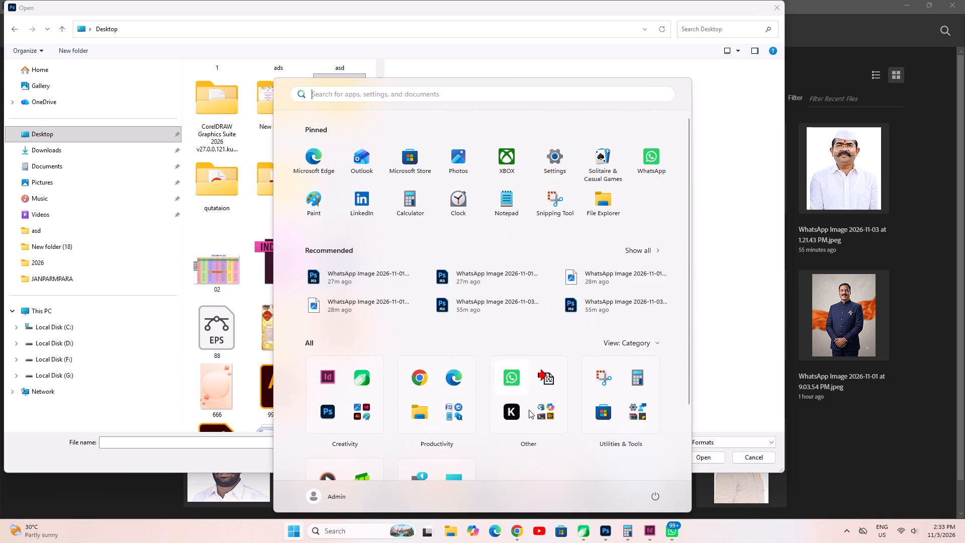
click(643, 382)
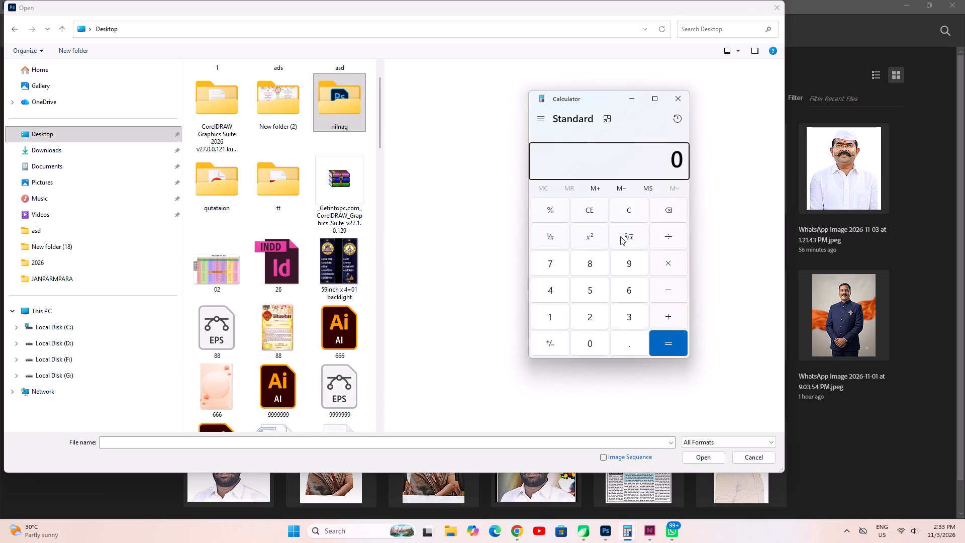
click(636, 212)
drag(590, 322, 590, 314)
drag(586, 257, 586, 262)
double_click(598, 345)
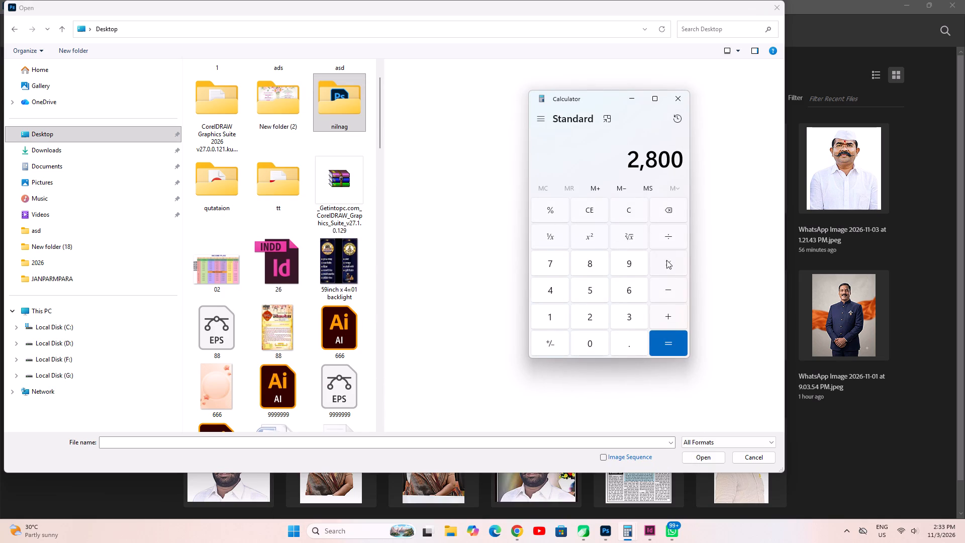
click(666, 260)
click(630, 316)
click(674, 347)
Clear the previous calculation and enter 13 for a new one.
click(628, 210)
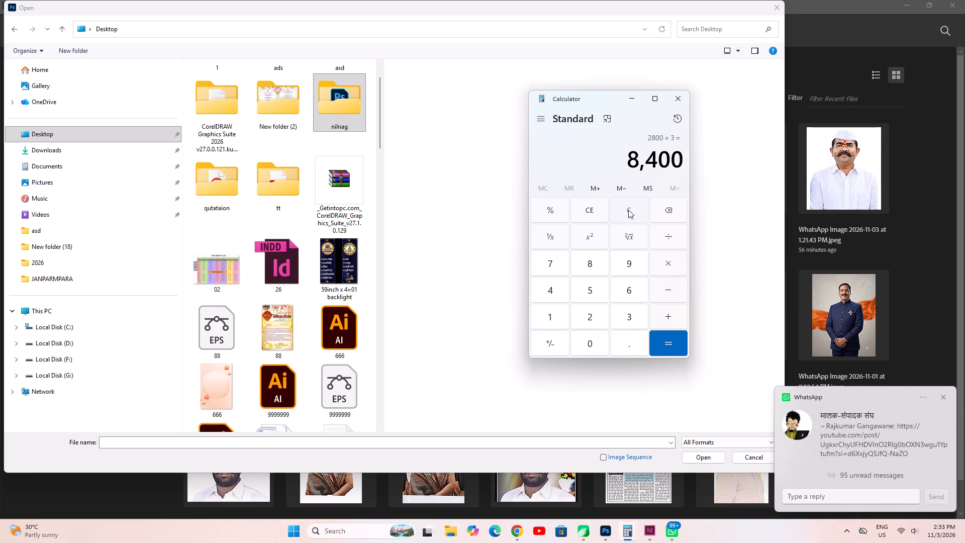
drag(552, 319, 573, 319)
click(634, 316)
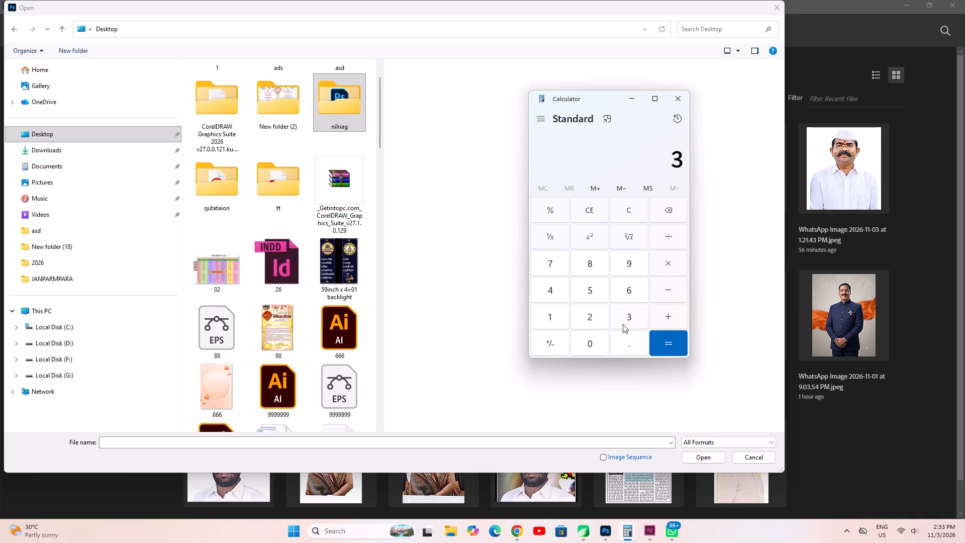
click(631, 211)
click(548, 318)
click(628, 315)
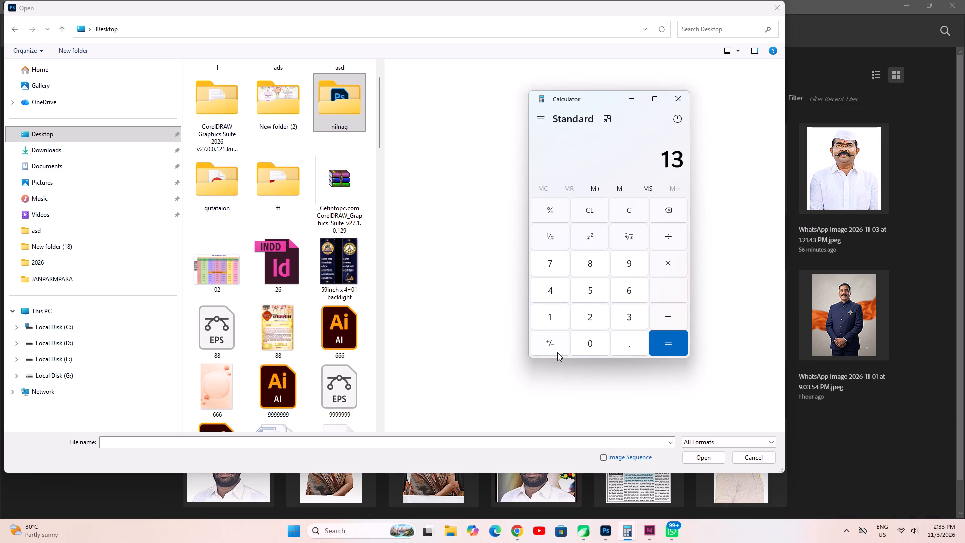
Make the calculator entry negative and extend it to -13,000.
click(557, 352)
triple_click(588, 343)
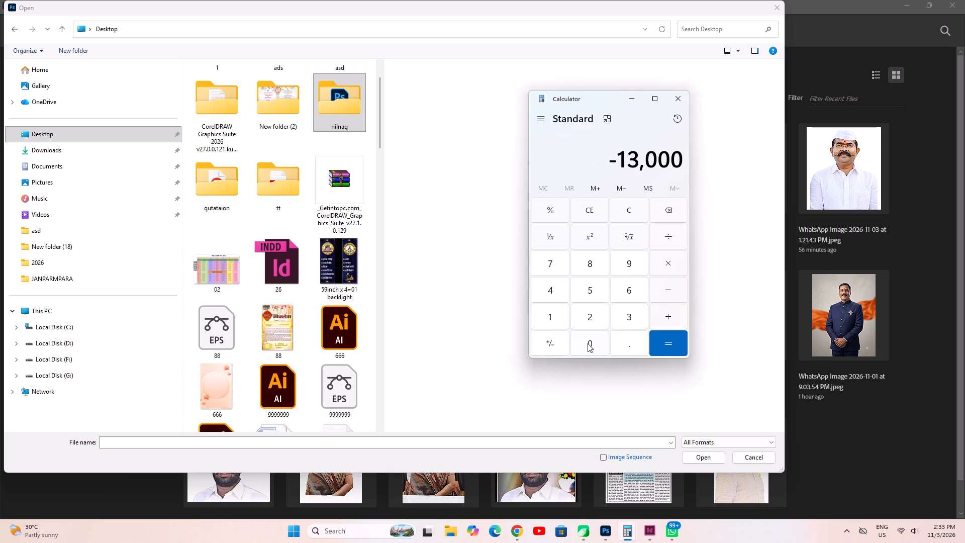
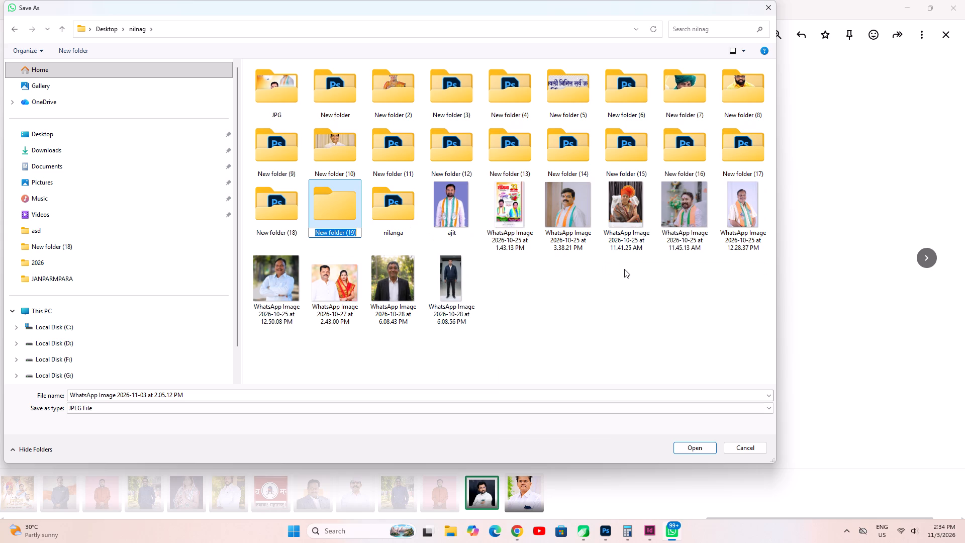
key(Return)
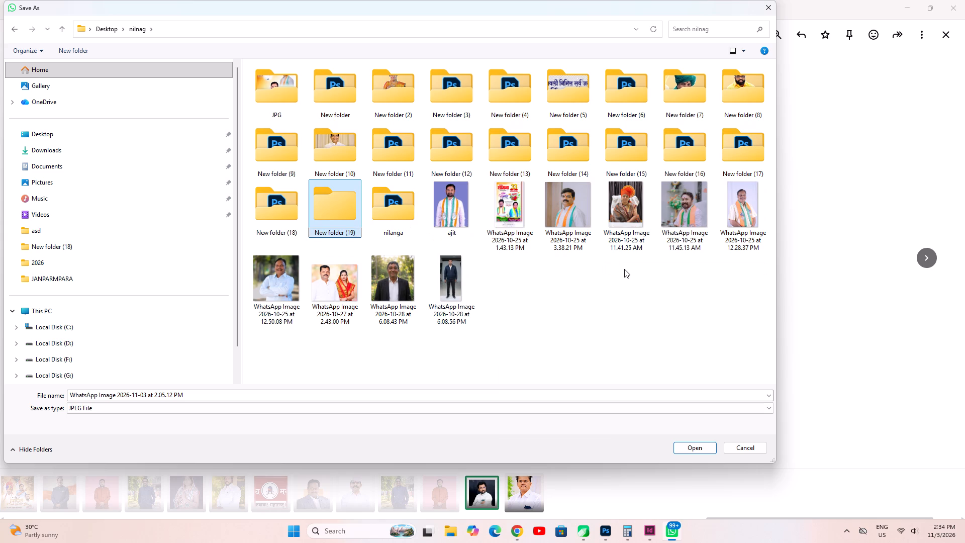
key(Return)
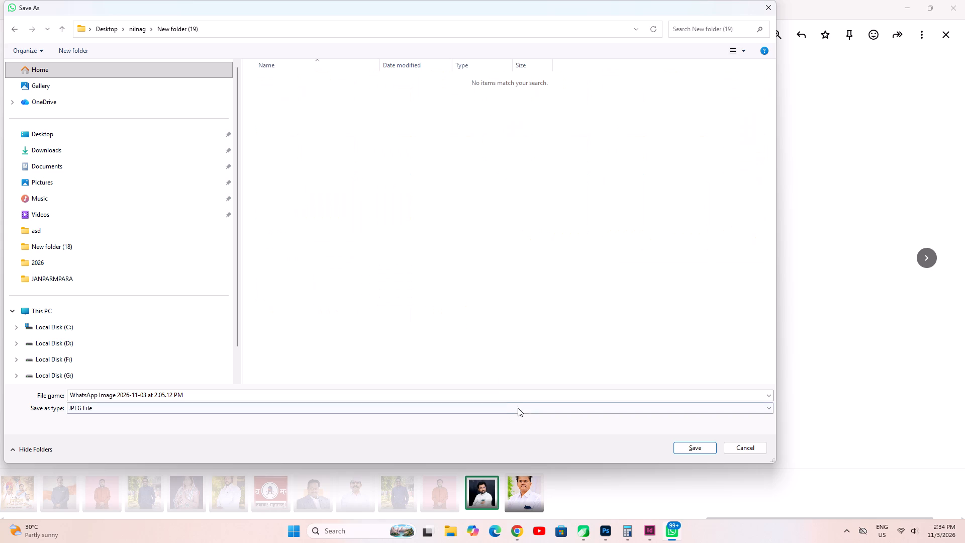
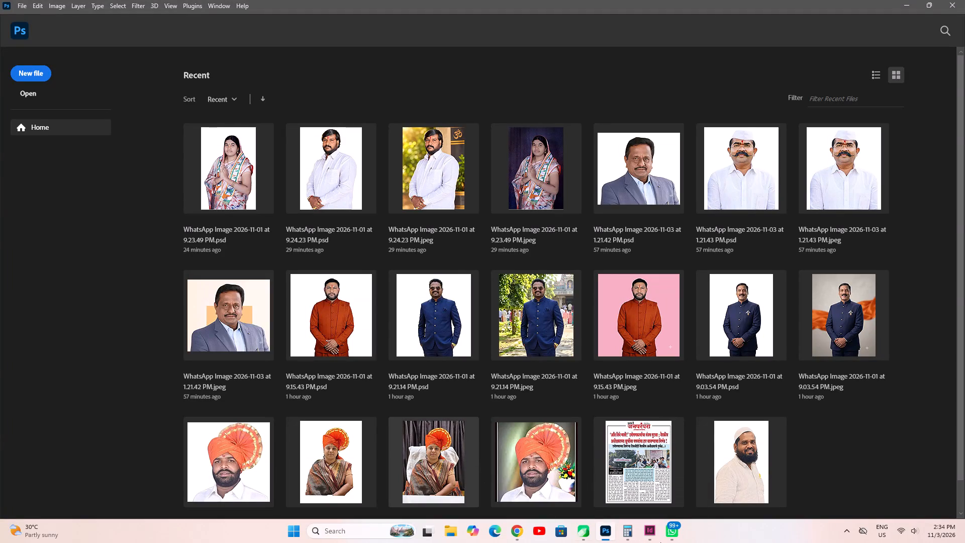
Close Calculator and clear the selection in the CorelDRAW Diwali advertisement.
click(602, 537)
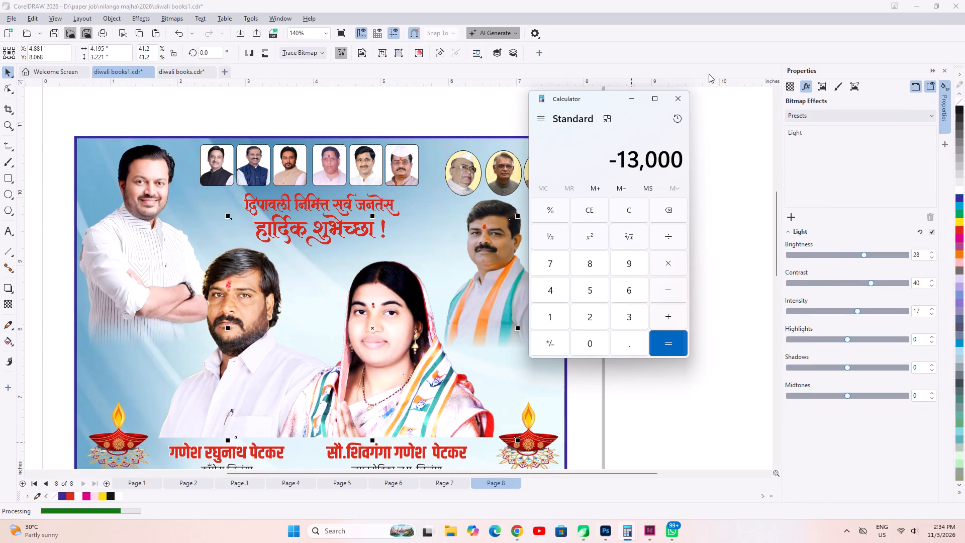
click(682, 100)
click(643, 455)
Switch to Photoshop and open both portraits, "ss" and "WhatsApp Image 2026-11-03 at 2.05.12 PM", from New folder (19) inside nilnag.
click(612, 536)
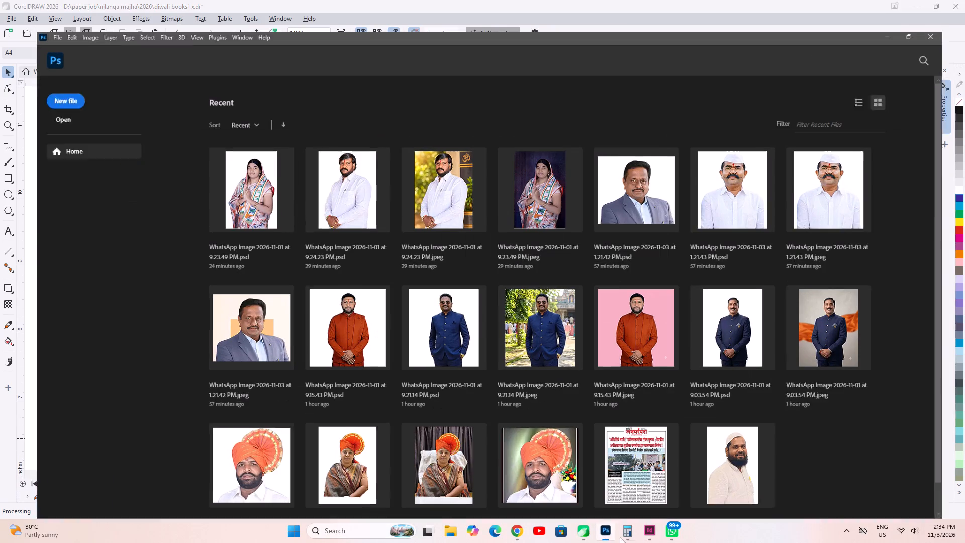
click(30, 99)
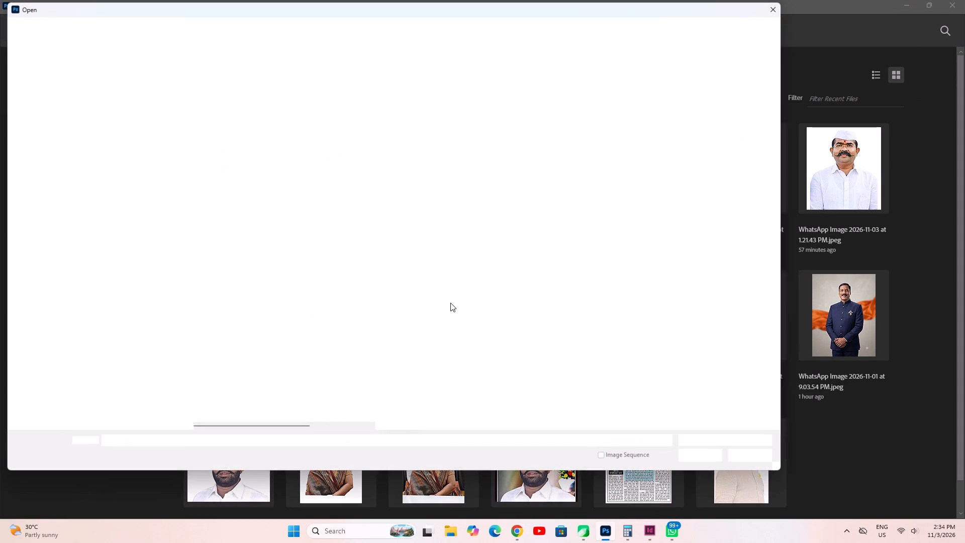
click(180, 27)
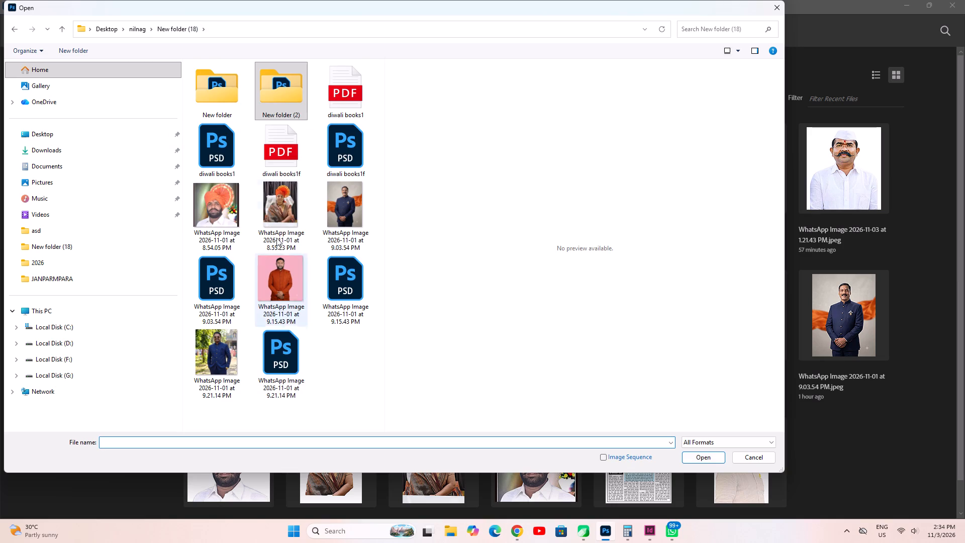
click(192, 27)
click(139, 30)
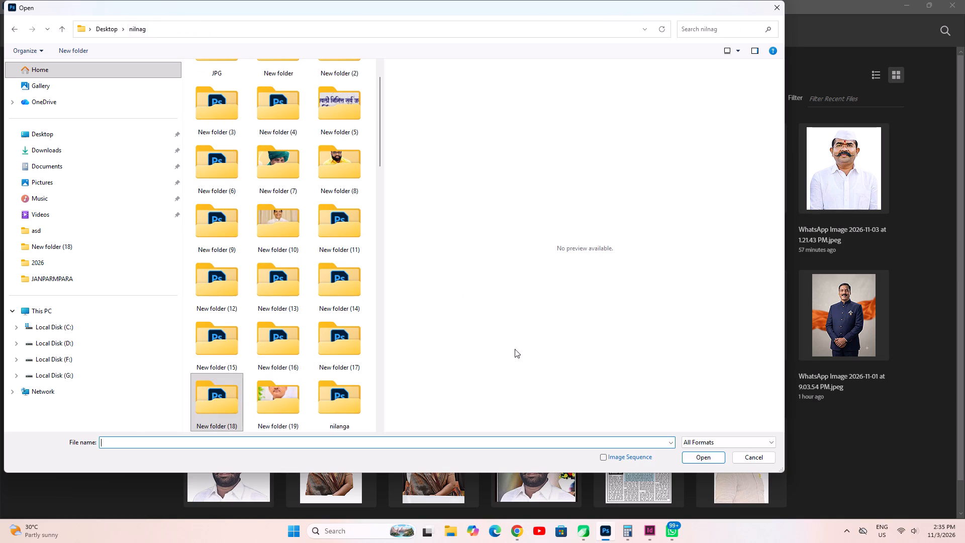
click(281, 399)
click(280, 399)
drag(347, 355, 227, 105)
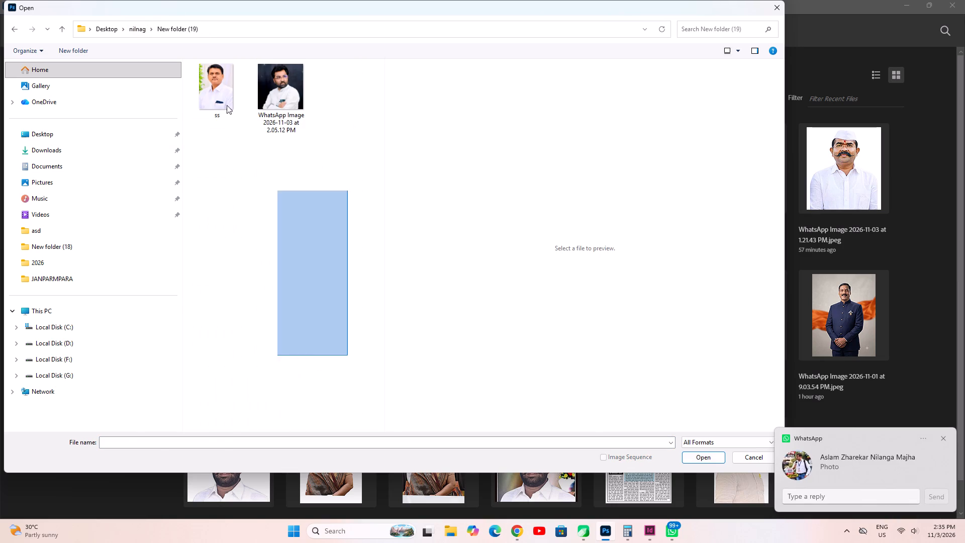
drag(227, 105, 187, 25)
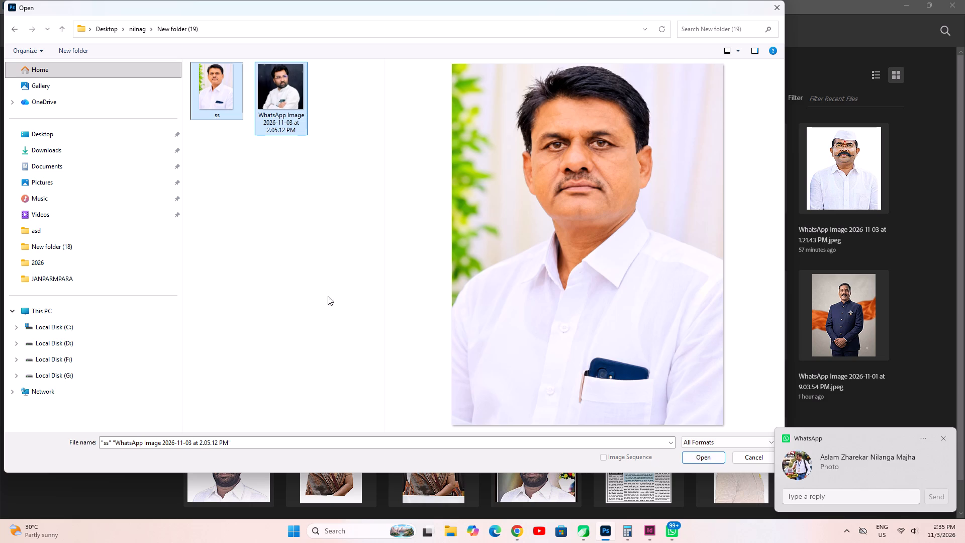
click(703, 454)
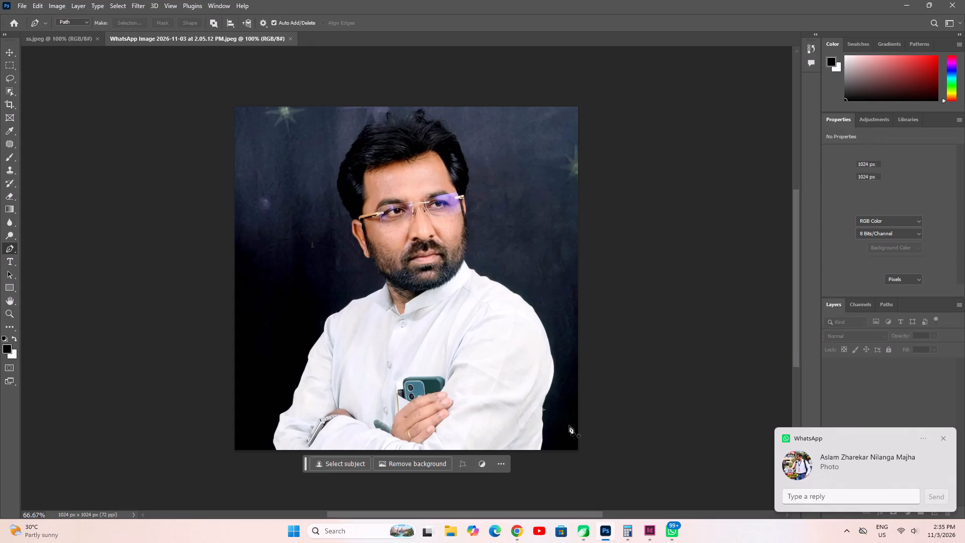
Remove the dark background from the portrait of the bearded man with glasses.
click(409, 461)
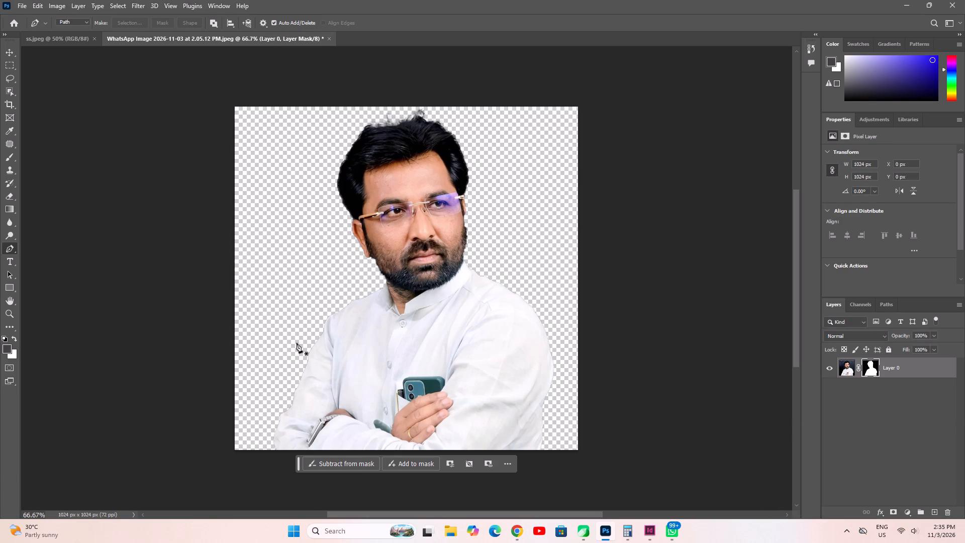
Save the cut-out portrait as a Photoshop PSD in New folder (19), keeping the name "WhatsApp Image 2026-11-03 at 2.05.12 PM".
key(ctrl+s)
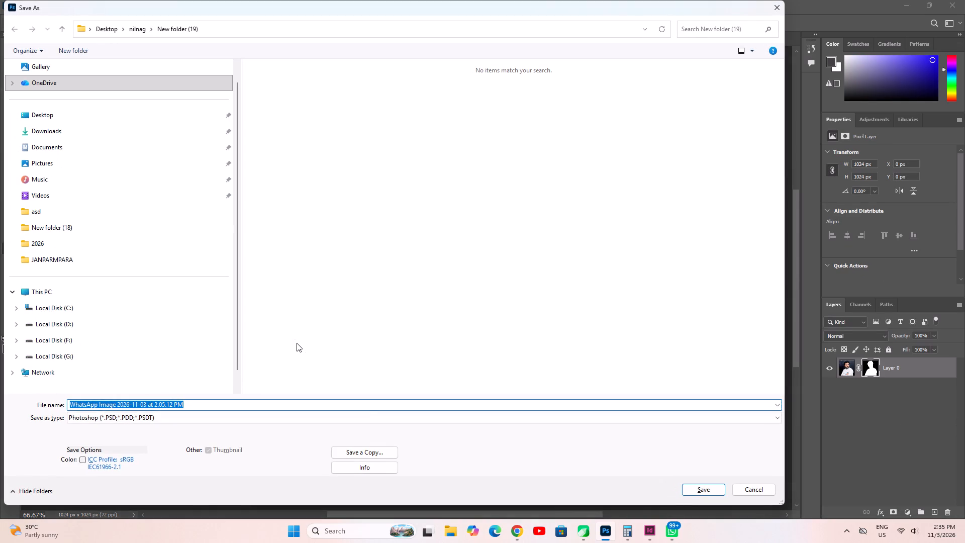
click(712, 490)
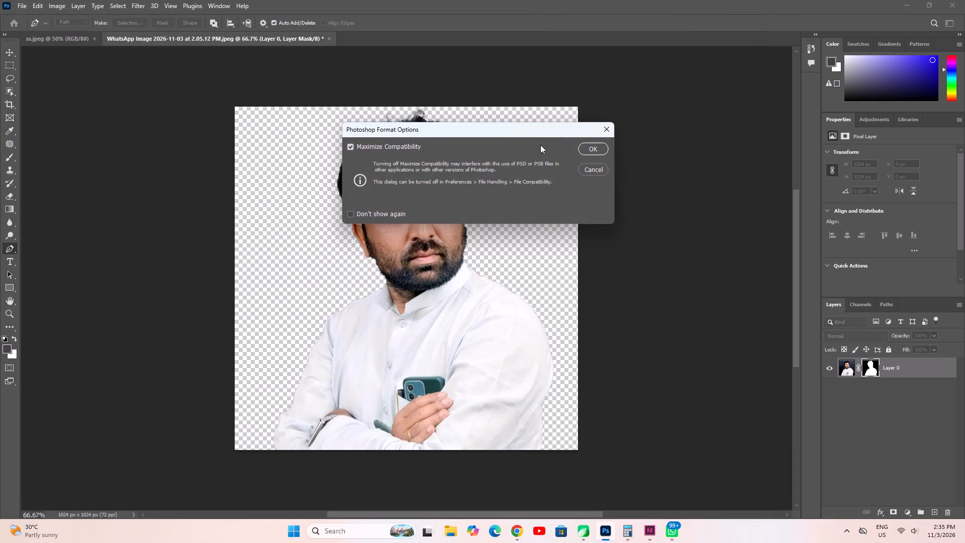
Save the cut-out of the man in glasses in Photoshop format with maximum compatibility and close the document.
click(592, 147)
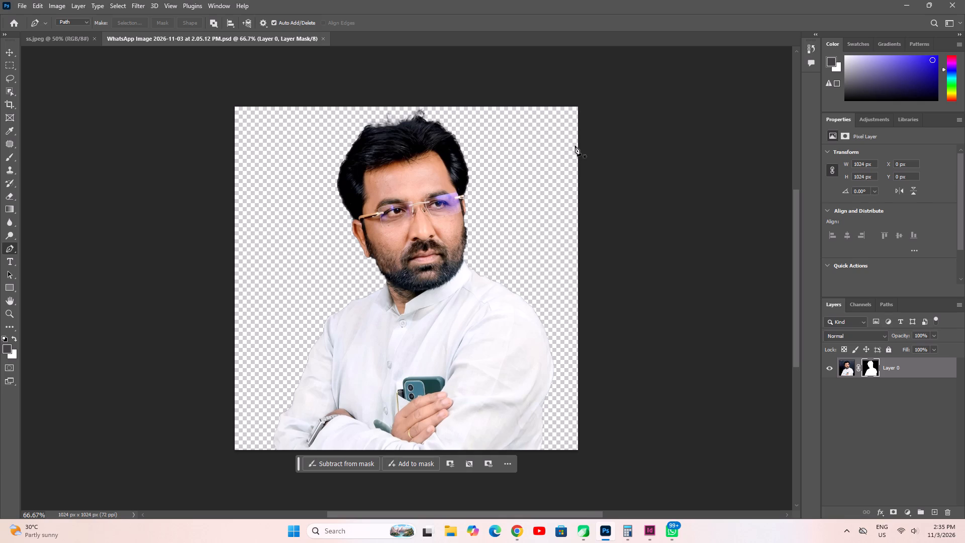
click(325, 38)
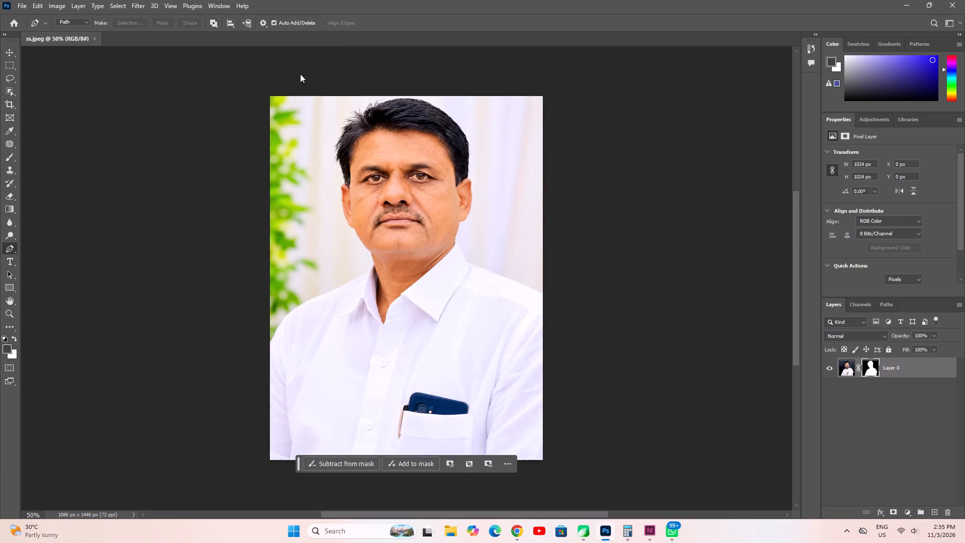
Remove the background from the ss.jpeg portrait.
click(415, 480)
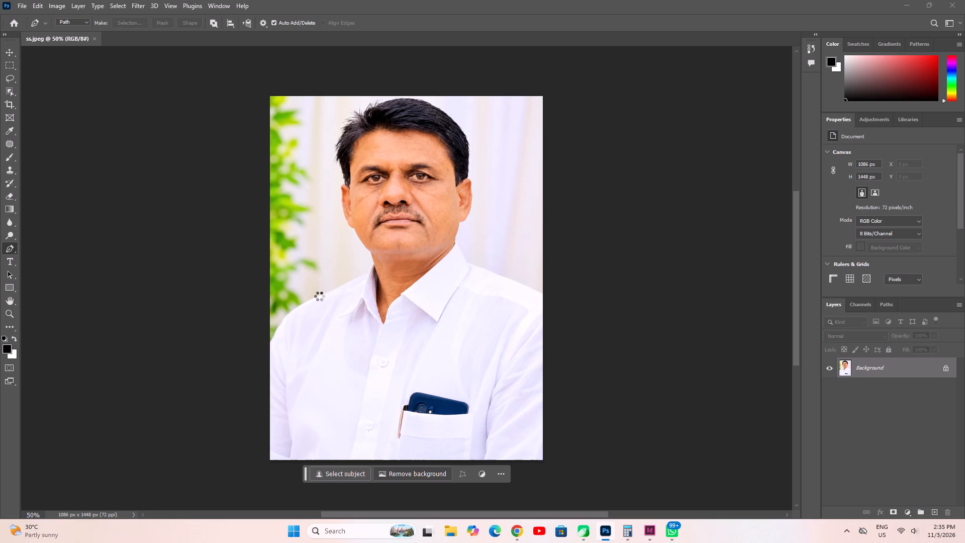
Switch to CorelDRAW and save the diwali books1 document.
key(ctrl+s)
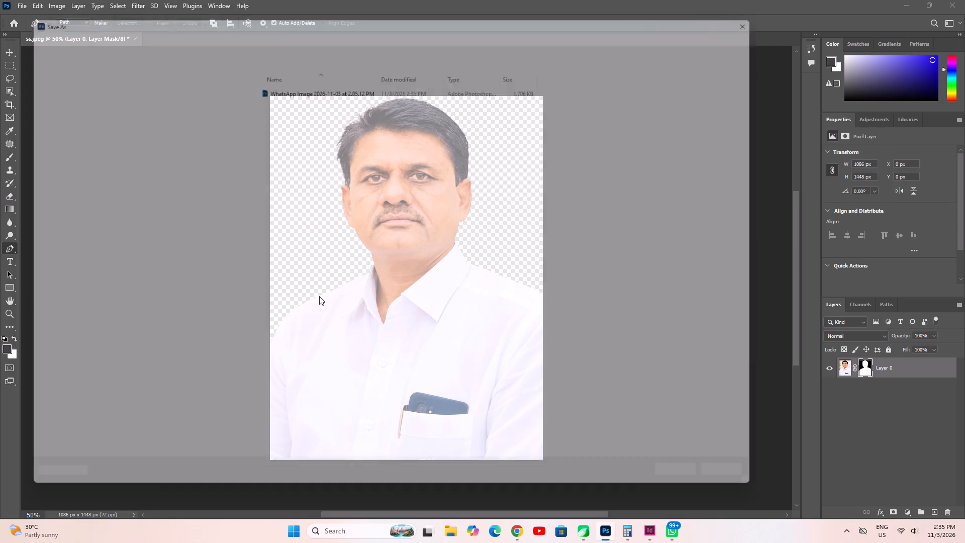
Save the ss portrait cut-out in Photoshop format with maximum compatibility.
click(694, 495)
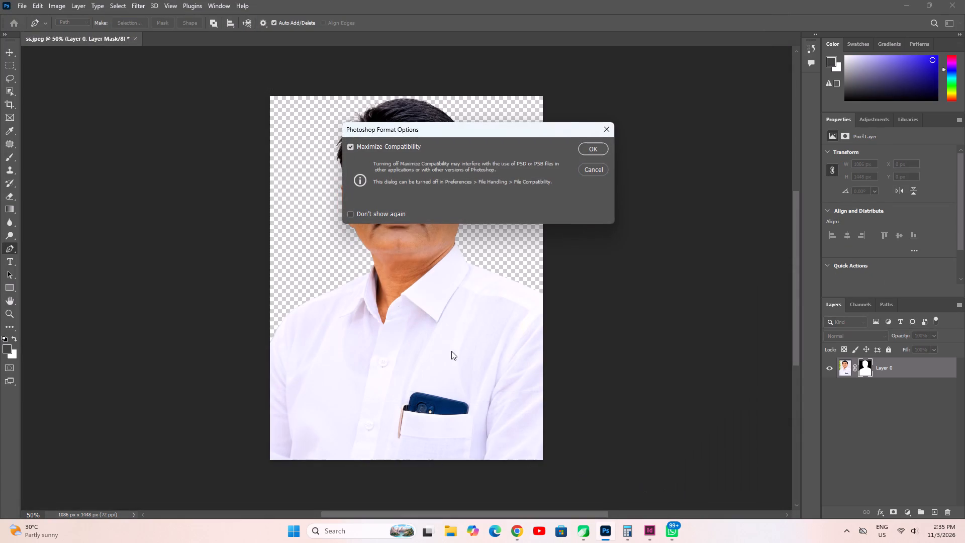
click(608, 149)
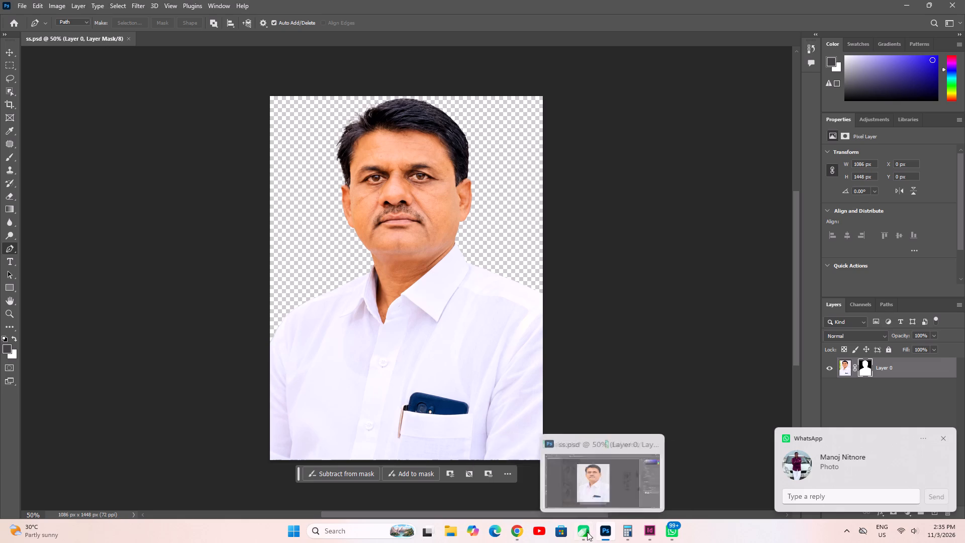
Switch to CorelDRAW and view the whole Diwali greeting advertisement on page 8 of diwali books1.
click(584, 532)
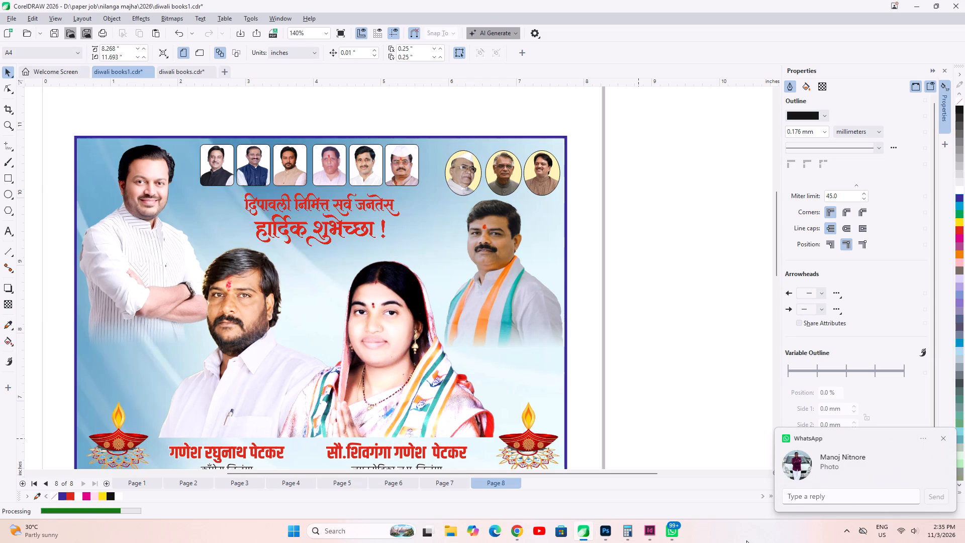
scroll(457, 334, down, 3)
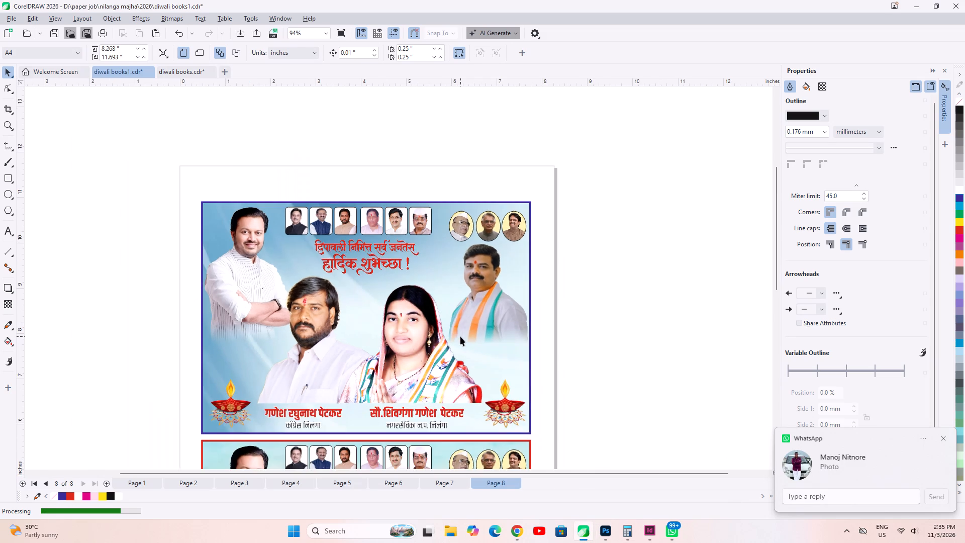
scroll(461, 336, down, 3)
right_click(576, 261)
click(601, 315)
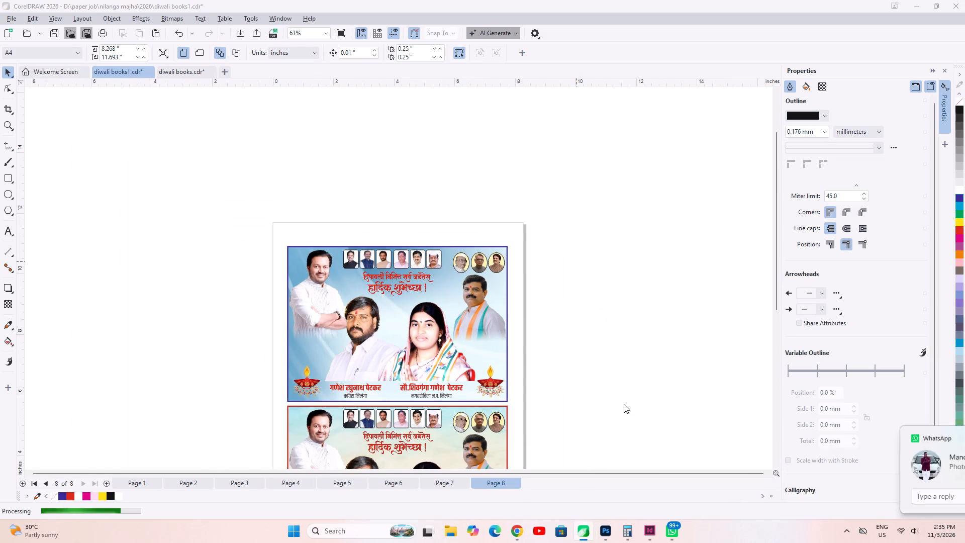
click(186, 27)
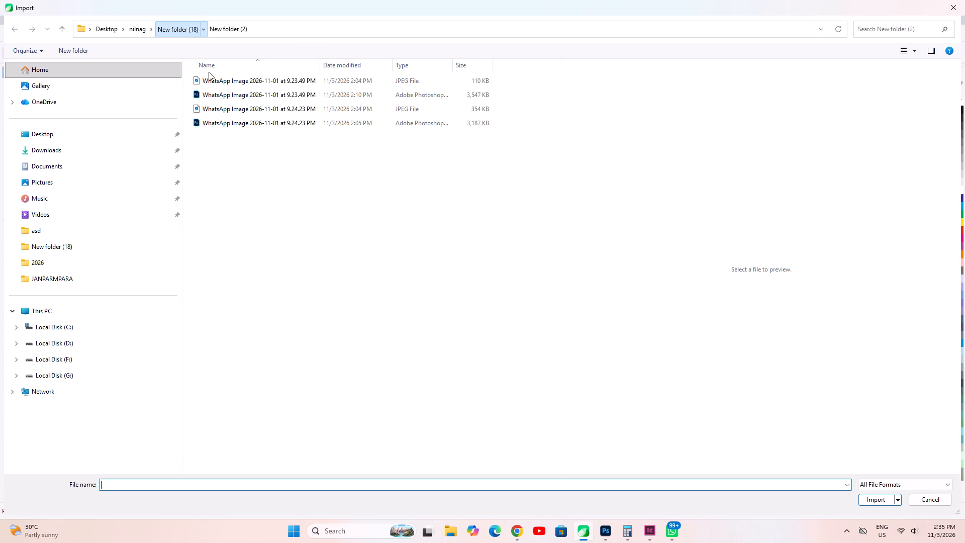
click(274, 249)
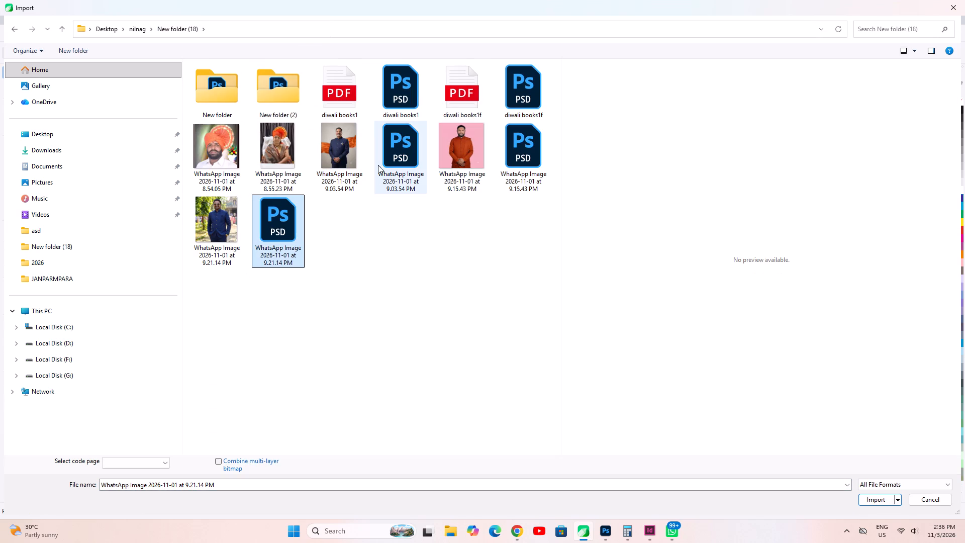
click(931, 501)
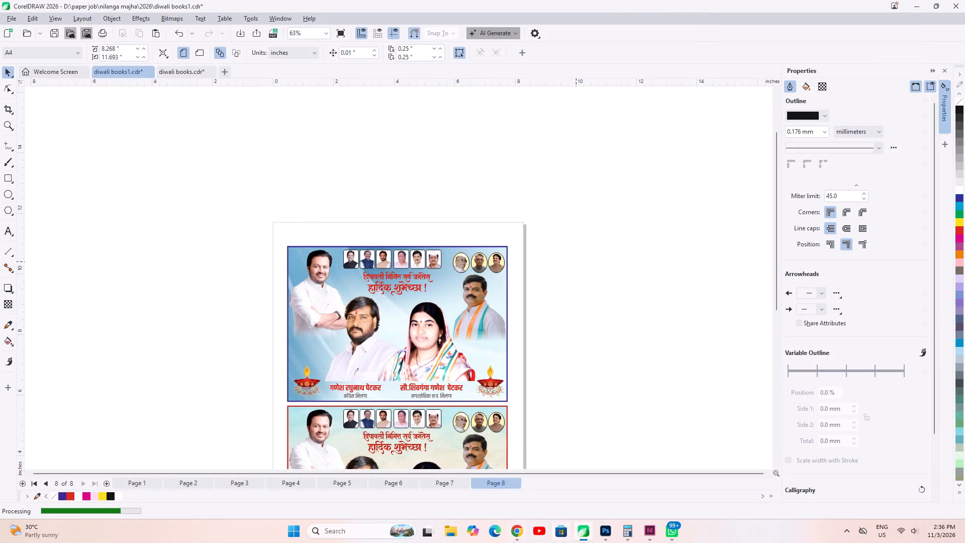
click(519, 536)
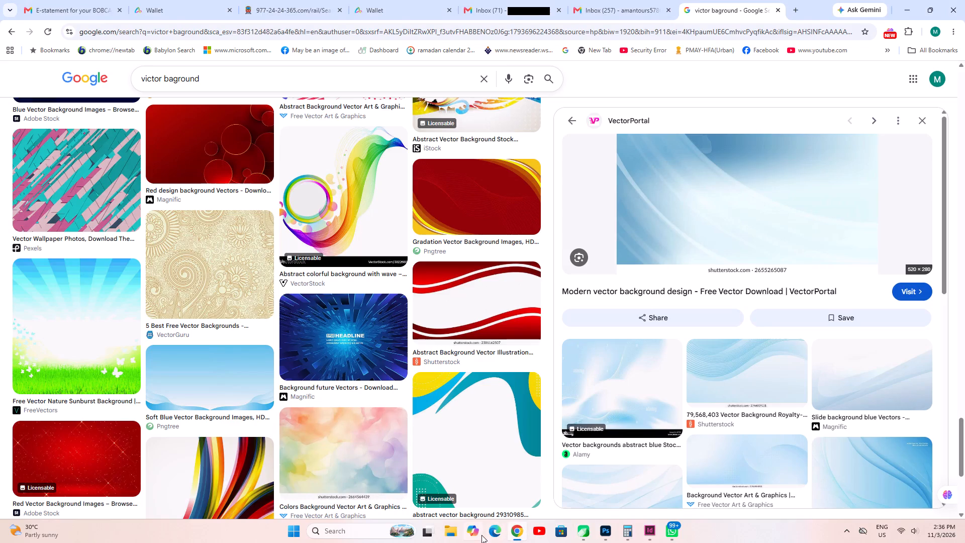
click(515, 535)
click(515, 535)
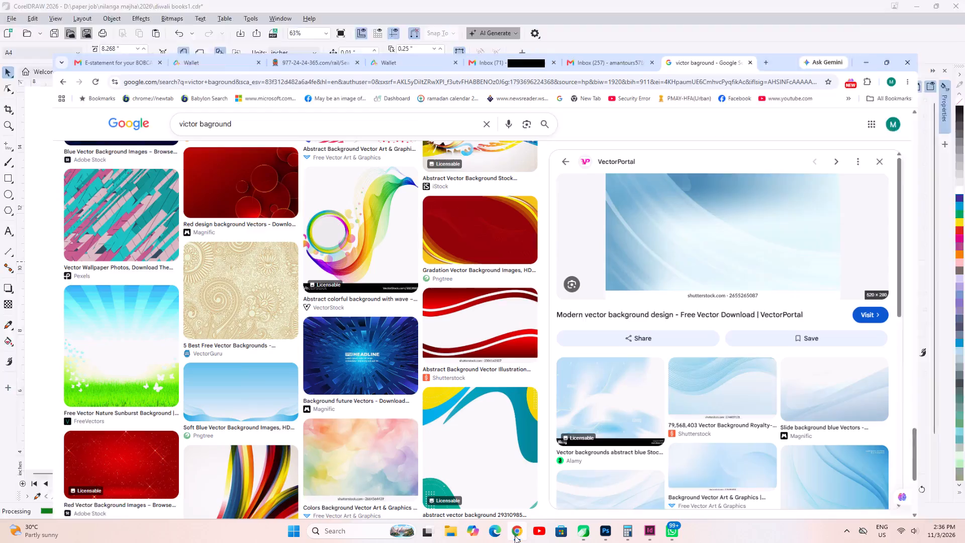
Switch to File Explorer, search Local Disk (D:) for "my do" and open the my document folder.
click(447, 537)
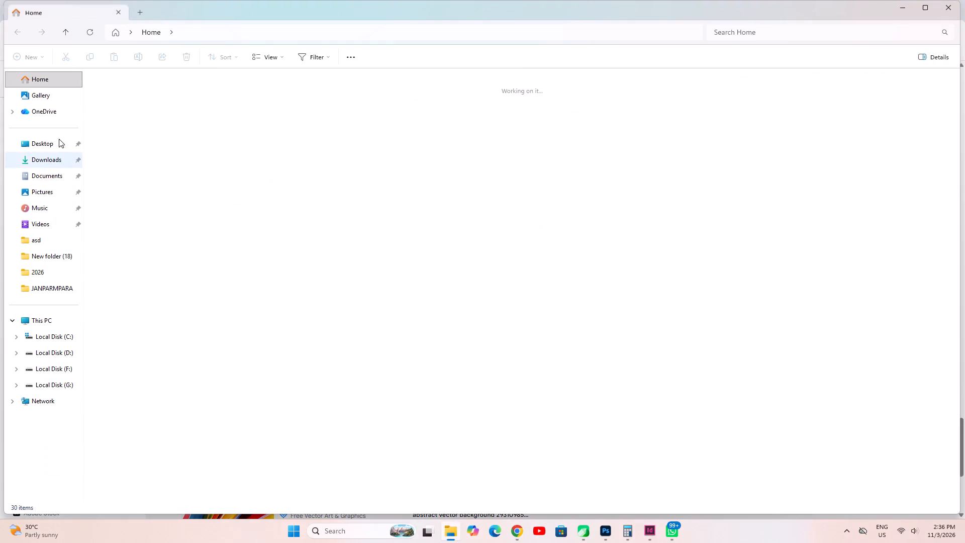
click(49, 348)
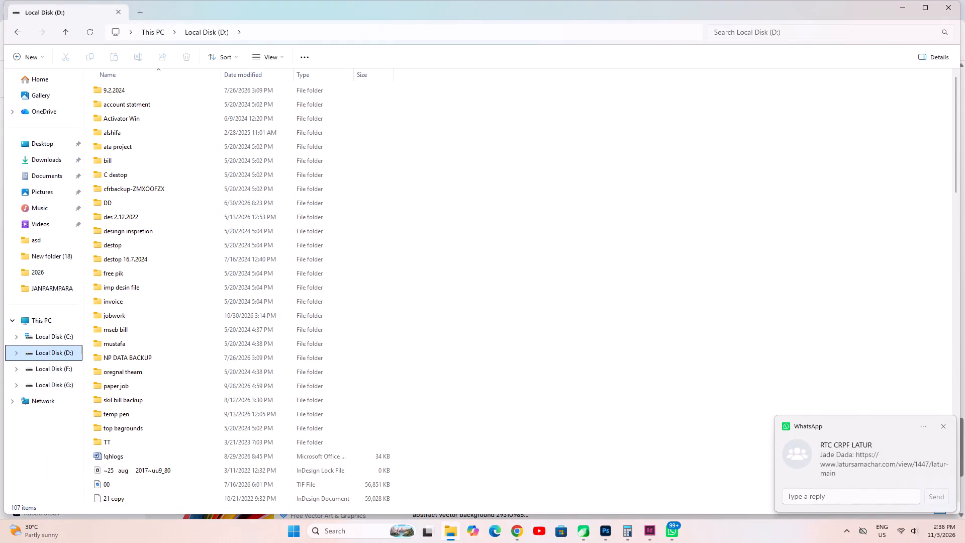
click(831, 33)
text(my)
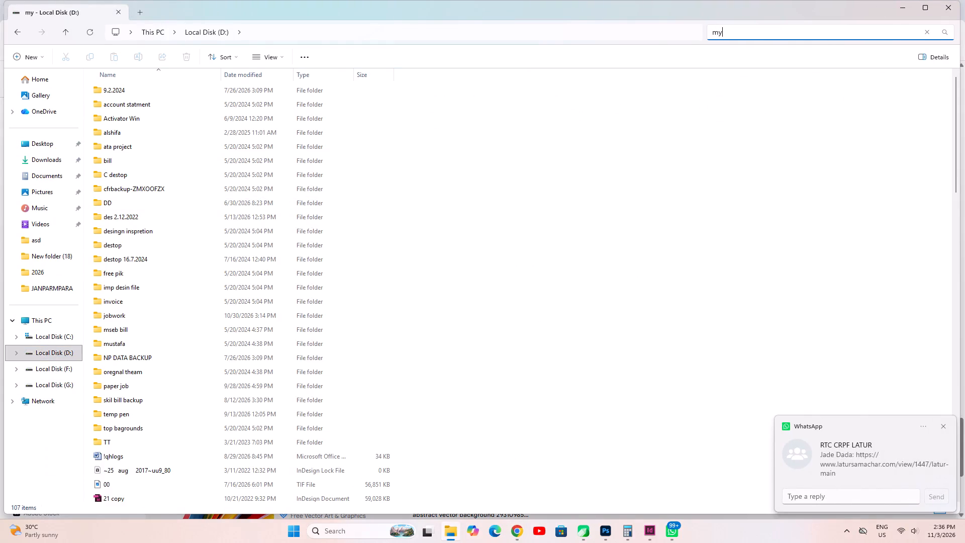
key(Return)
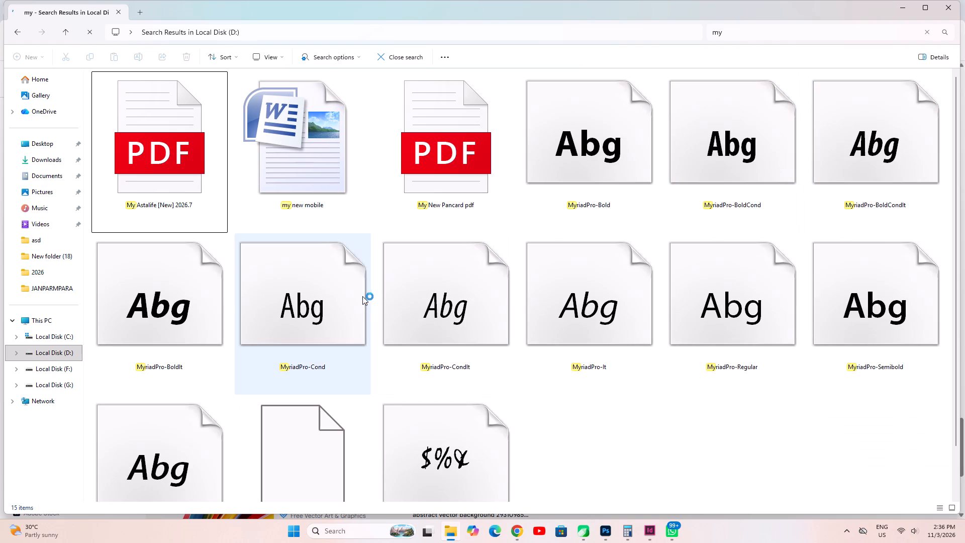
click(63, 354)
click(739, 35)
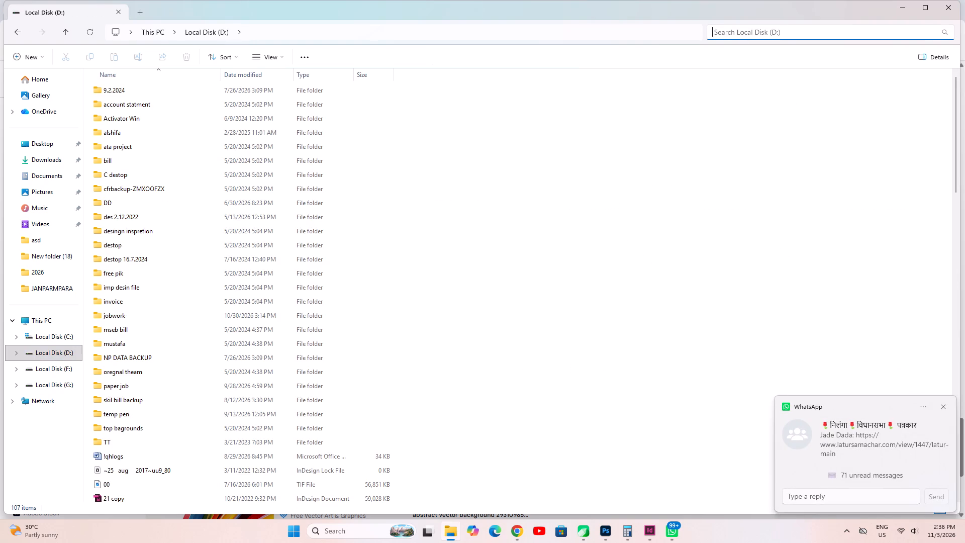
key(m)
text(y do)
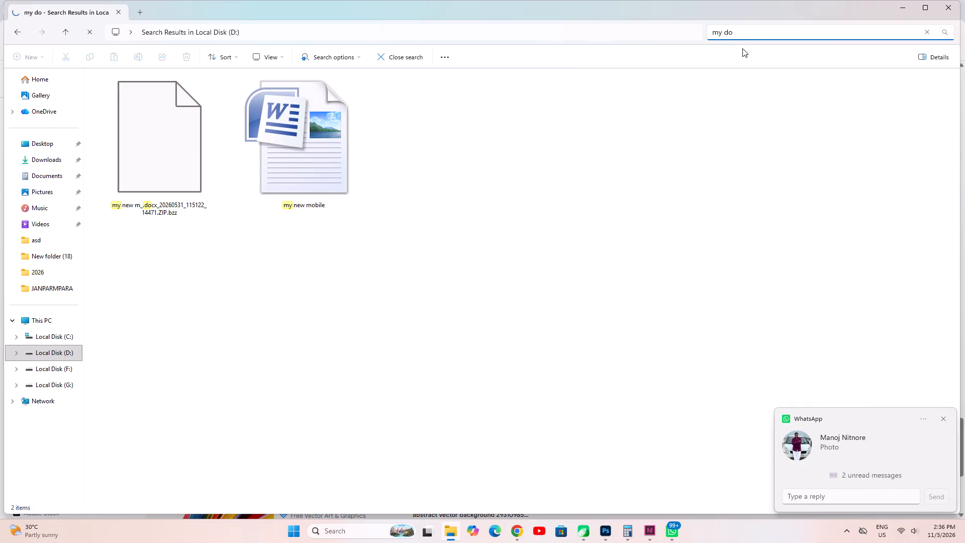
double_click(164, 170)
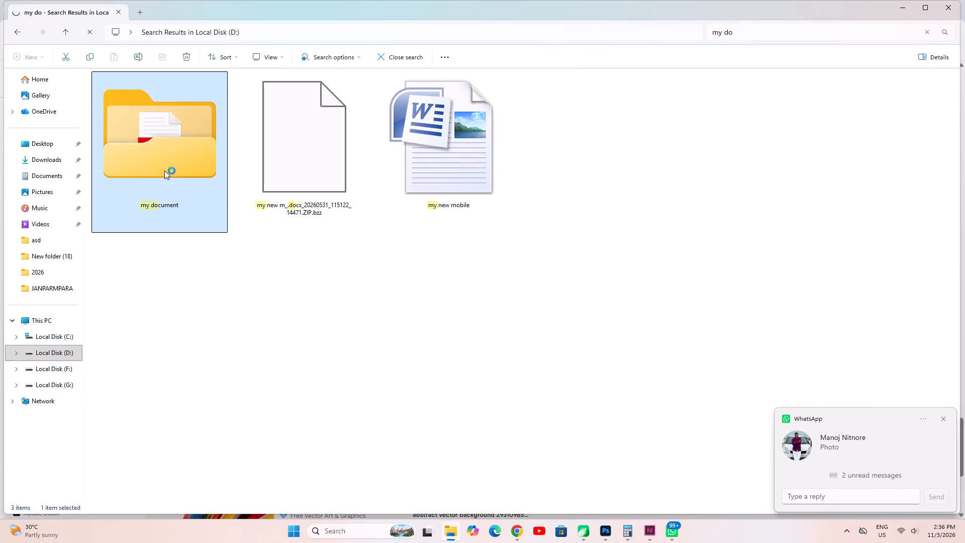
Find the Print _ Udyam Registration Certificate PDF in the my document folder, view it and close it again.
click(590, 281)
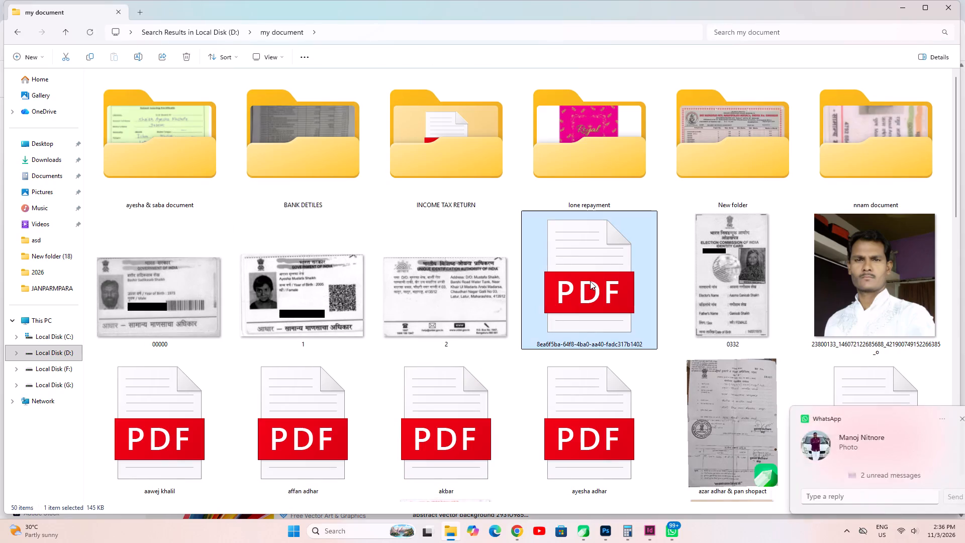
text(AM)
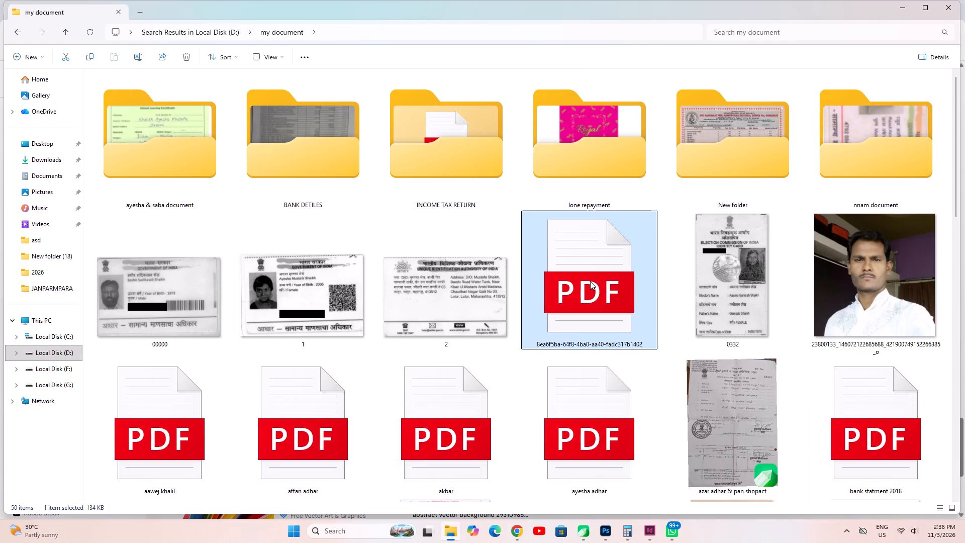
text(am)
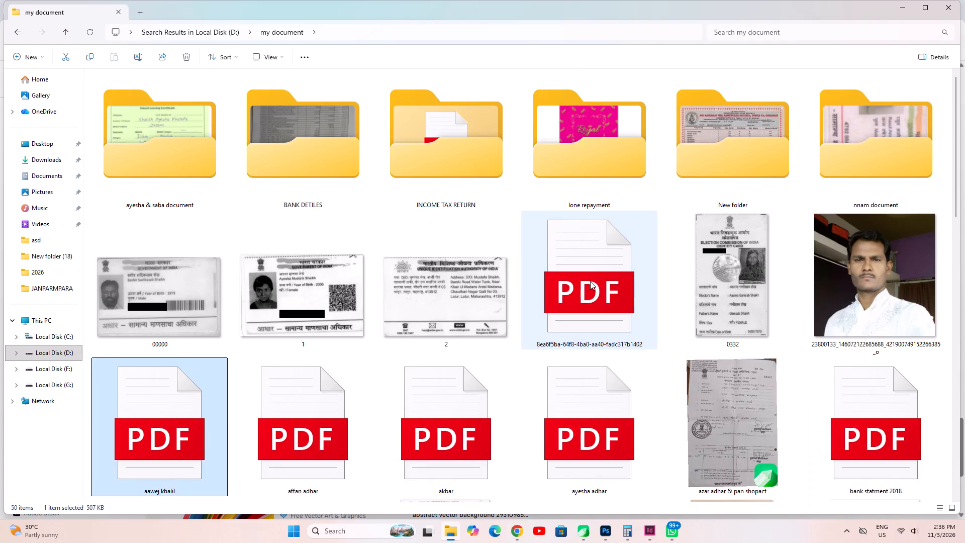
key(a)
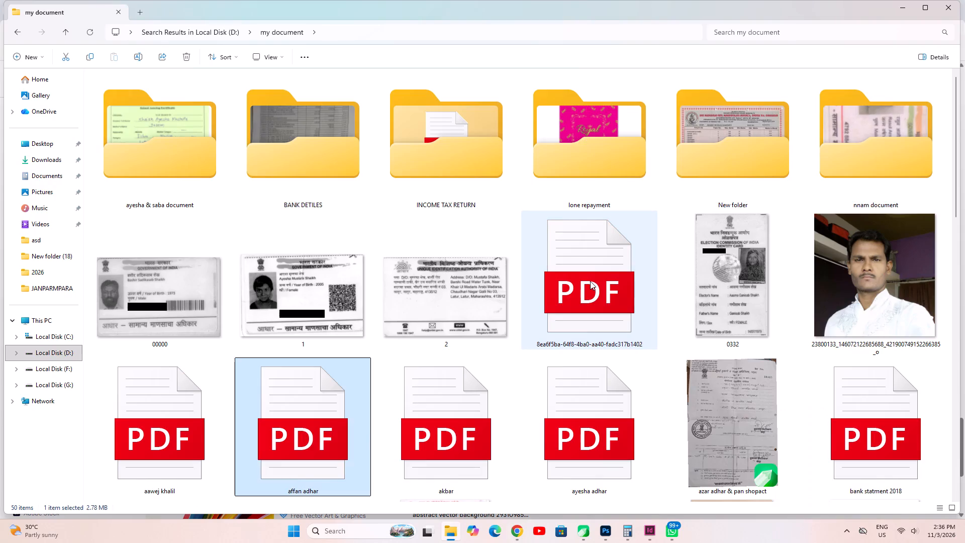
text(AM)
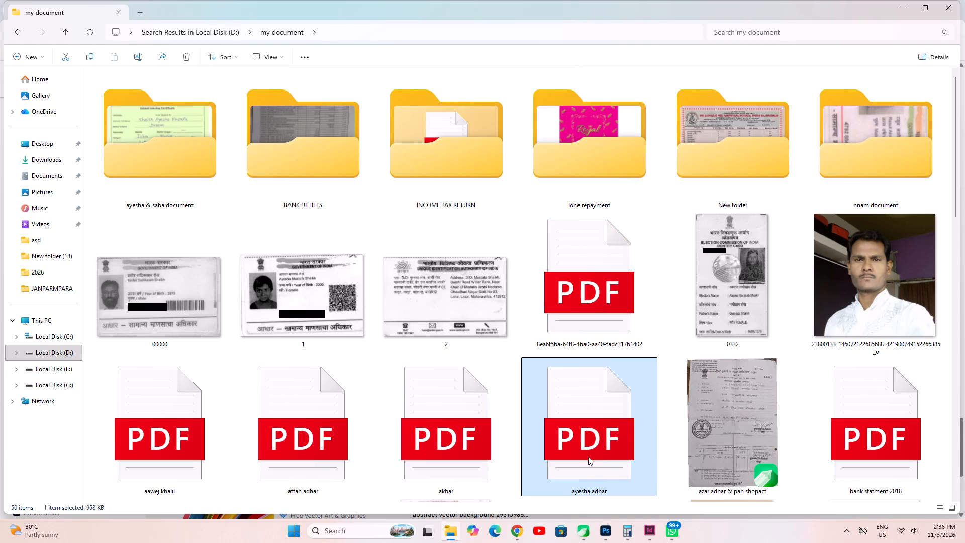
scroll(585, 455, down, 1)
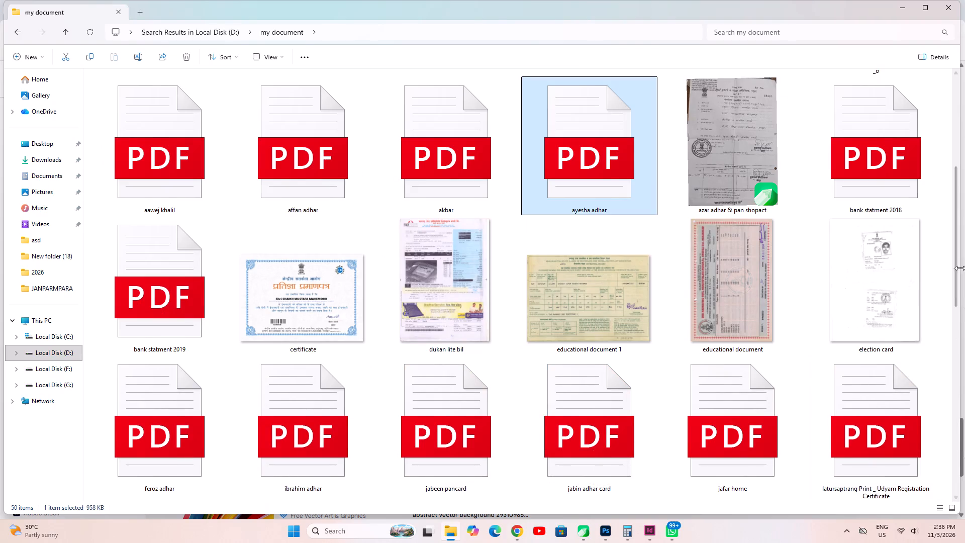
drag(956, 263, 958, 322)
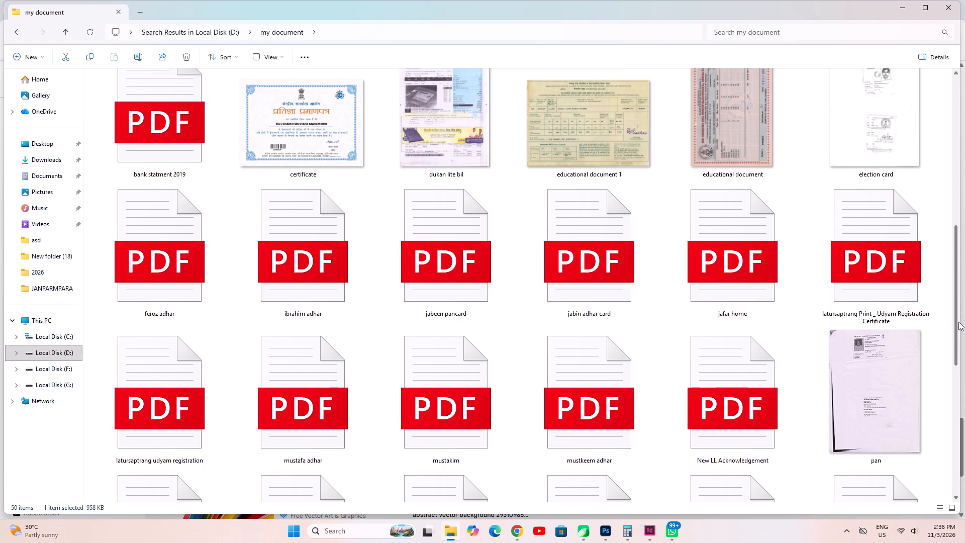
drag(958, 322, 957, 359)
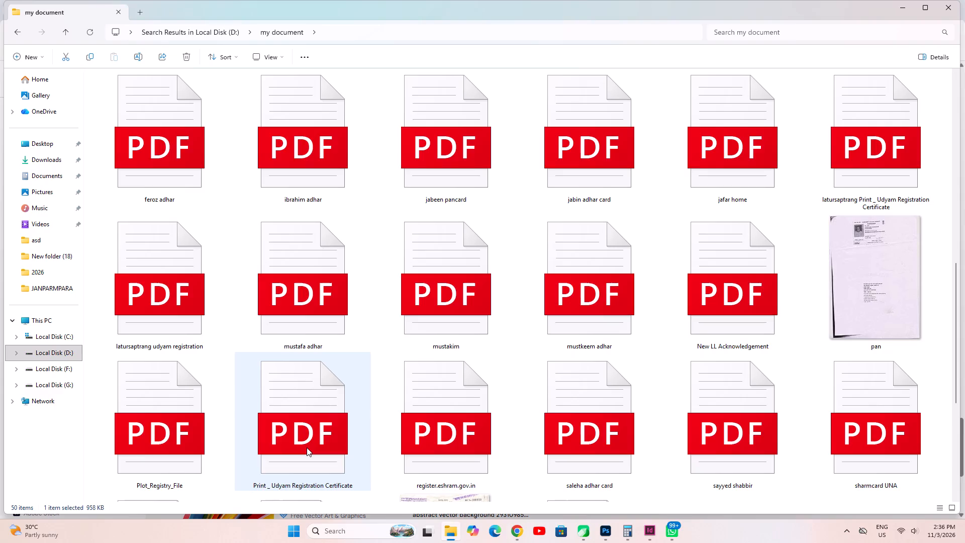
double_click(307, 447)
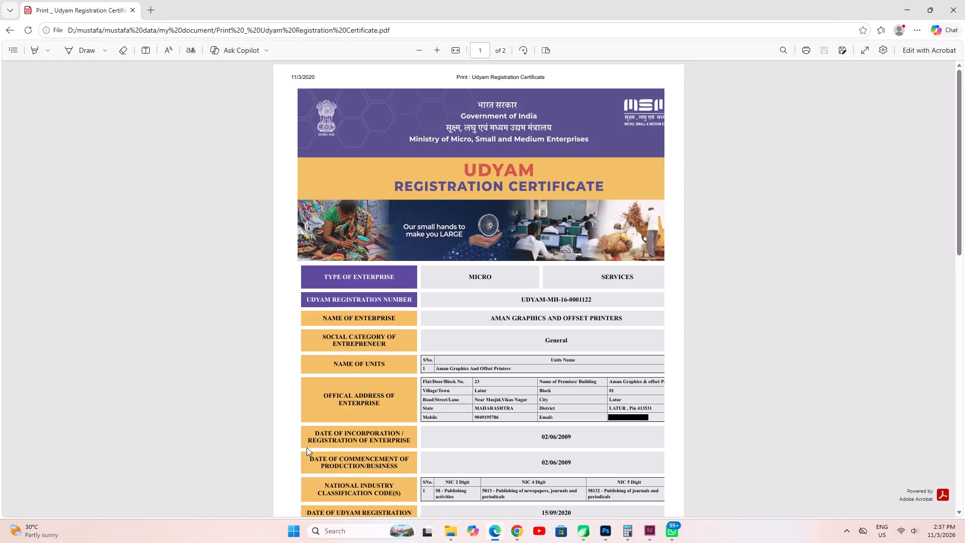
click(131, 13)
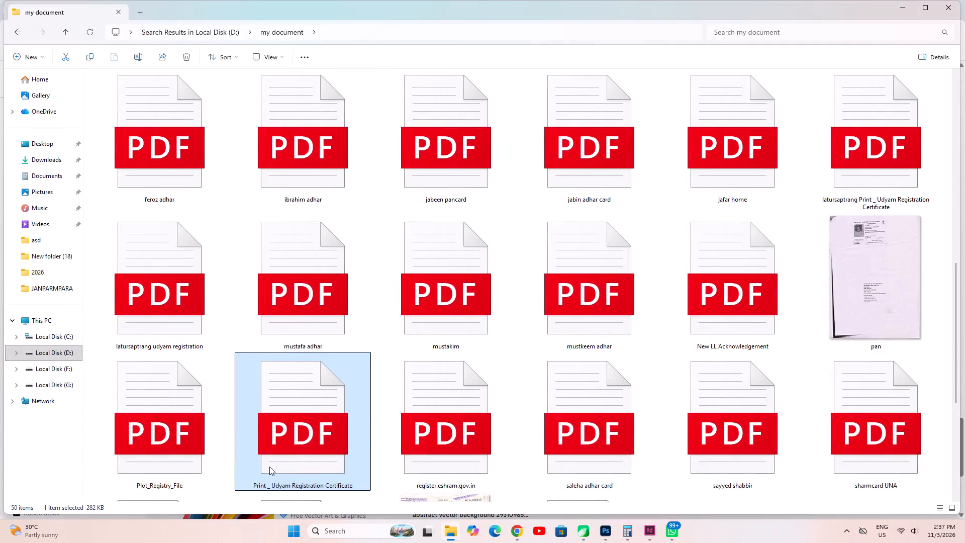
Copy the Print _ Udyam Registration Certificate PDF and dismiss the WhatsApp notification.
right_click(281, 459)
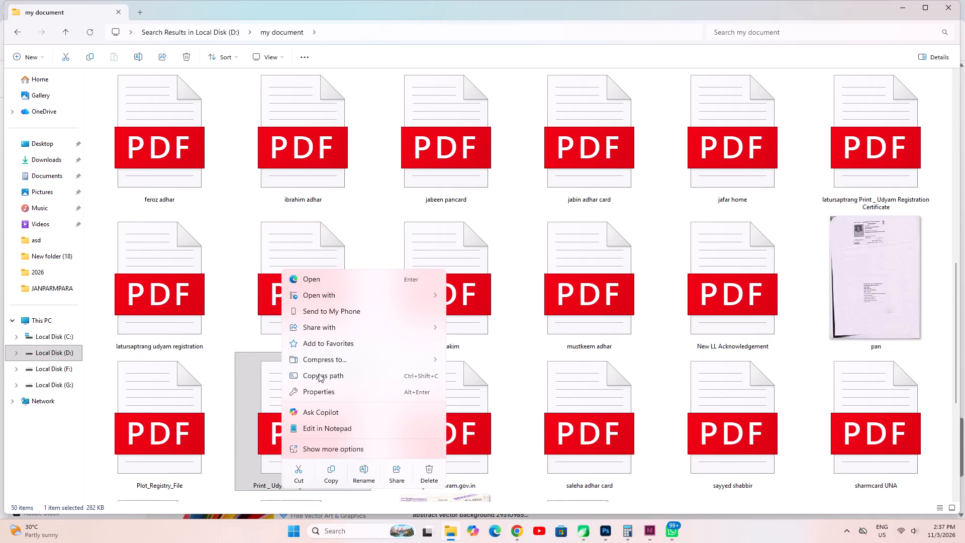
click(332, 473)
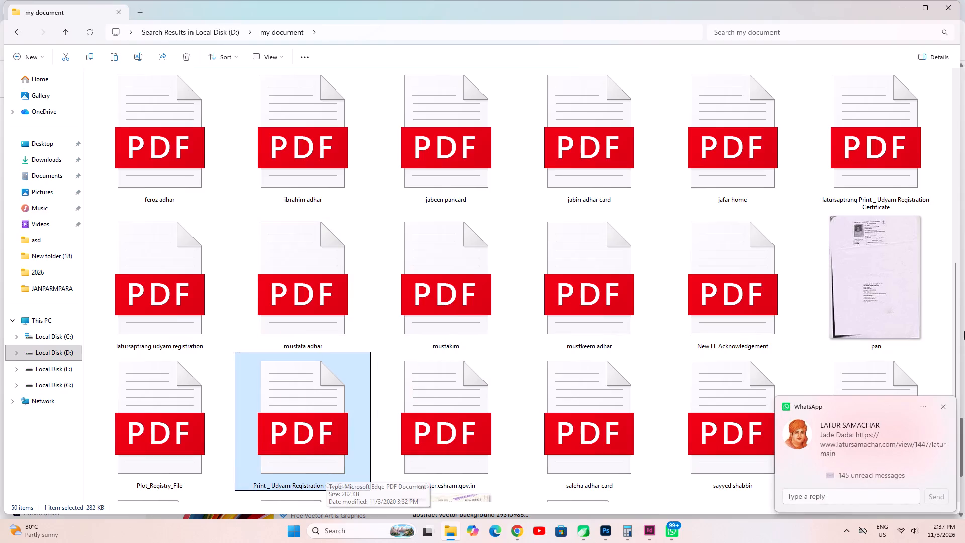
click(942, 407)
Check the files further down the folder, opening the udyog adhar number PDF to view it and closing it.
drag(951, 337, 951, 389)
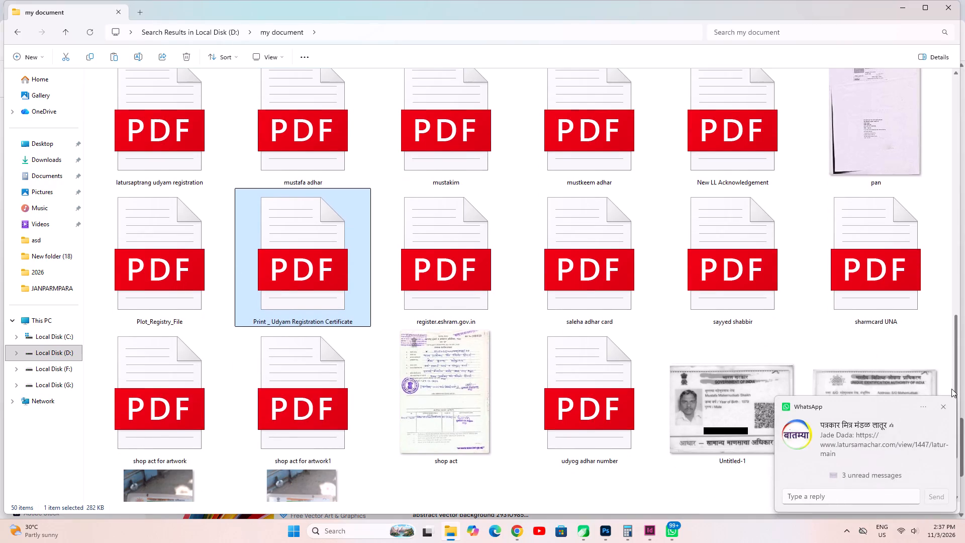
ctrl+click(452, 401)
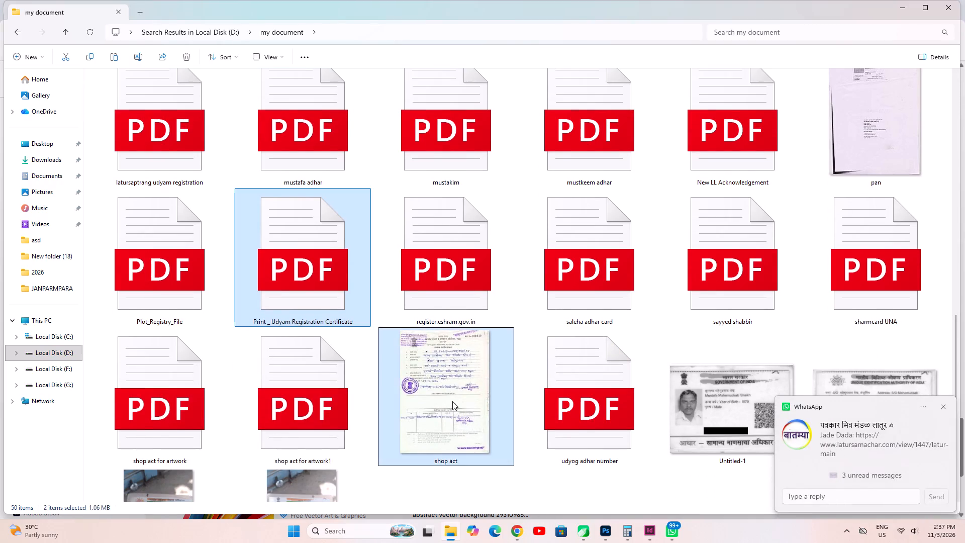
double_click(573, 436)
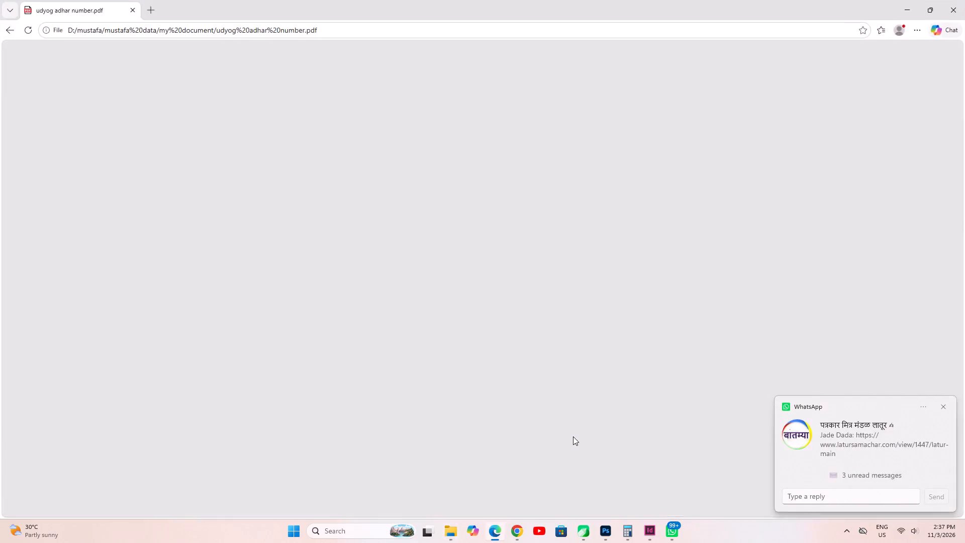
click(948, 11)
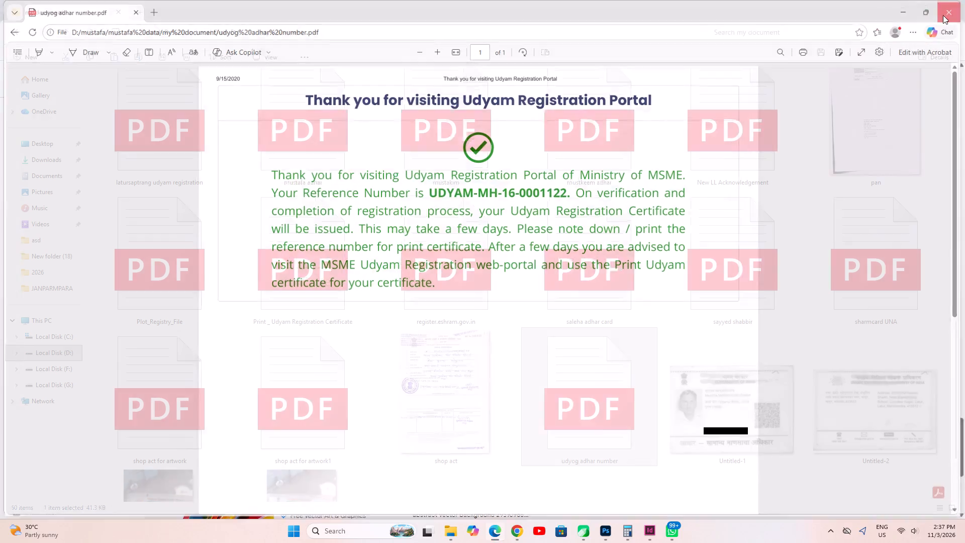
Copy the Print _ Udyam Registration Certificate, udyog adhar number and shop act files from the my document folder.
click(310, 254)
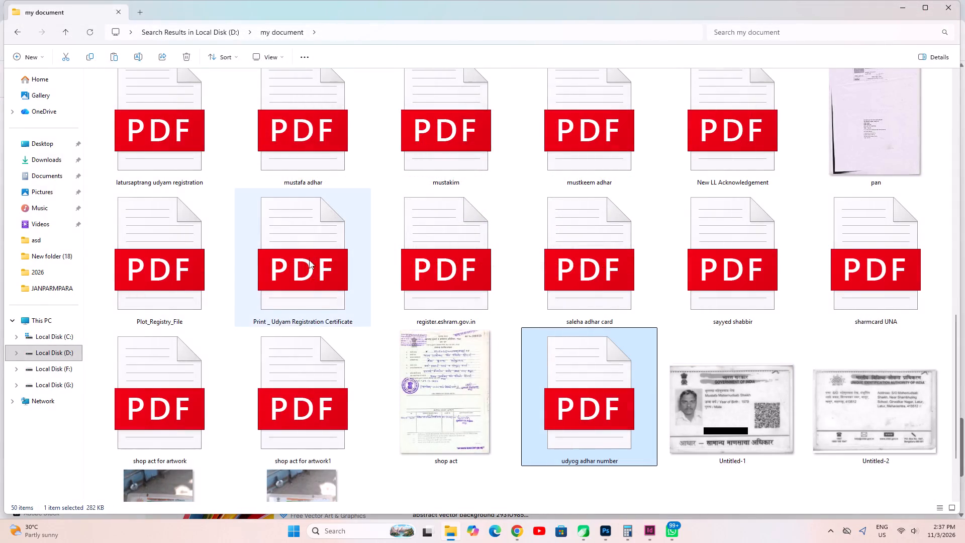
ctrl+click(571, 396)
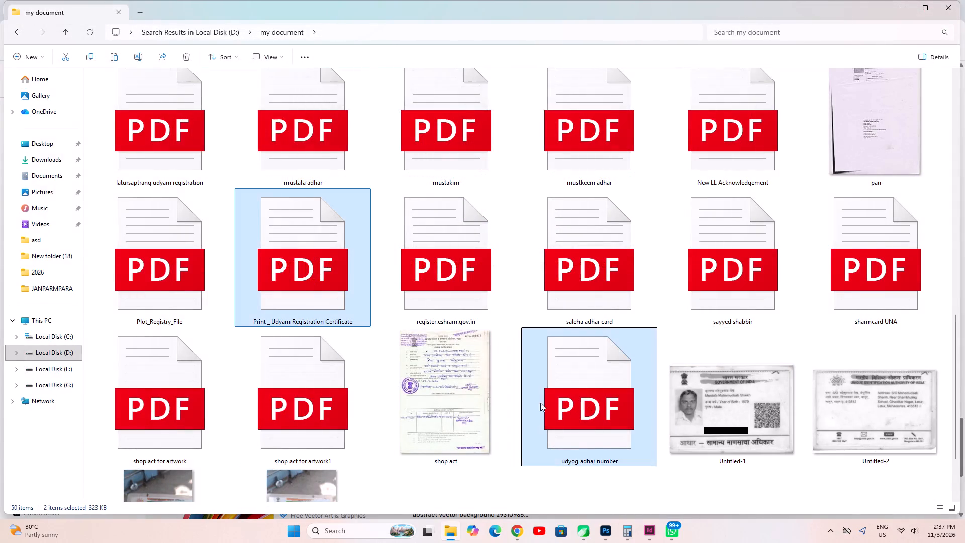
ctrl+click(463, 414)
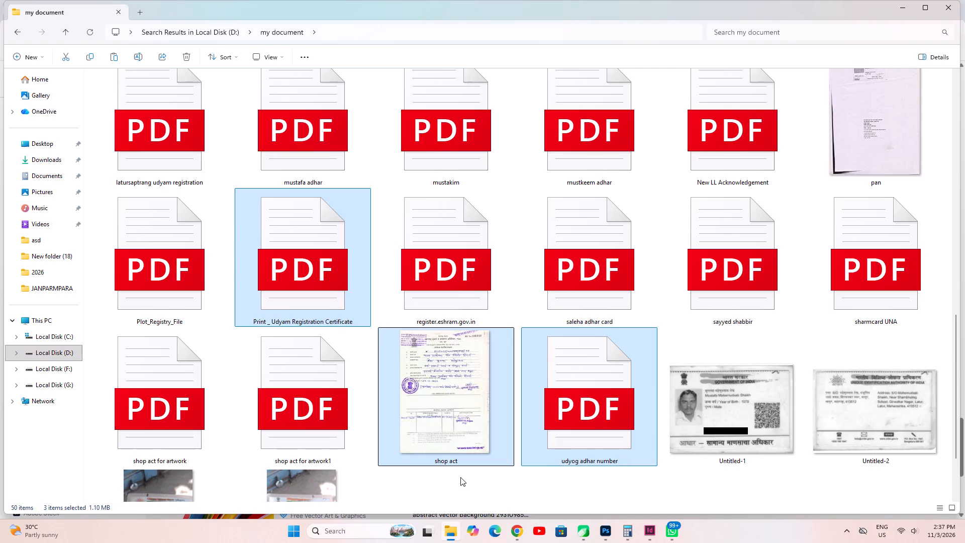
key(ctrl+c)
key(ctrl+c)
key(ctrl+c)
key(ctrl+c)
key(ctrl+c)
key(ctrl+c)
key(ctrl+c)
key(ctrl+c)
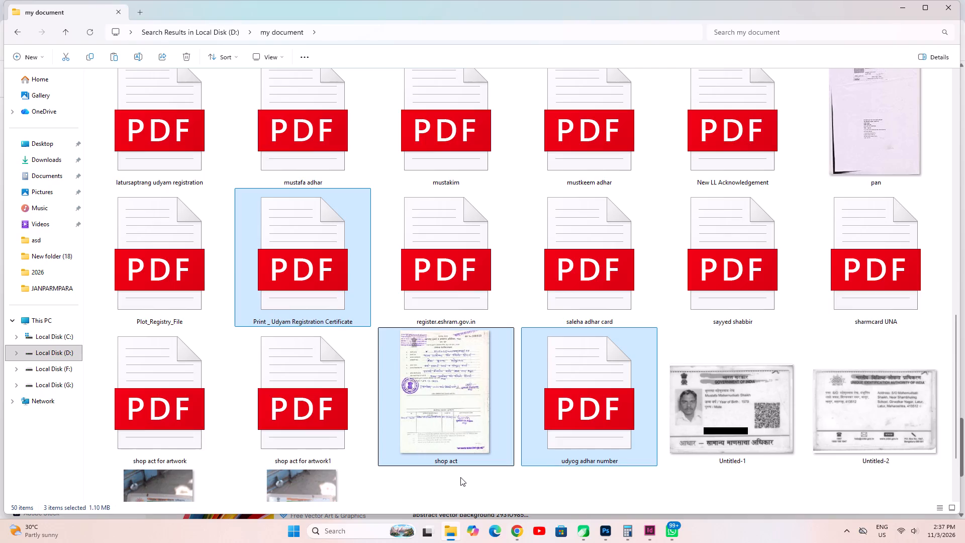
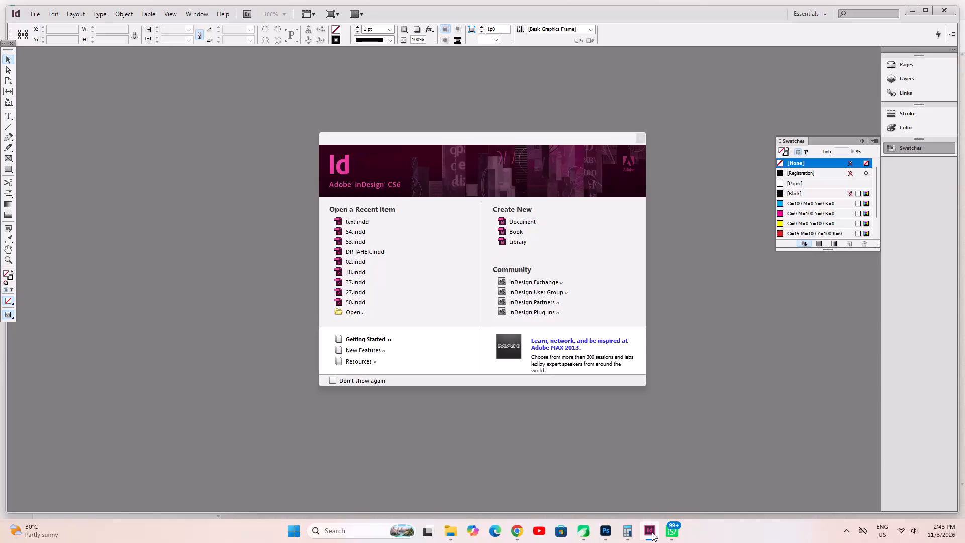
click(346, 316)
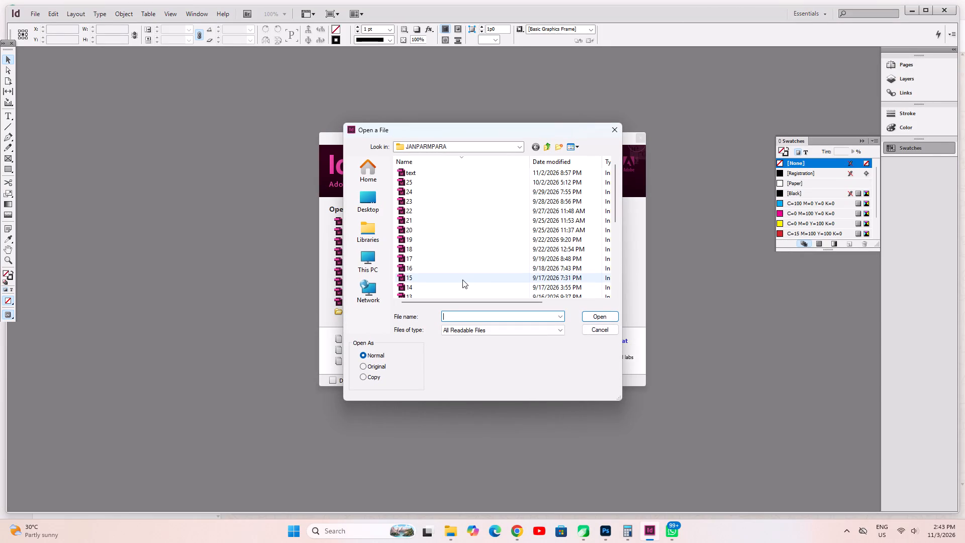
Cancel opening a file in InDesign and switch to the diwali books1 document in CorelDRAW.
click(596, 333)
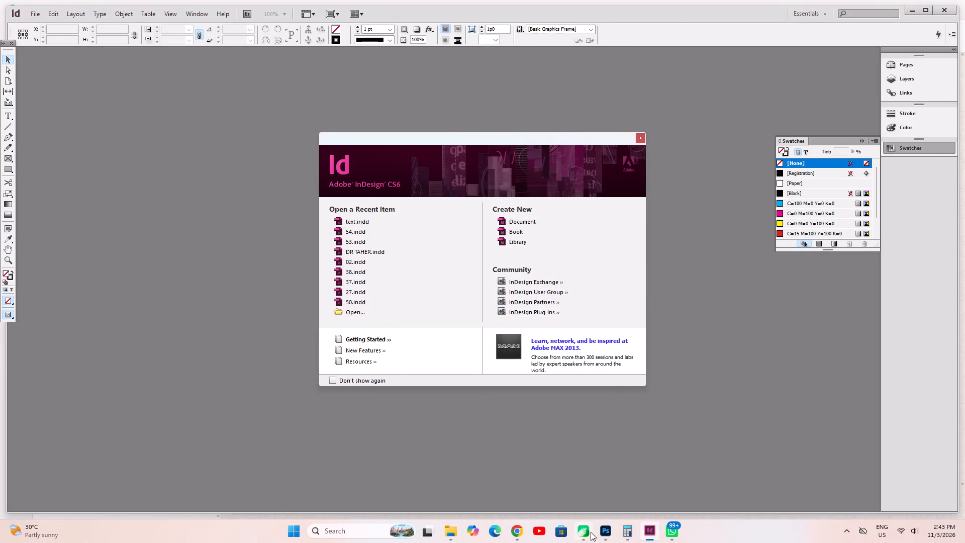
click(581, 535)
Import the ss and WhatsApp Image 2026-11-03 at 2.05.12 PM Photoshop files from nilnag's New folder (19) and place them beside Page 8.
click(660, 352)
right_click(596, 247)
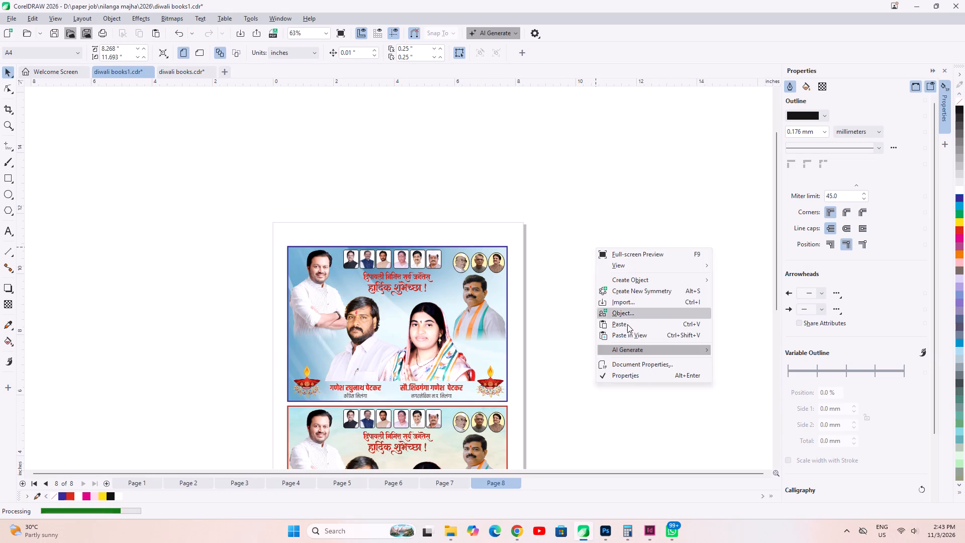
click(627, 301)
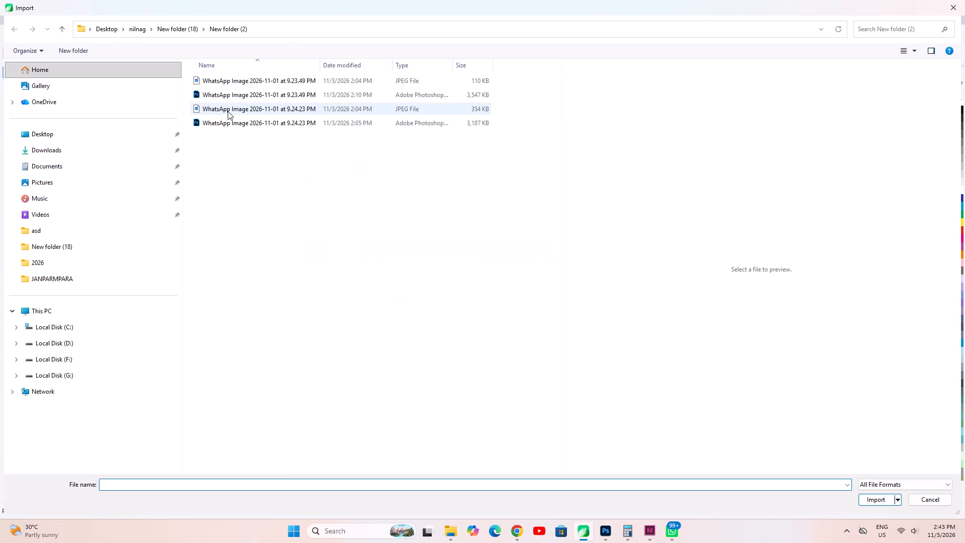
click(226, 96)
click(222, 108)
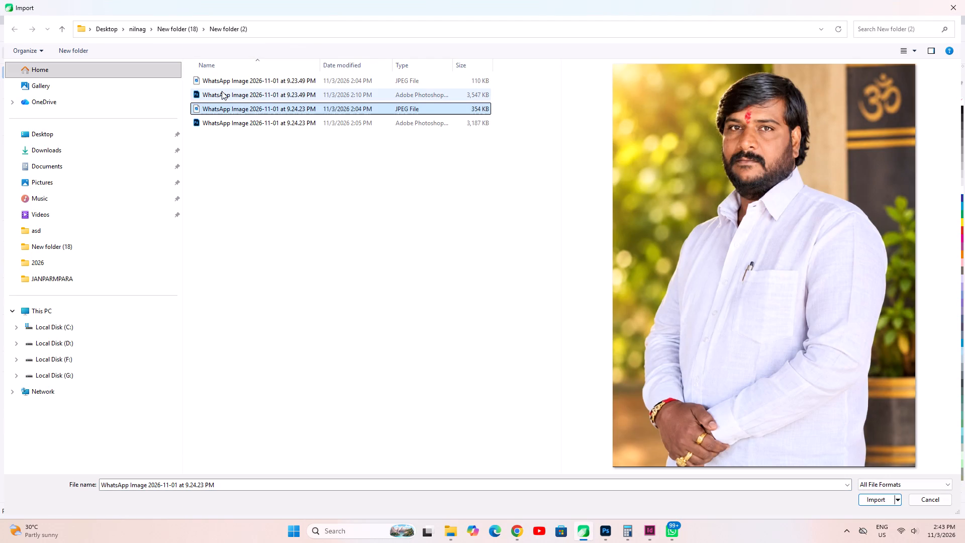
click(222, 83)
click(229, 94)
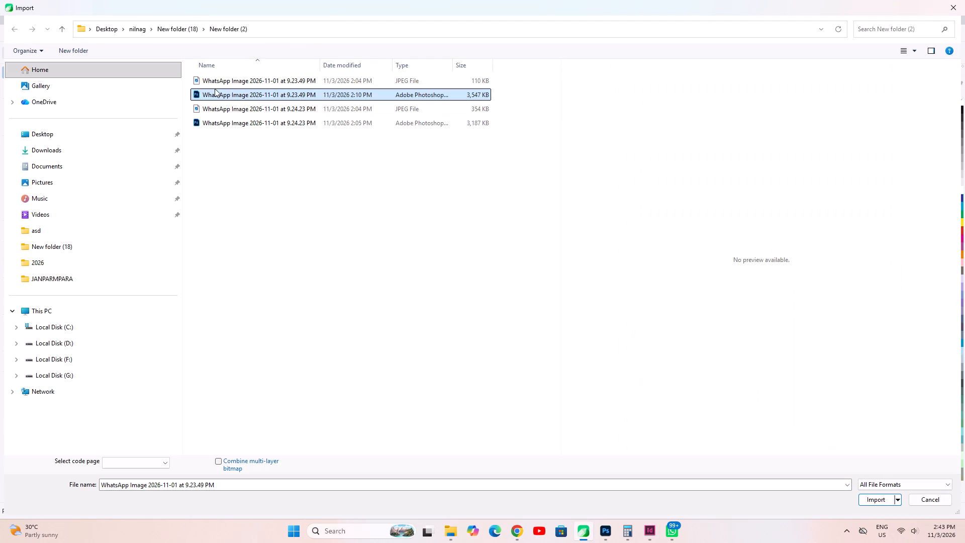
click(182, 31)
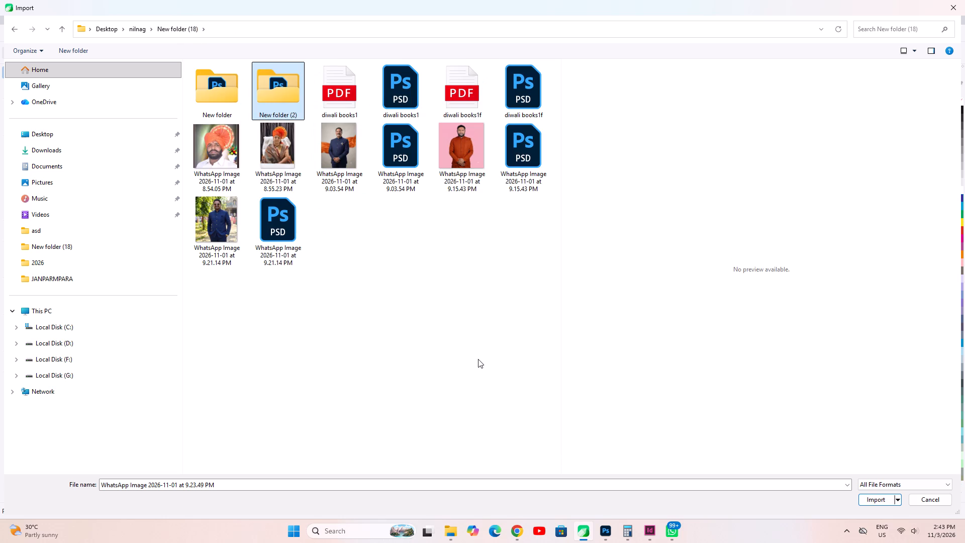
click(137, 27)
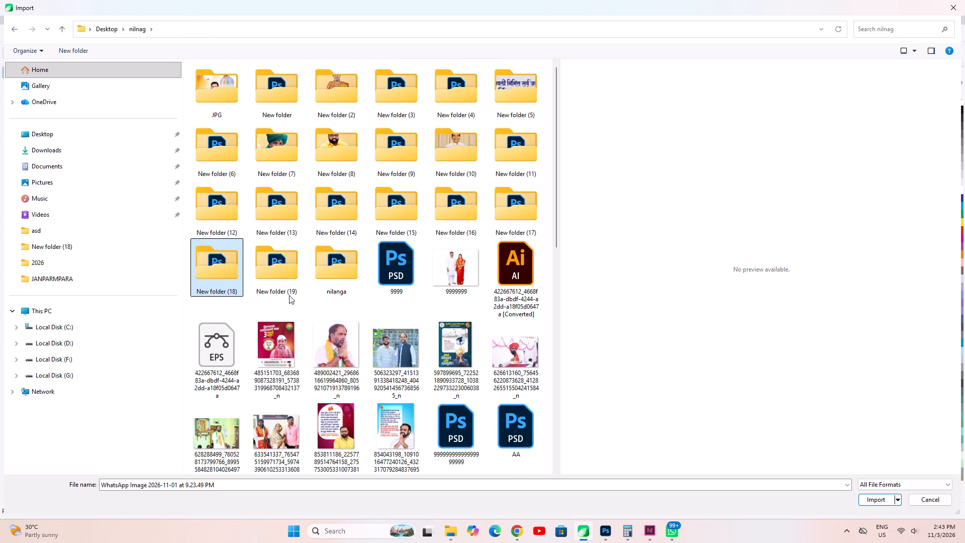
double_click(273, 267)
click(197, 78)
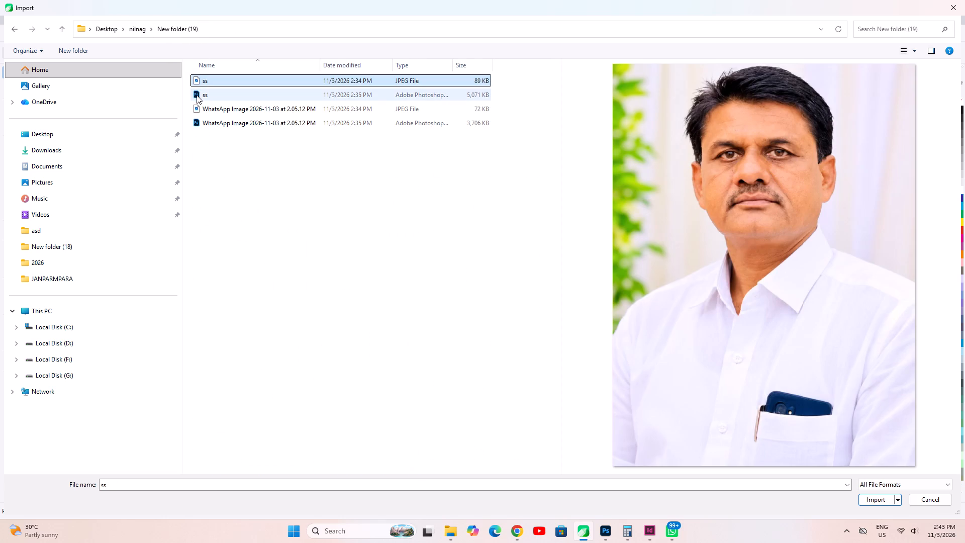
click(199, 96)
ctrl+click(219, 125)
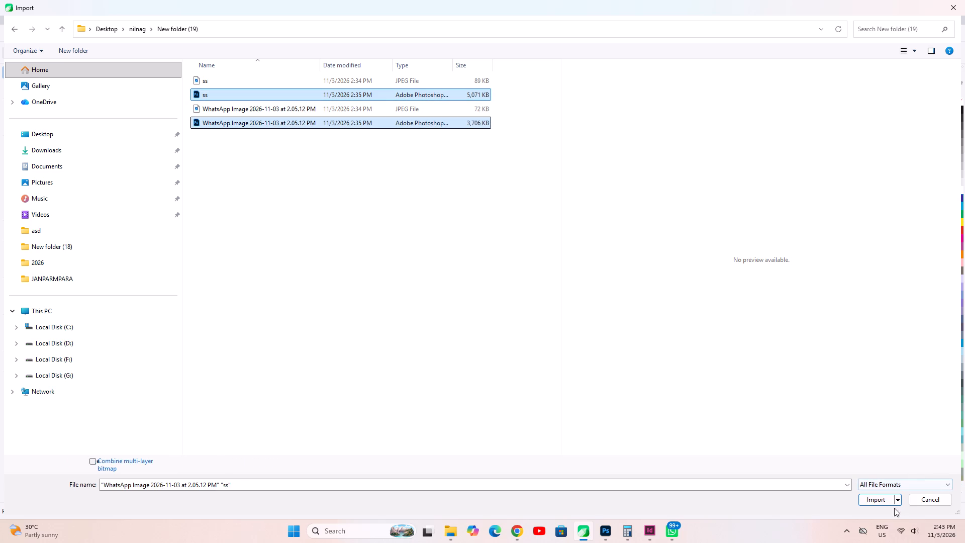
click(876, 500)
click(555, 247)
click(575, 322)
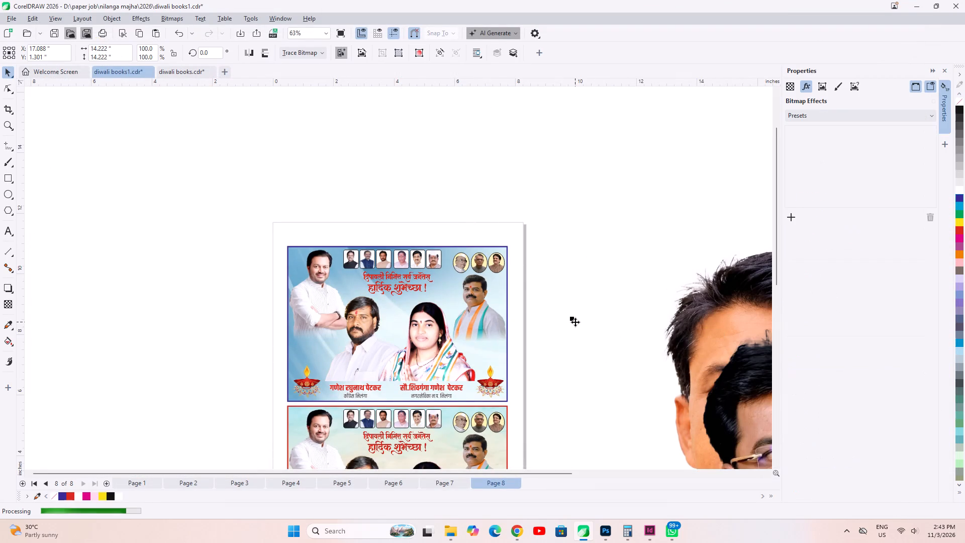
Move the cut-out portrait of the man with glasses to the empty area left of the page.
scroll(575, 322, down, 7)
drag(658, 386, 341, 311)
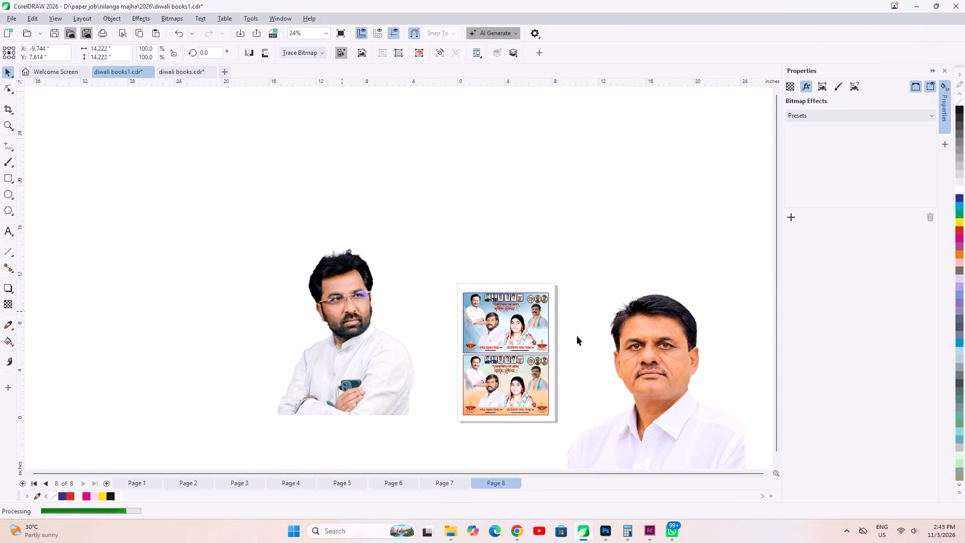
Scale the portrait of the man with the moustache to about 53% and place it left of the portrait with glasses.
click(635, 335)
shift+drag(746, 287, 727, 342)
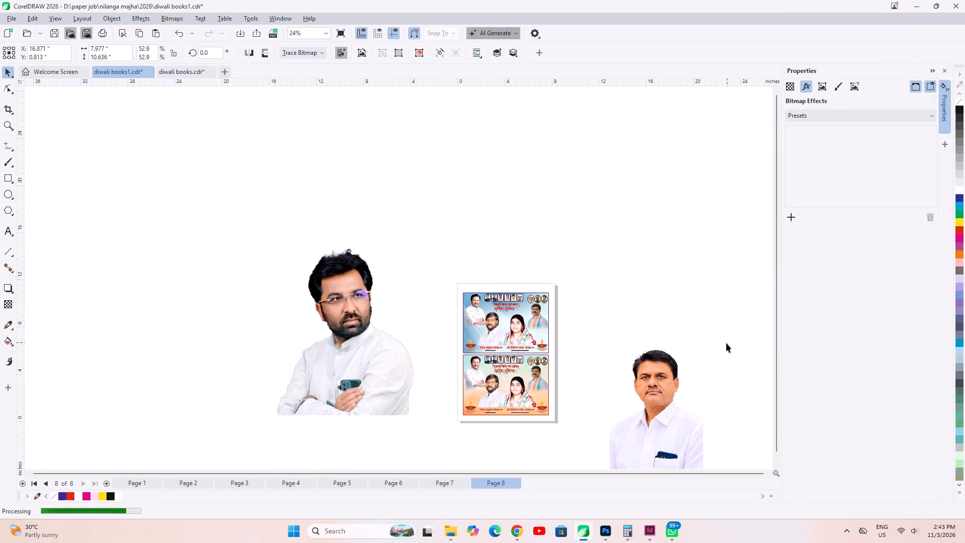
drag(648, 380, 220, 304)
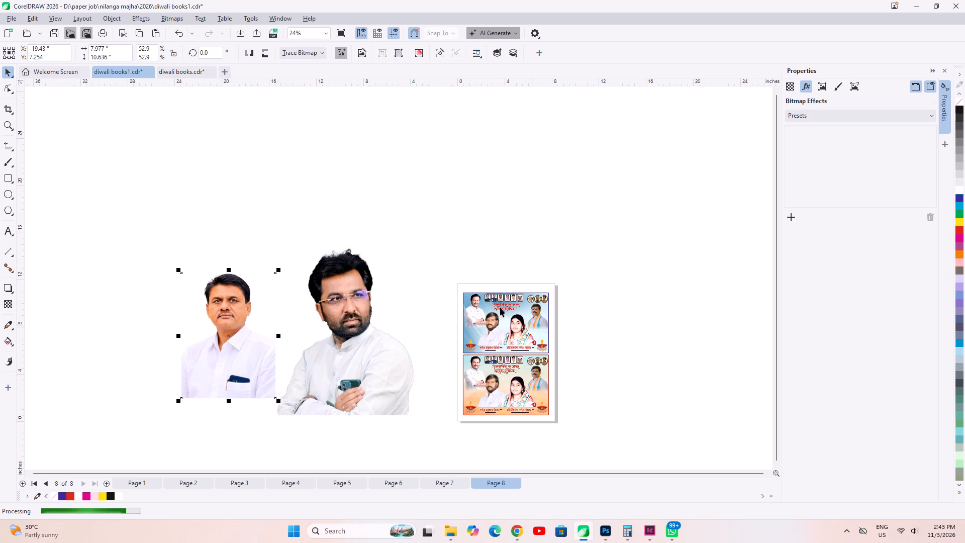
Examine the couple's photo in the upper blue advertisement on Page 8.
scroll(488, 297, up, 6)
click(491, 357)
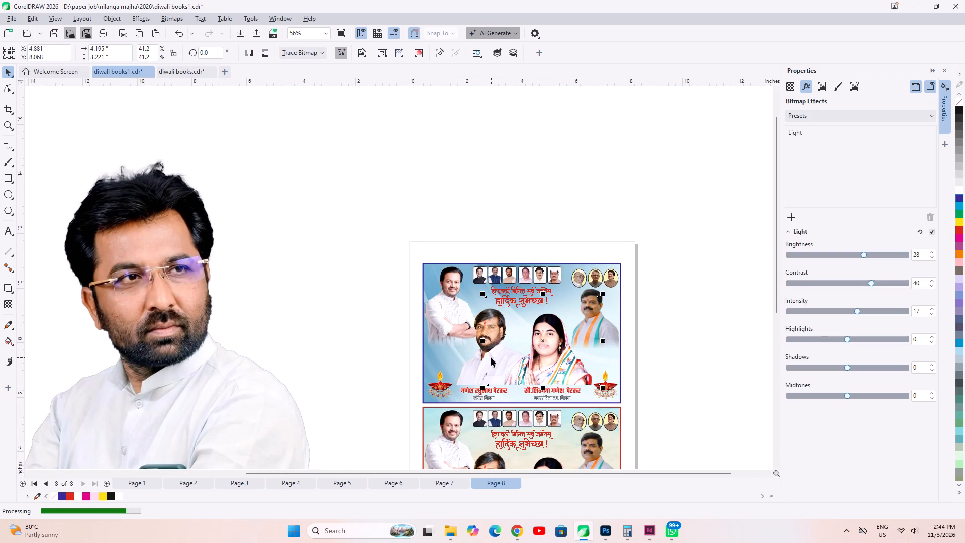
scroll(478, 387, up, 3)
click(722, 413)
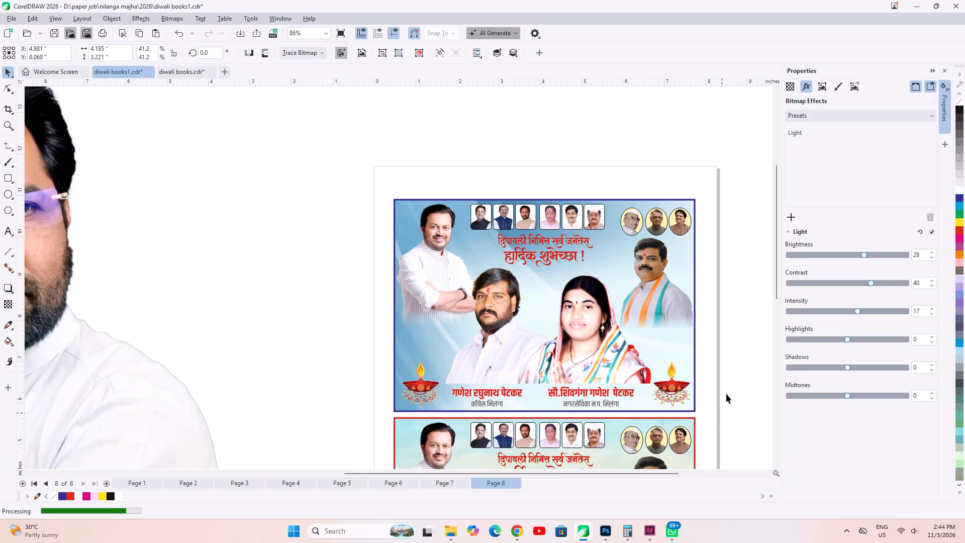
In CorelDRAW, close the Properties docker and delete the large man and woman portraits from the blue banner on page 8.
click(945, 71)
click(498, 361)
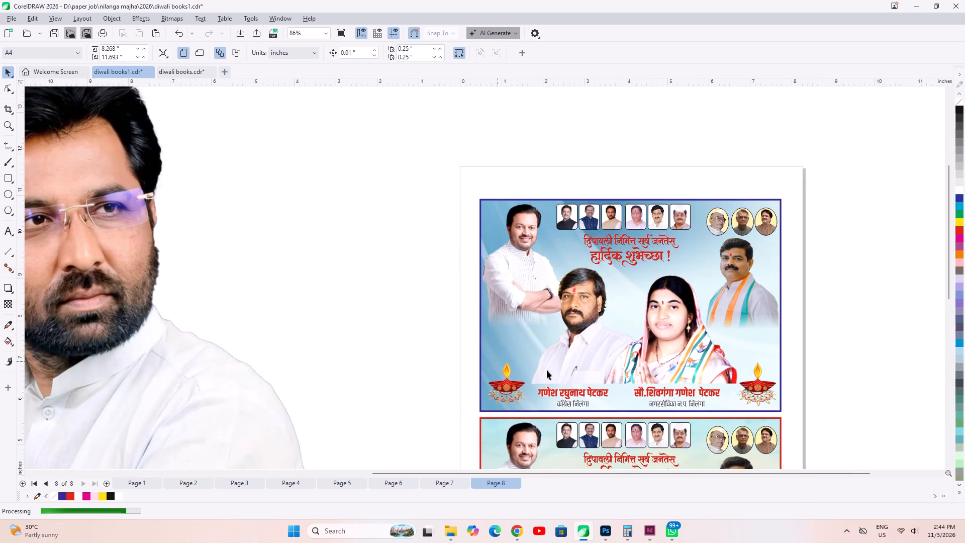
click(572, 370)
key(Delete)
click(662, 353)
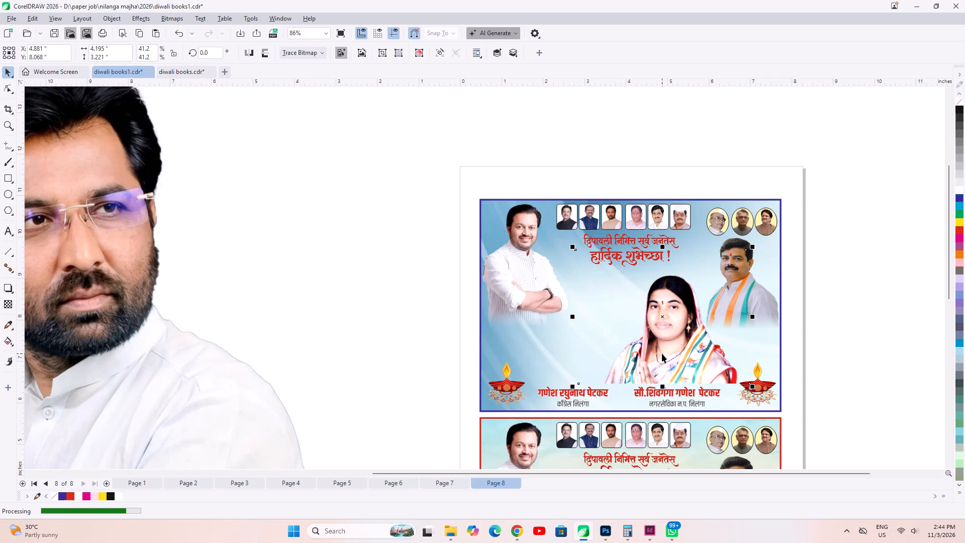
key(Delete)
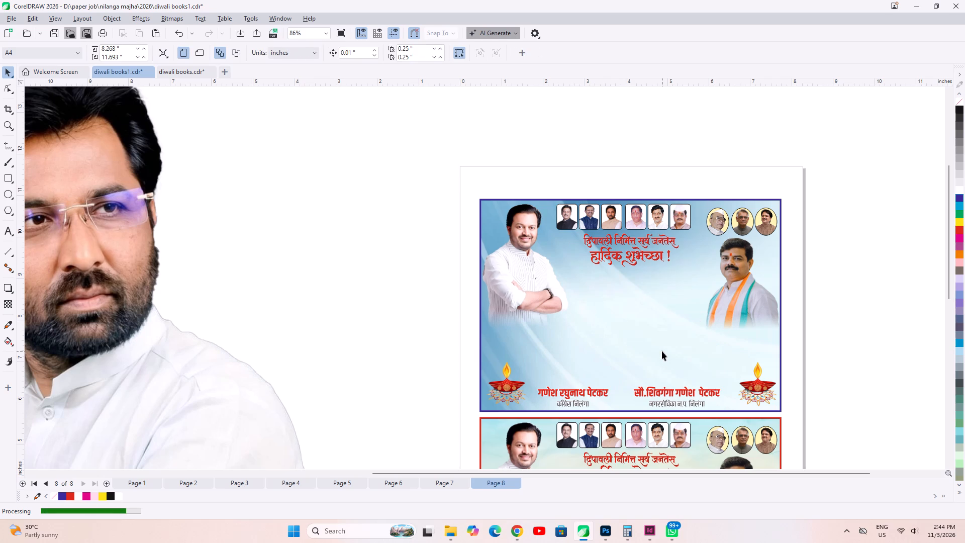
Move the cut-out of the bearded man with glasses to the empty area right of the page and shrink it to about half size.
scroll(242, 319, down, 7)
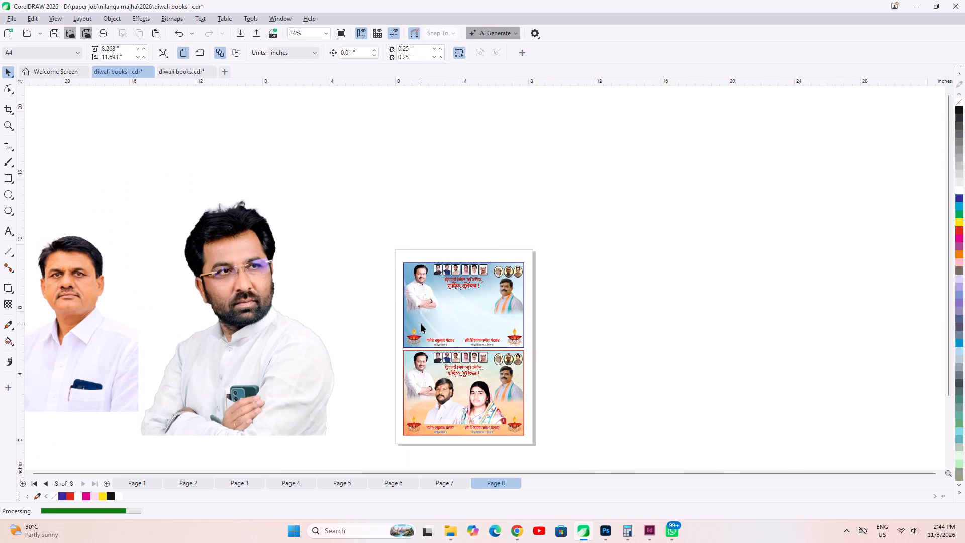
click(256, 256)
drag(244, 236, 712, 211)
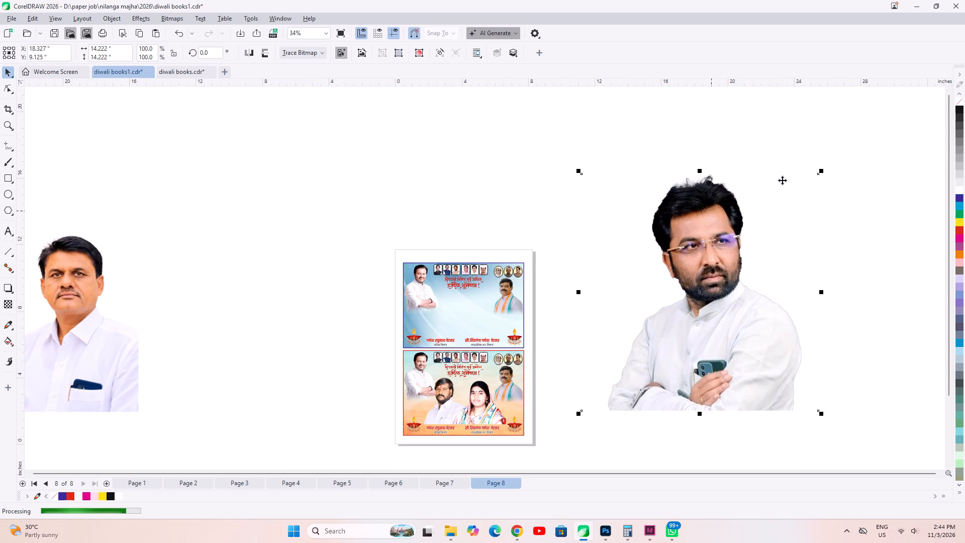
shift+drag(822, 168, 787, 233)
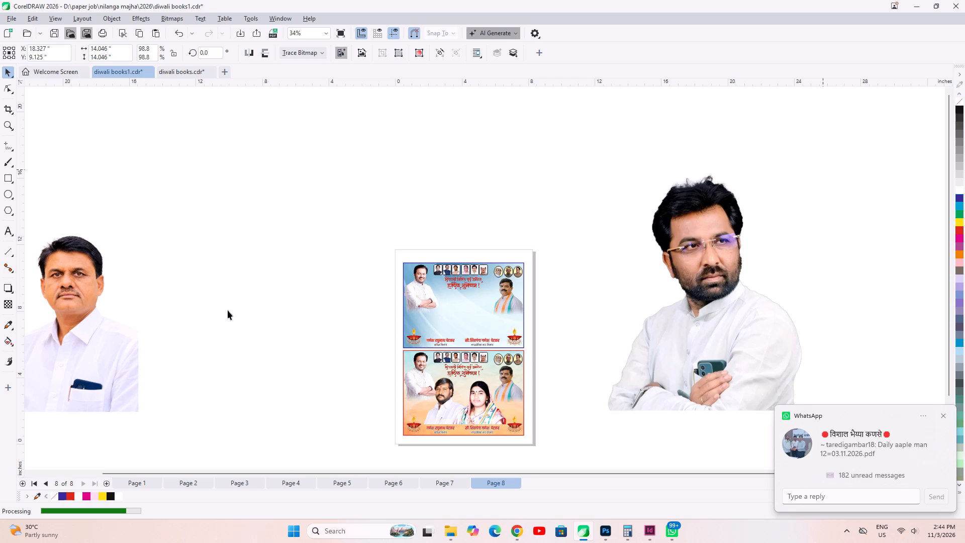
Shrink the cut-out of the man with a moustache to about 1.3 × 1.8 inches and place it above the blue banner's first name.
click(73, 321)
drag(62, 324, 217, 331)
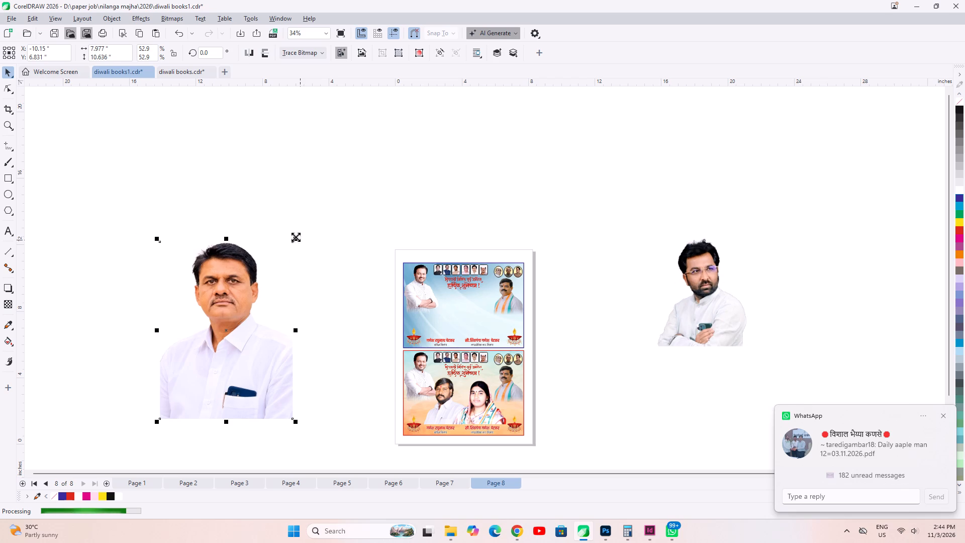
shift+drag(296, 237, 276, 311)
drag(219, 342, 431, 332)
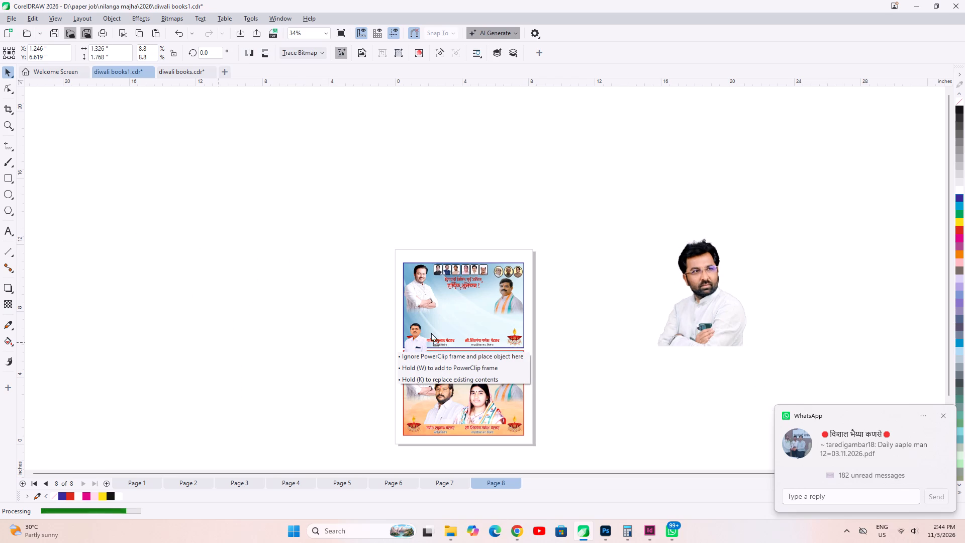
drag(431, 332, 426, 334)
Enlarge the moustached man's portrait to about 2.5 × 3.4 inches and shift it up and slightly right within the blue banner.
scroll(430, 338, up, 13)
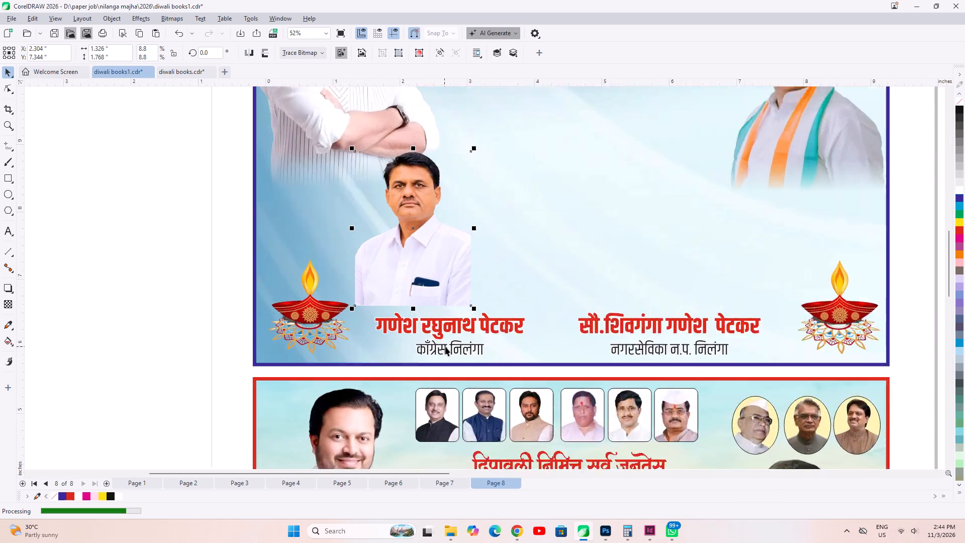
scroll(445, 346, up, 2)
shift+drag(489, 287, 564, 435)
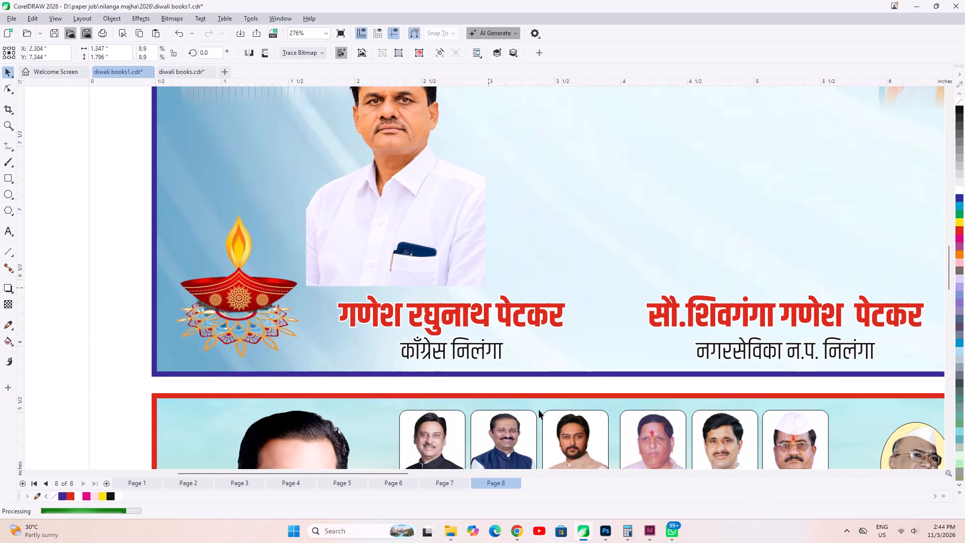
scroll(424, 297, down, 8)
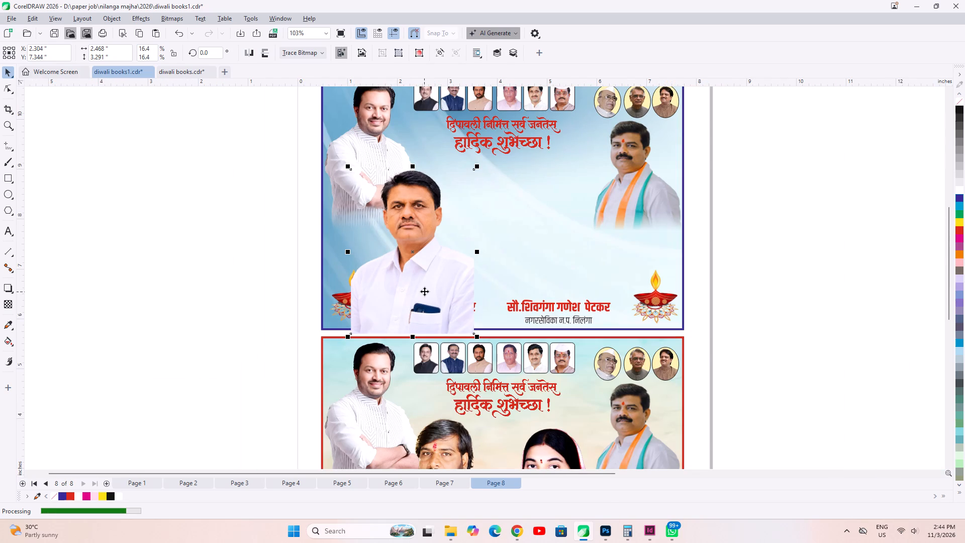
scroll(405, 237, up, 1)
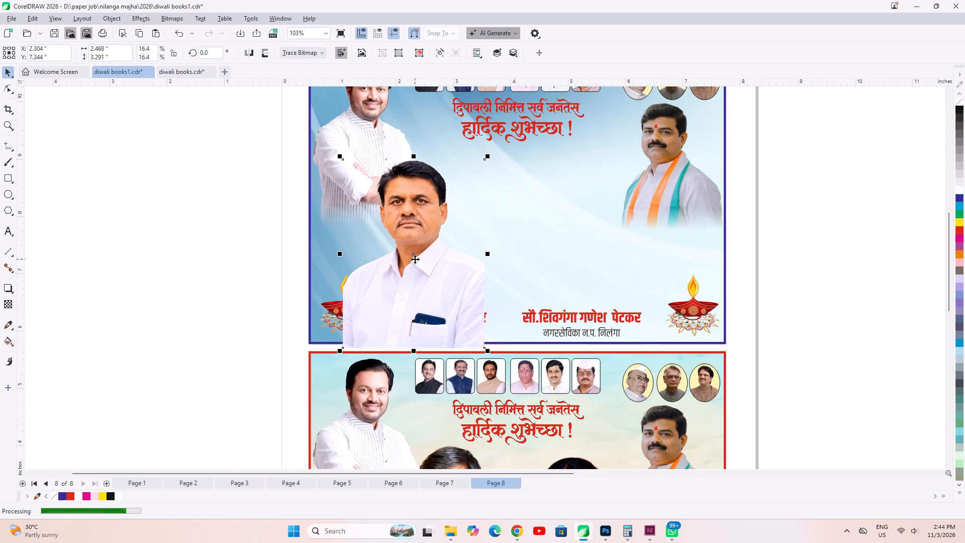
drag(421, 194, 436, 181)
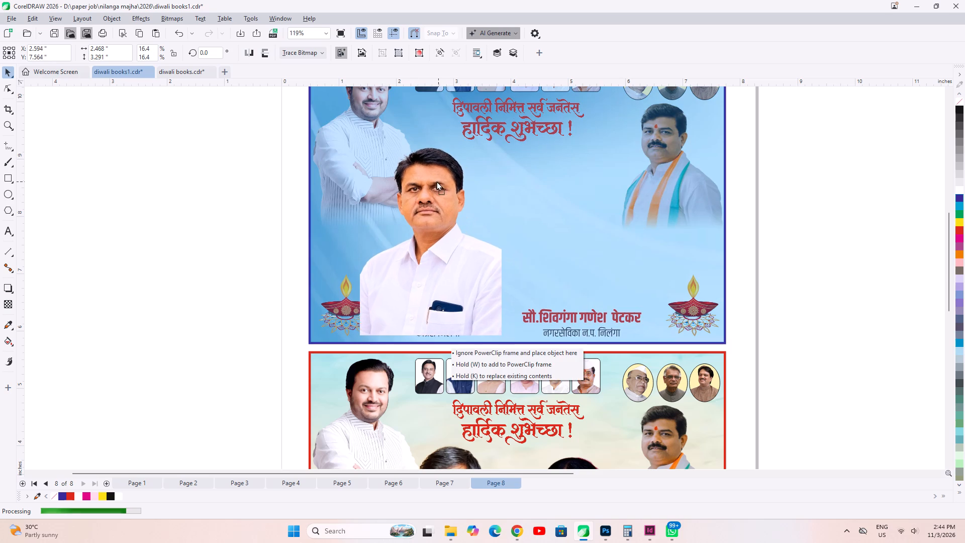
drag(436, 181, 433, 180)
shift+drag(500, 338, 504, 346)
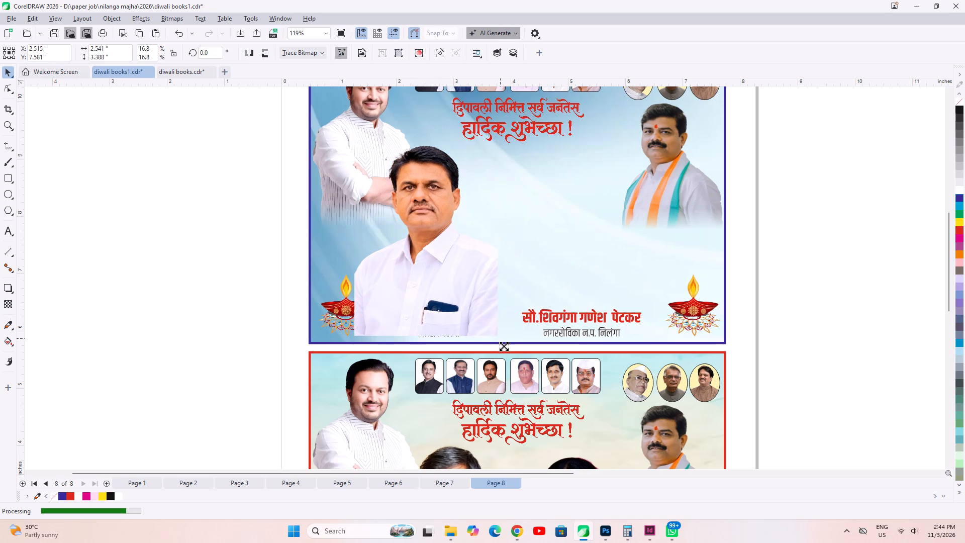
Enlarge the moustached man's portrait in the blue banner slightly to about 2.6 × 3.5 inches, keeping its centre in place.
shift+drag(504, 346, 504, 348)
click(470, 307)
scroll(473, 310, down, 3)
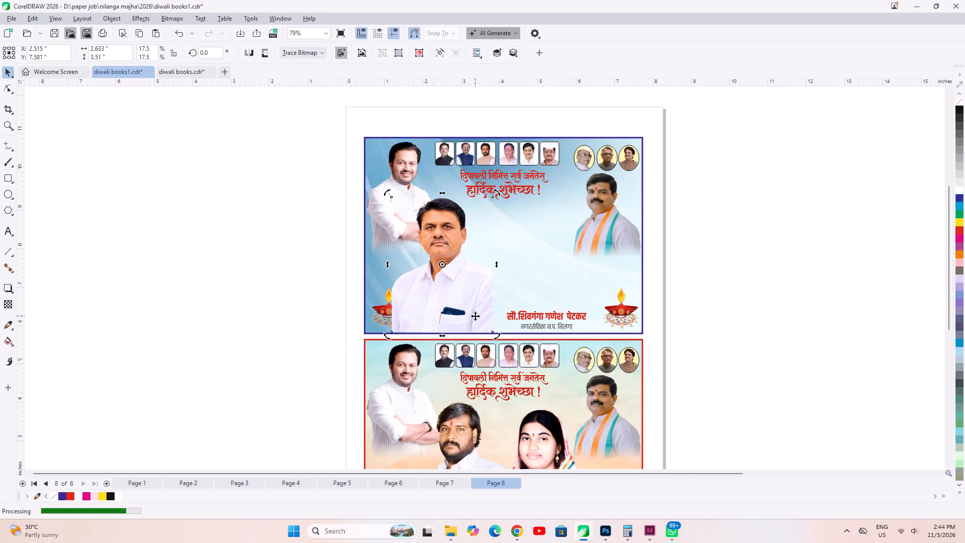
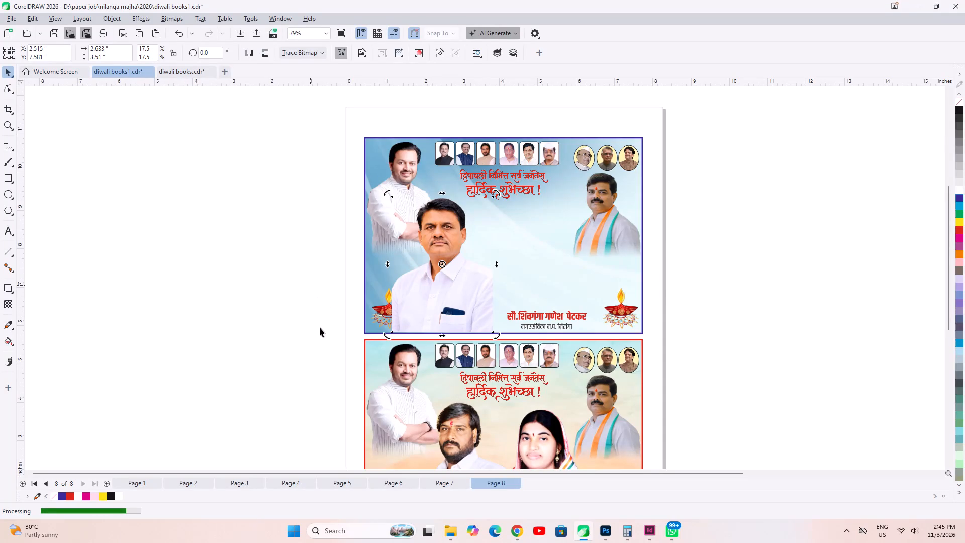
Shift the moustached man's portrait slightly right within the blue banner, centring it at about X 2.62 inches.
scroll(437, 290, up, 5)
click(232, 287)
click(482, 286)
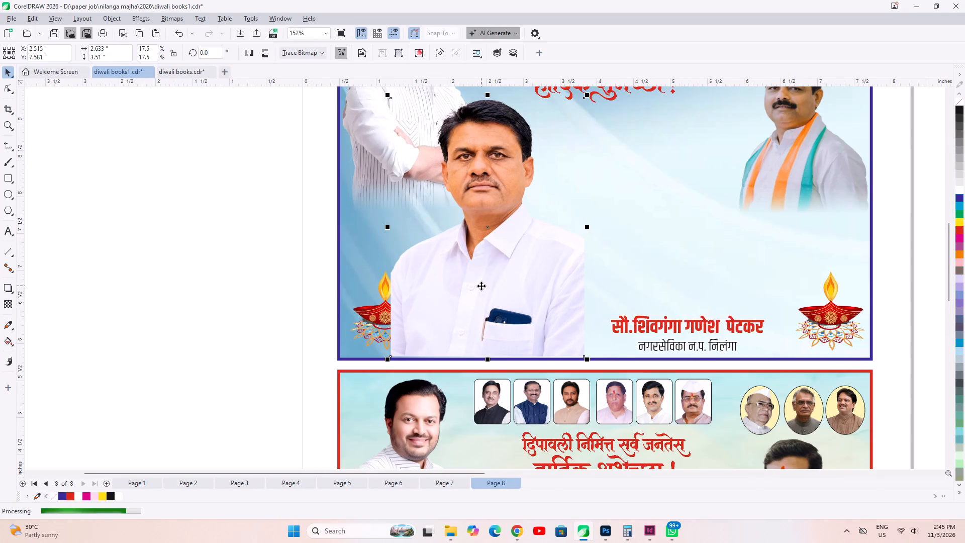
scroll(481, 294, down, 2)
drag(487, 235, 582, 247)
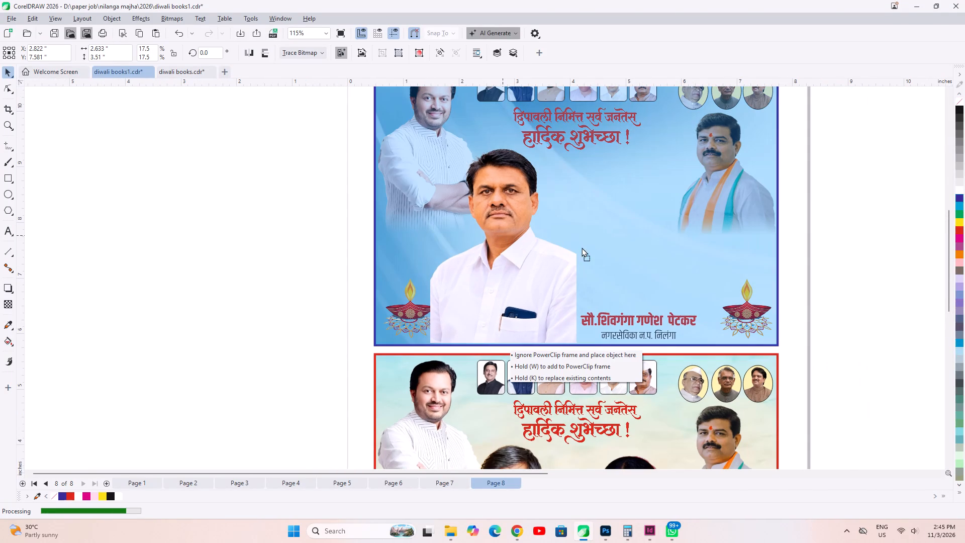
drag(582, 247, 493, 240)
Fade out the bottom of the moustached man's portrait with a vertical linear transparency running from the lower chest down to the name text.
scroll(480, 354, up, 2)
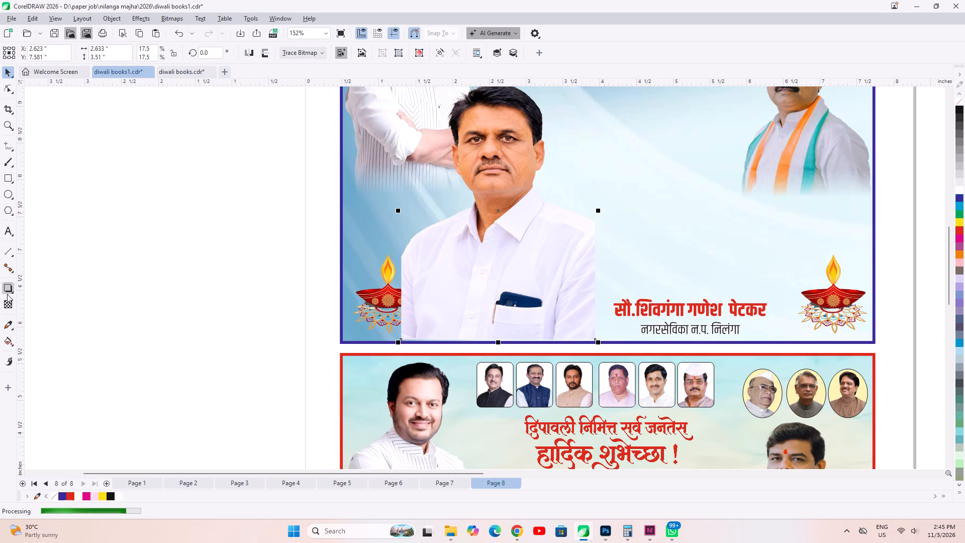
click(10, 305)
scroll(375, 314, up, 1)
shift+drag(477, 263, 477, 317)
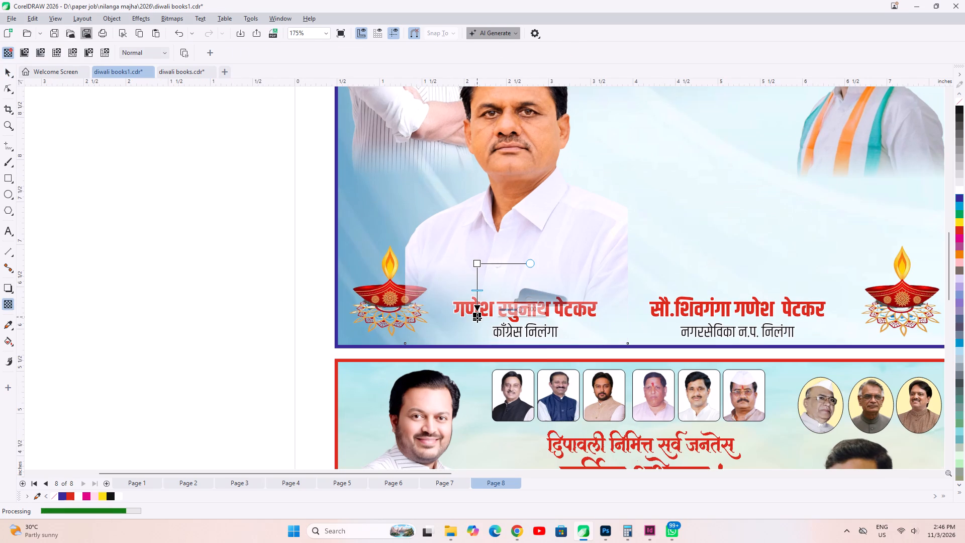
Shift the transparency fade up on the moustached man's portrait so its lower edge dissolves above the blue banner's first name.
click(1, 74)
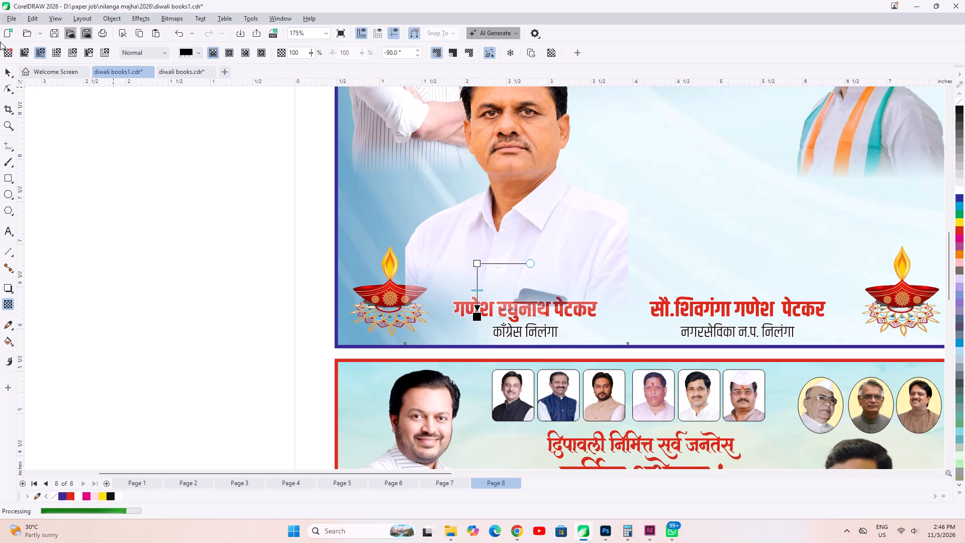
click(5, 72)
scroll(518, 312, down, 1)
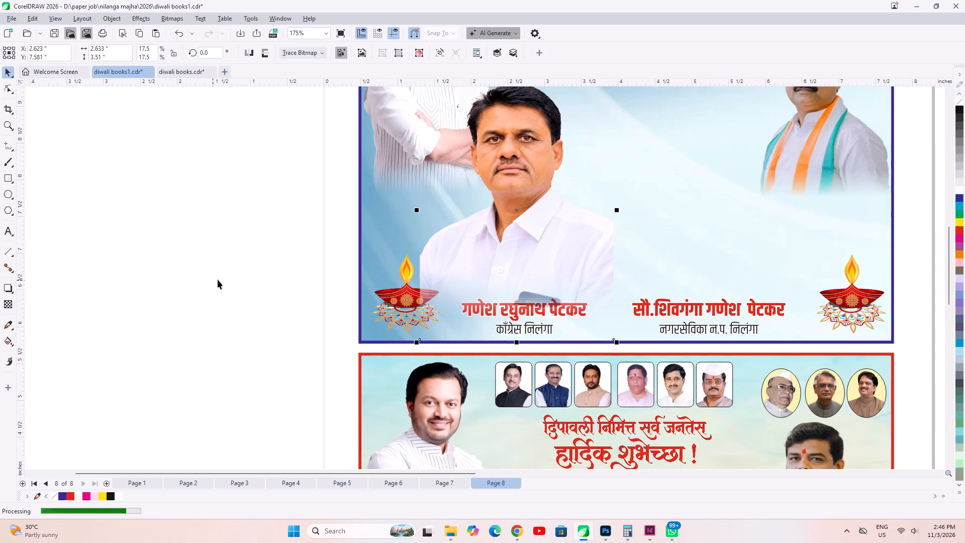
click(9, 307)
scroll(538, 281, up, 1)
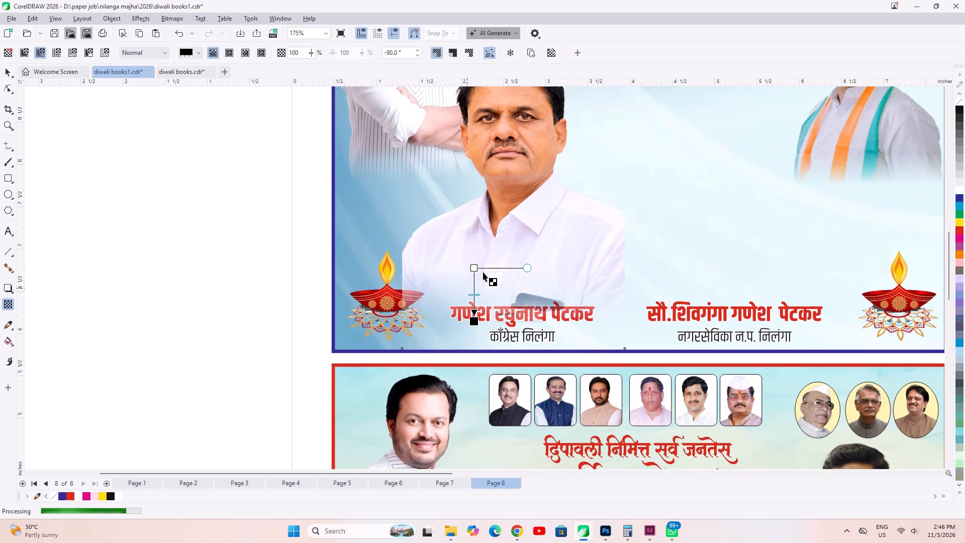
ctrl+drag(476, 266, 480, 250)
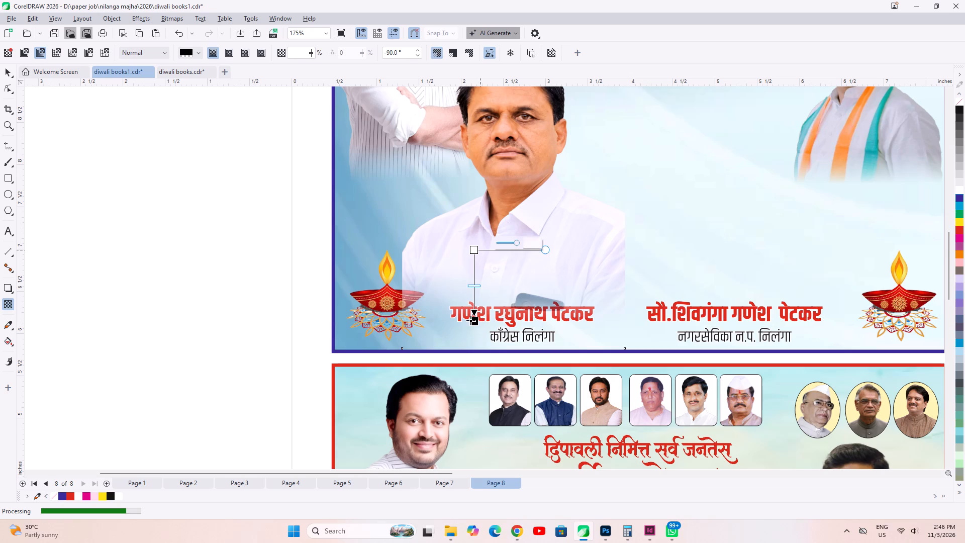
ctrl+drag(470, 318, 472, 301)
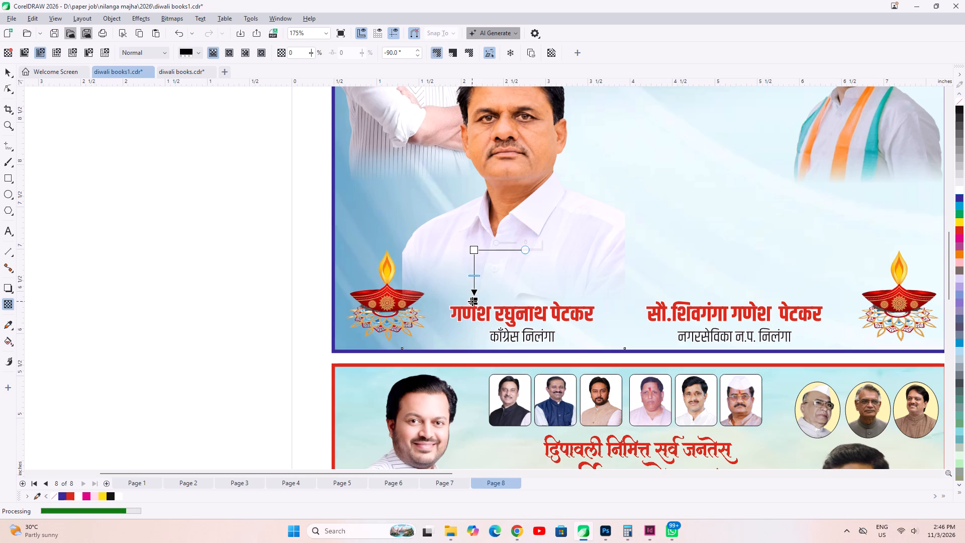
click(6, 69)
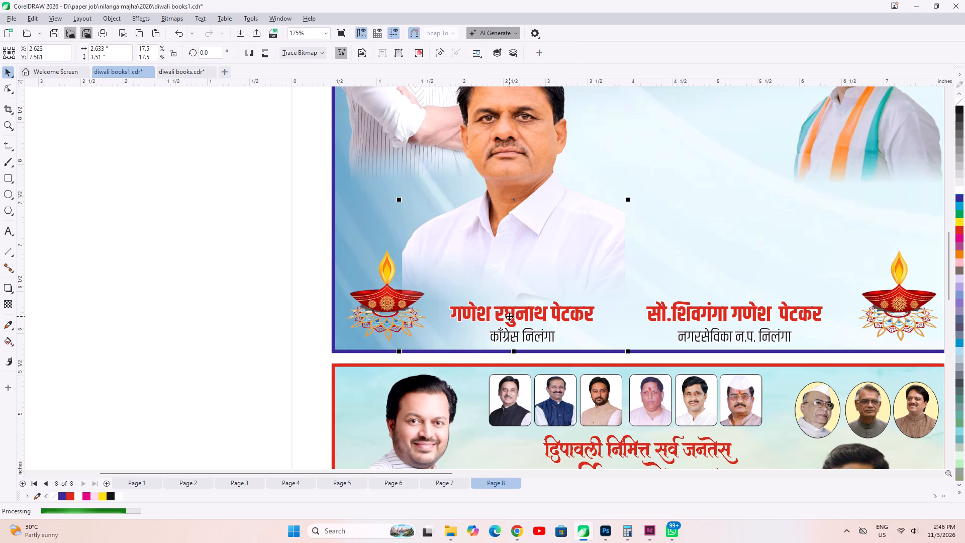
Move the moustached man's portrait together with the name and title text below it about 0.3 inches right.
click(181, 277)
drag(177, 262, 637, 350)
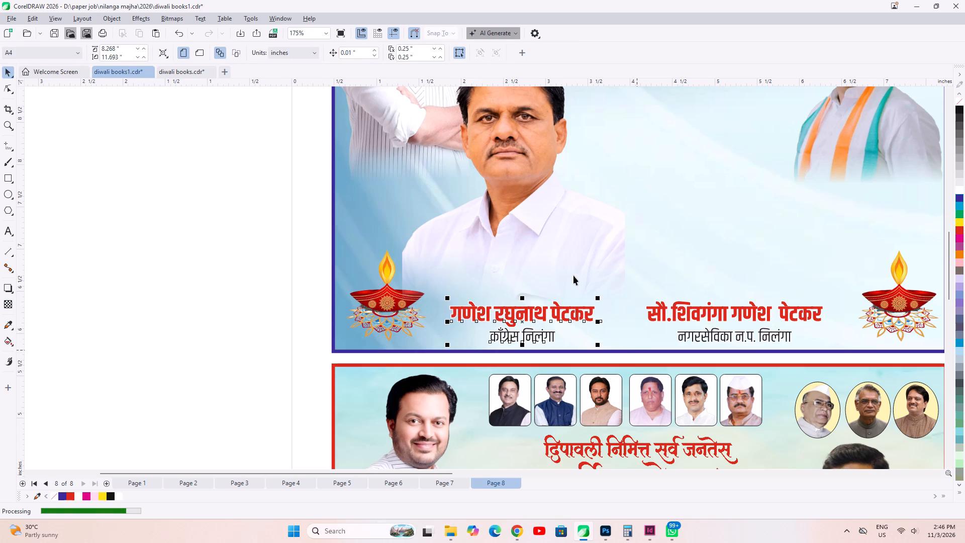
shift+click(576, 260)
drag(542, 224, 561, 224)
scroll(560, 224, down, 2)
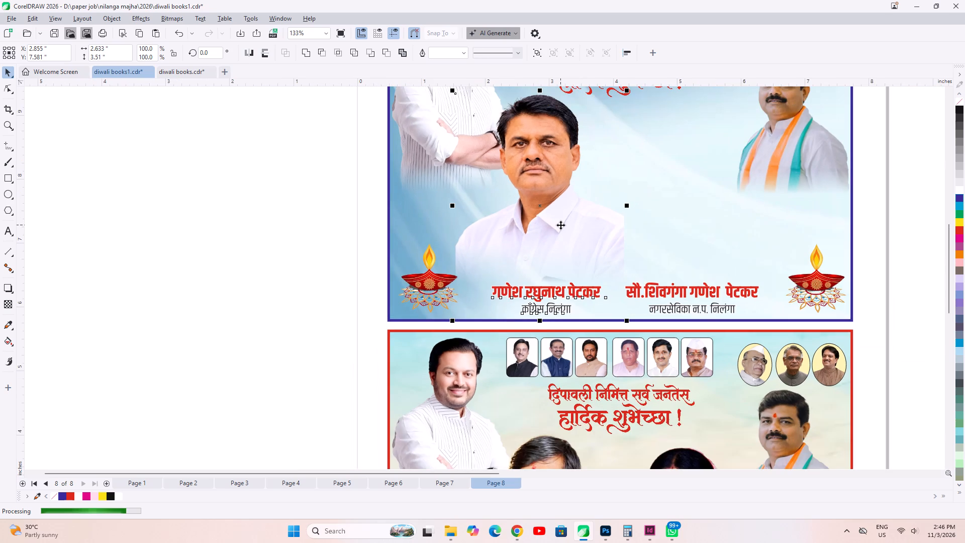
scroll(560, 225, down, 3)
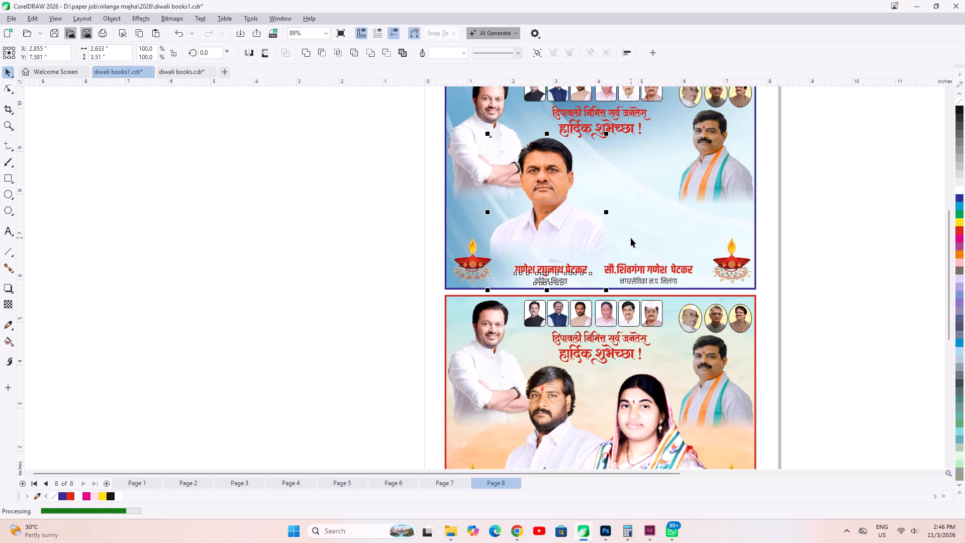
key(shift+Right)
key(shift+Right)
key(shift+Right)
key(shift+Right)
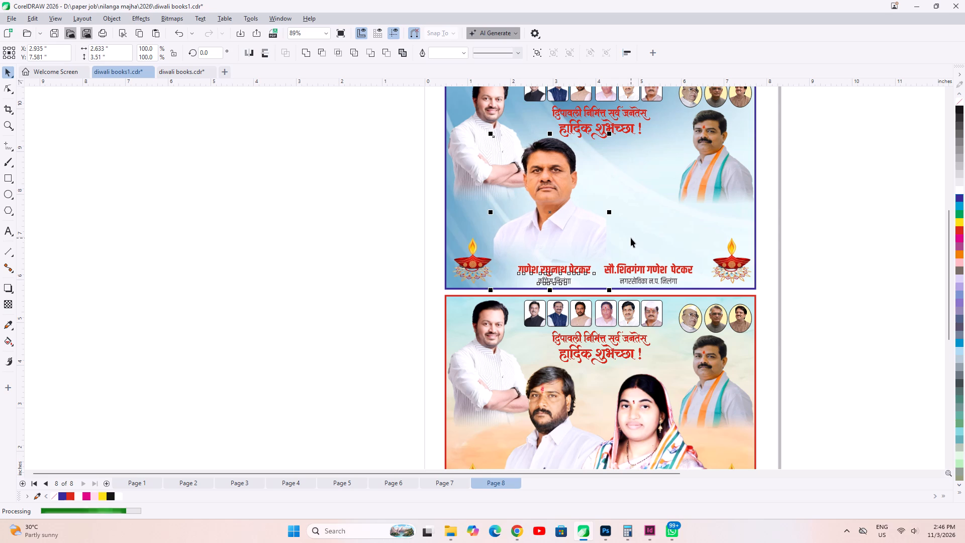
Tilt the cut-out of the bearded man with glasses about 3.3° clockwise and place it over the blue banner's second name.
scroll(530, 276, down, 3)
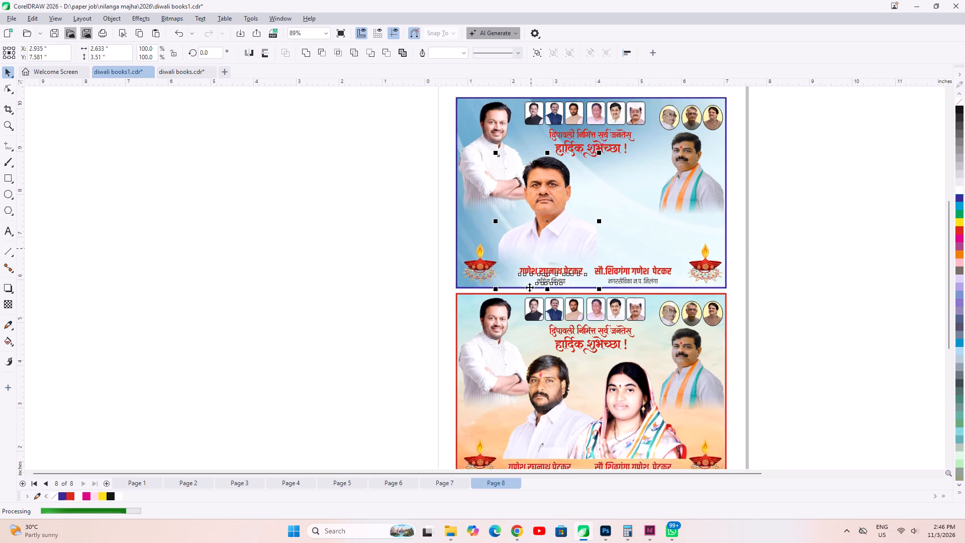
scroll(529, 287, down, 5)
click(711, 264)
drag(782, 248, 383, 270)
scroll(384, 271, up, 3)
drag(379, 230, 352, 257)
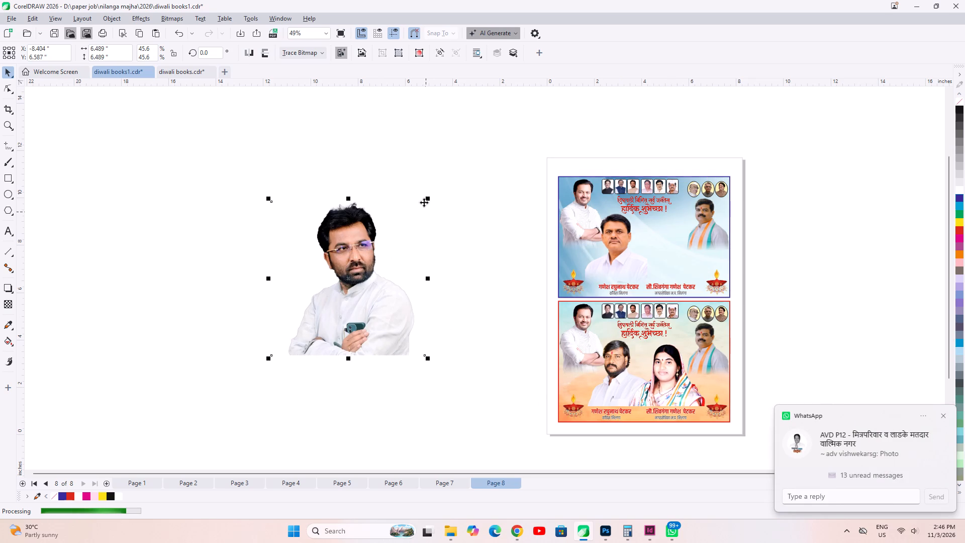
shift+drag(426, 197, 421, 211)
drag(362, 305, 689, 292)
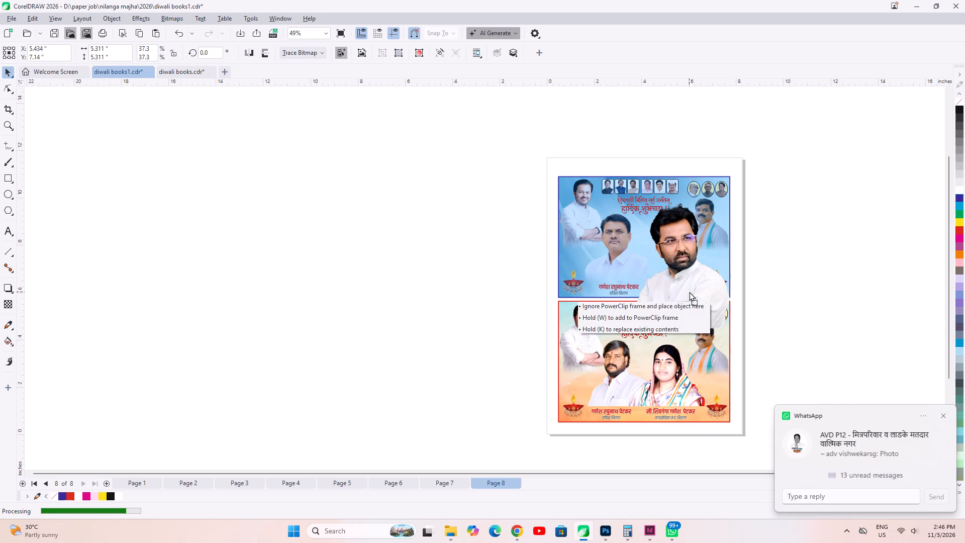
Move the bearded man with glasses over the blue banner's second name and tilt his portrait about 3.3° clockwise.
drag(689, 292, 682, 294)
scroll(652, 258, up, 4)
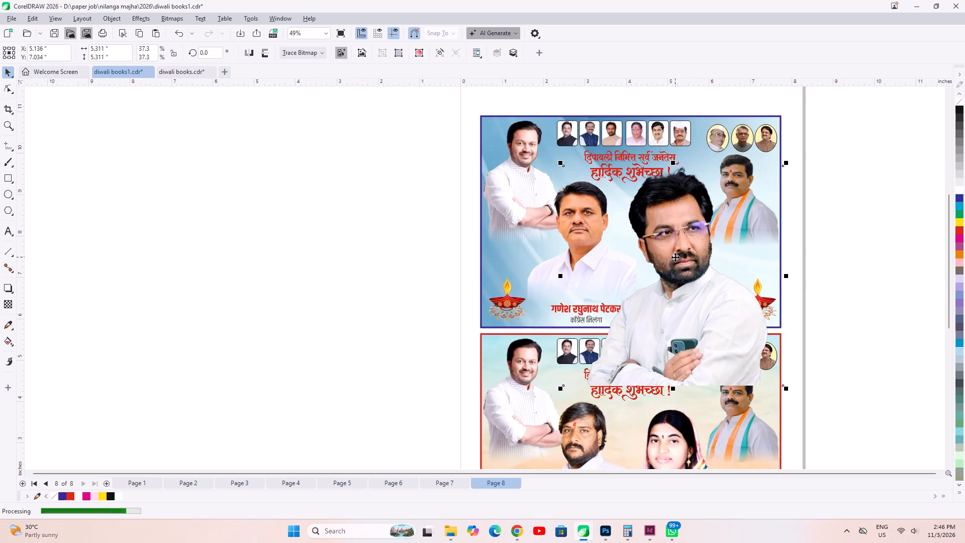
click(683, 233)
drag(786, 391, 786, 400)
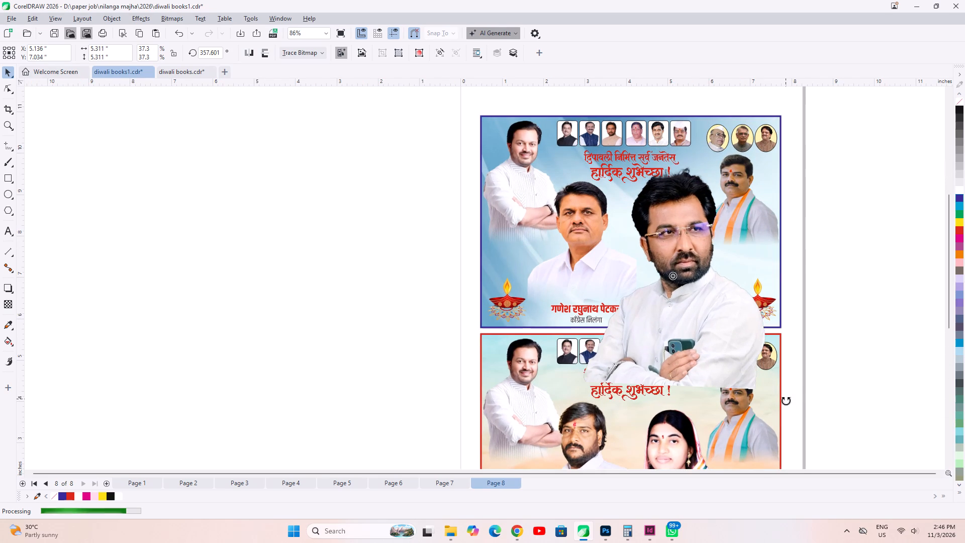
drag(786, 400, 785, 401)
Scale the bearded man's portrait down proportionally to about 4.63 inches and shift it slightly up beside the moustached man.
click(700, 298)
shift+drag(794, 399, 785, 379)
drag(696, 326, 697, 317)
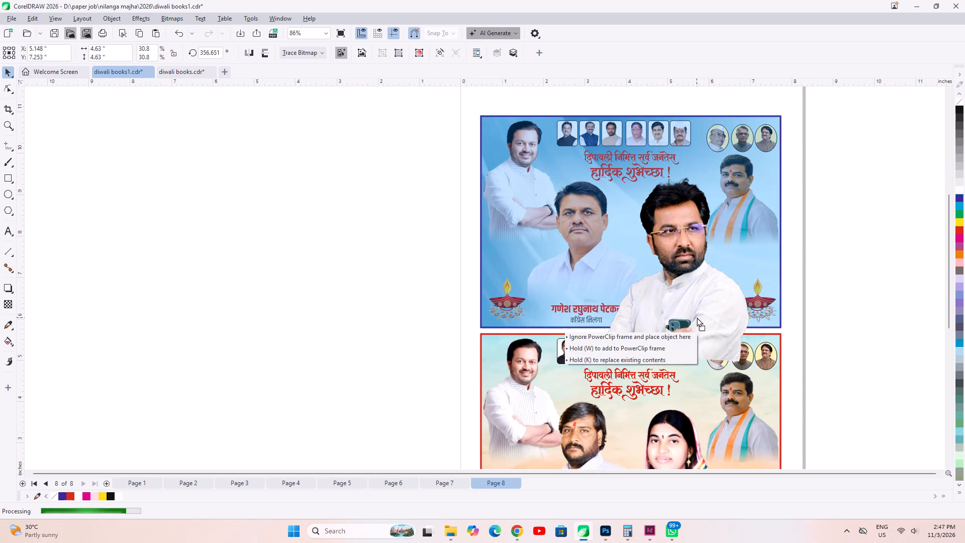
drag(697, 317, 697, 314)
scroll(633, 360, up, 3)
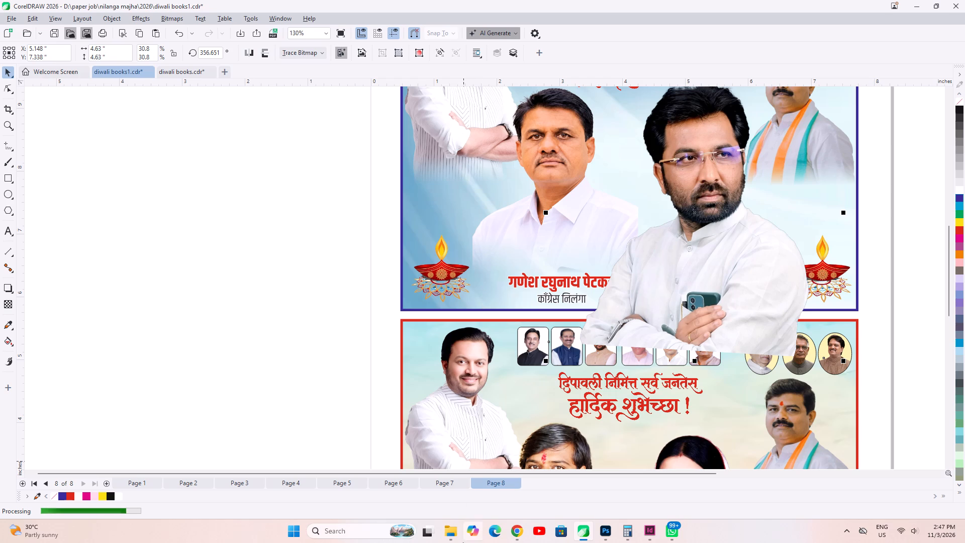
scroll(41, 310, down, 1)
click(841, 265)
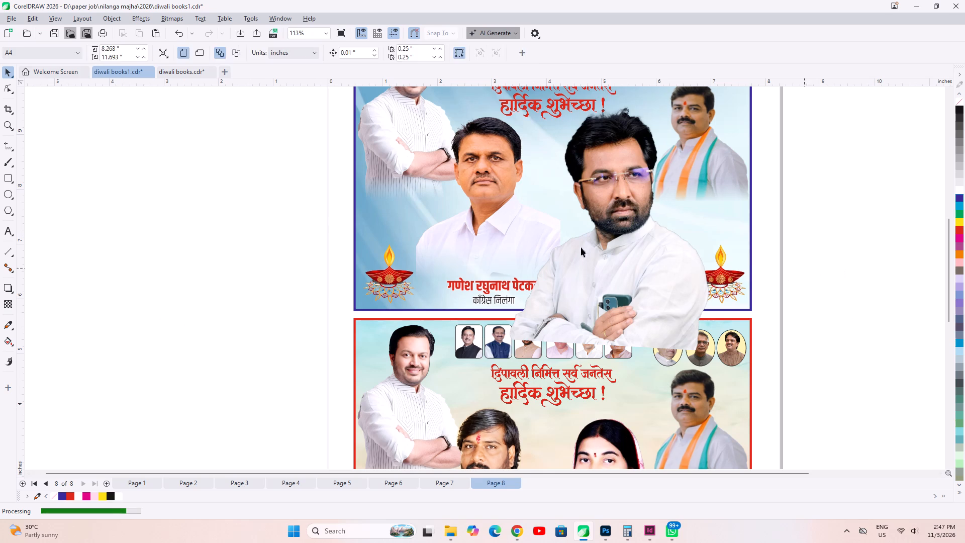
Shrink the bearded man's portrait to about 4.2 inches square and shift it slightly up within the blue banner.
click(573, 245)
scroll(431, 256, down, 2)
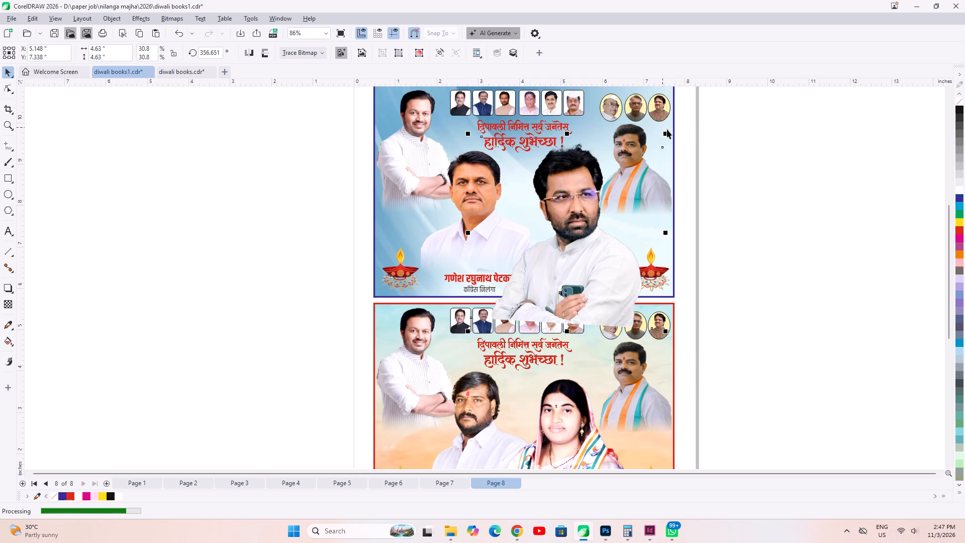
shift+drag(668, 132, 664, 140)
drag(582, 190, 580, 185)
Bring the blue banner's second name and title text in front of the bearded man's portrait.
click(809, 229)
drag(798, 232, 501, 302)
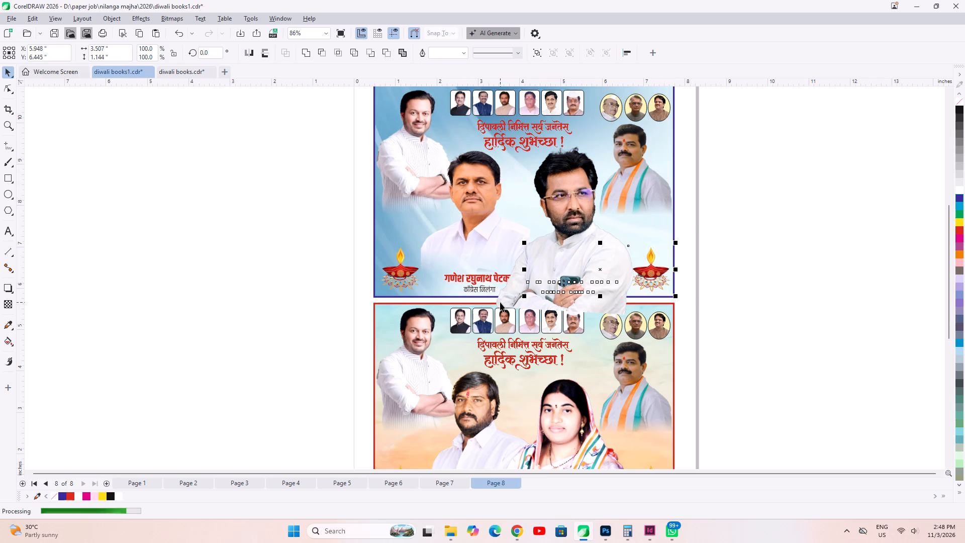
key(shift+Page_Up)
click(780, 309)
Apply a short downward transparency fade to the bearded man's portrait, ending just above the second name.
scroll(599, 226, up, 3)
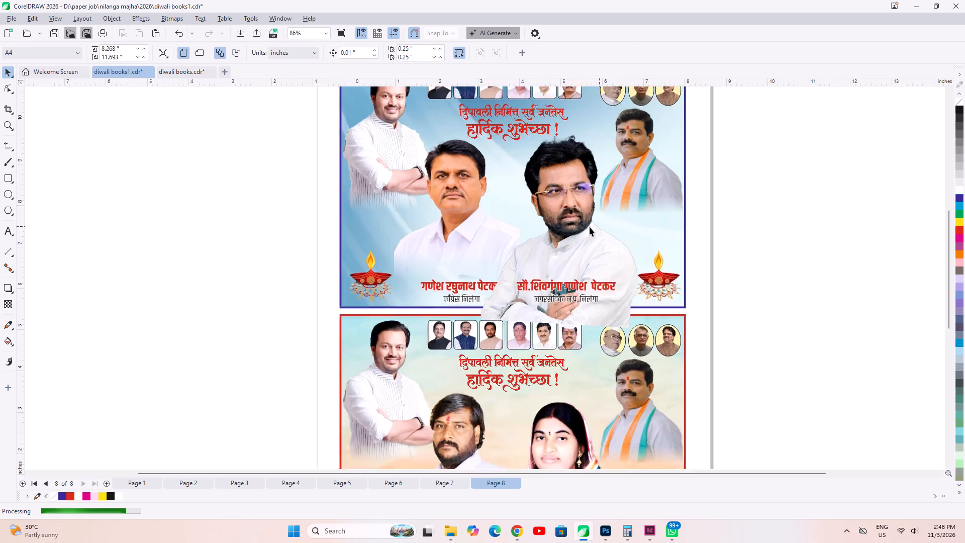
click(565, 252)
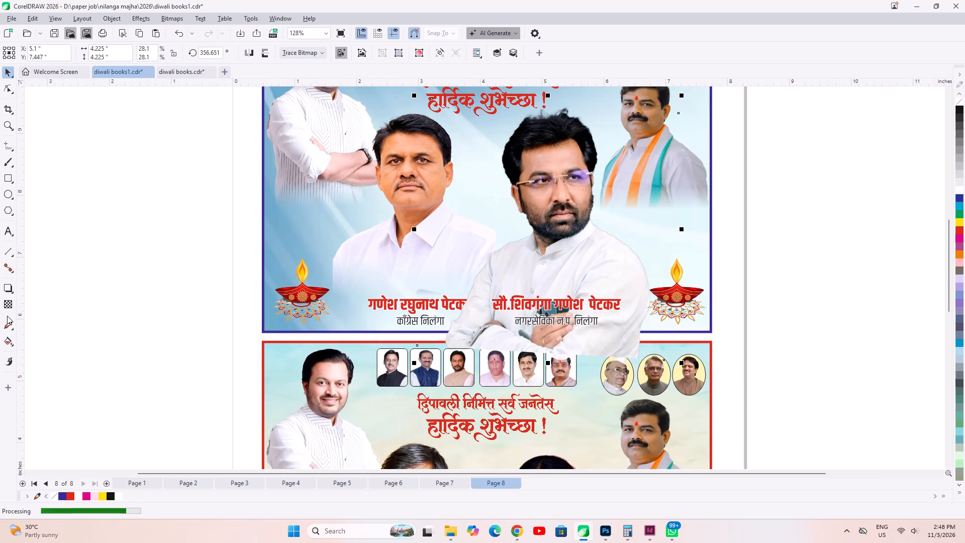
click(5, 307)
scroll(567, 280, up, 3)
shift+drag(536, 257, 537, 289)
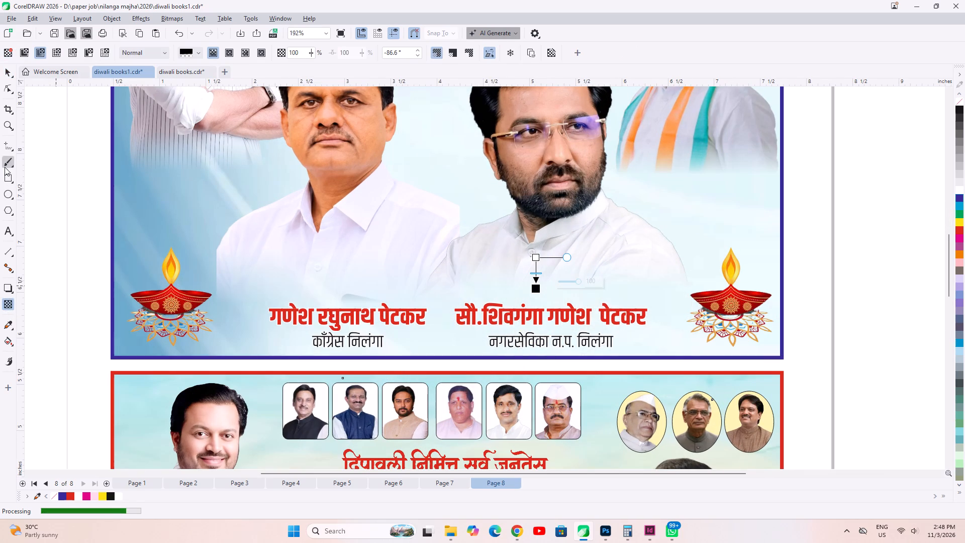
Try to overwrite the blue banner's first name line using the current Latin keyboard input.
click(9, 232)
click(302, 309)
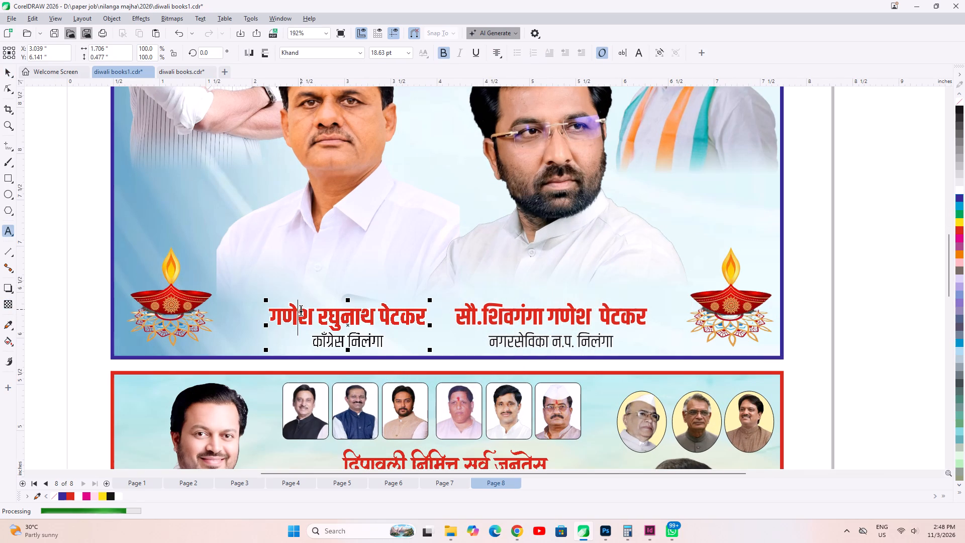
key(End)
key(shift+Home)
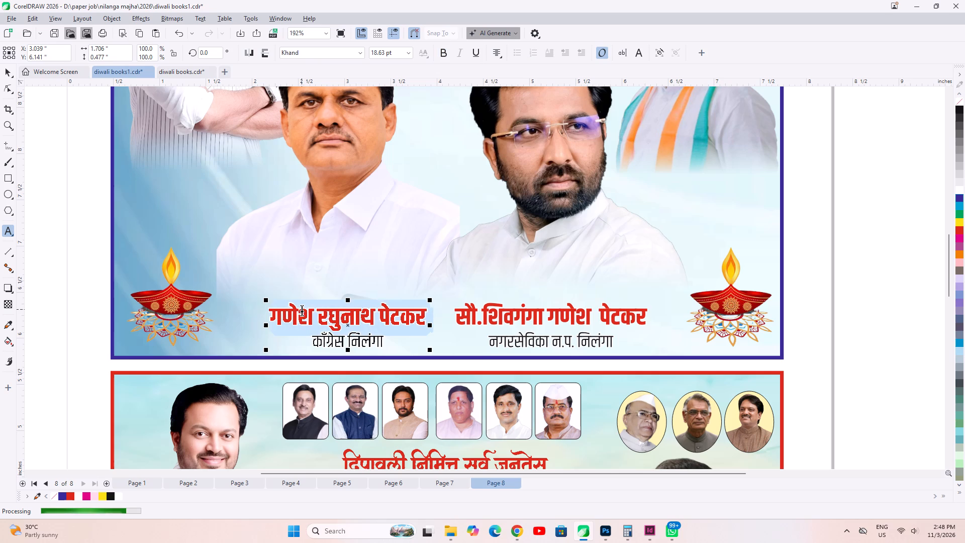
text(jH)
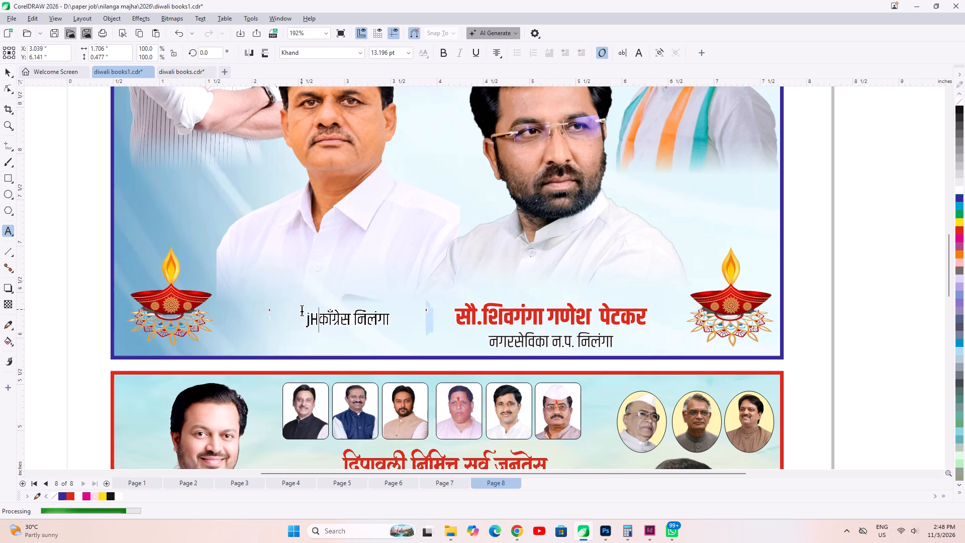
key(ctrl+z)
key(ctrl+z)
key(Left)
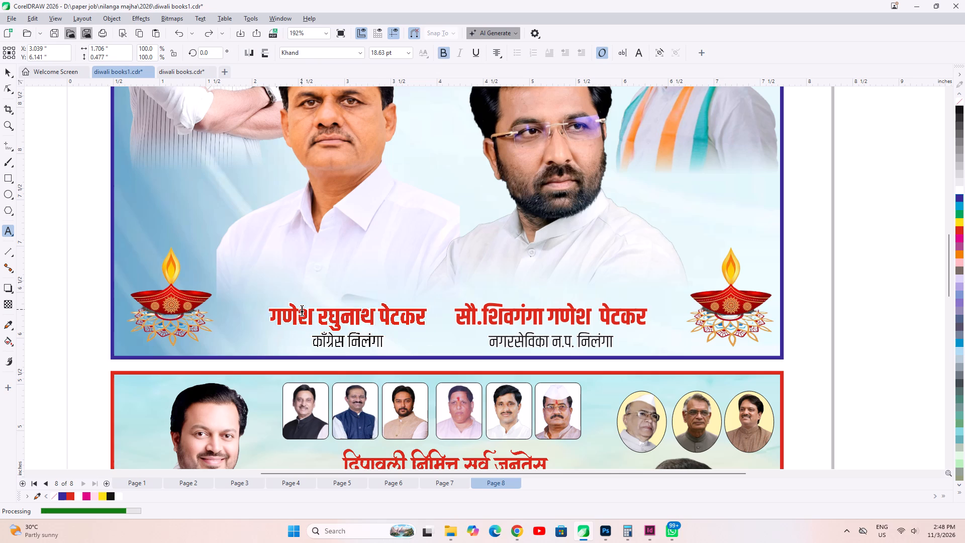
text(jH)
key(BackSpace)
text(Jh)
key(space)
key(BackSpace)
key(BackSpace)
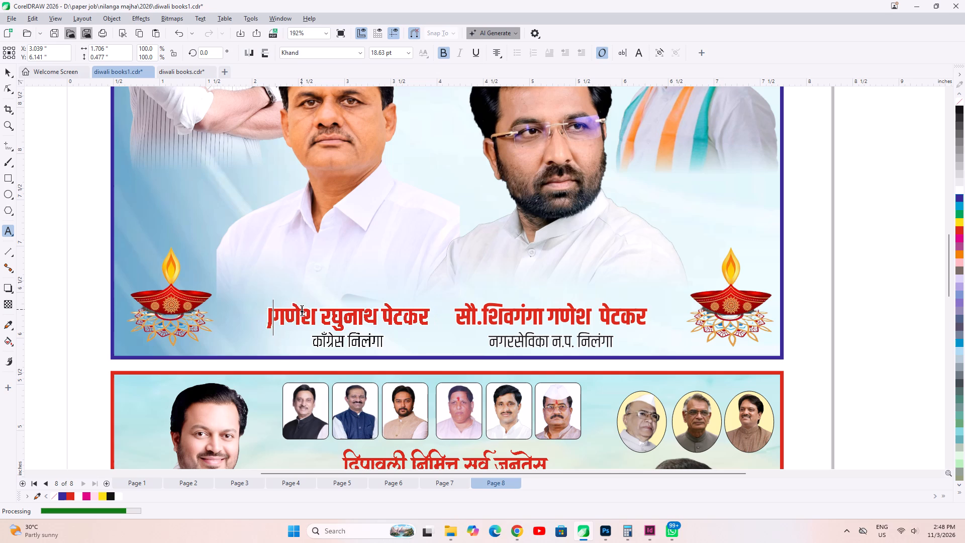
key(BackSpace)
Open the Shree-Lipi keyboard handler for Devanagari typing and minimise its window.
click(843, 533)
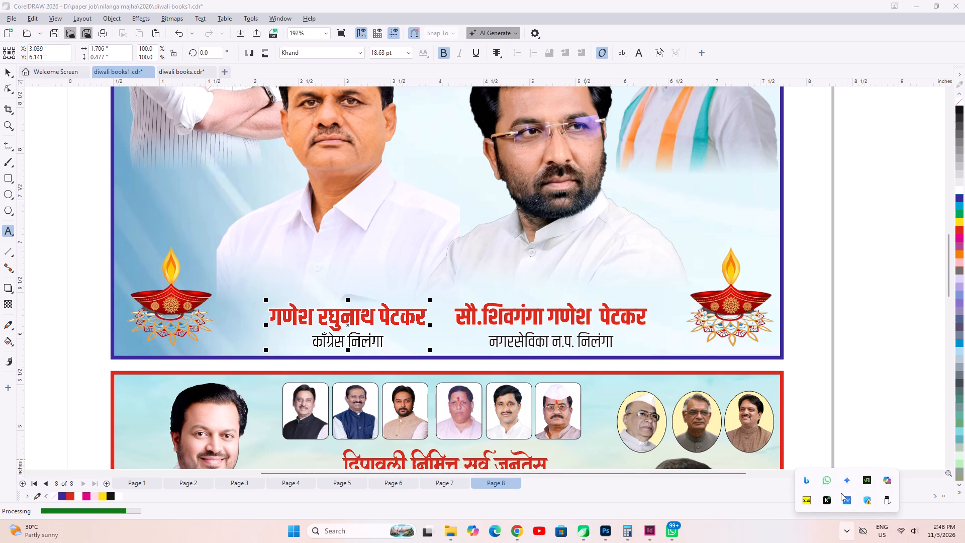
double_click(805, 504)
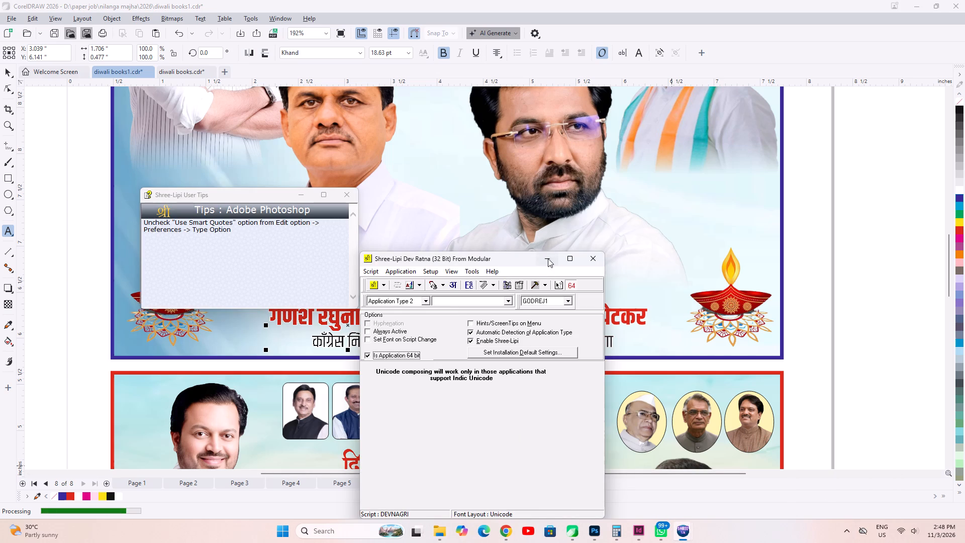
click(547, 258)
In CorelDRAW, replace the blue banner's first name line with the moustached man's name in Devanagari, prefixed with श्री.
click(296, 312)
key(Home)
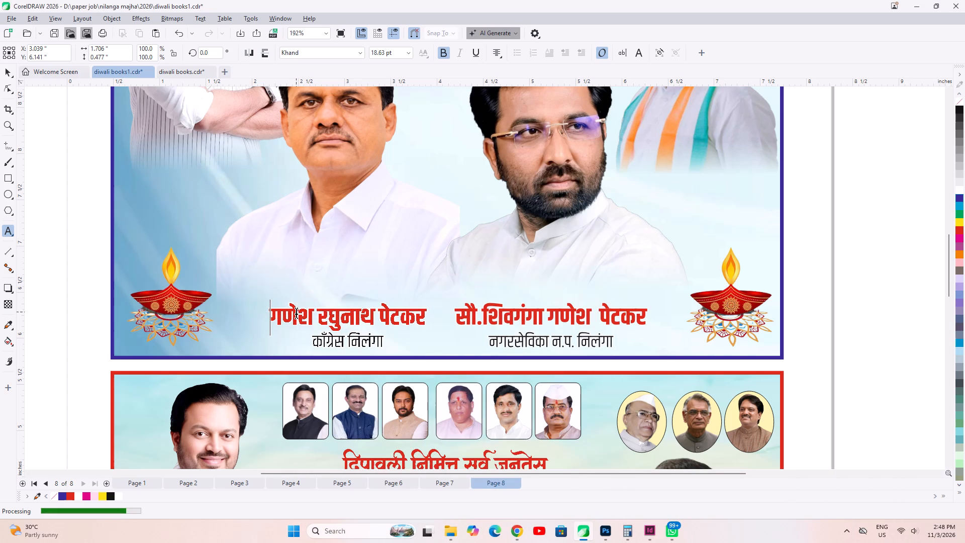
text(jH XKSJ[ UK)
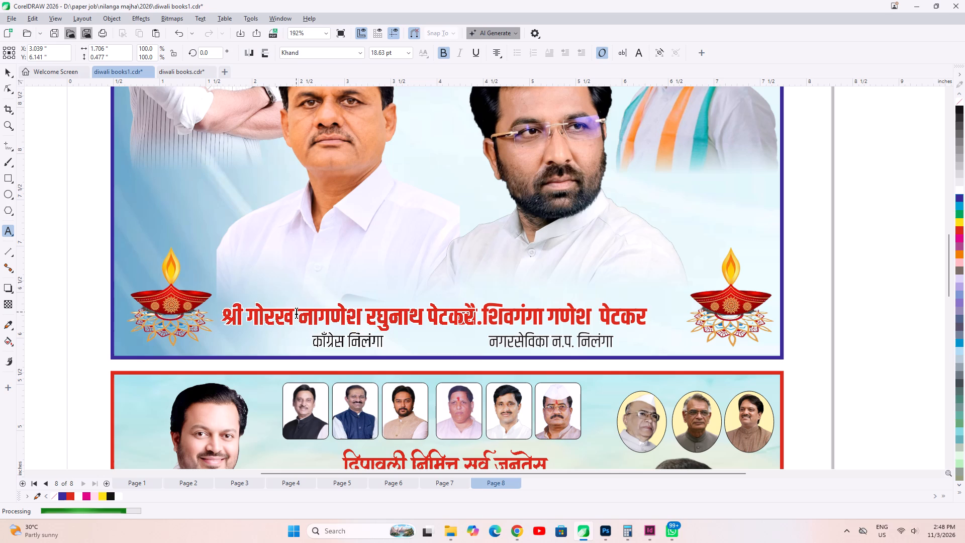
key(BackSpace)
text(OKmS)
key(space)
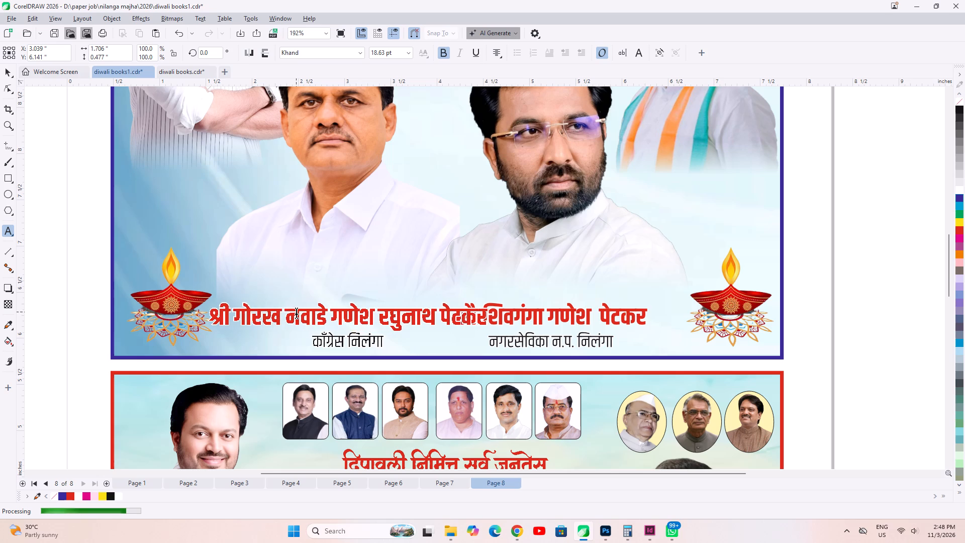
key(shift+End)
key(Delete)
Add the word शहराध्यक्ष at the start of the title line below the blue banner's first name.
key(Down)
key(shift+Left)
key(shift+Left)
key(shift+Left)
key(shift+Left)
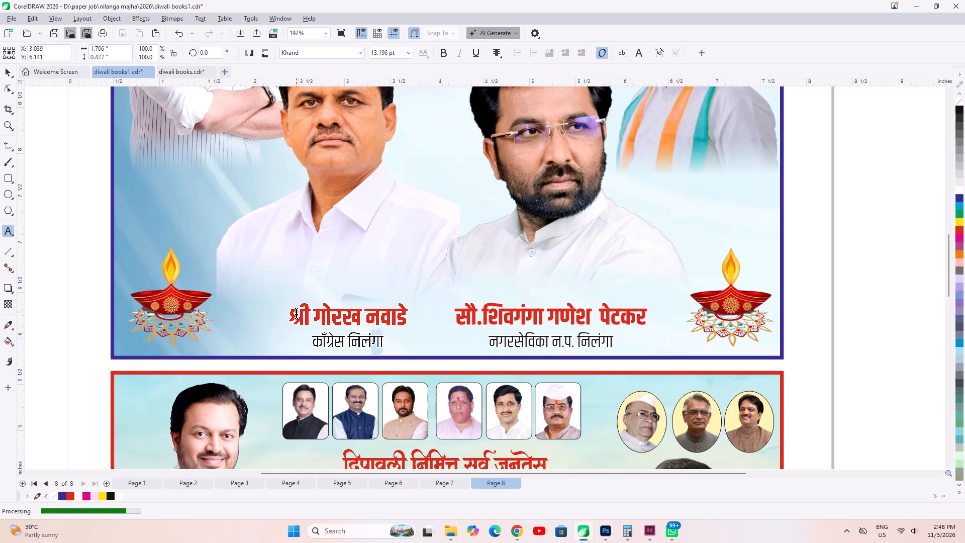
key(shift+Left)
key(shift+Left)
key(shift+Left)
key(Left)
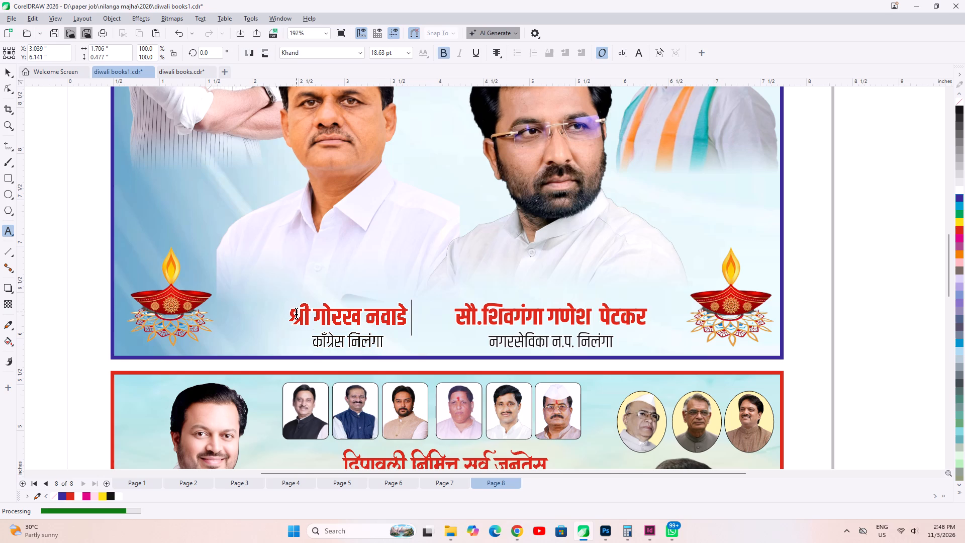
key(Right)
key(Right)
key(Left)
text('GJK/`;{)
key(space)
Insert the word कमिटी after काँग्रेस in the title line below the first name.
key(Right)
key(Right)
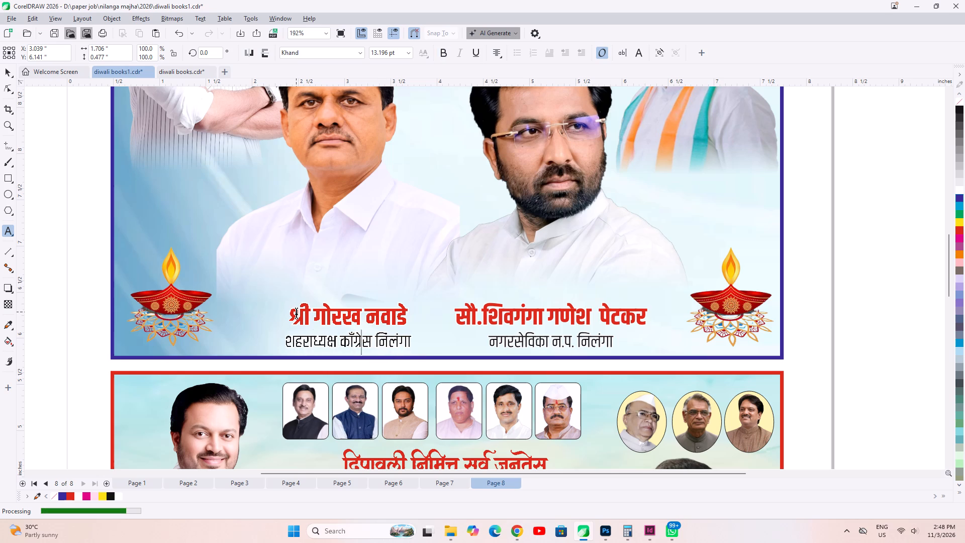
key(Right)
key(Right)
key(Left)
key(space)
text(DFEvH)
Replace the word निलंगा with औराद शहा. at the end of the title line below the blue banner's first name.
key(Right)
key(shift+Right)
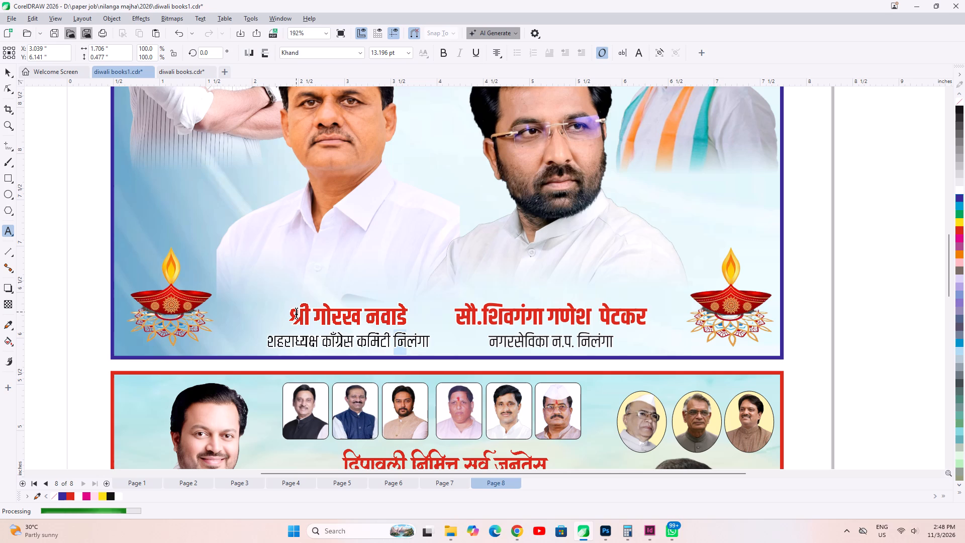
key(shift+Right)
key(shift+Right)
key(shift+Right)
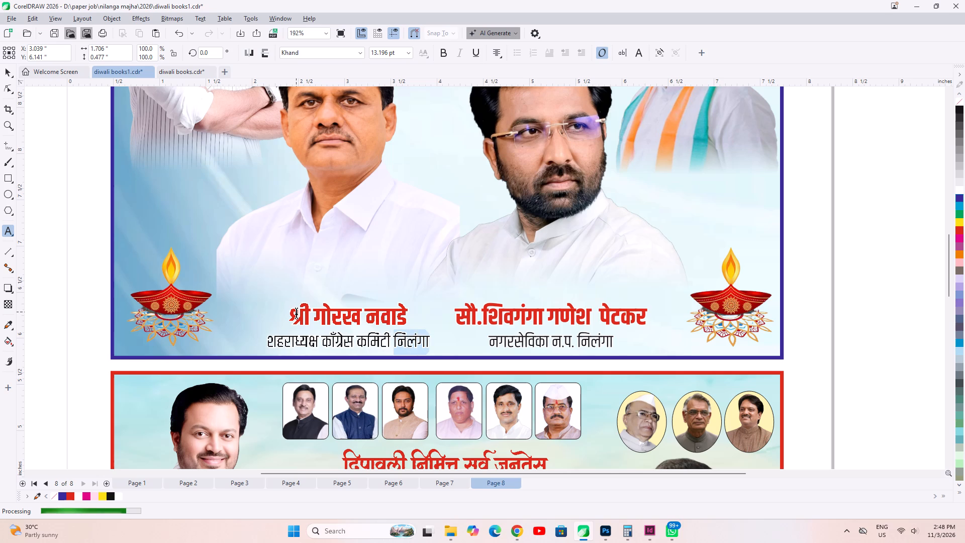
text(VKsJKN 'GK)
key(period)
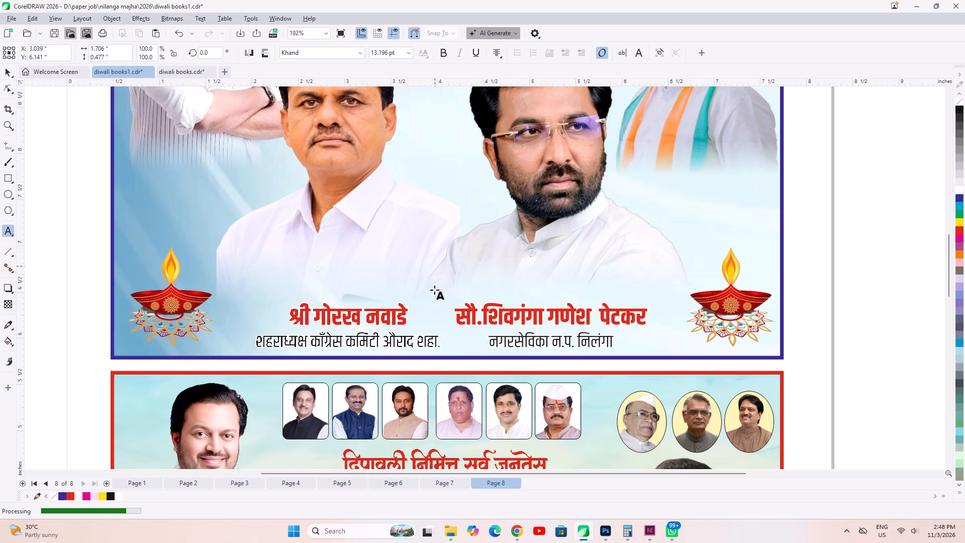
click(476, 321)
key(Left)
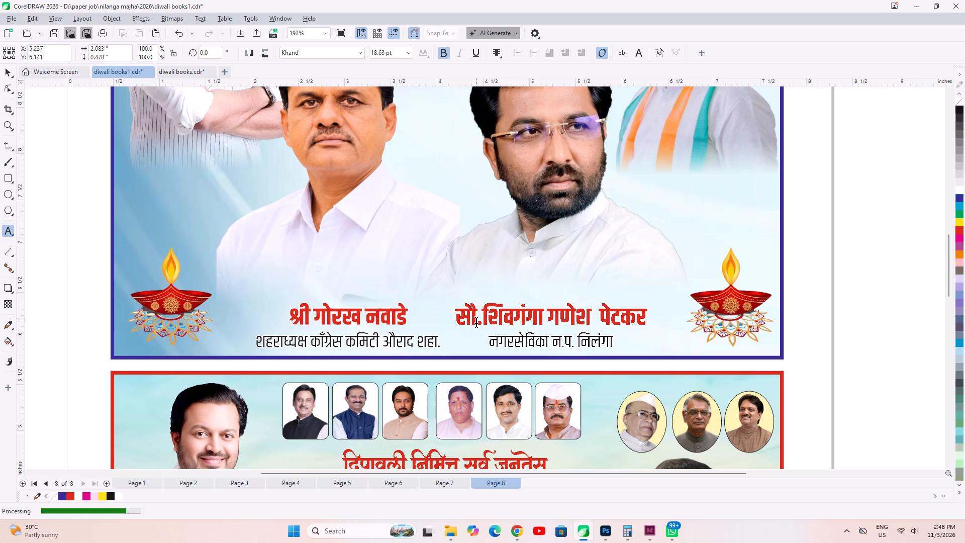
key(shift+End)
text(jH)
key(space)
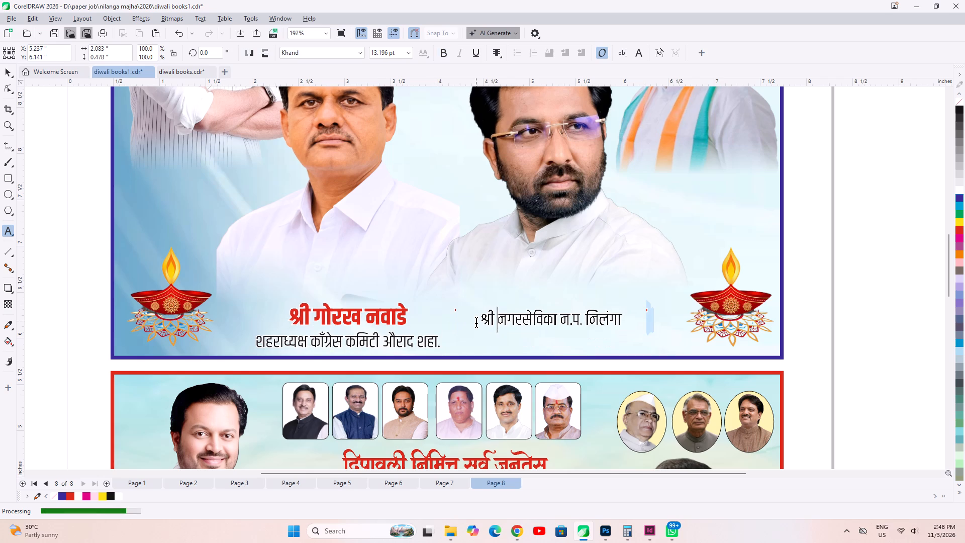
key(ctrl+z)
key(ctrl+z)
Replace the blue banner's second name line with the bearded man's name in Devanagari, prefixed with श्री.
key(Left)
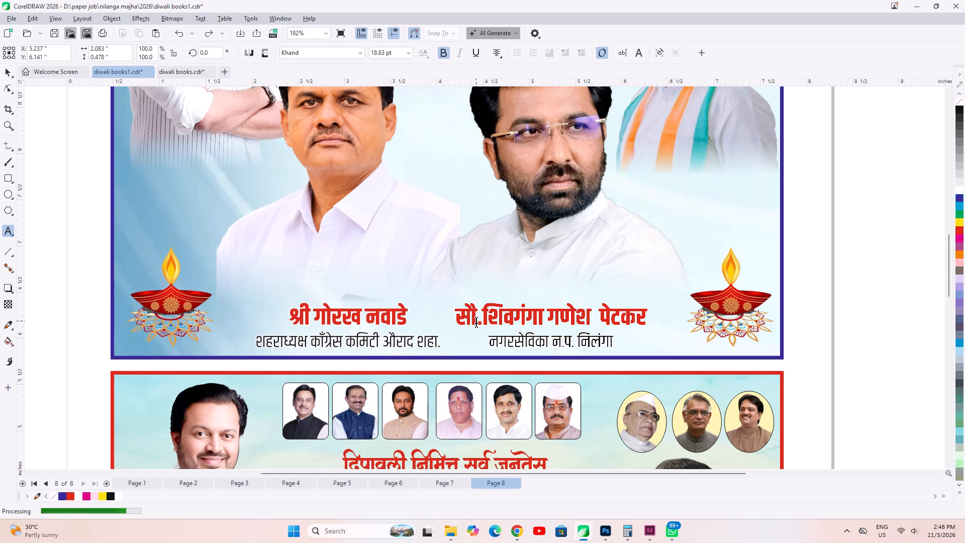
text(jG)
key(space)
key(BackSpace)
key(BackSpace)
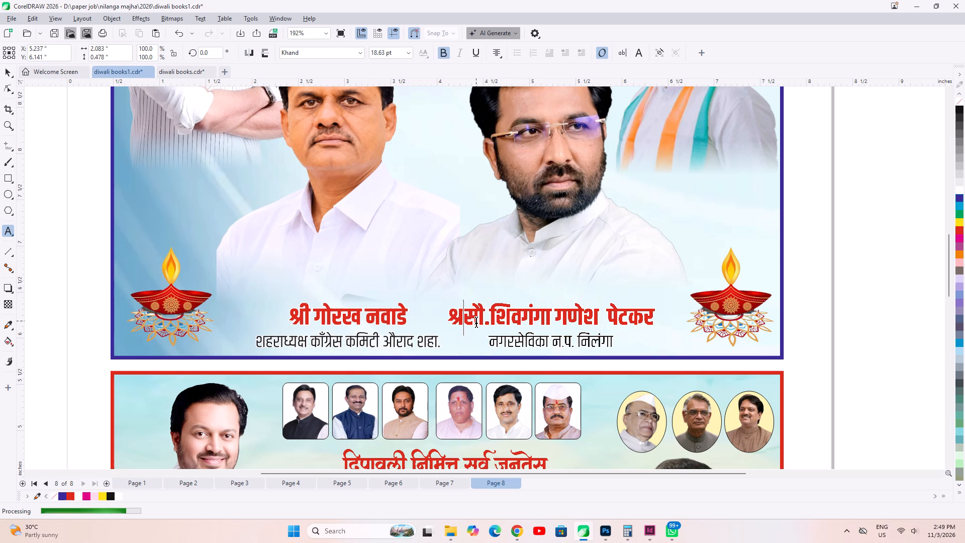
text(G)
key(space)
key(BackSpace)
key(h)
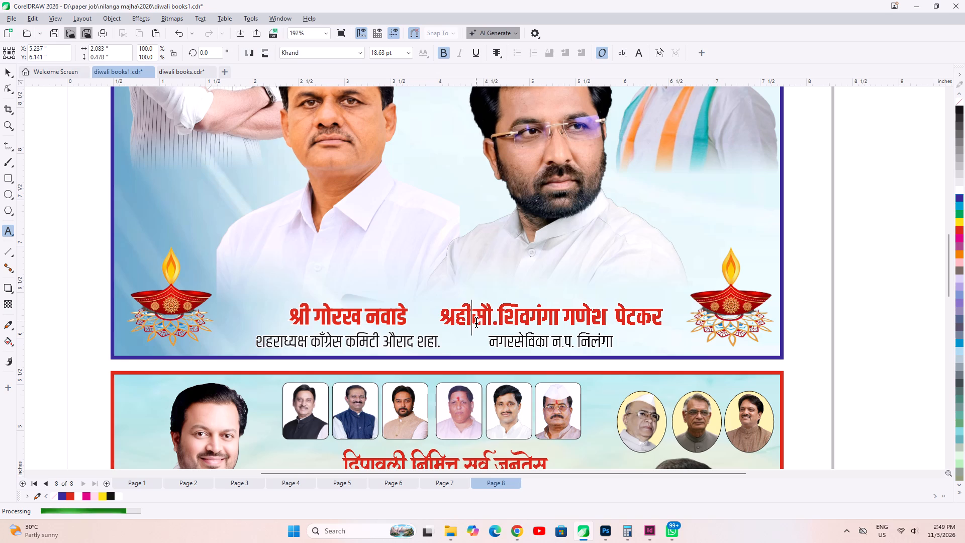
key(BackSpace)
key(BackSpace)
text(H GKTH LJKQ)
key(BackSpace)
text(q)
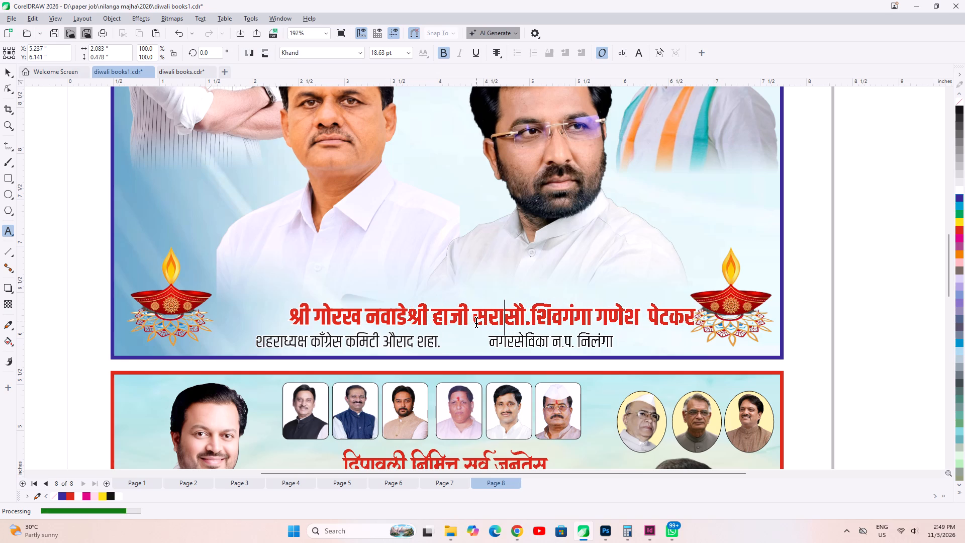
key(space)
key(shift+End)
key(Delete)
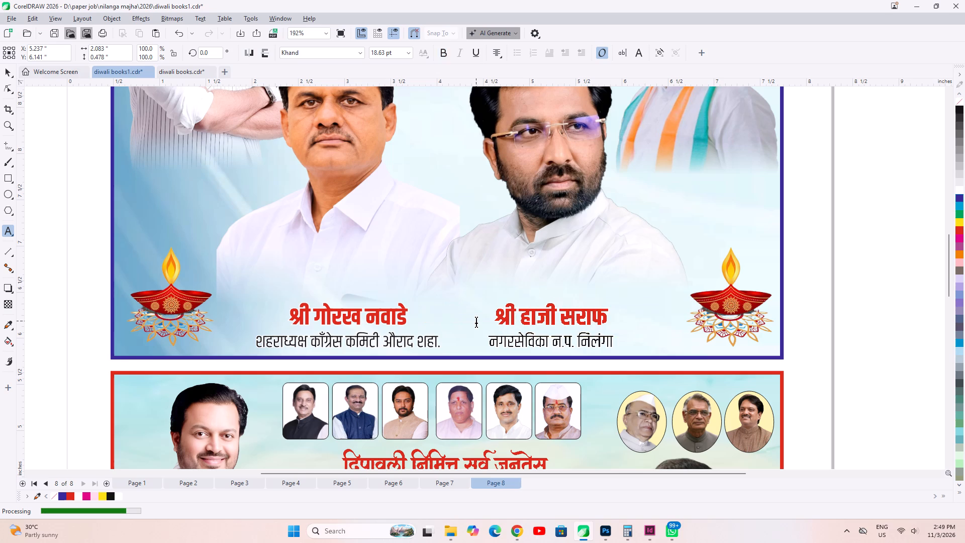
Replace the title text below the blue banner's second name, from after its first letter onward, with काँग्रेस.
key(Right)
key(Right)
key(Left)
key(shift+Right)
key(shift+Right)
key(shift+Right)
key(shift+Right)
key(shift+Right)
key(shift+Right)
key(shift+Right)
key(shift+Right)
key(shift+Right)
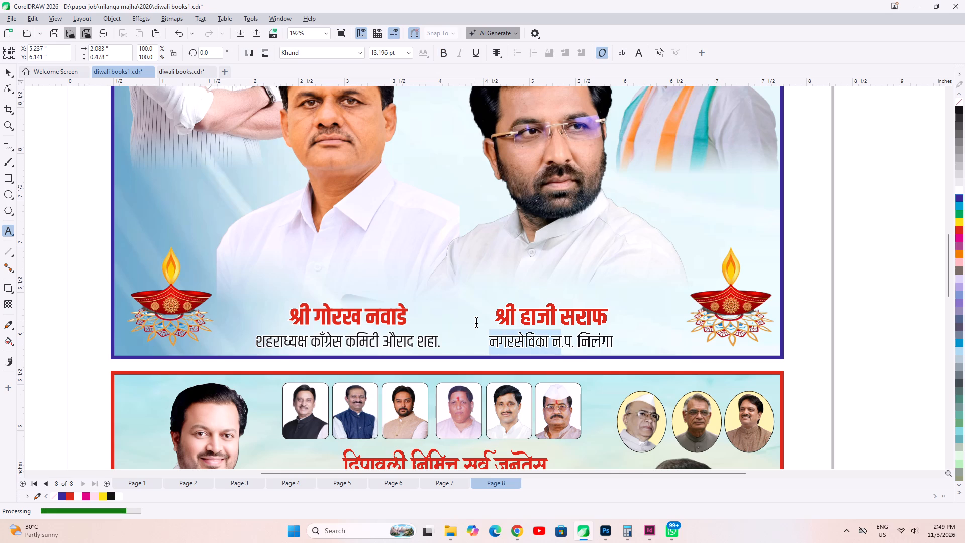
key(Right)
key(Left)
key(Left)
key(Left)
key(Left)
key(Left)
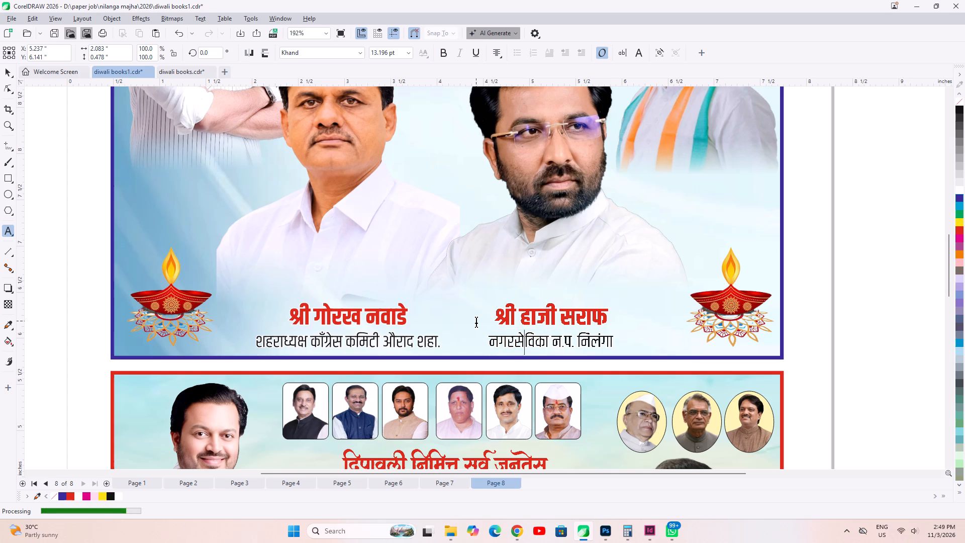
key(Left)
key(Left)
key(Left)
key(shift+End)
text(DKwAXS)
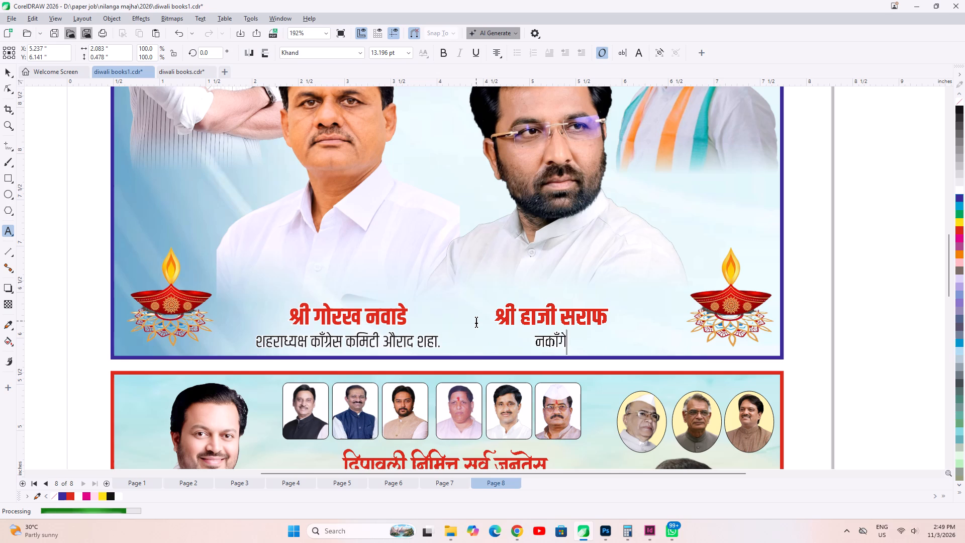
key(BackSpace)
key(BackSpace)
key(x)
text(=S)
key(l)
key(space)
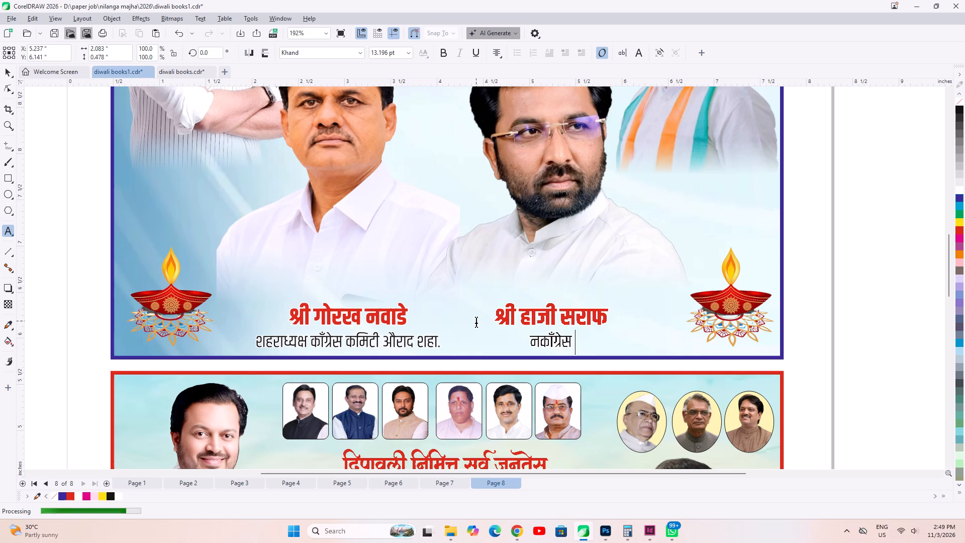
Continue the second title line with जि.प. सर्कल प्रमुख and delete the leftover न at its start.
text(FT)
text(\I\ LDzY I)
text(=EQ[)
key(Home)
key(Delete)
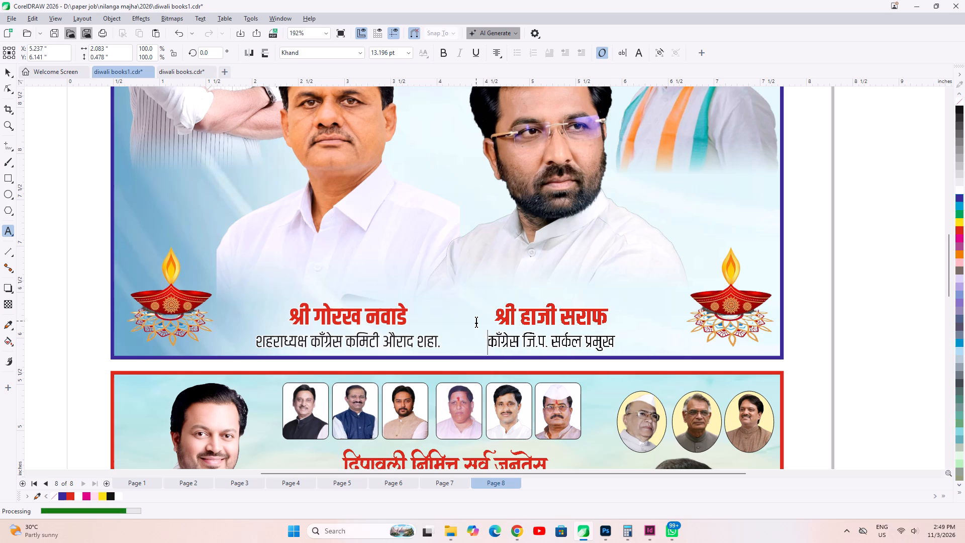
Append a comma and औराद शहा. after प्रमुख in the second title line.
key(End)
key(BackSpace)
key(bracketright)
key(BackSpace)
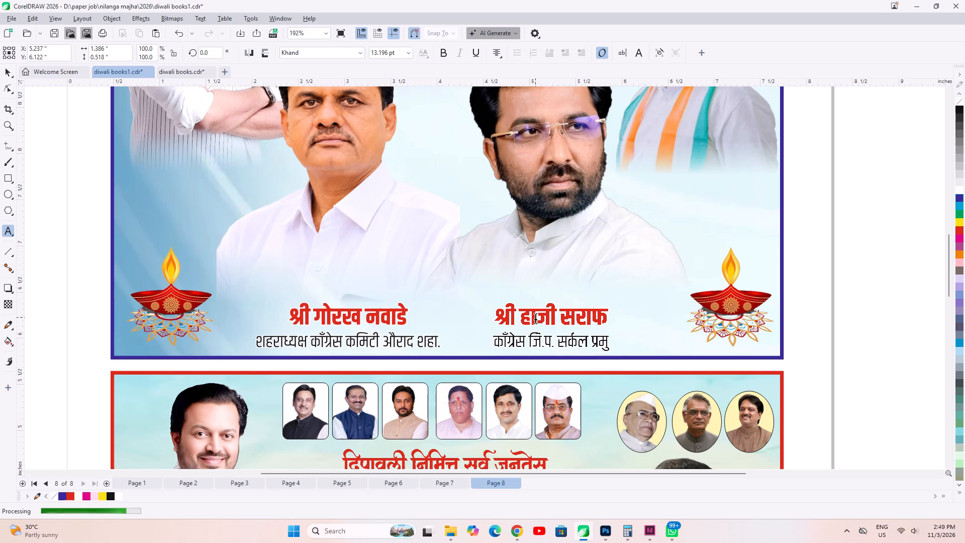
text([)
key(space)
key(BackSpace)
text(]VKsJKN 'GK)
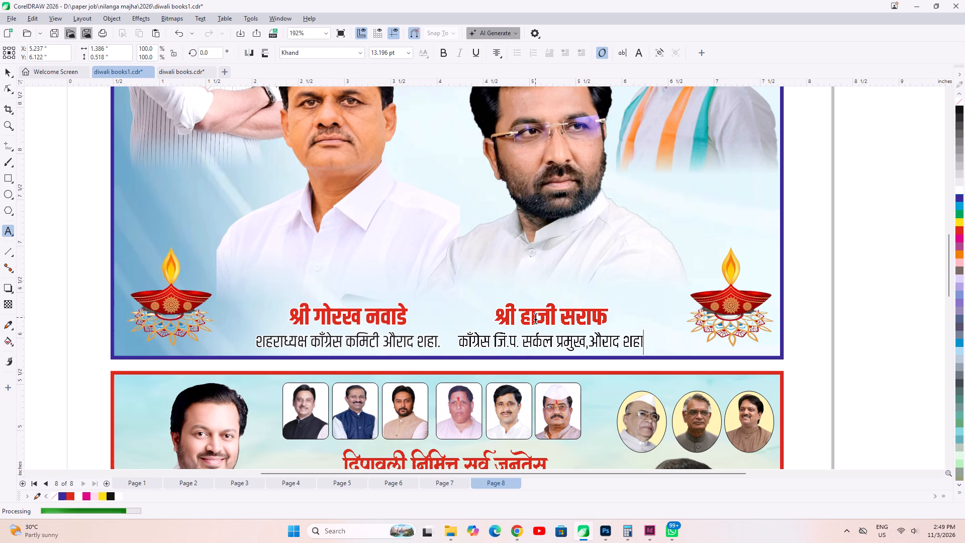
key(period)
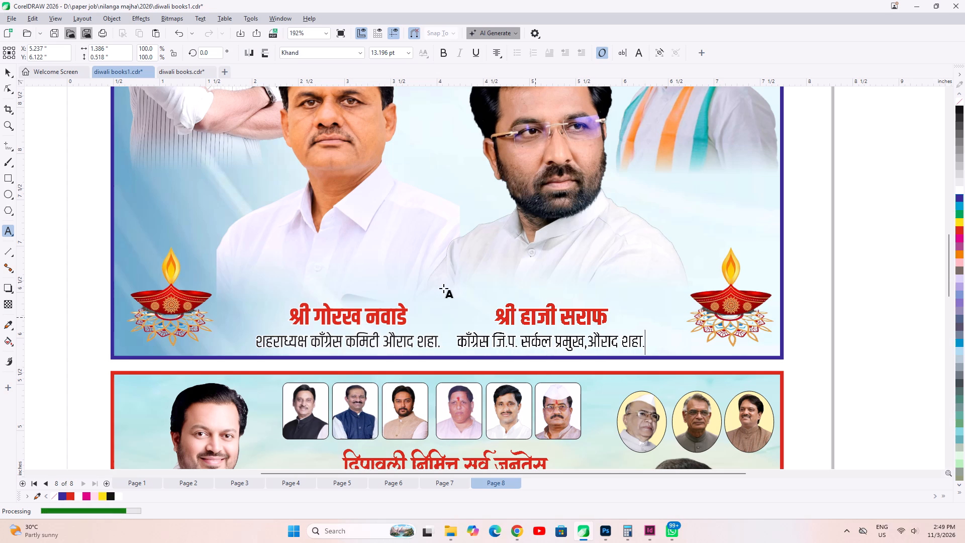
Open the blue banner's frame for content editing and delete the blue abstract background image inside it.
scroll(416, 301, down, 3)
scroll(348, 272, down, 3)
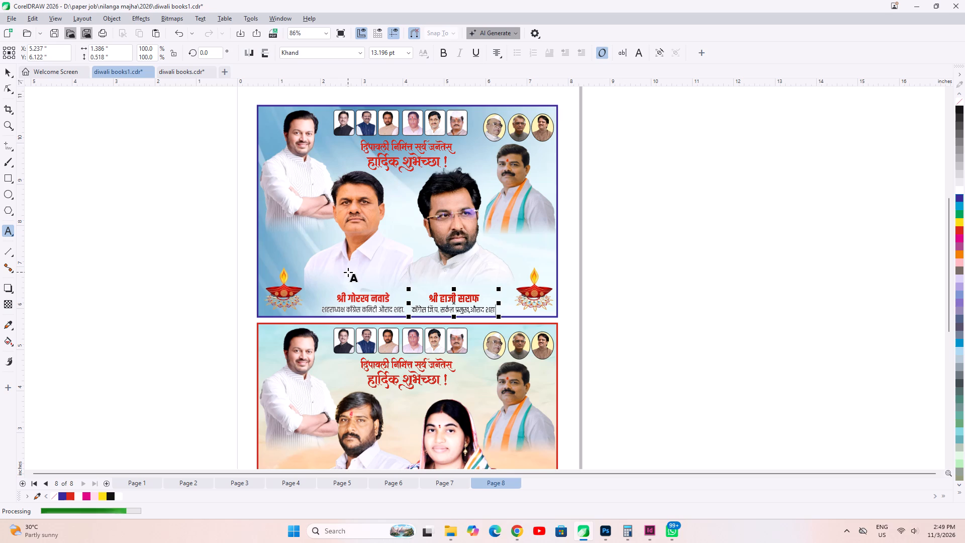
scroll(302, 247, down, 4)
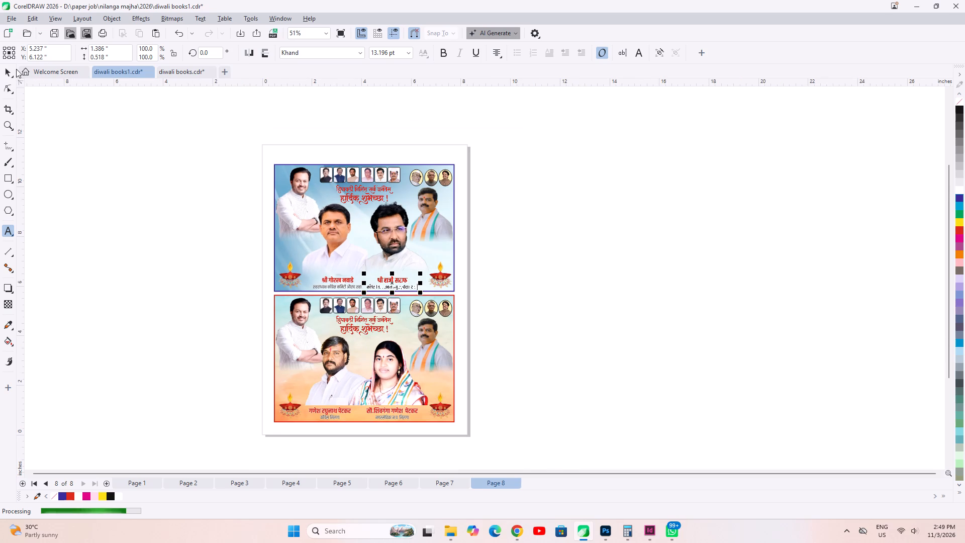
click(10, 68)
click(83, 239)
click(279, 234)
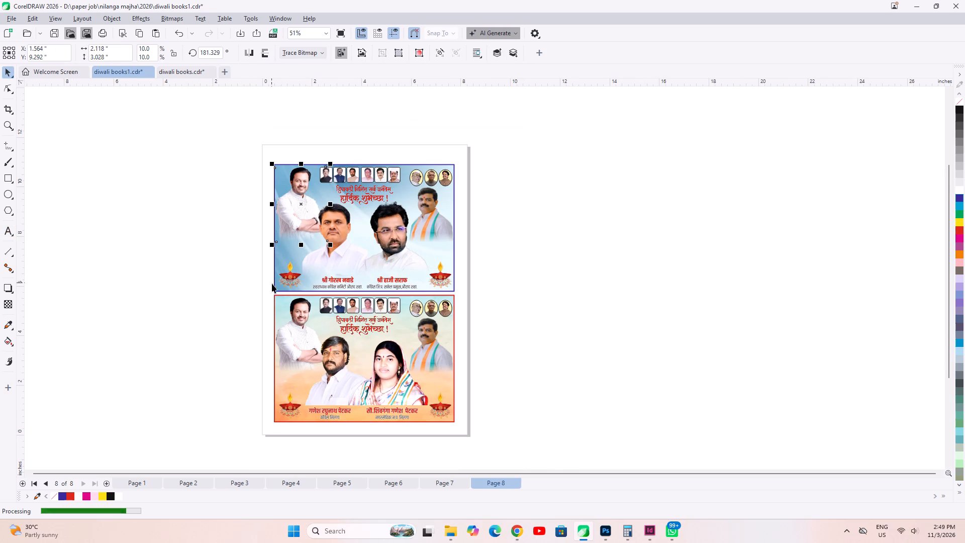
ctrl+click(278, 288)
click(532, 267)
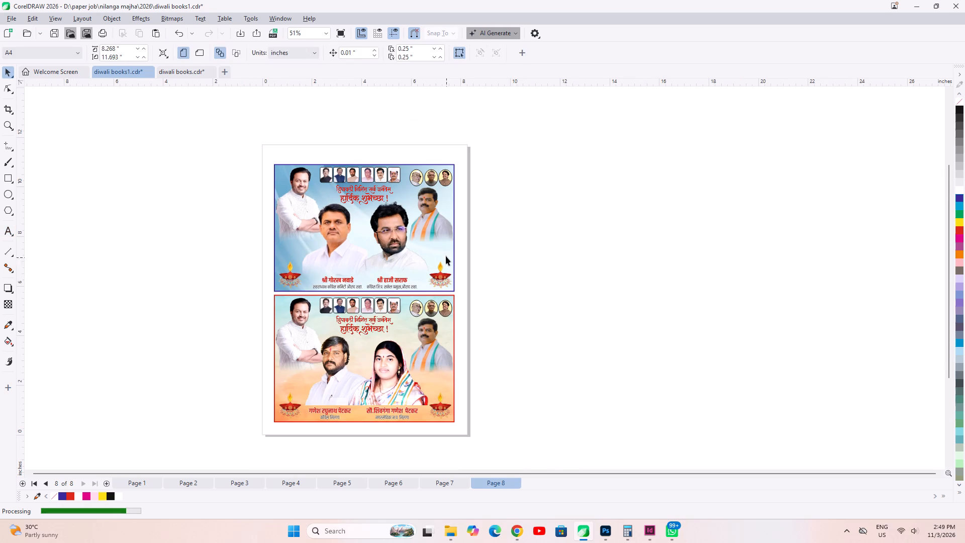
ctrl+click(446, 252)
ctrl+click(446, 252)
click(577, 279)
click(375, 236)
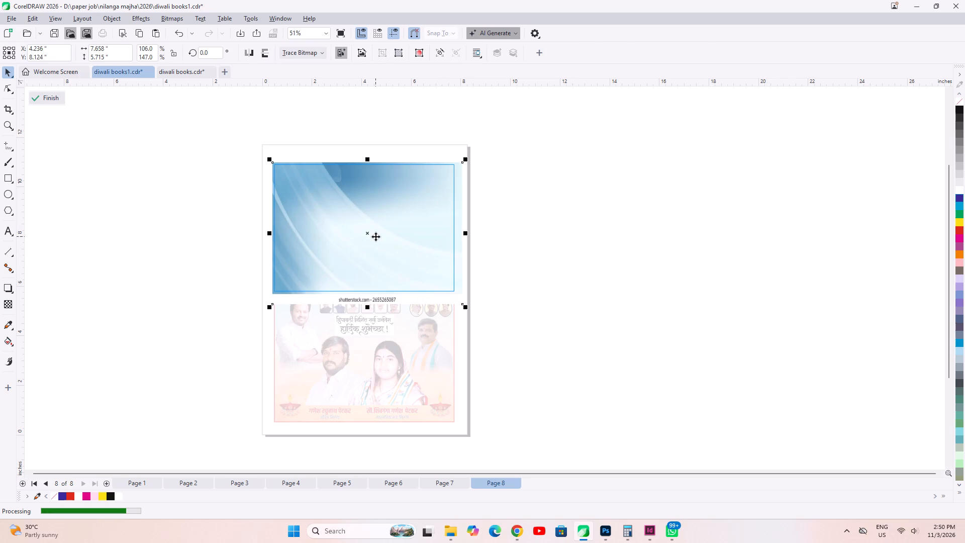
key(Delete)
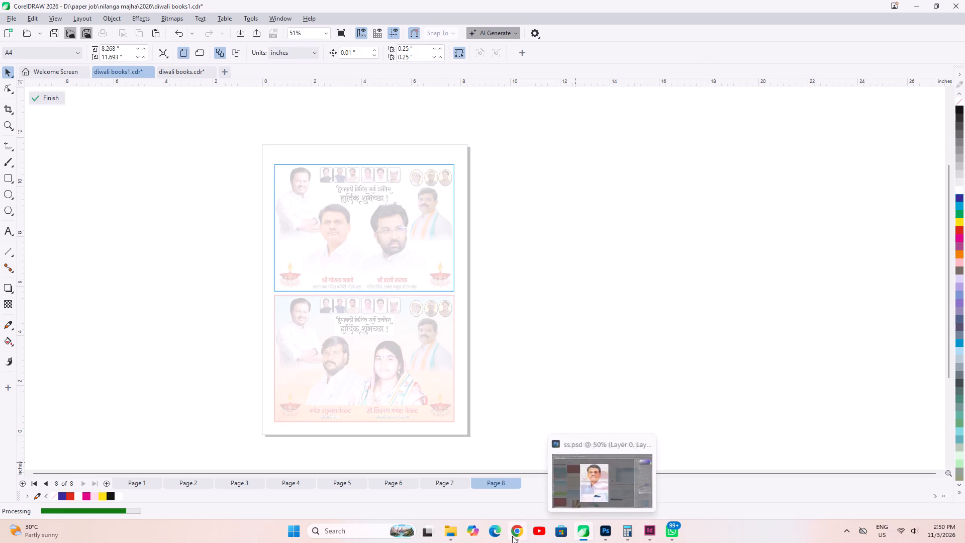
In Chrome, open the pastel watercolour Colors Background result from freevector.com and copy its image.
click(521, 535)
scroll(560, 395, down, 11)
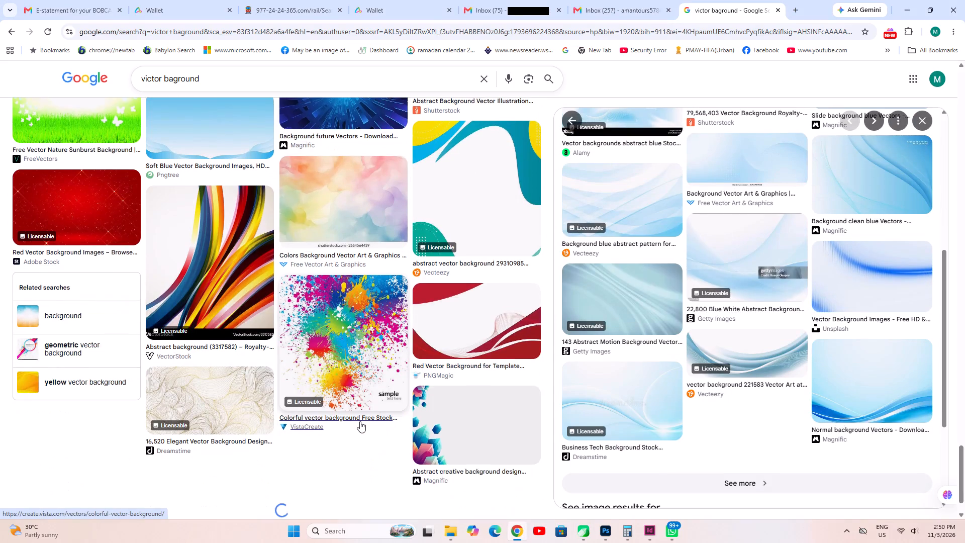
click(336, 191)
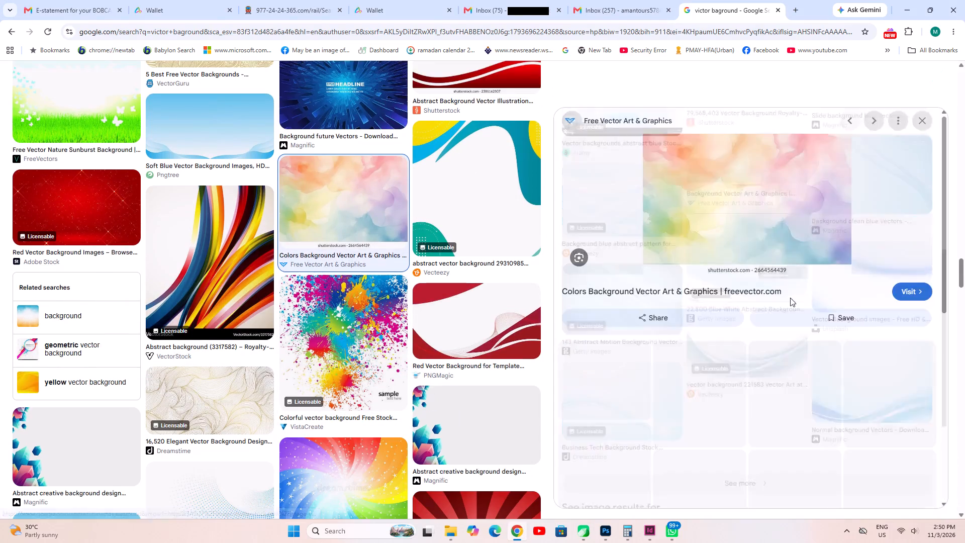
right_click(748, 190)
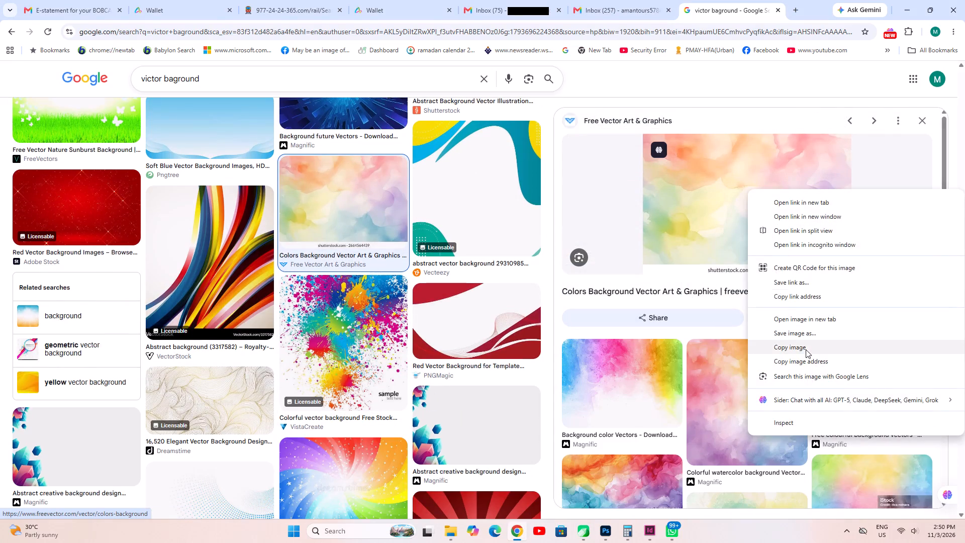
click(805, 349)
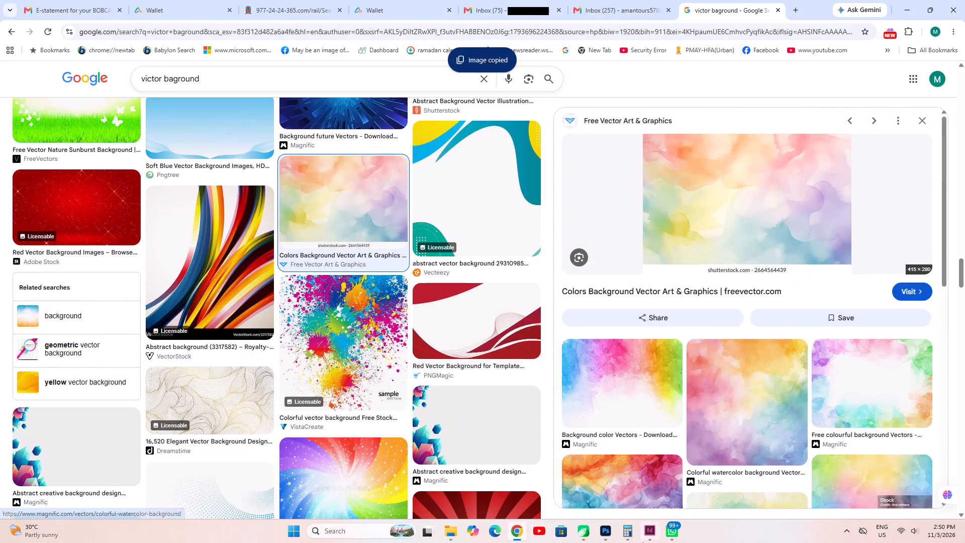
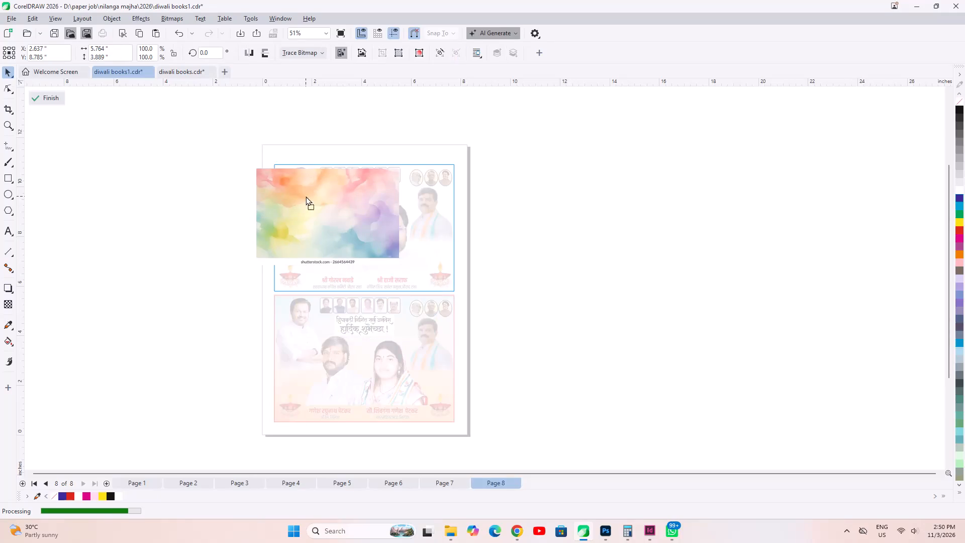
Enlarge the pasted watercolour image to about 157% so it covers the upper banner's frame, and finish editing the frame's contents.
scroll(353, 203, up, 2)
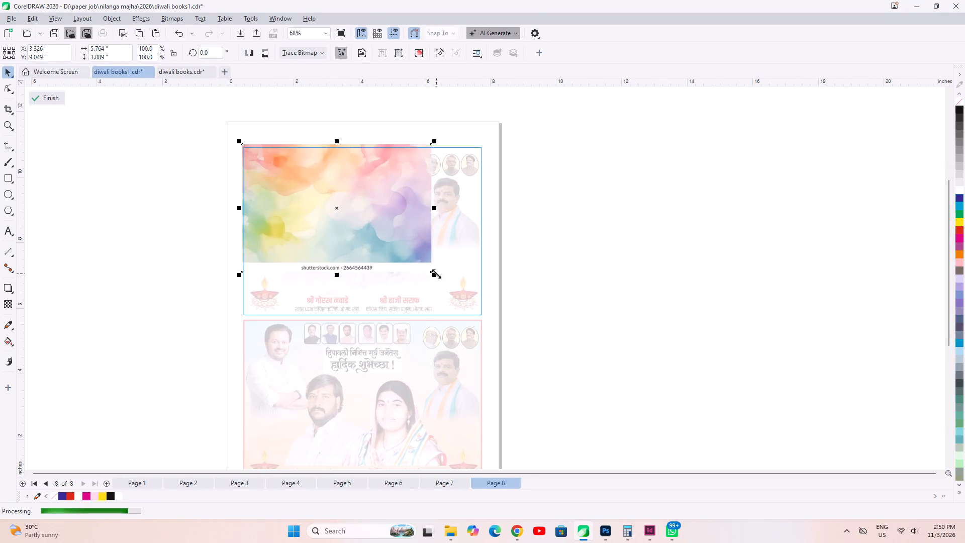
drag(436, 274, 544, 365)
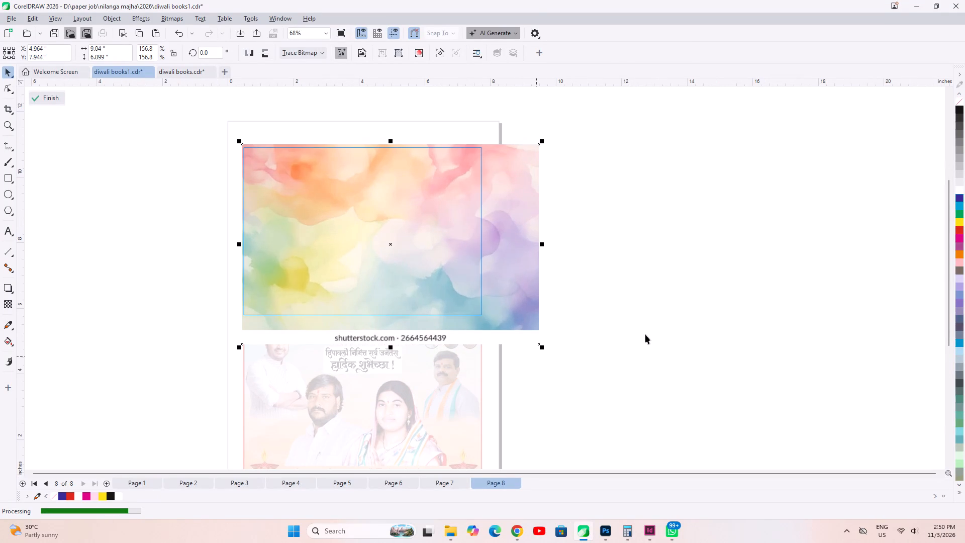
ctrl+triple_click(645, 334)
click(645, 334)
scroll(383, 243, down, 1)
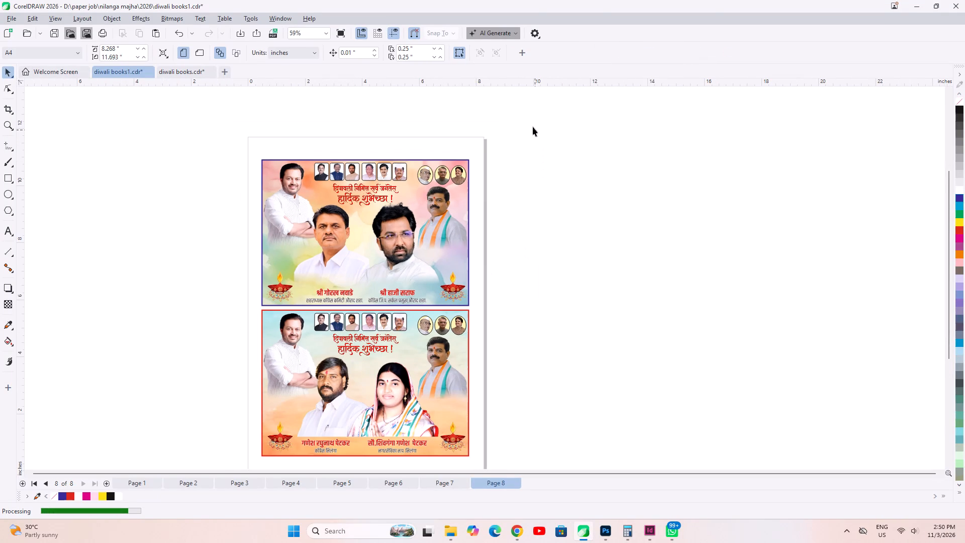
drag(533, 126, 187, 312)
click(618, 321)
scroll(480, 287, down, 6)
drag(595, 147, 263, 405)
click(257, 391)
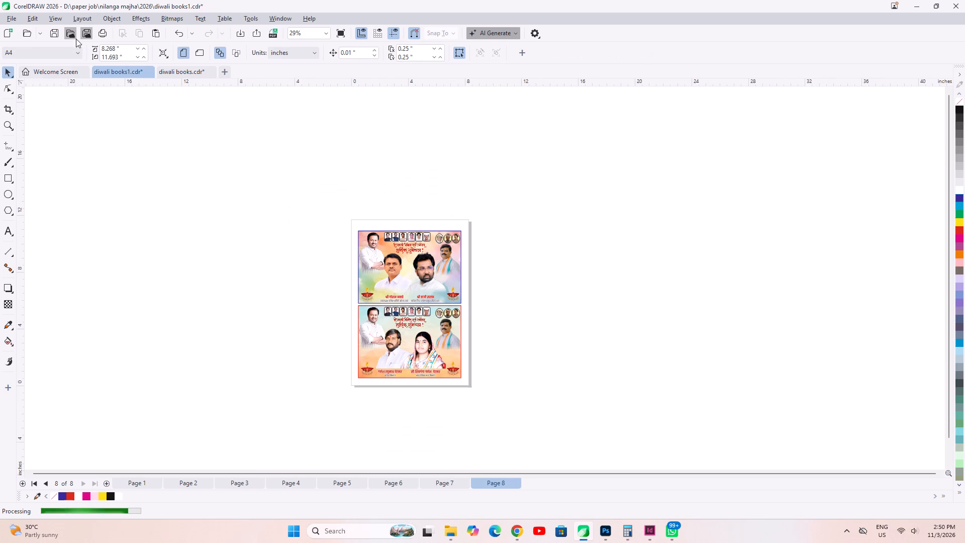
Save the diwali books1 document.
click(54, 34)
Insert one new A4 page after page 8.
click(168, 282)
key(Page_Down)
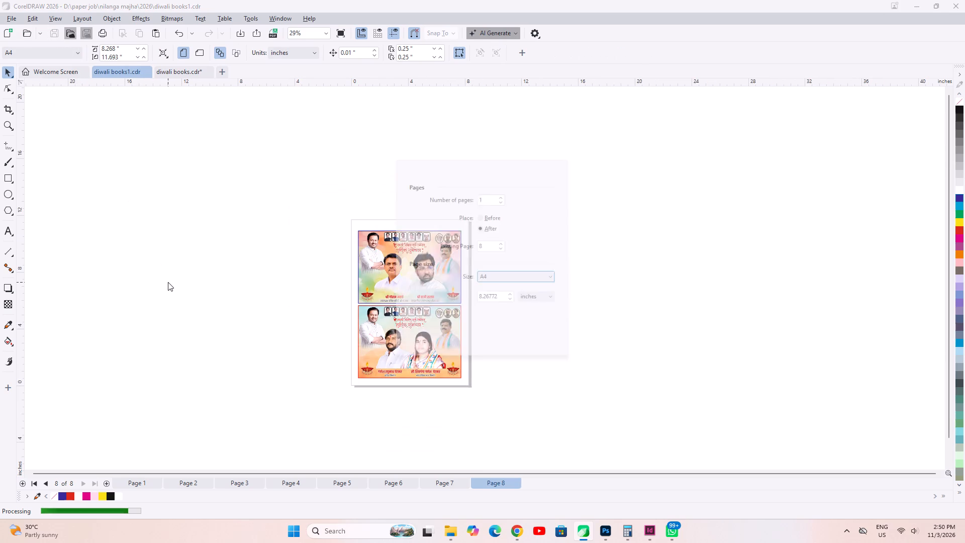
key(Return)
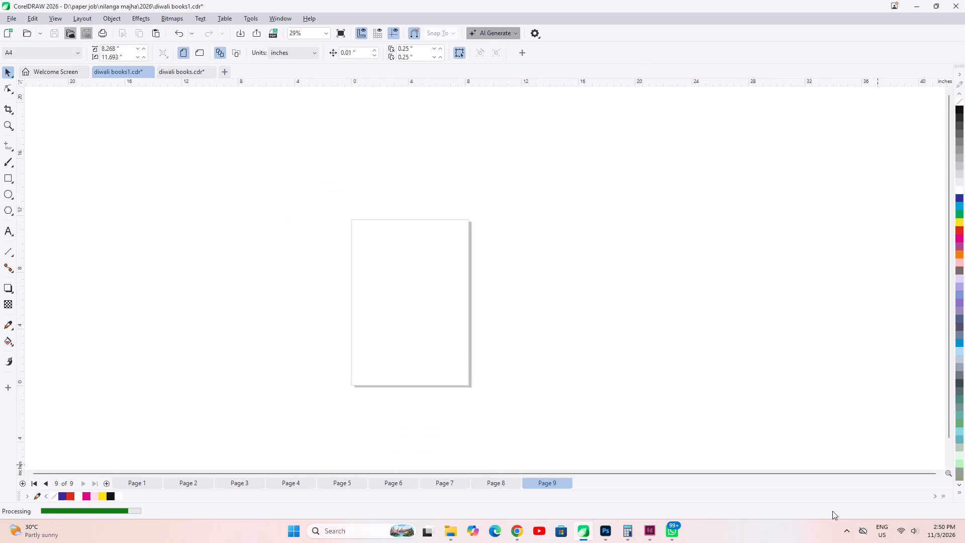
Show the hidden system tray icons.
click(846, 534)
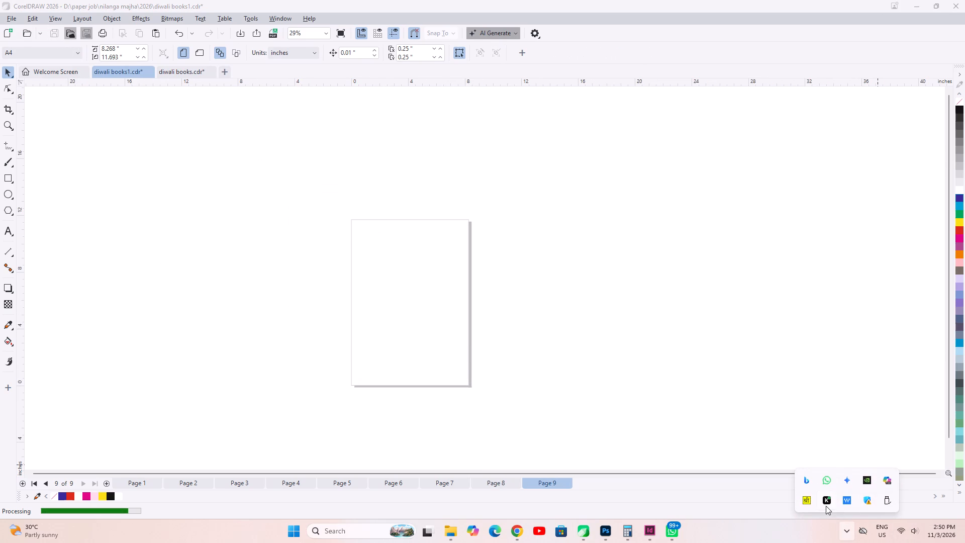
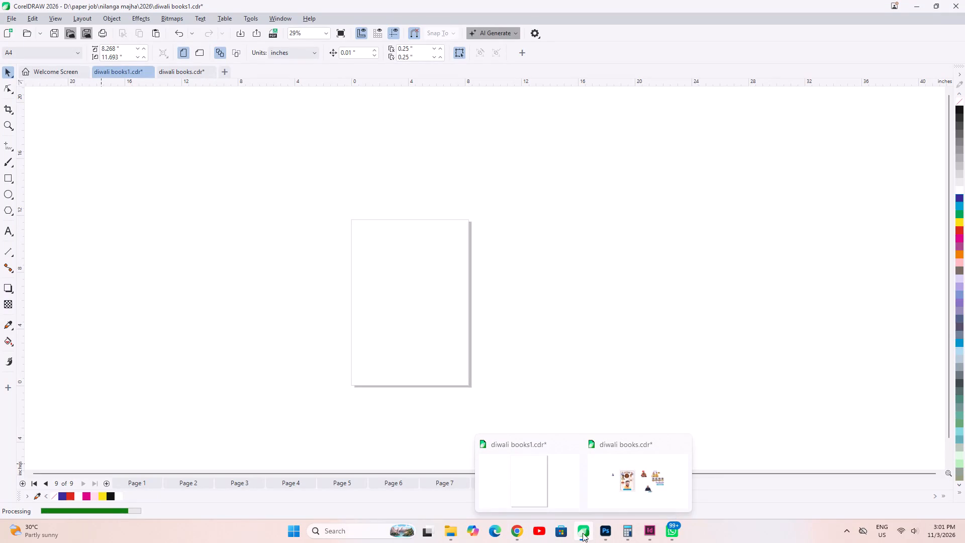
Look at the diwali books document, return to diwali books1, and display page 8 with its two banners.
click(637, 484)
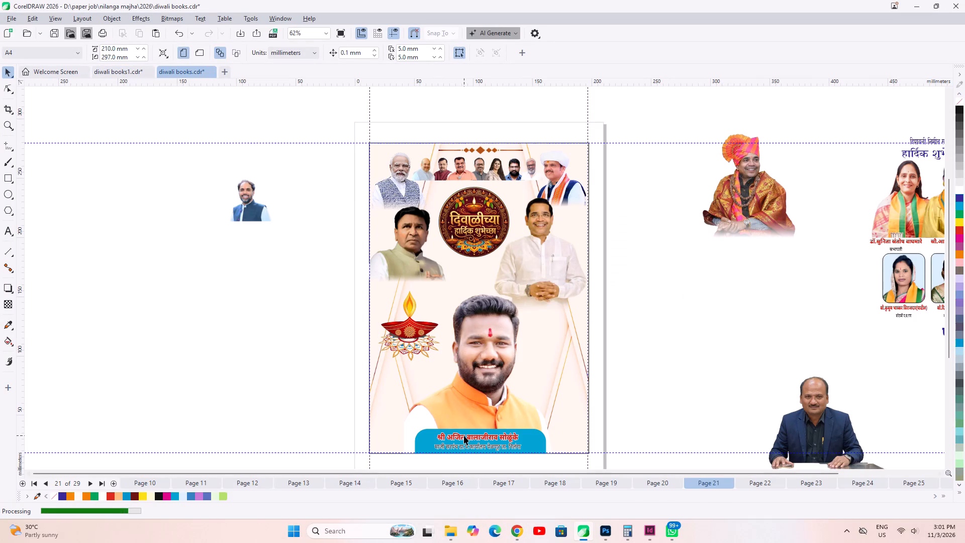
click(112, 76)
click(498, 484)
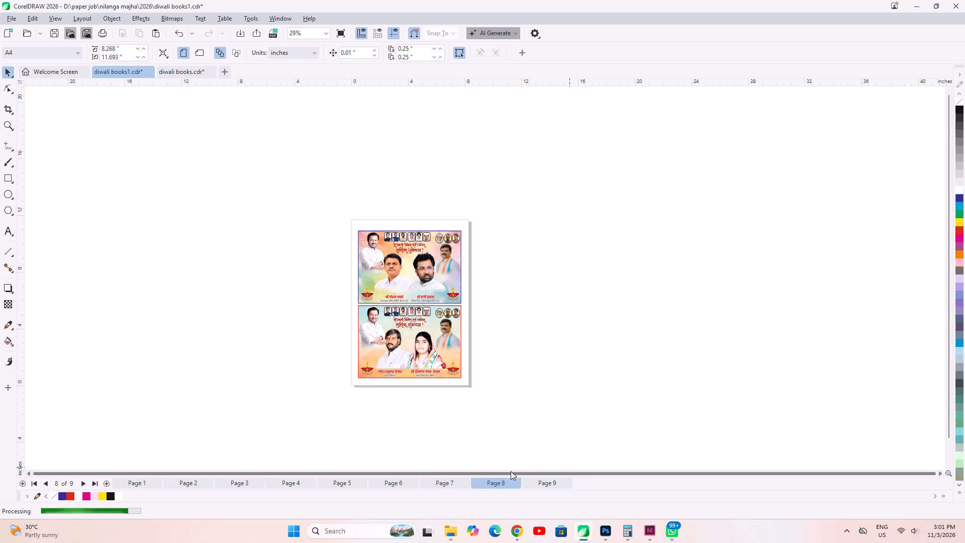
drag(263, 189, 264, 189)
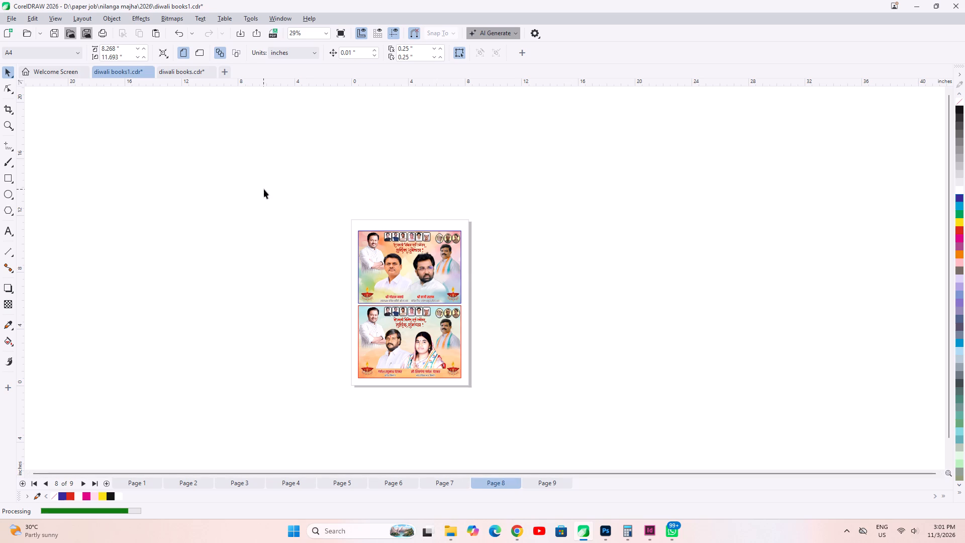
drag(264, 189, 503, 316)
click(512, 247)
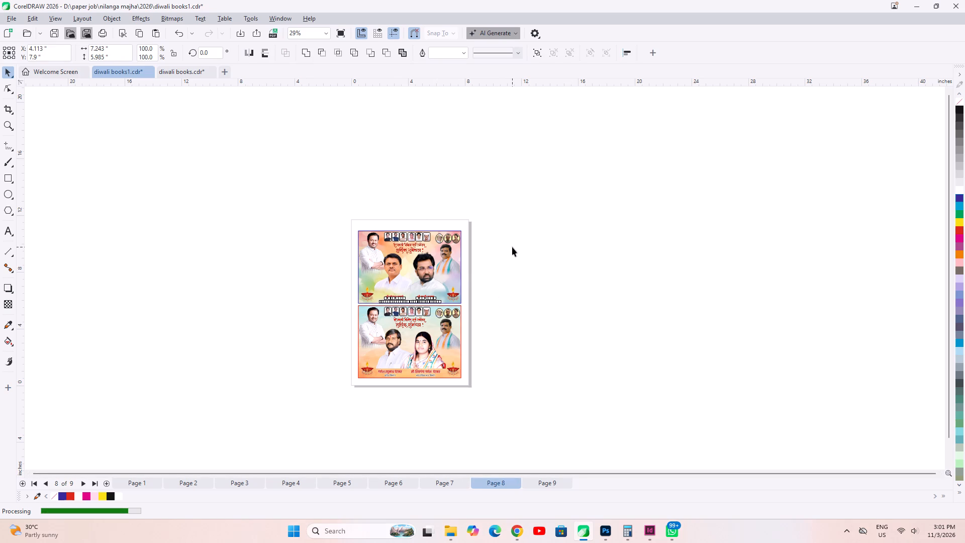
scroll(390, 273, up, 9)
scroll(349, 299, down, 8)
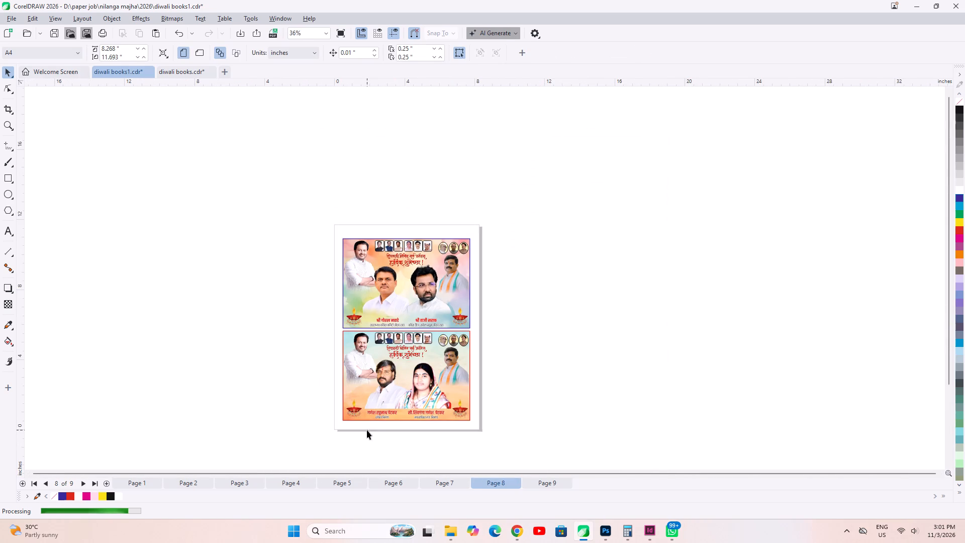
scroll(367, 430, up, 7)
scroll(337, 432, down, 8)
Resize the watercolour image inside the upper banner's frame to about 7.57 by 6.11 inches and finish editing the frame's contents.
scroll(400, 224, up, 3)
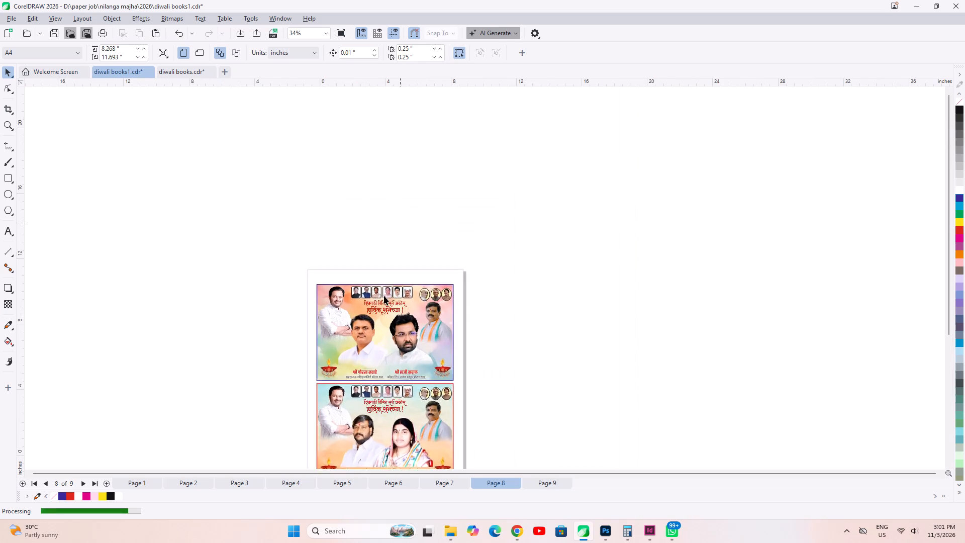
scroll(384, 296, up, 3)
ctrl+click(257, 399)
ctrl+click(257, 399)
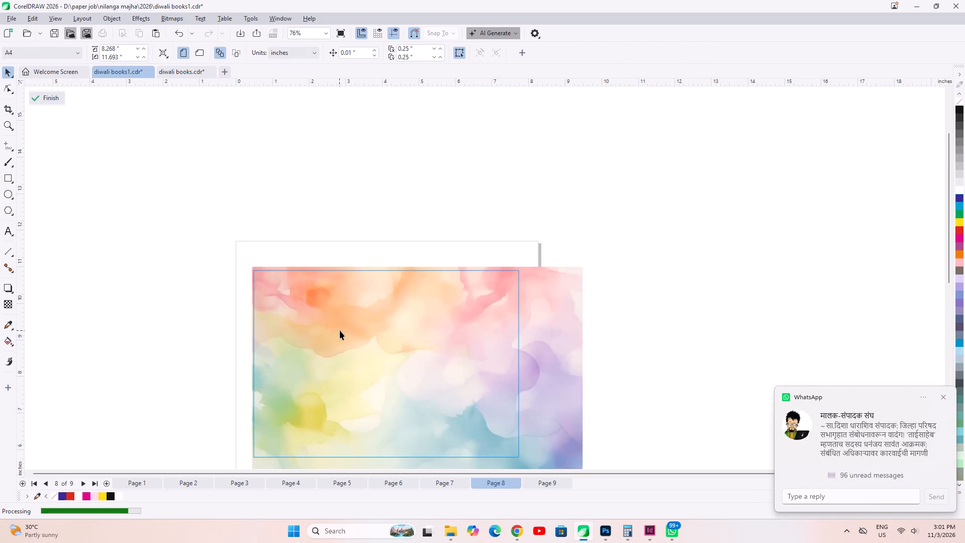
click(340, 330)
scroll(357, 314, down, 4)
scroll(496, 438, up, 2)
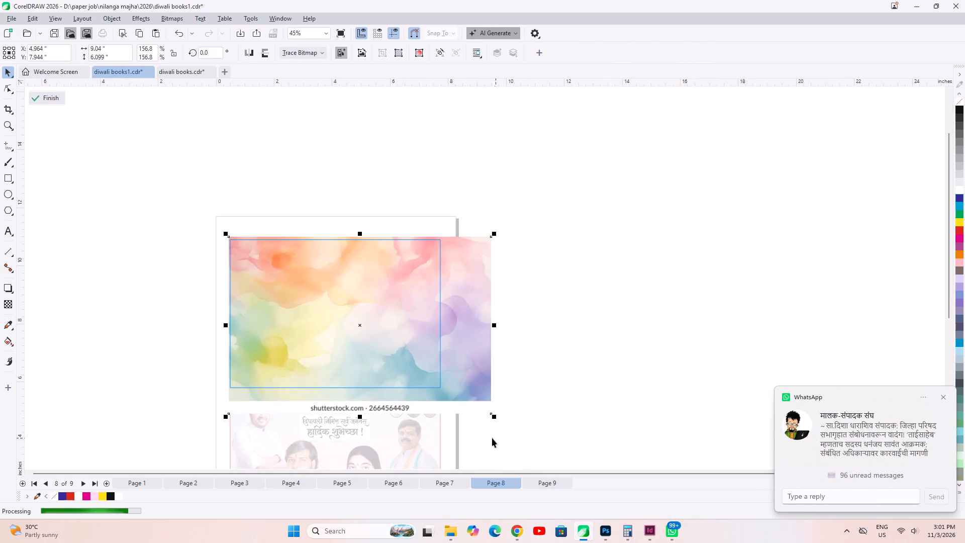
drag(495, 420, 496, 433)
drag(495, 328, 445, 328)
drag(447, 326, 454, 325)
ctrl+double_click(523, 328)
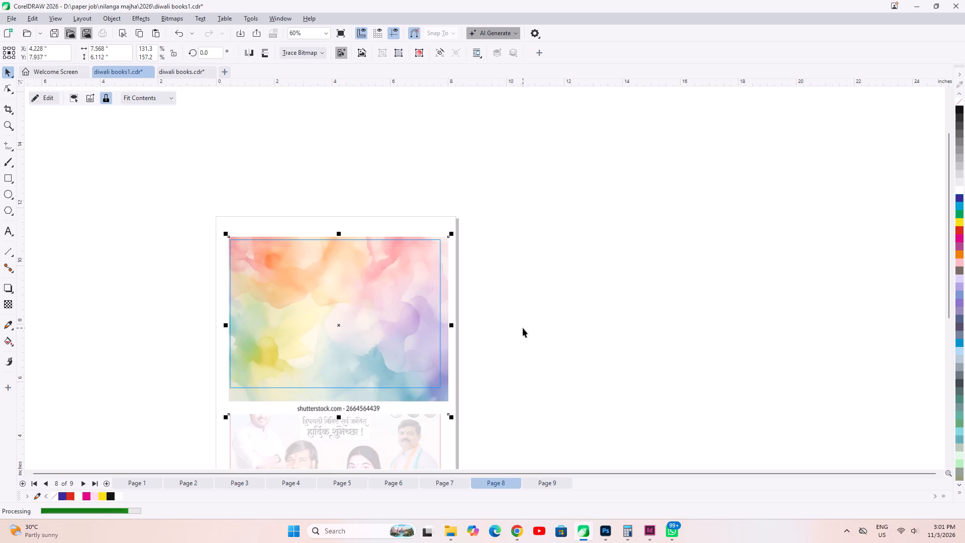
Open the upper banner's frame contents and delete the watercolour background image.
ctrl+click(237, 340)
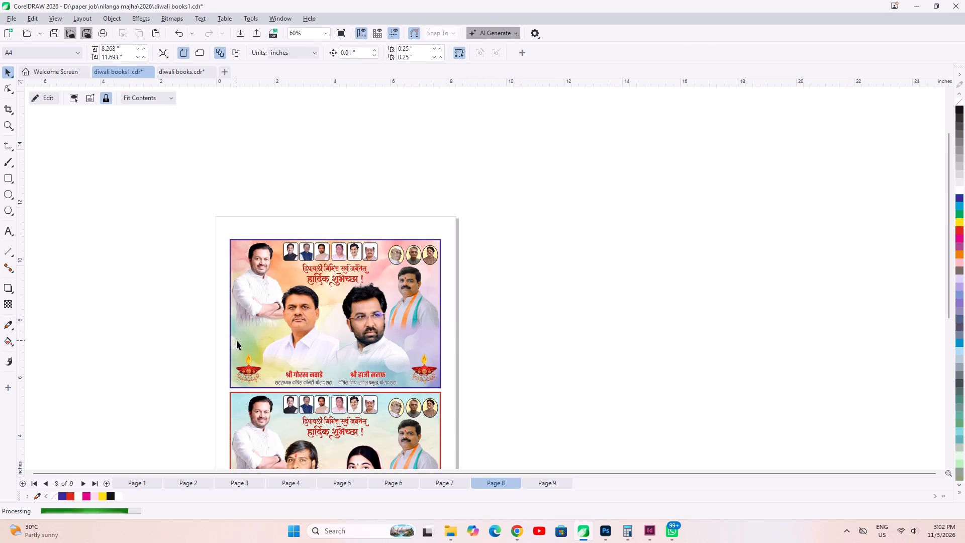
ctrl+click(237, 340)
click(282, 297)
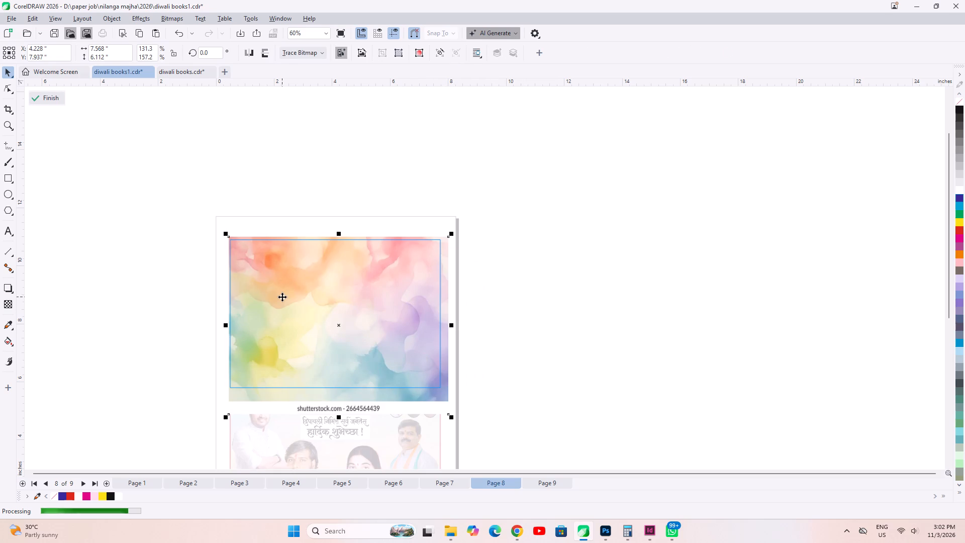
key(Delete)
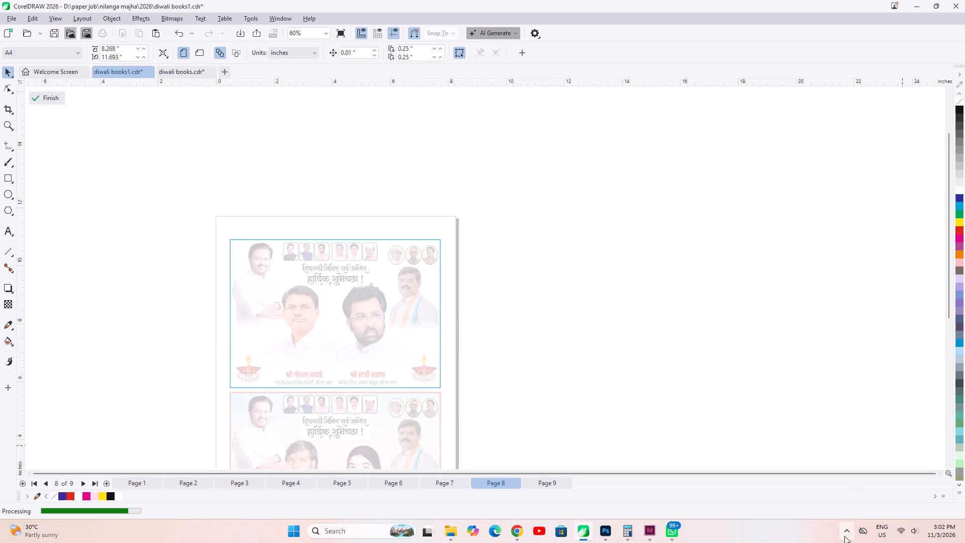
Show the hidden system tray icons.
click(844, 536)
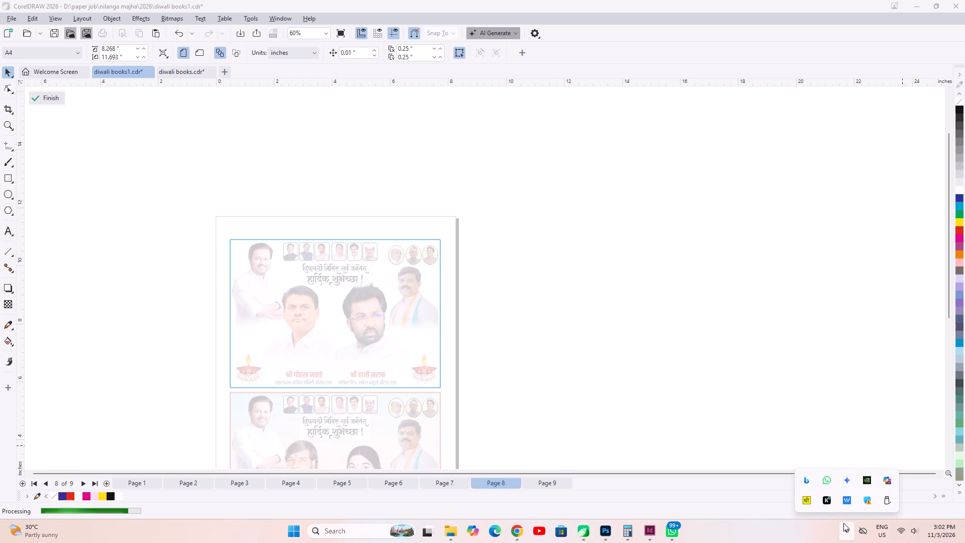
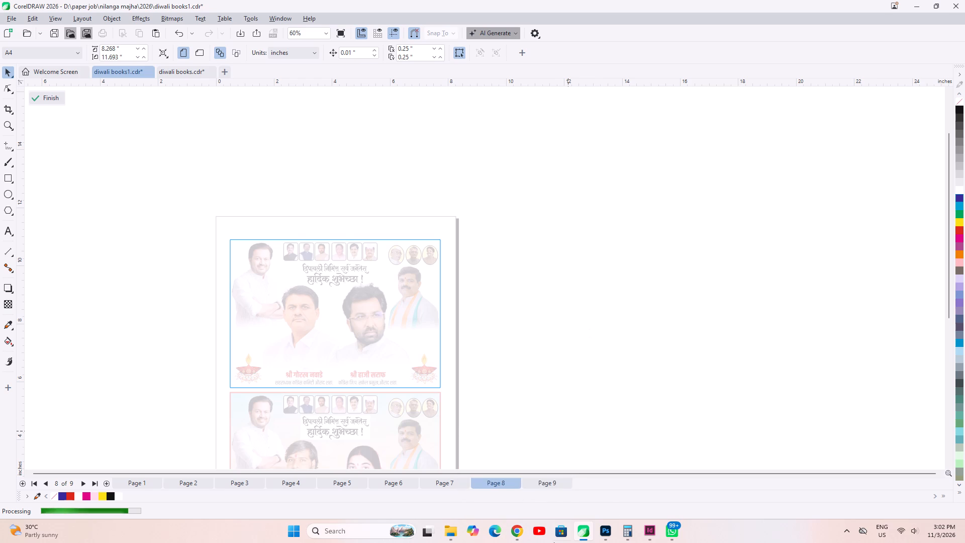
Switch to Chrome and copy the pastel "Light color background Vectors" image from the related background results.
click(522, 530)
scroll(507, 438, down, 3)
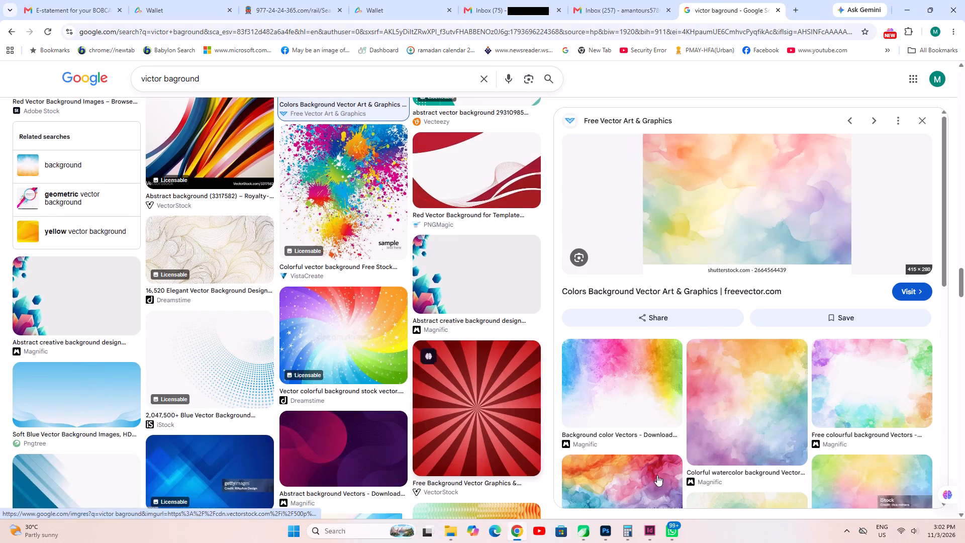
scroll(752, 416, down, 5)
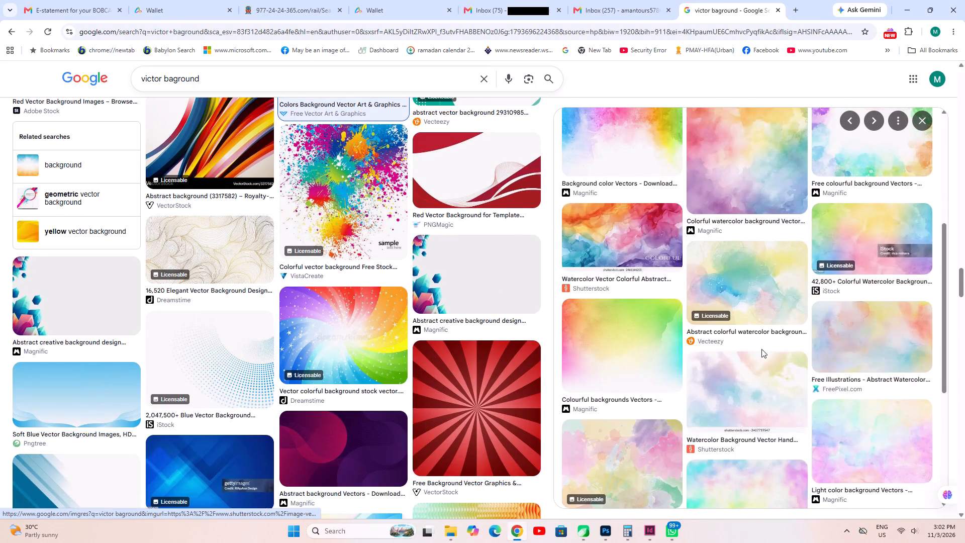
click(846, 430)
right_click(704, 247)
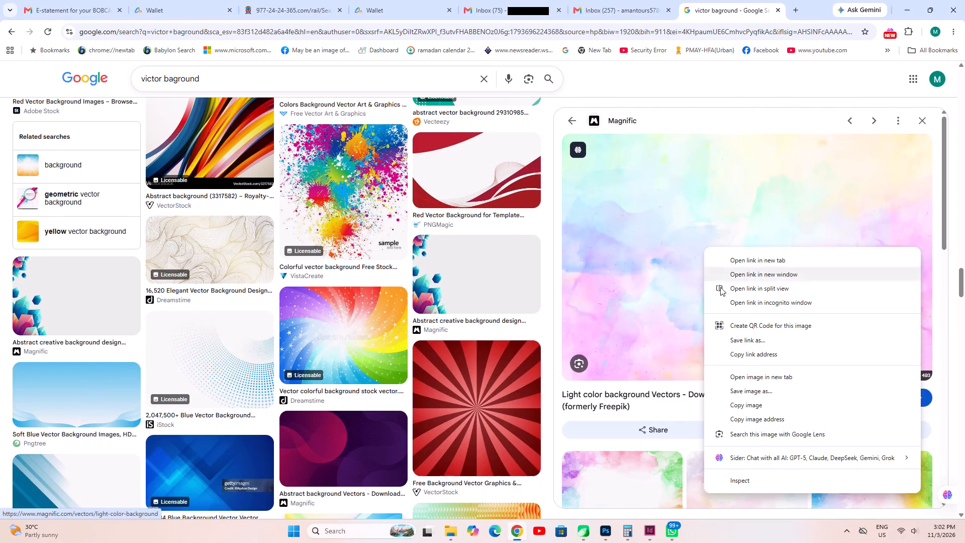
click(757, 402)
Open the related "Color background Vectors" image with rainbow watercolour fading to white and copy it.
click(856, 488)
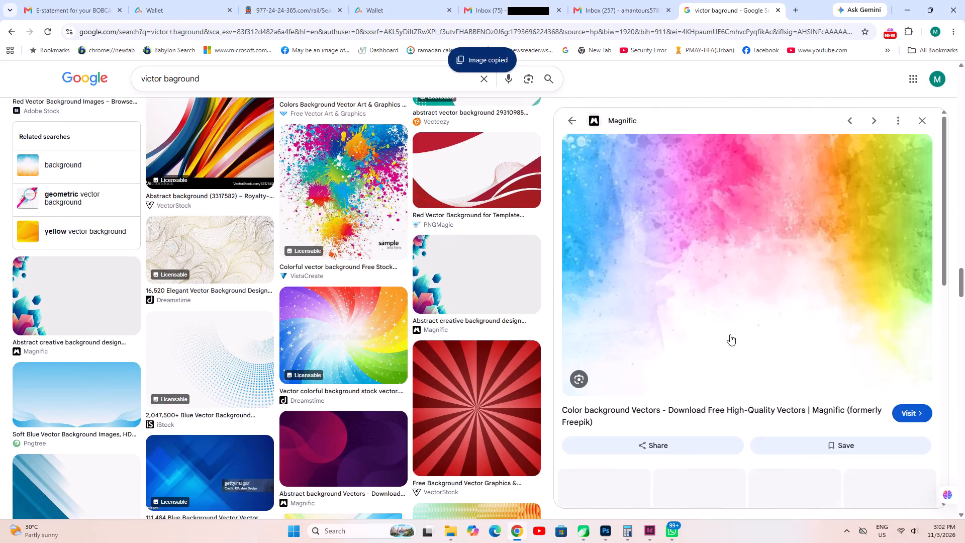
right_click(704, 240)
click(764, 398)
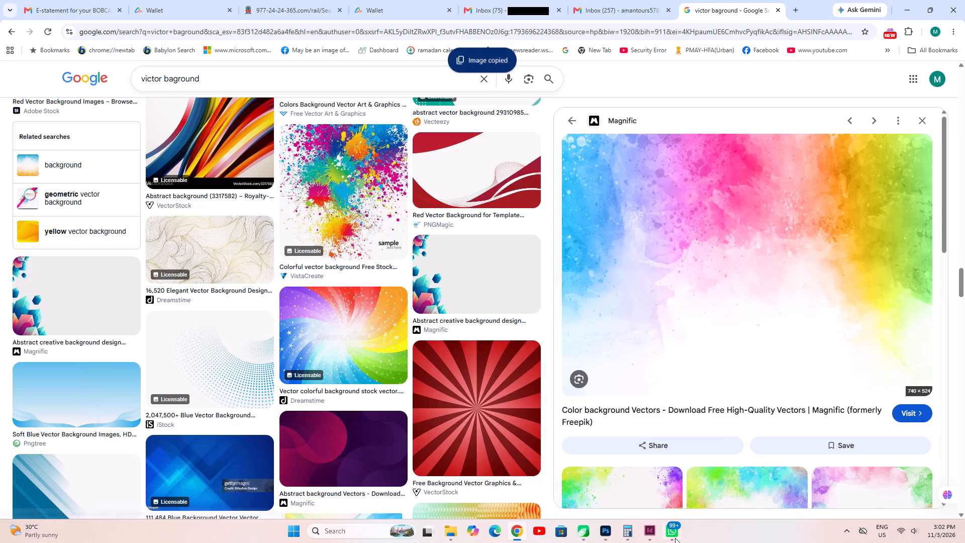
Switch to CorelDRAW and paste the copied rainbow watercolour image into the upper banner's open frame.
click(588, 535)
right_click(545, 215)
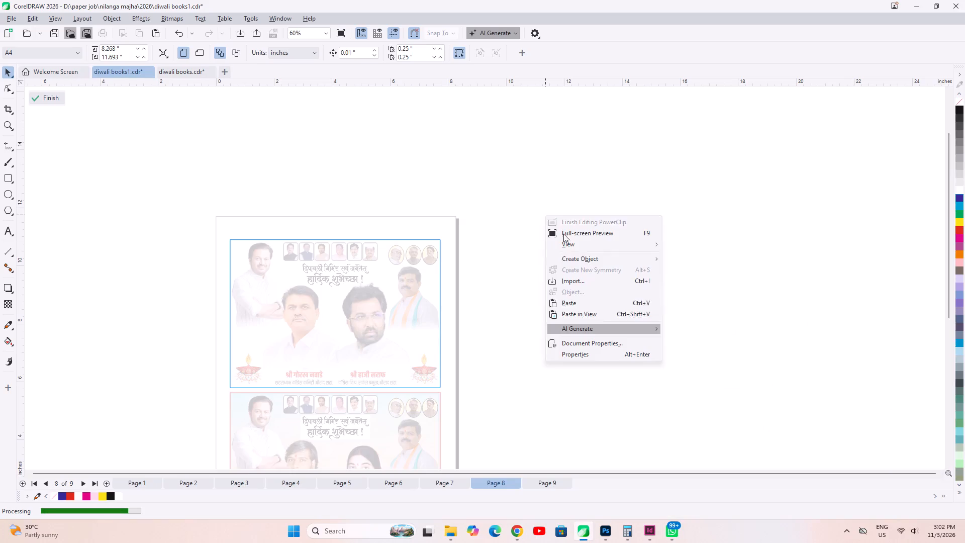
click(605, 304)
Move the watercolour image over the upper banner's frame, scale it to about 5.5 inches high, widen it slightly and finish editing the frame contents.
drag(340, 343, 339, 283)
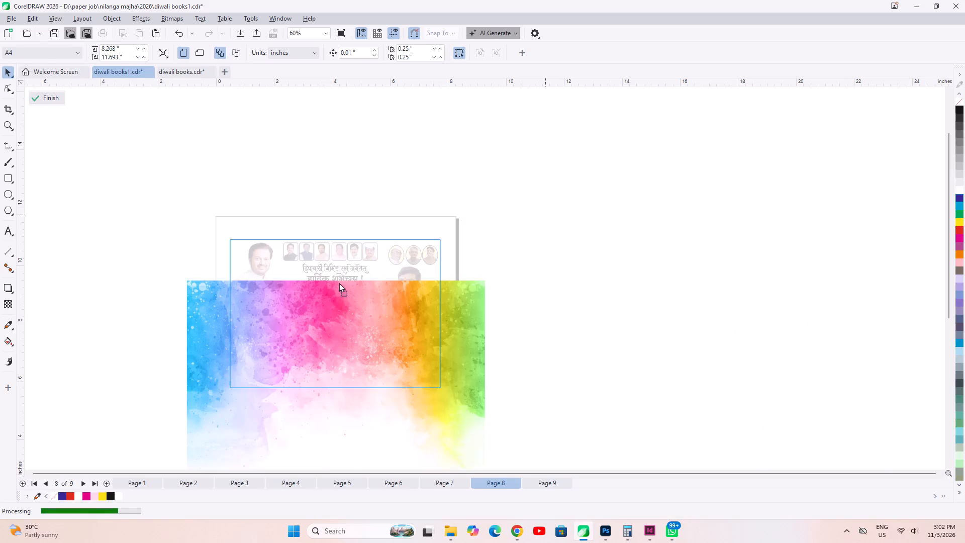
drag(339, 283, 338, 279)
shift+drag(487, 214, 477, 233)
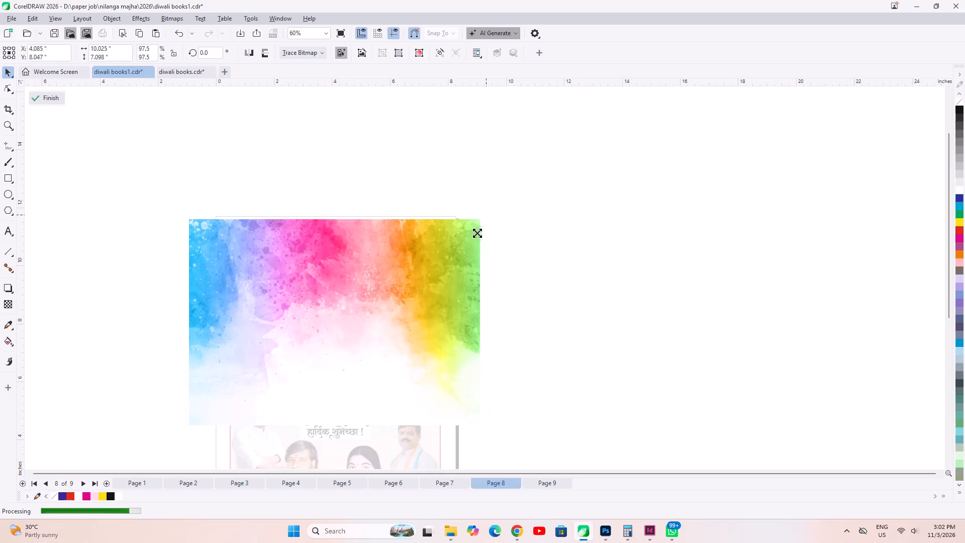
shift+drag(477, 233, 472, 240)
drag(259, 295, 256, 271)
scroll(297, 291, up, 3)
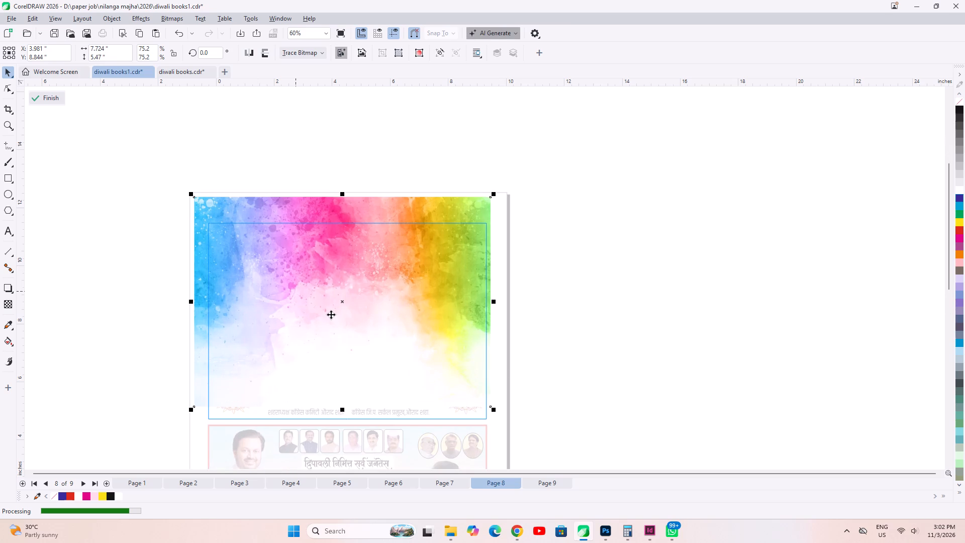
shift+drag(521, 302, 536, 308)
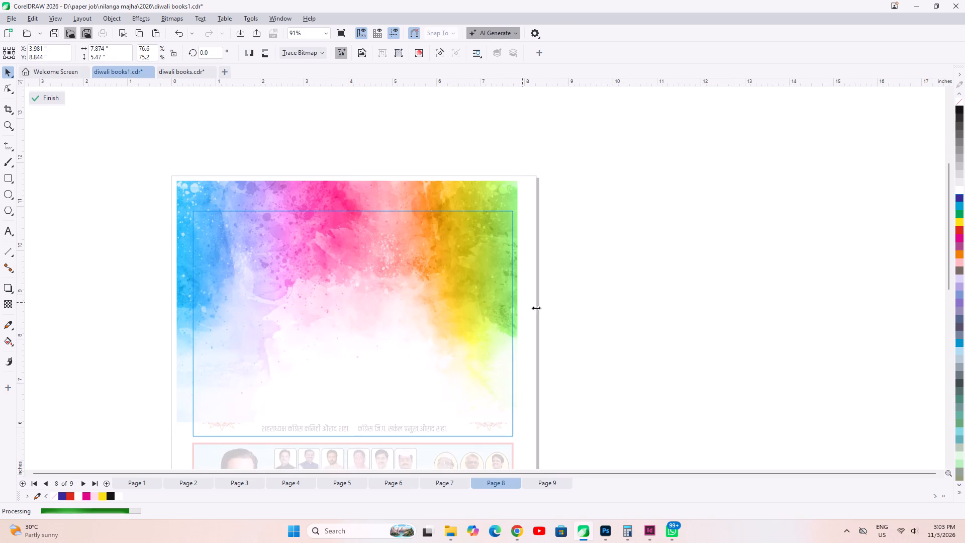
shift+drag(536, 308, 541, 310)
ctrl+click(720, 388)
click(701, 385)
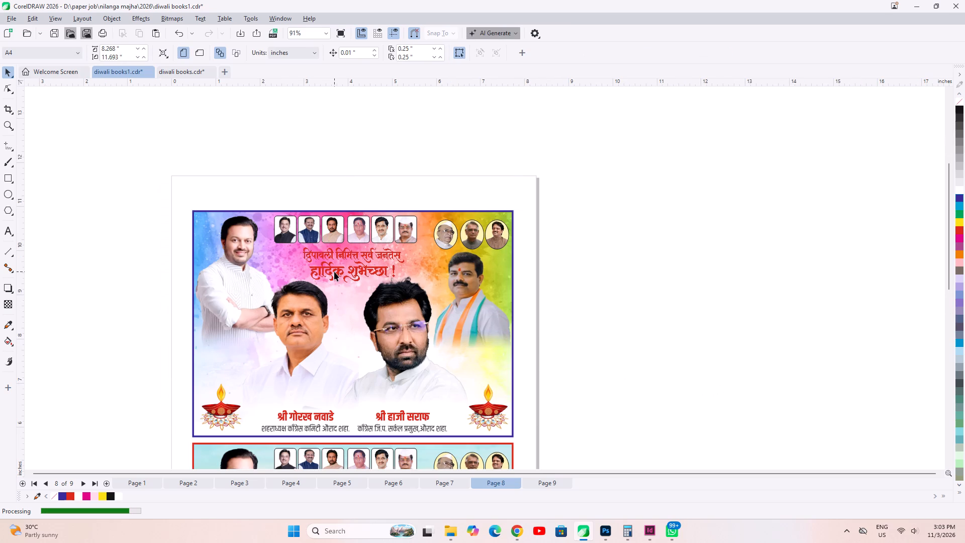
Recolour the upper banner's red Diwali greeting text blue (C 100, M 100, Y 0, K 0).
scroll(331, 236, up, 1)
drag(94, 227, 473, 295)
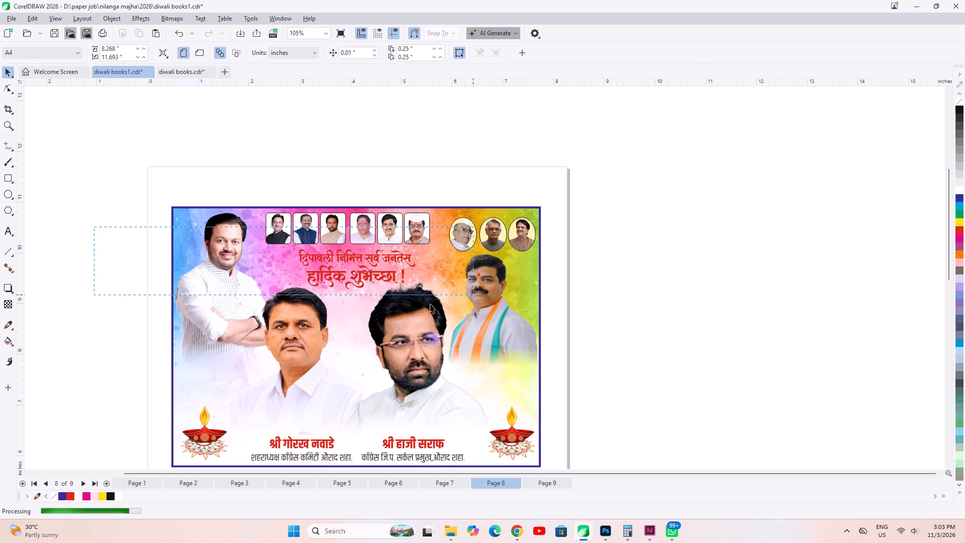
click(957, 201)
key(ctrl+z)
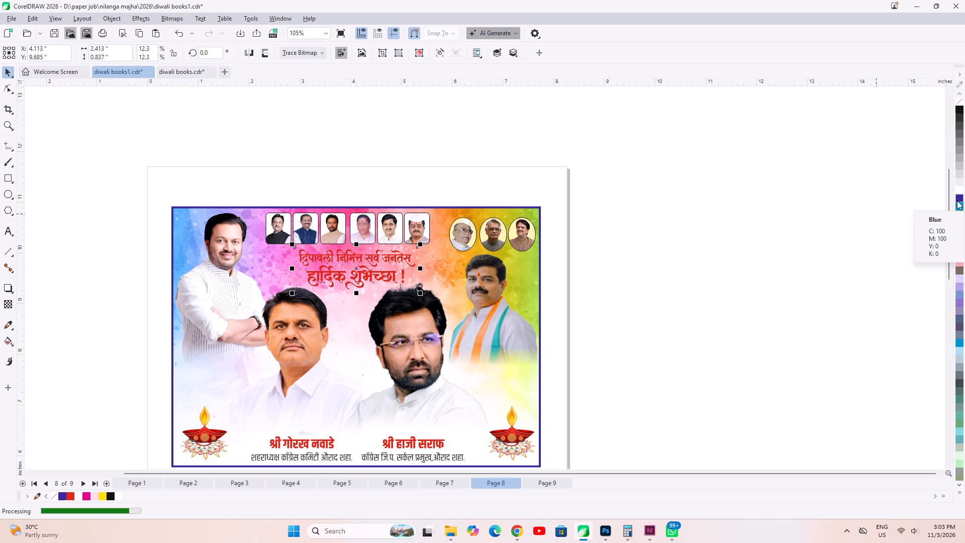
right_click(957, 201)
click(769, 361)
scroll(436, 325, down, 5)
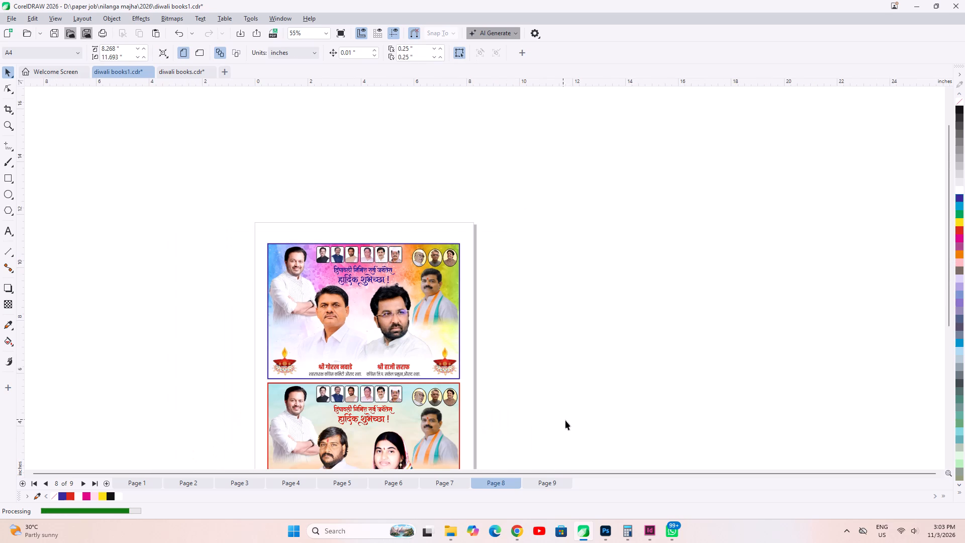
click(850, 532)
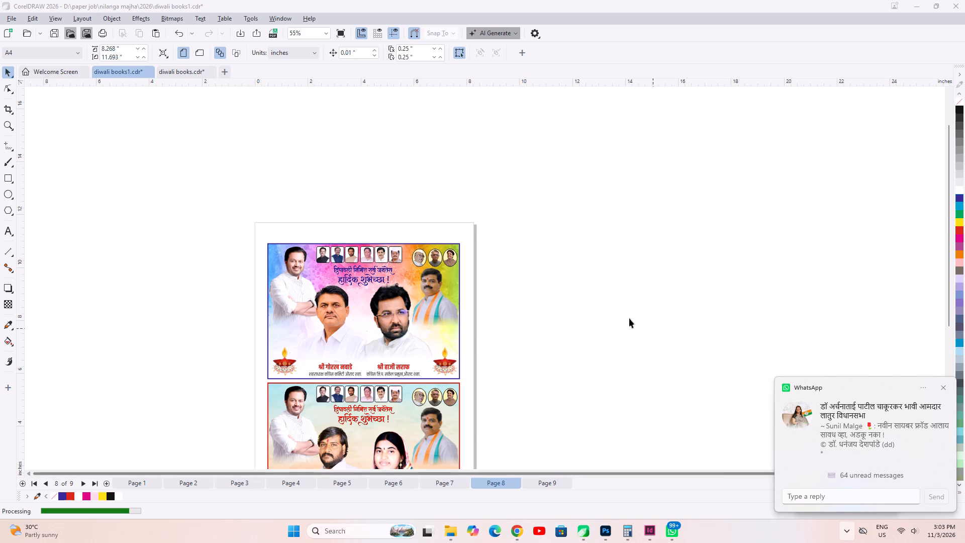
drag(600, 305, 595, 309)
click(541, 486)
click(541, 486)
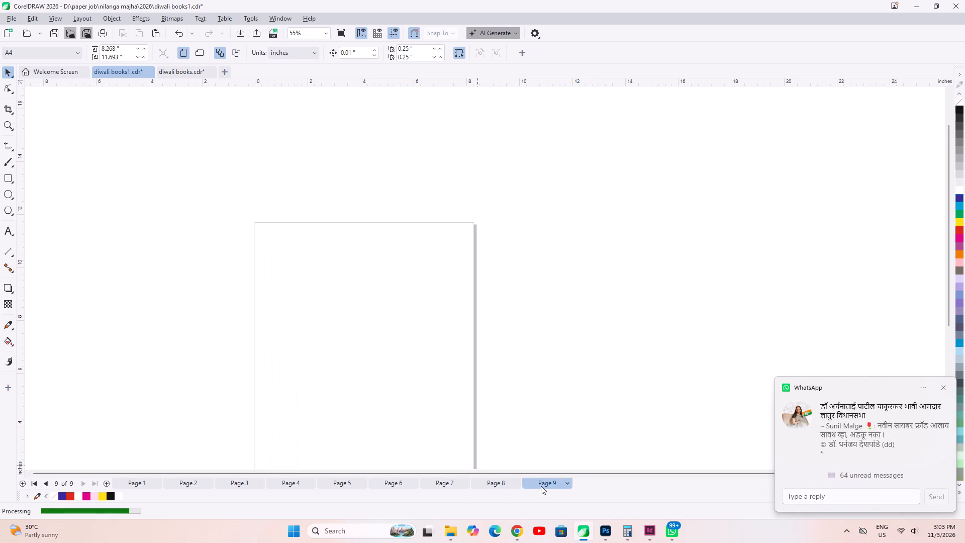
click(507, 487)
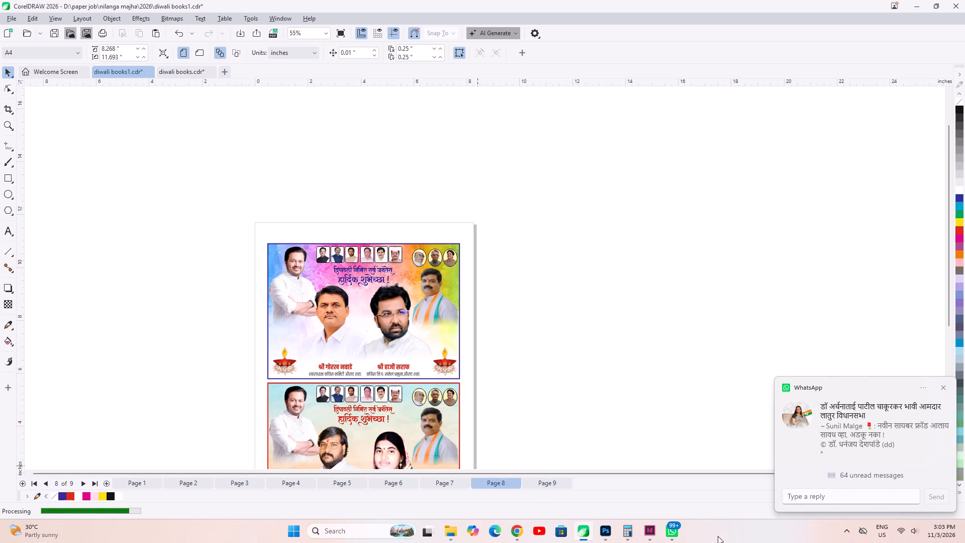
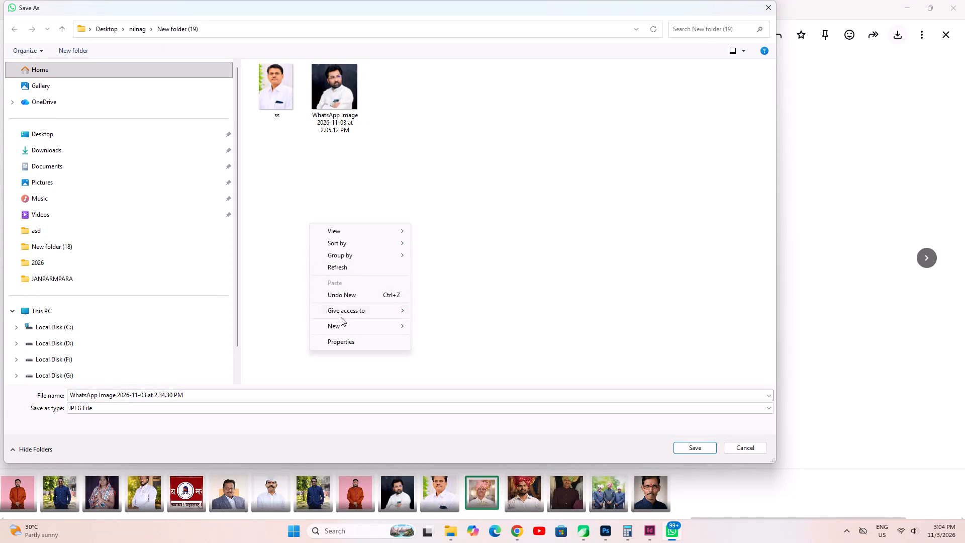
Create a new folder inside New folder (19) and open it as the save location for the WhatsApp portrait image.
click(341, 324)
click(451, 330)
double_click(284, 99)
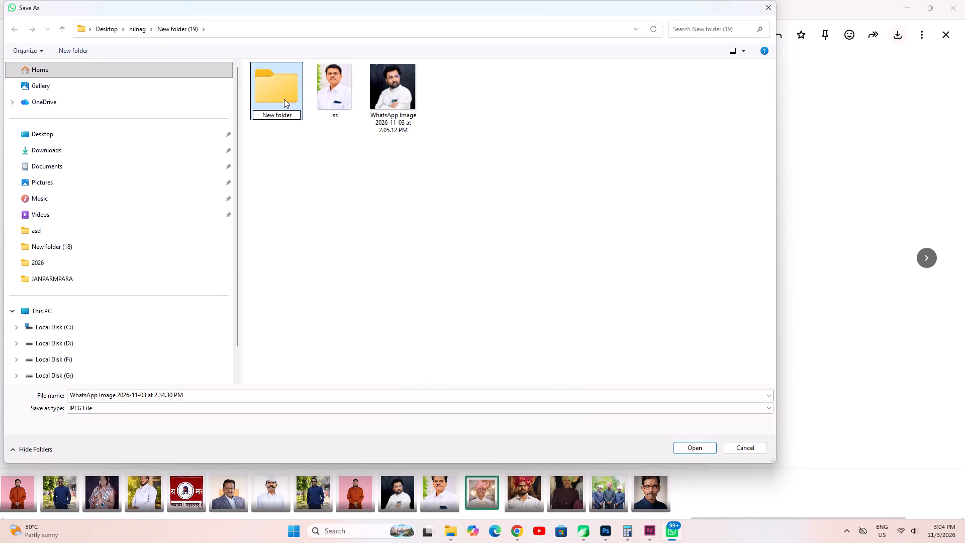
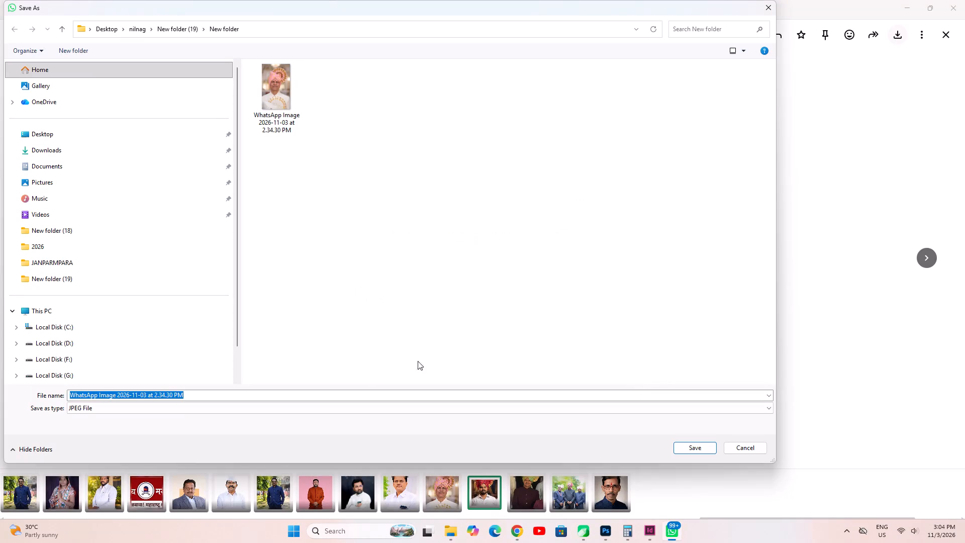
Name the WhatsApp portrait of the man in the red turban 111 for saving as a JPEG in the current folder.
key(s)
key(s)
click(549, 263)
key(a)
text(AA)
triple_click(225, 398)
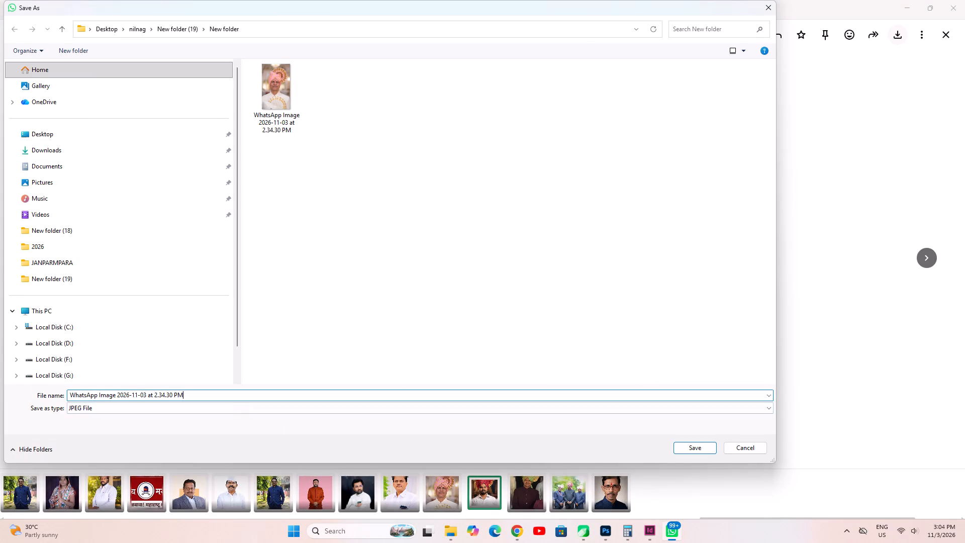
text(111)
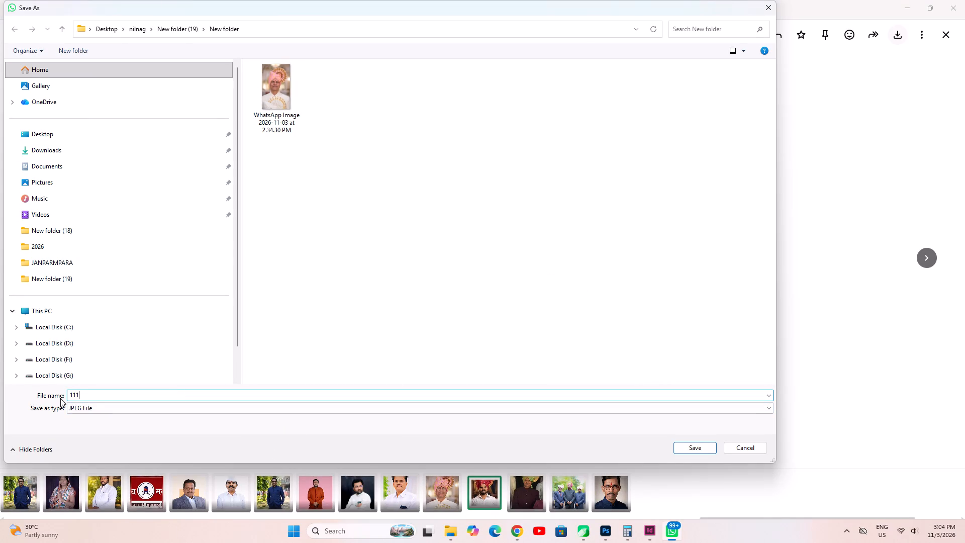
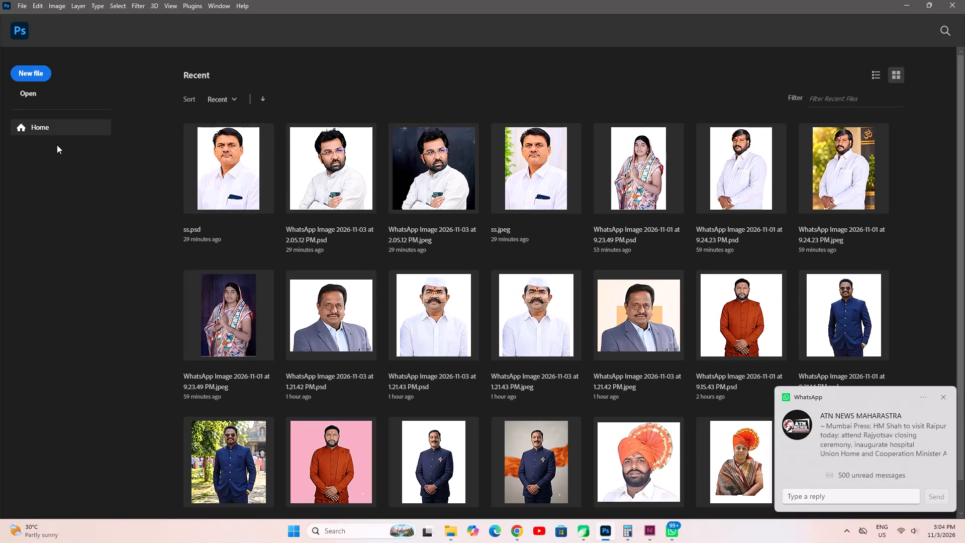
Open the four saved WhatsApp photos (111, dddd, 2.34.30 PM and 2.34.31 PMdd) together from the New folder in Photoshop.
click(30, 96)
double_click(213, 91)
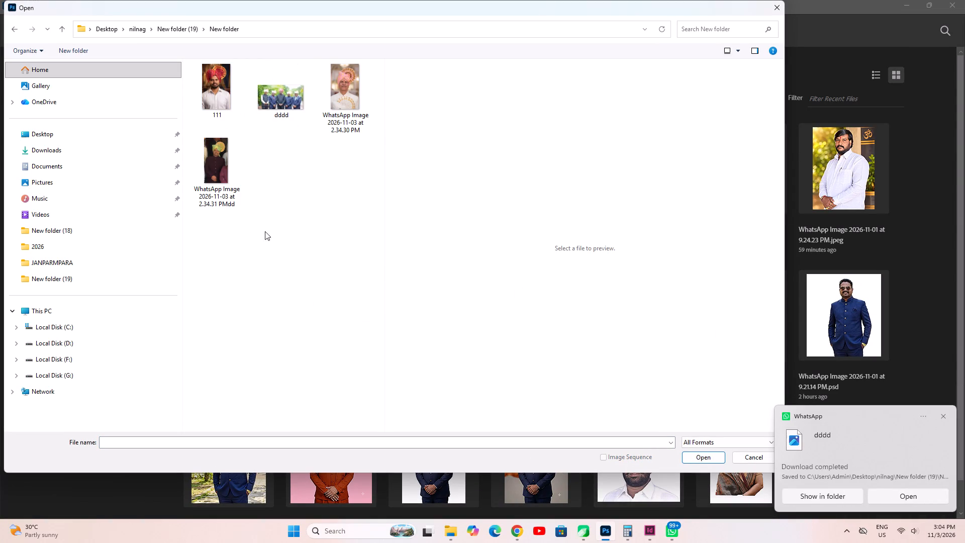
drag(423, 281, 172, 69)
click(233, 175)
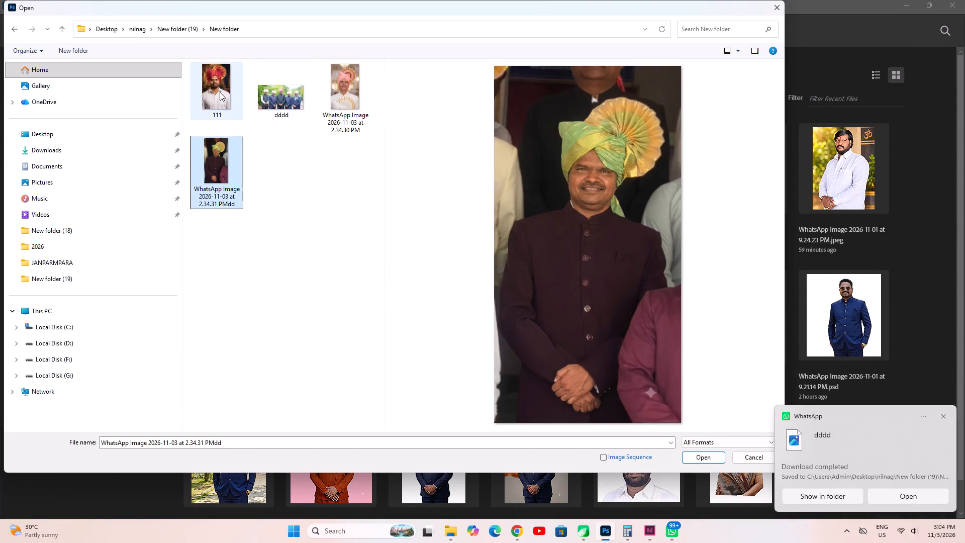
shift+click(220, 92)
click(696, 455)
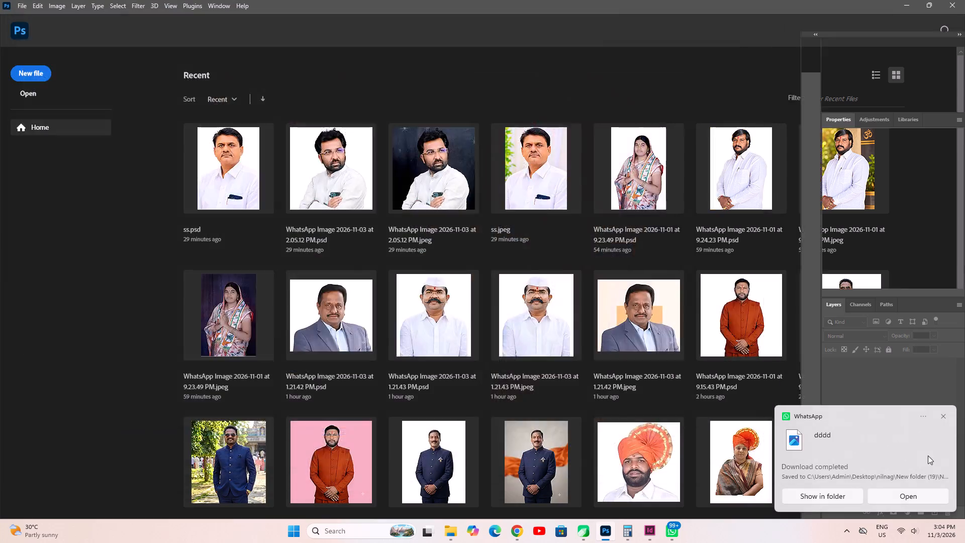
click(938, 415)
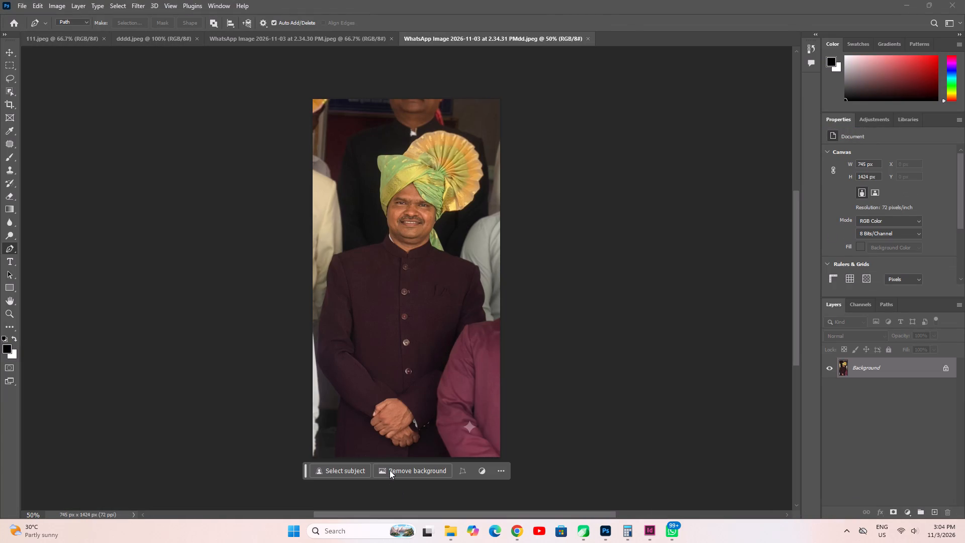
Remove the background from the green-turban portrait, save it as a PSD under its existing name with maximum compatibility, and close it.
click(395, 468)
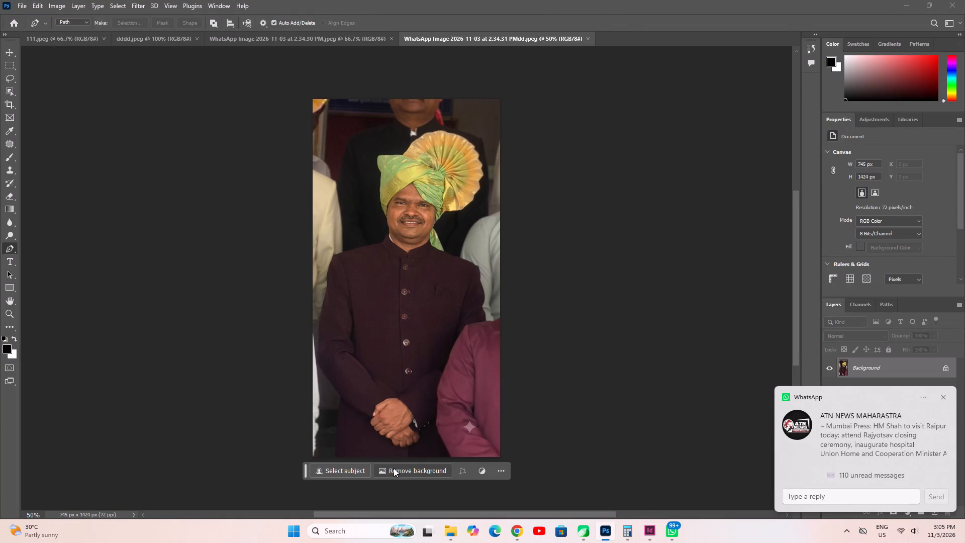
click(394, 468)
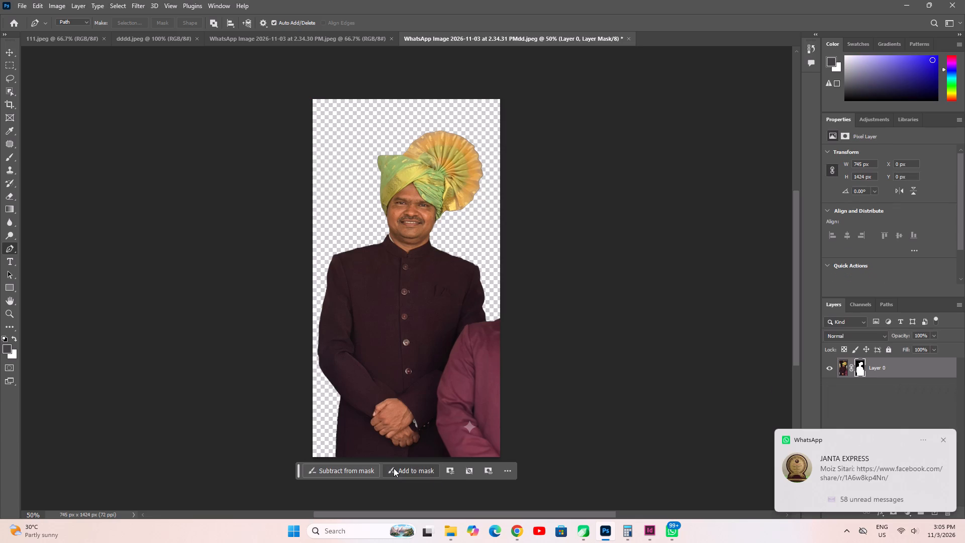
key(ctrl+s)
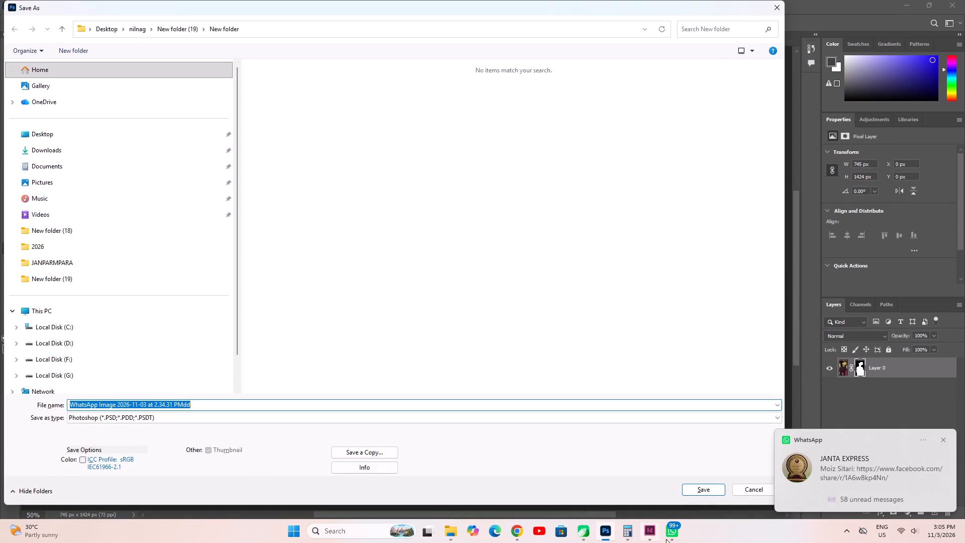
click(706, 490)
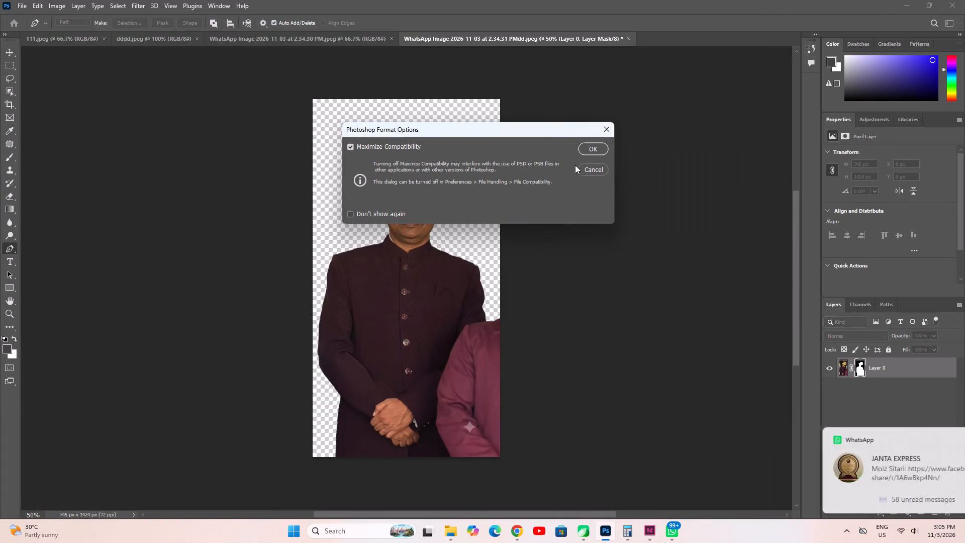
click(591, 149)
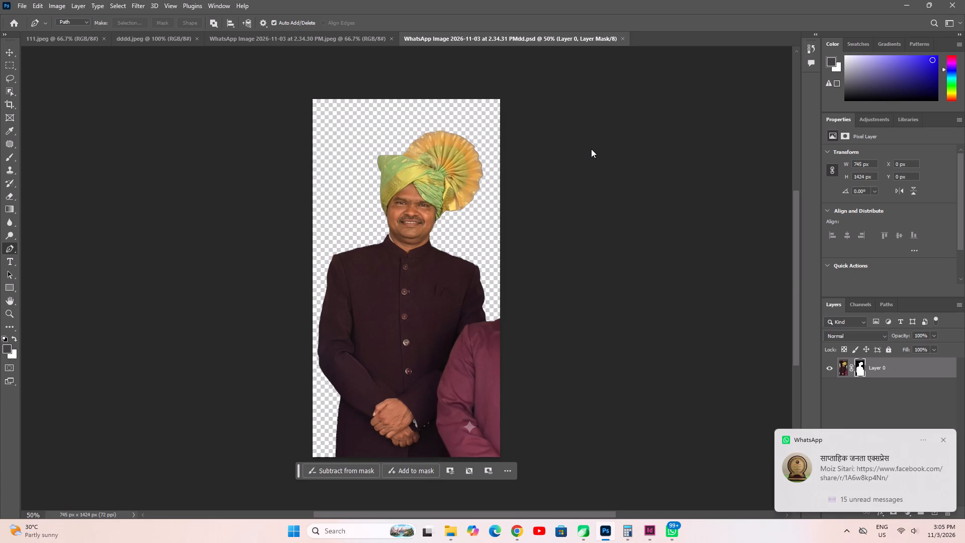
click(624, 40)
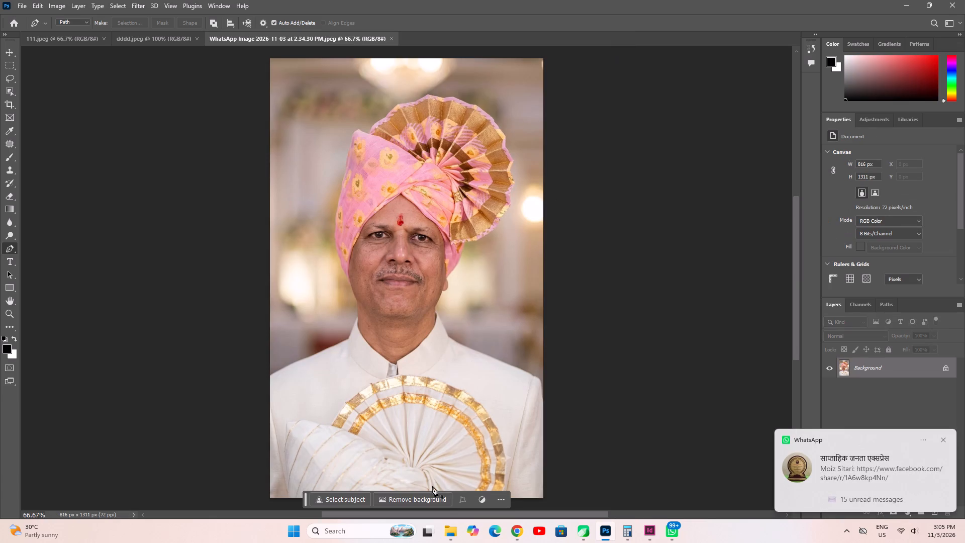
Remove the background from the portrait of the man in the pink turban.
click(424, 498)
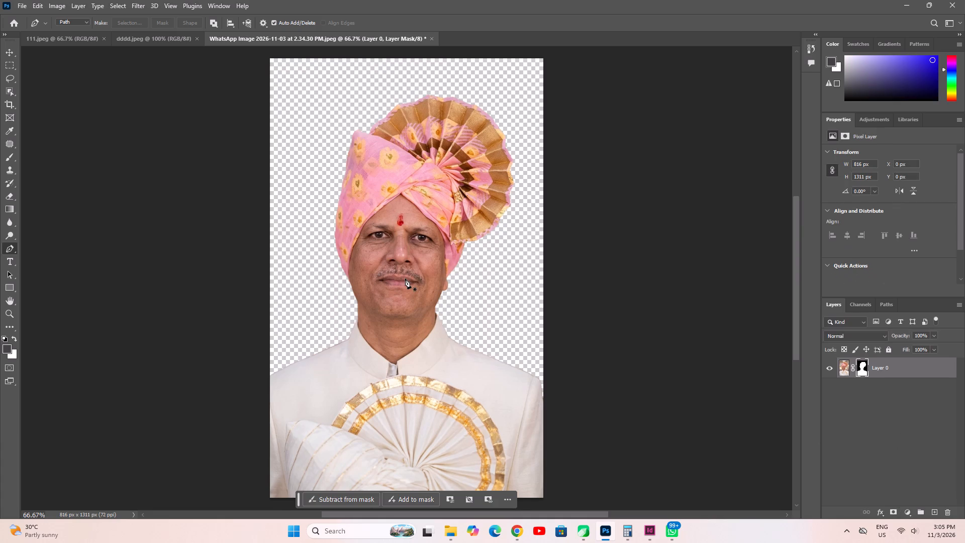
Save the pink-turban portrait cutout as a PSD under its existing name with Maximize Compatibility on, and close it.
key(ctrl+s)
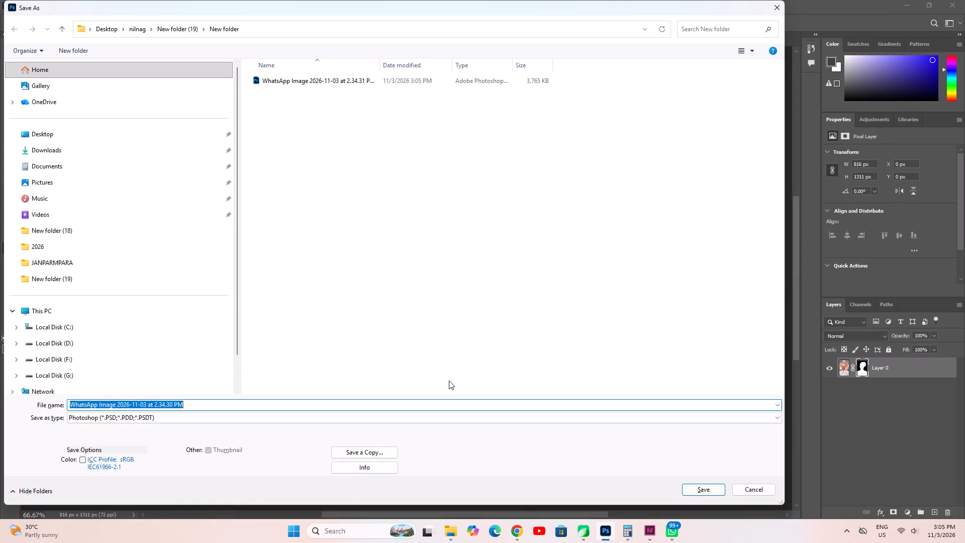
click(692, 485)
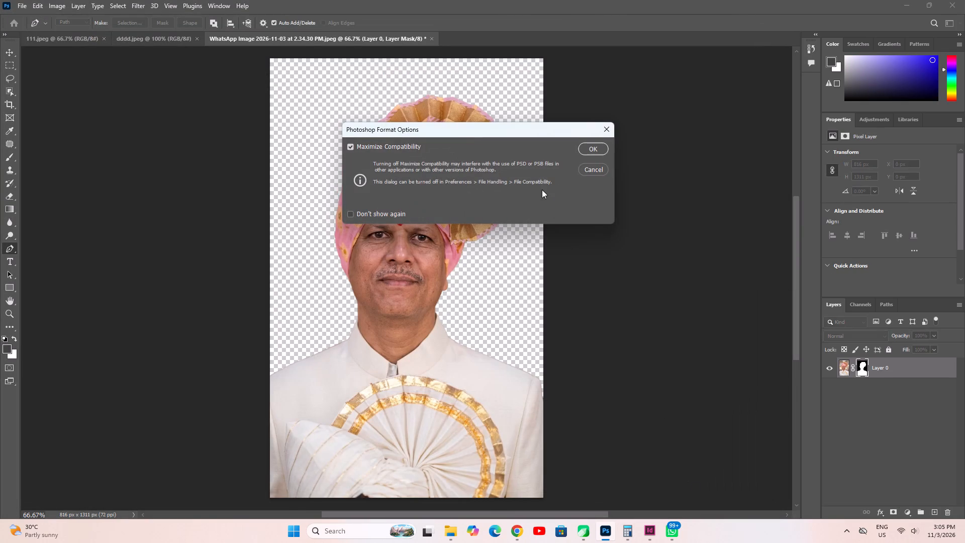
click(574, 147)
click(582, 148)
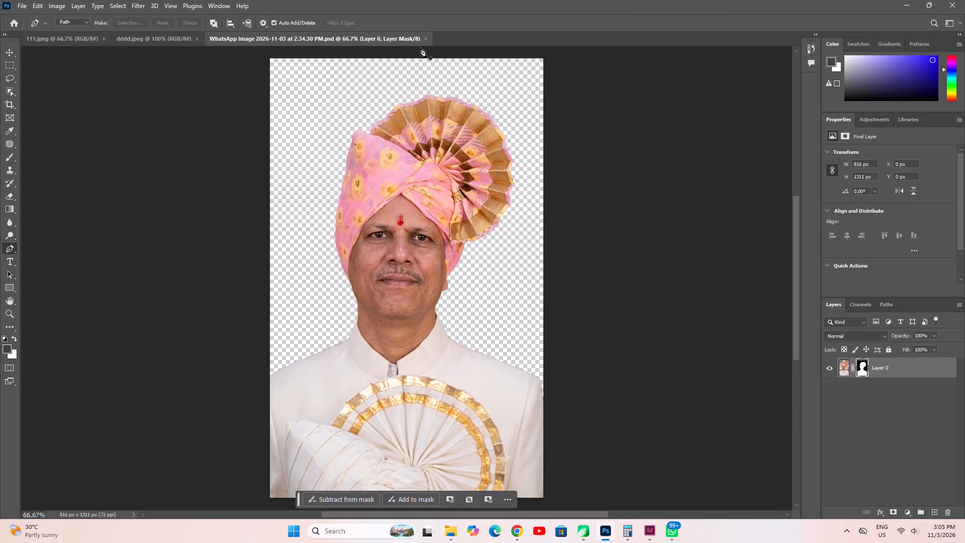
click(425, 39)
Remove the background from the dddd.jpeg group photo and close it saved as dddd.psd with Maximize Compatibility on.
click(412, 443)
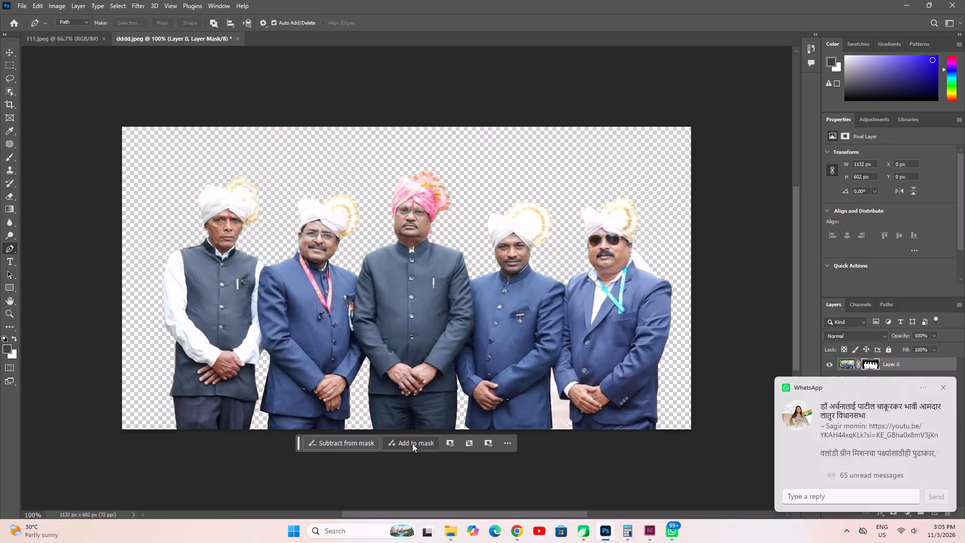
key(ctrl+s)
click(698, 487)
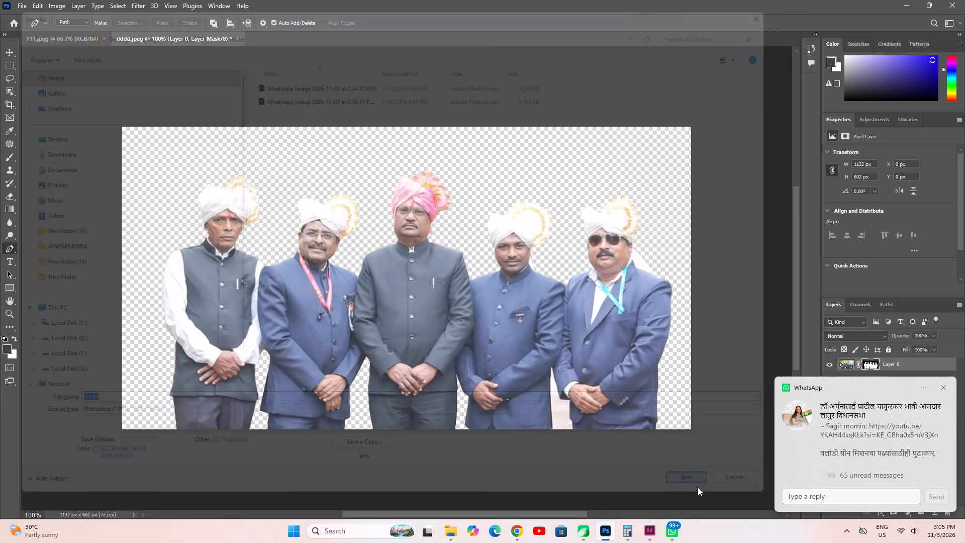
click(597, 146)
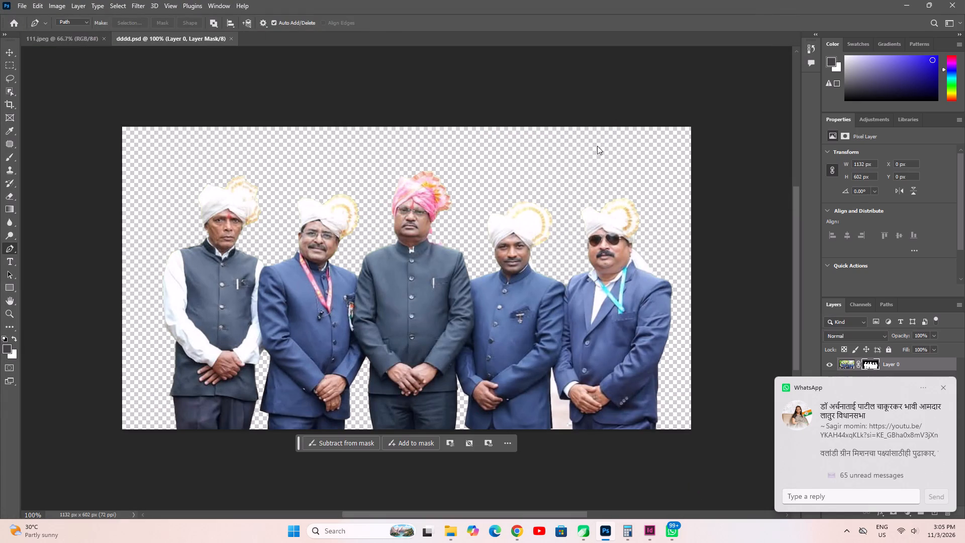
click(229, 38)
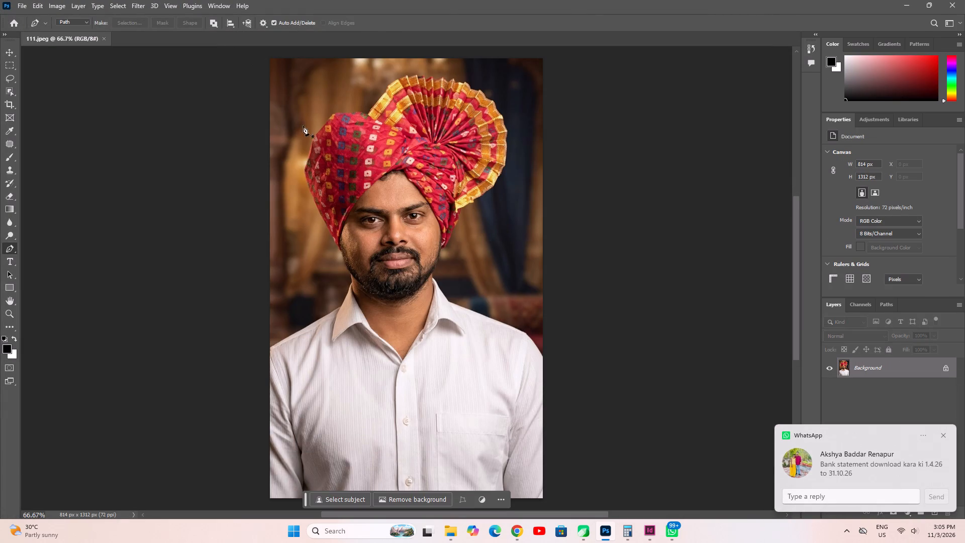
Remove the background from the red-turban portrait 111.jpeg and save it as 111.psd with Maximize Compatibility on.
click(404, 495)
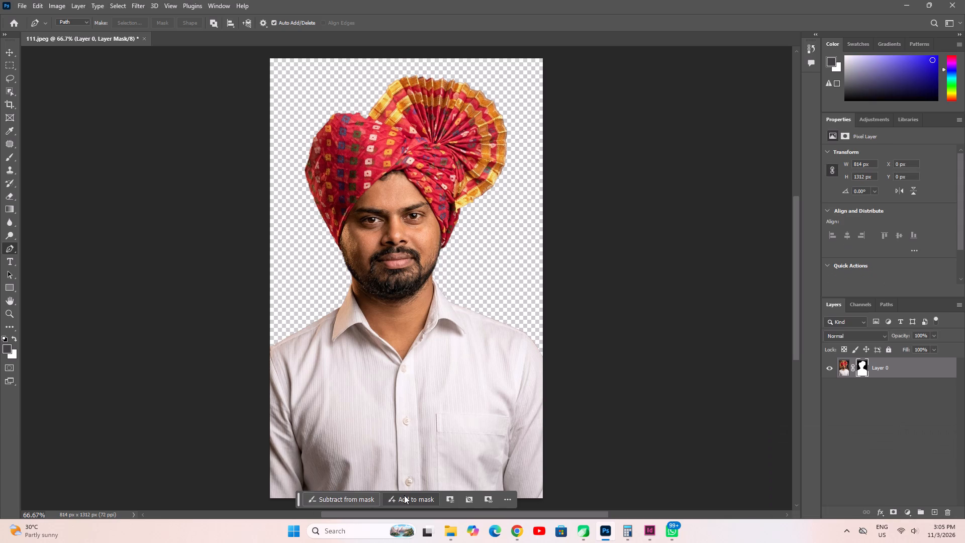
key(ctrl+s)
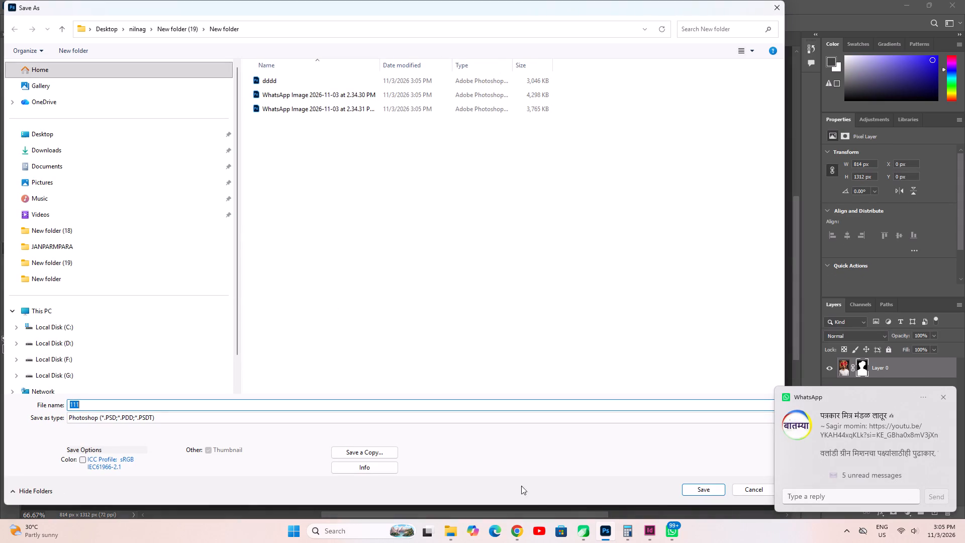
click(699, 488)
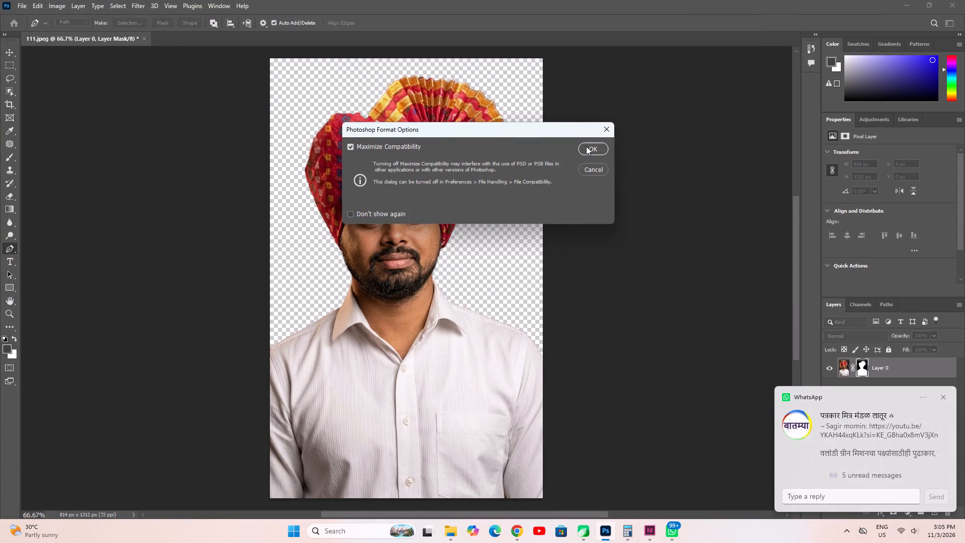
click(586, 146)
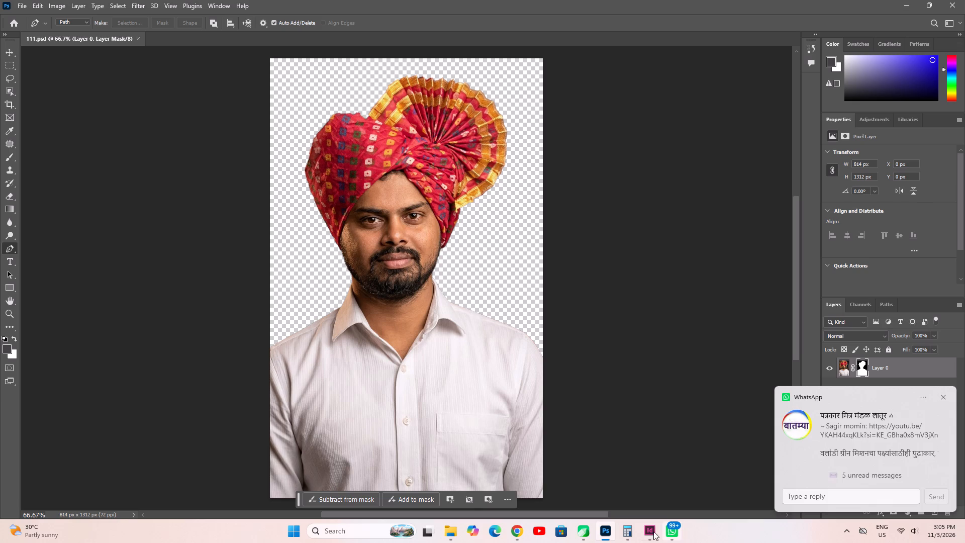
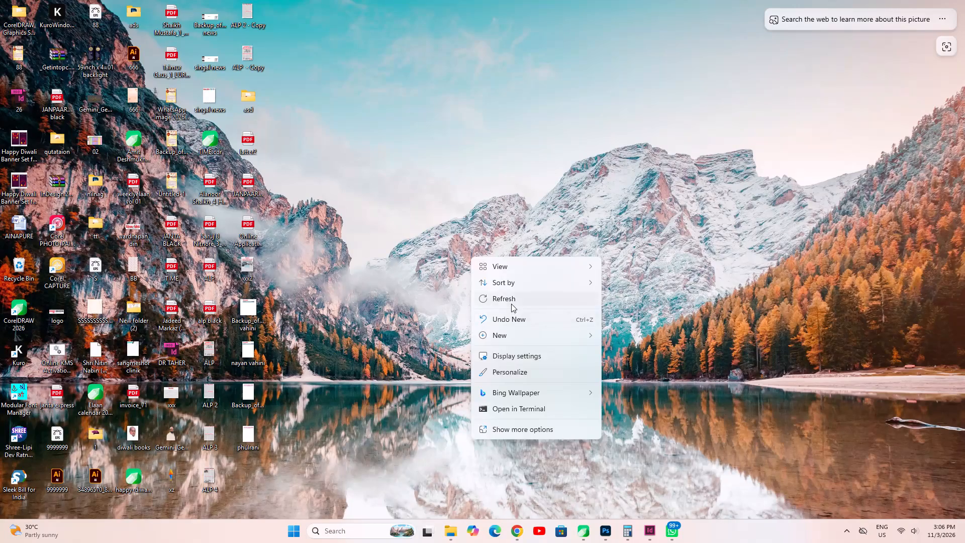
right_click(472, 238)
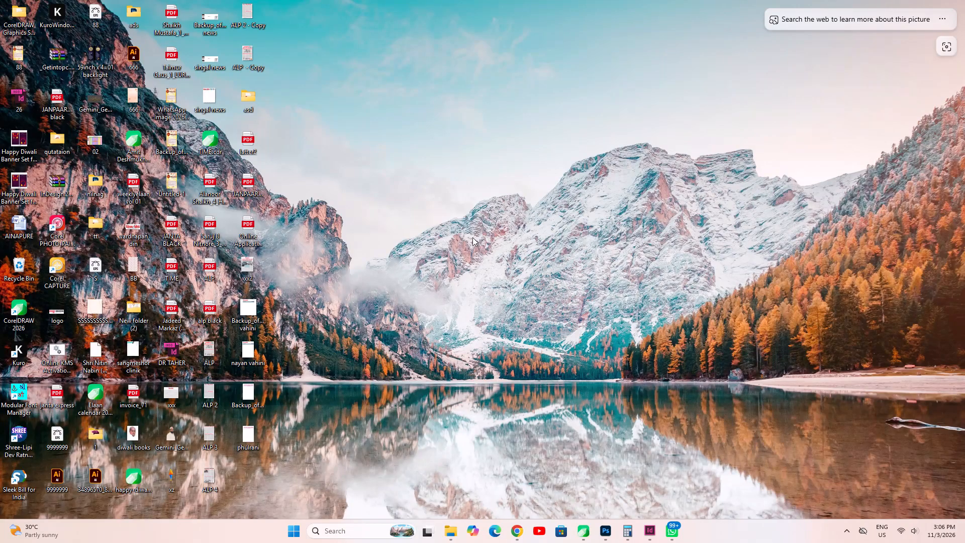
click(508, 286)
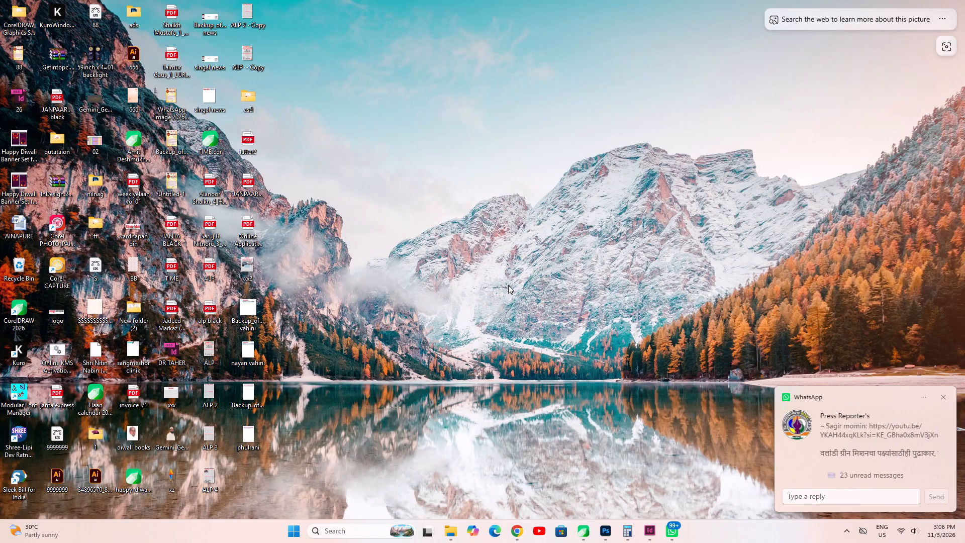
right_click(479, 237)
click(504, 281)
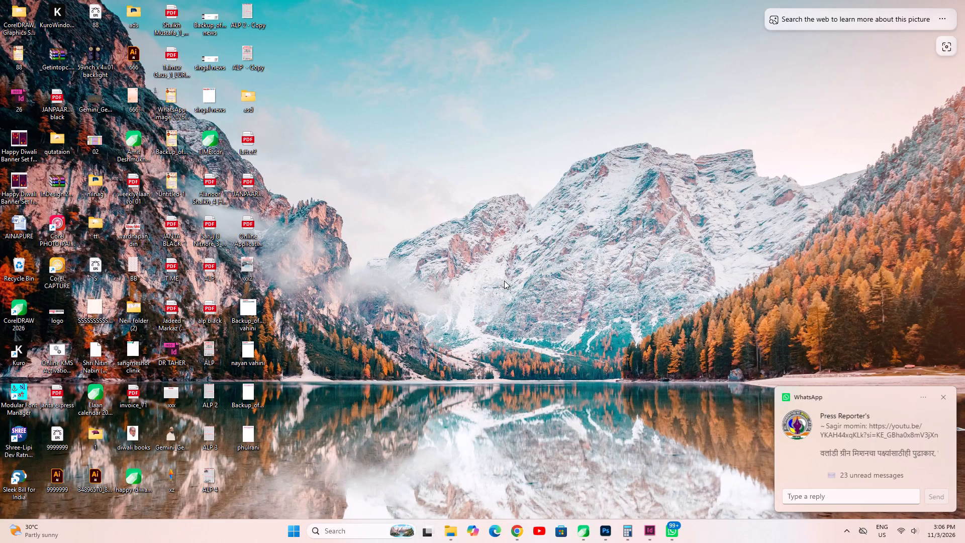
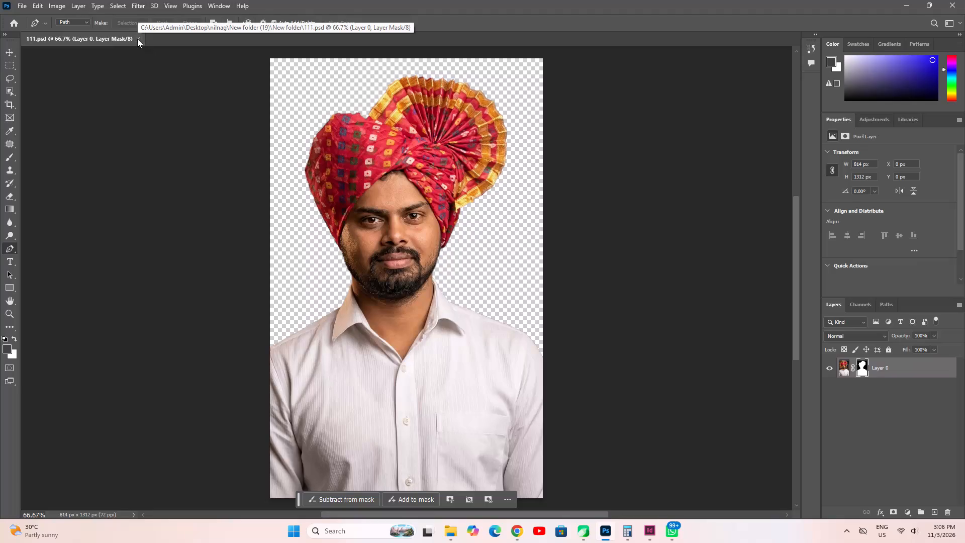
Close the 111.psd document and switch to CorelDRAW.
click(137, 39)
click(583, 534)
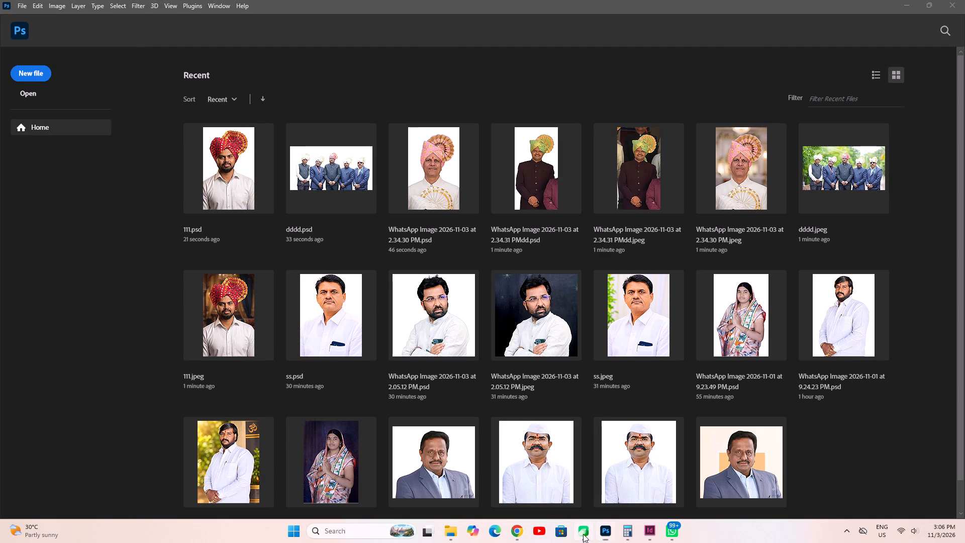
Import the PSD cutouts 111, dddd and both 2.34 PM WhatsApp images from New folder (19)'s New folder, placing them beside page 8.
right_click(554, 264)
click(588, 316)
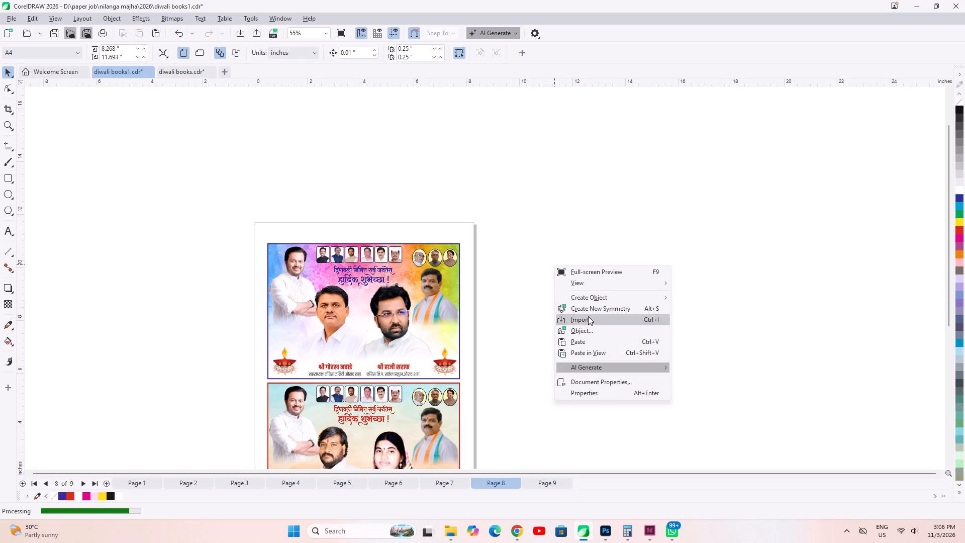
double_click(192, 96)
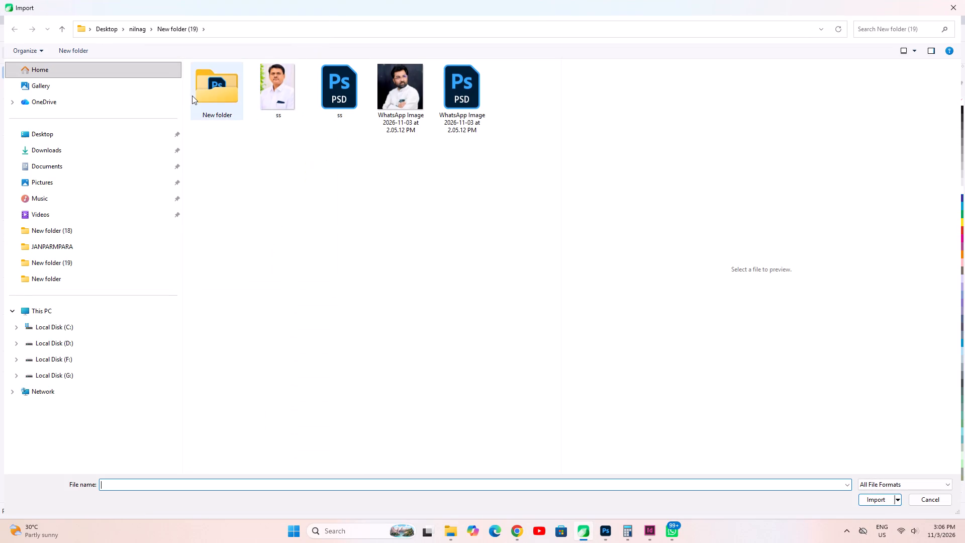
click(215, 90)
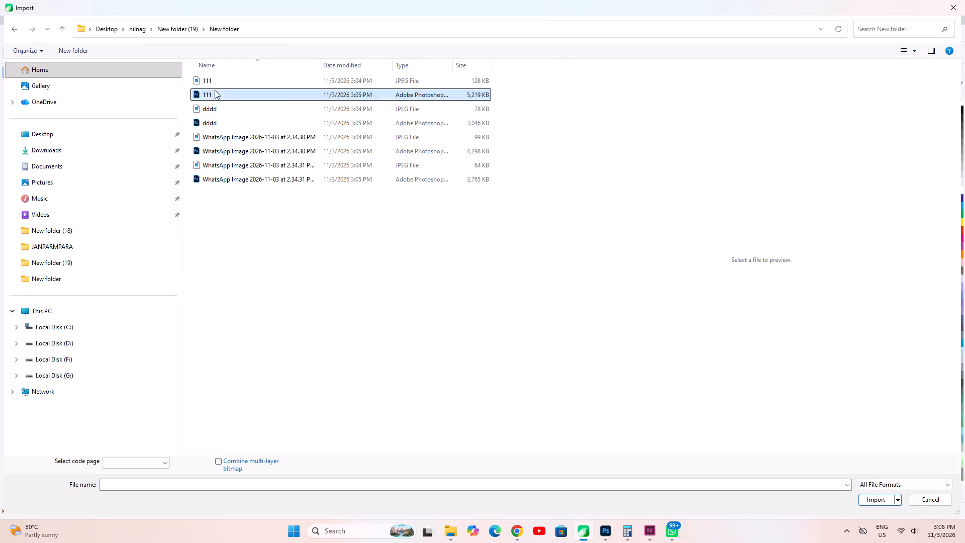
ctrl+click(216, 123)
ctrl+click(221, 152)
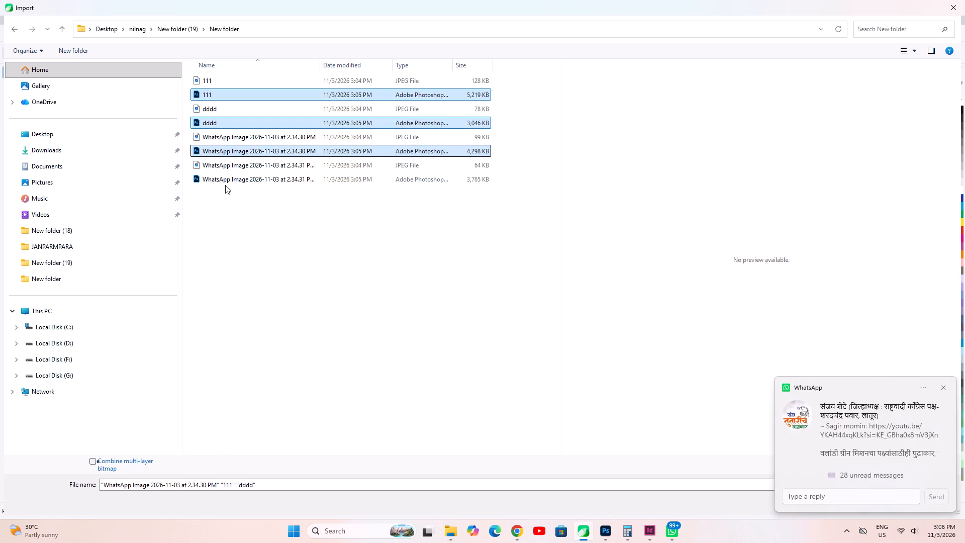
ctrl+click(217, 173)
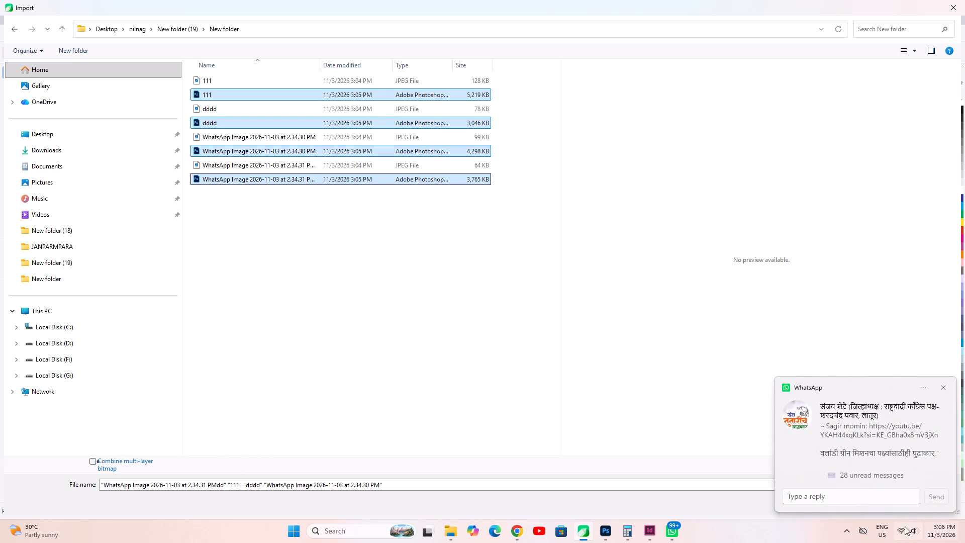
click(939, 391)
click(868, 497)
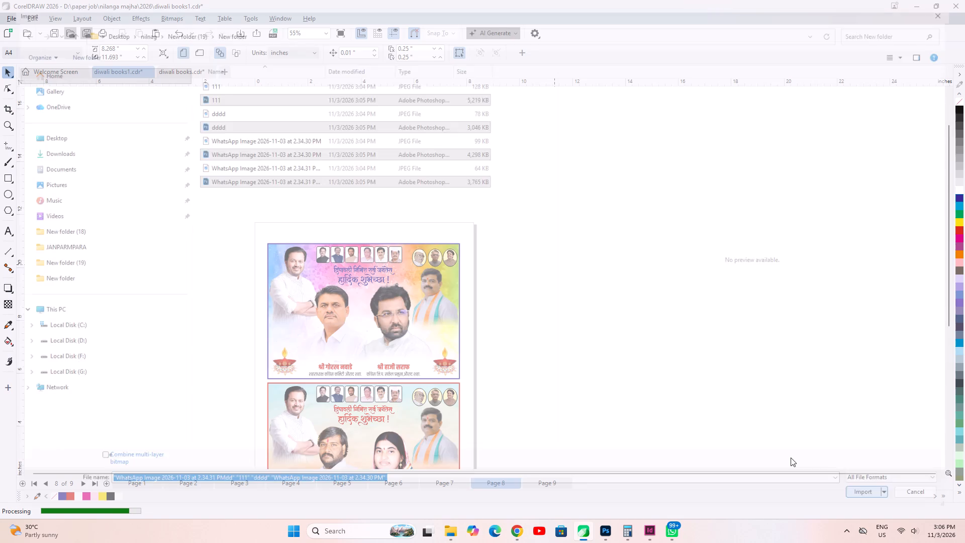
click(545, 222)
click(656, 275)
click(620, 213)
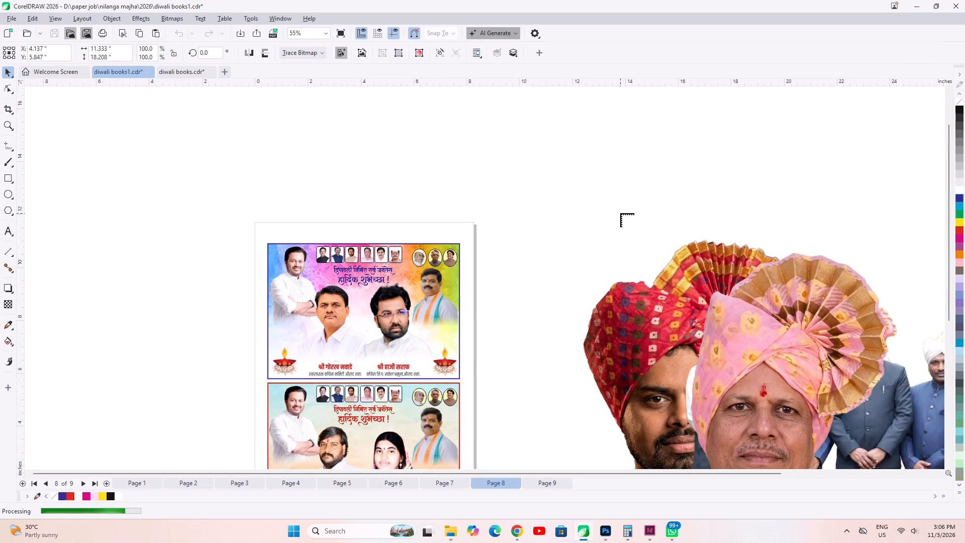
click(696, 203)
Move all four imported cutouts from page 8 to page 9.
scroll(599, 194, down, 6)
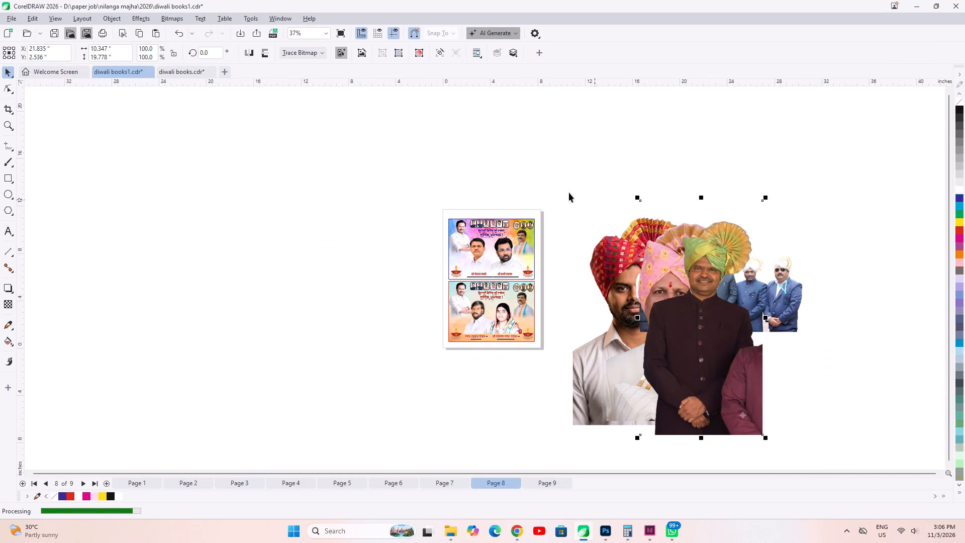
click(568, 191)
drag(568, 143, 860, 479)
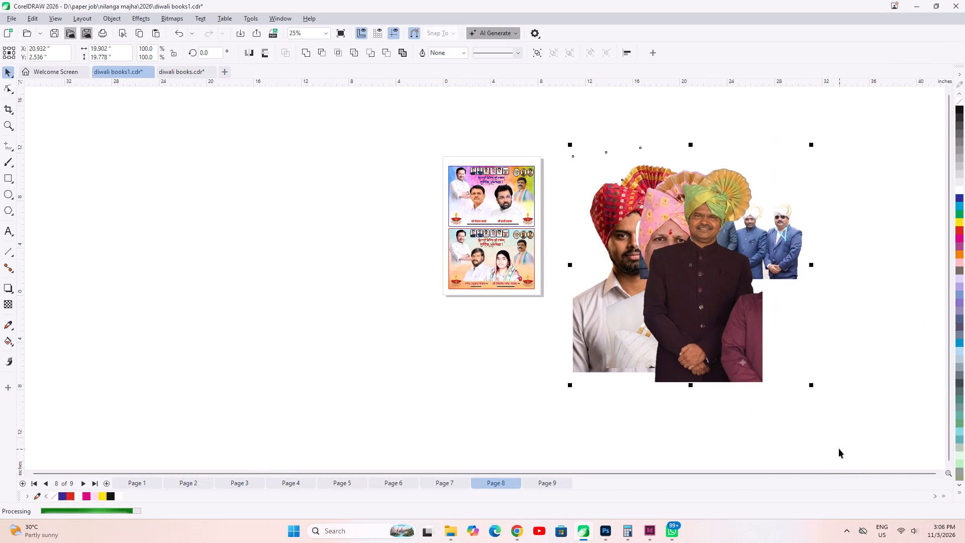
key(ctrl+x)
click(536, 482)
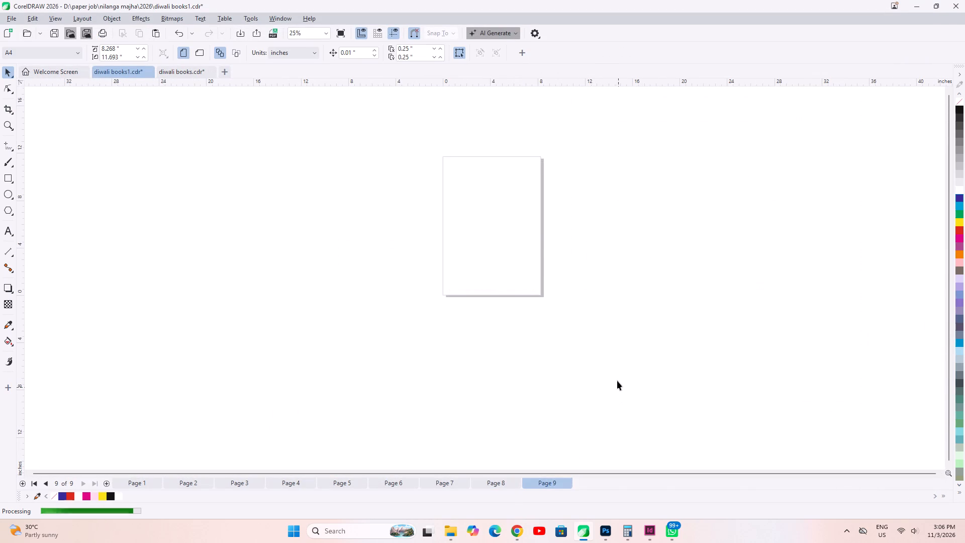
key(ctrl+v)
click(468, 400)
click(457, 372)
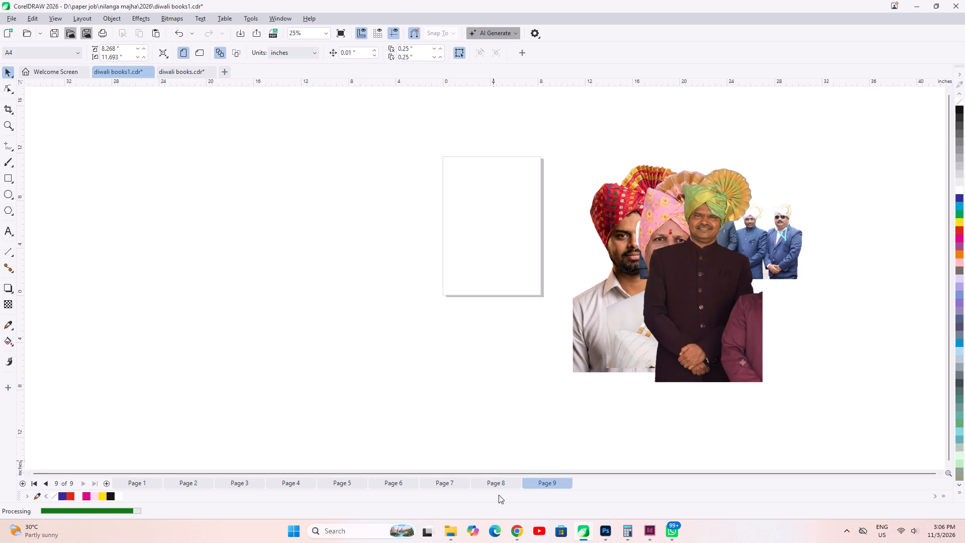
Copy the upper rainbow-coloured Diwali banner from page 8 onto page 9.
click(498, 481)
scroll(566, 146, up, 5)
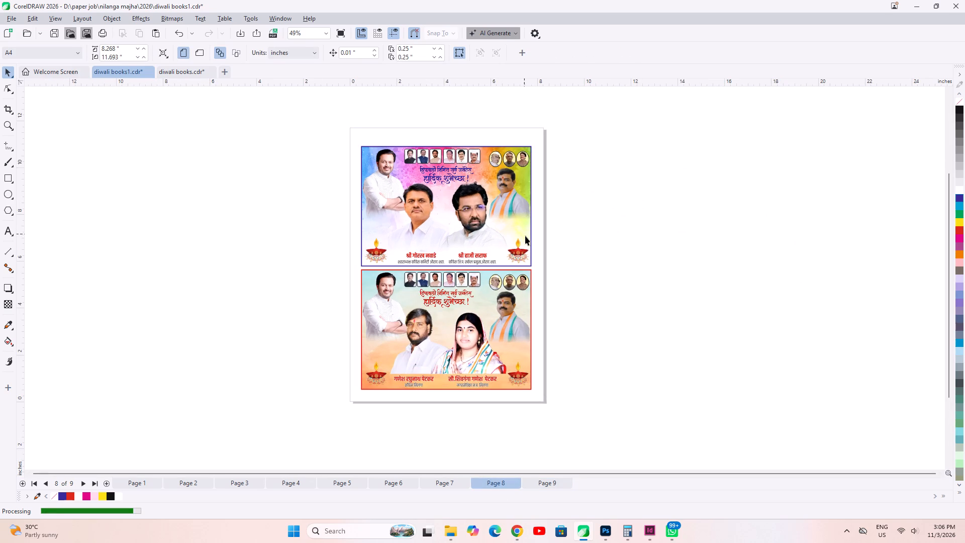
drag(580, 114, 254, 270)
key(ctrl+c)
key(Page_Down)
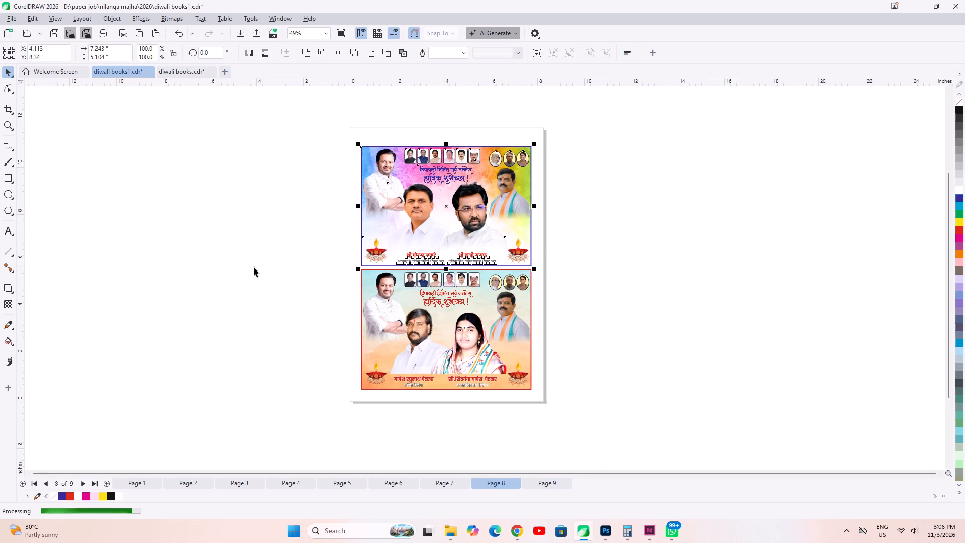
key(ctrl+v)
drag(366, 347, 369, 337)
Delete the leader portraits, greeting text and remaining main portrait from the page 9 banner, keeping its background, lamps and names.
scroll(427, 172, up, 3)
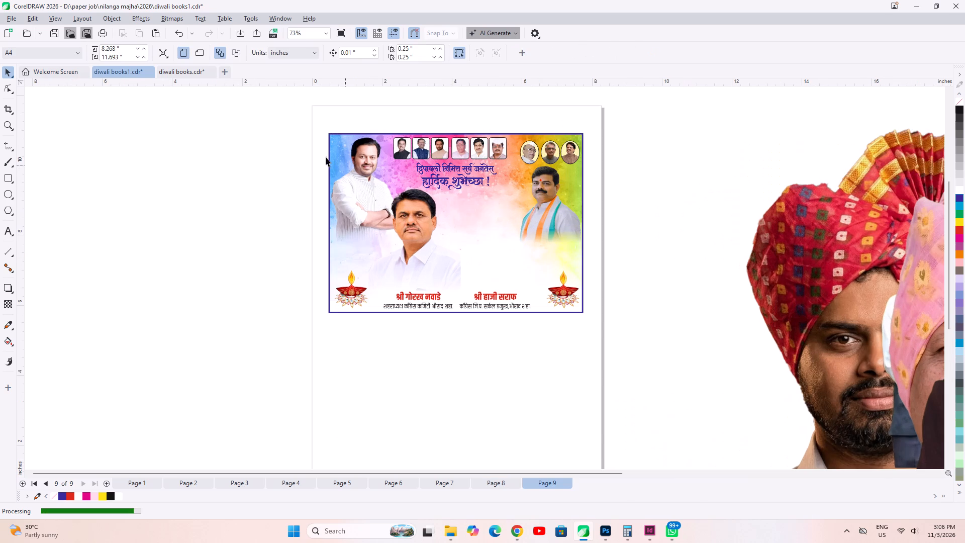
drag(259, 125, 647, 282)
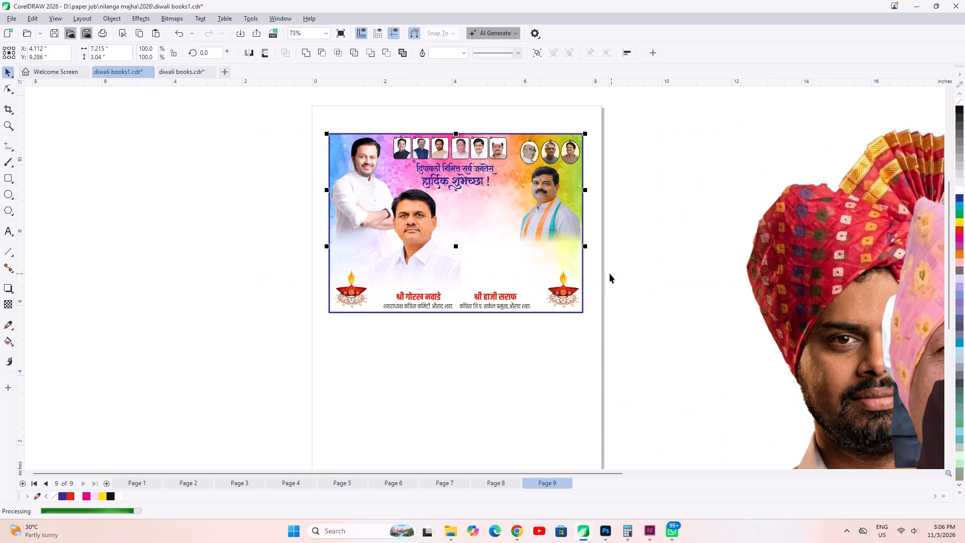
key(Delete)
click(406, 252)
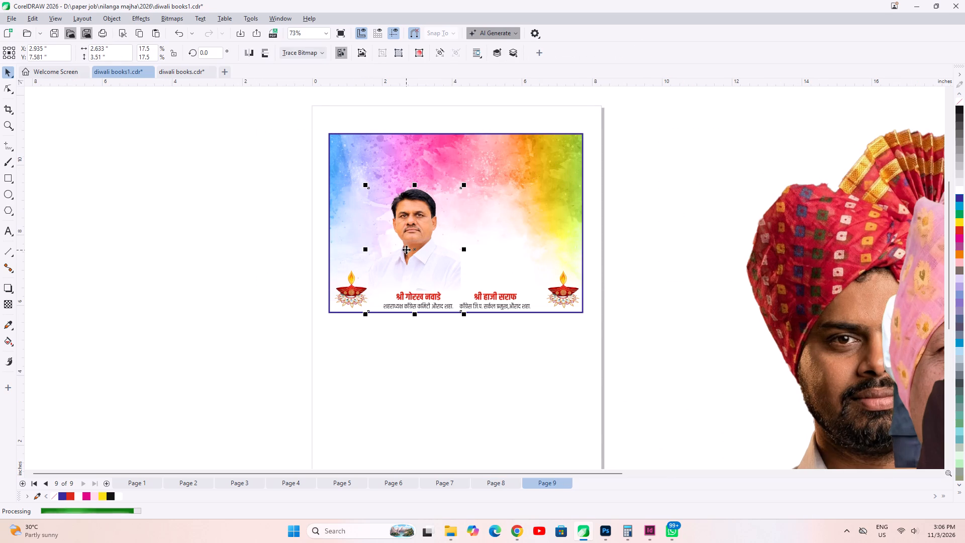
key(Delete)
Spread the overlapping cutouts apart around page 9, with the green-turban man on one side and the others on the opposite side.
scroll(318, 288, down, 5)
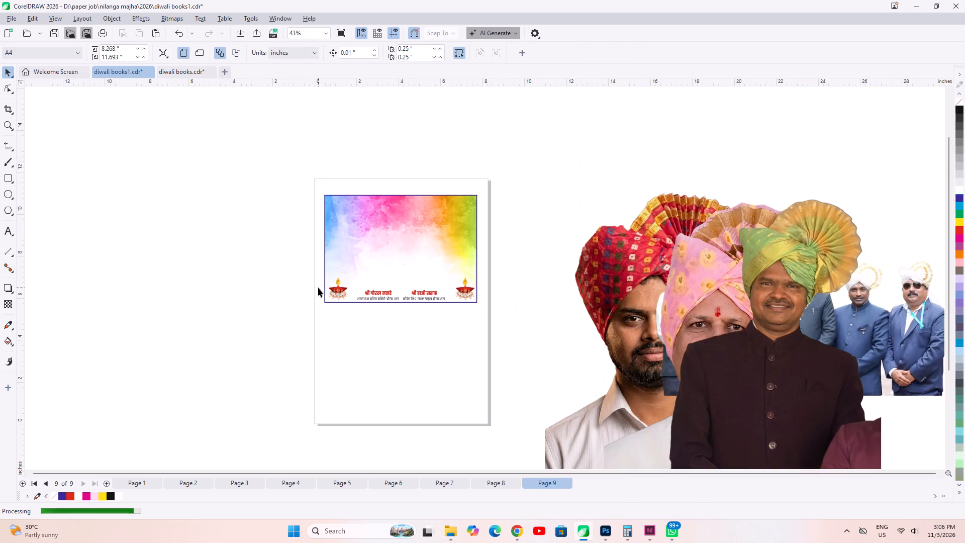
scroll(318, 288, down, 1)
click(650, 379)
drag(664, 393, 135, 297)
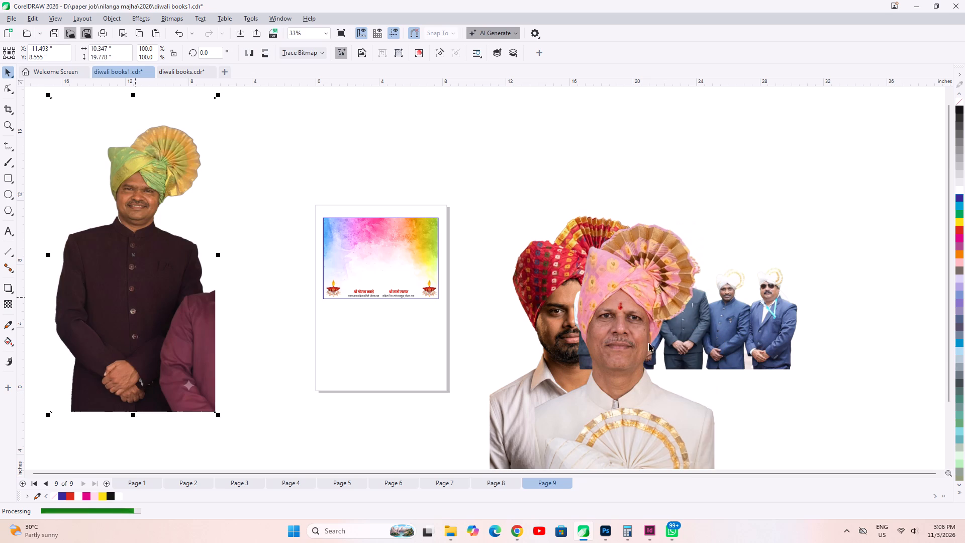
drag(627, 326, 790, 197)
click(608, 321)
drag(621, 333, 816, 420)
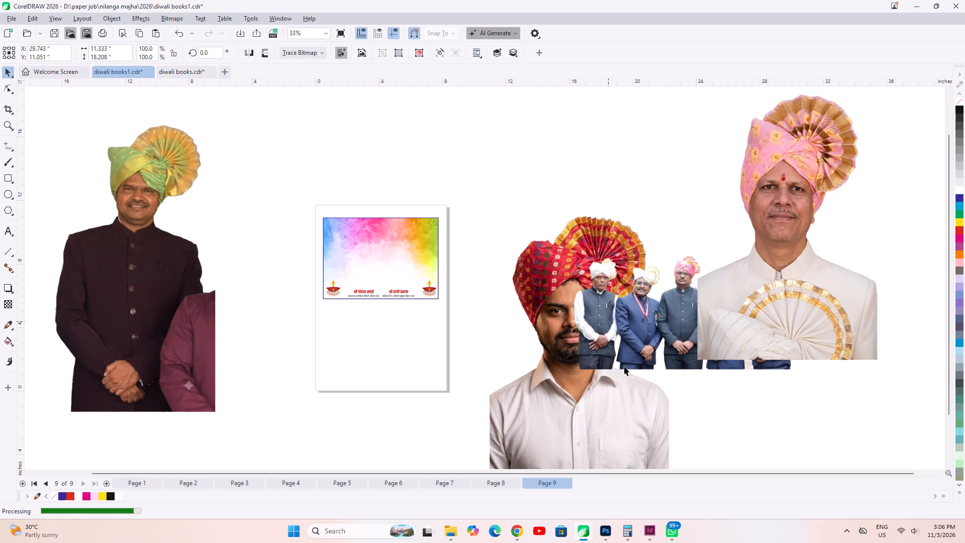
click(549, 350)
drag(588, 315, 588, 240)
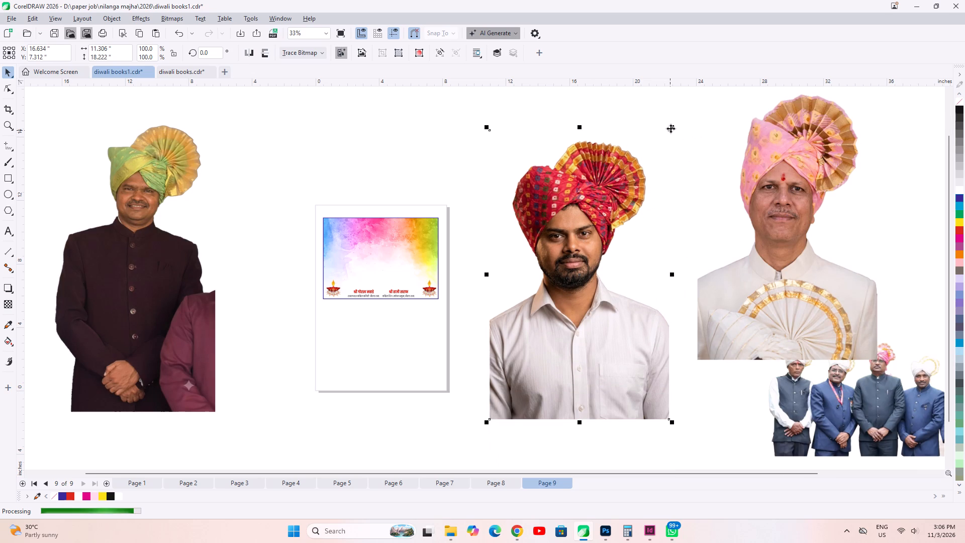
Shrink the red-turban portrait to about 48.8% and bring it and the pink-turban portrait closer to page 9.
shift+drag(671, 126, 655, 200)
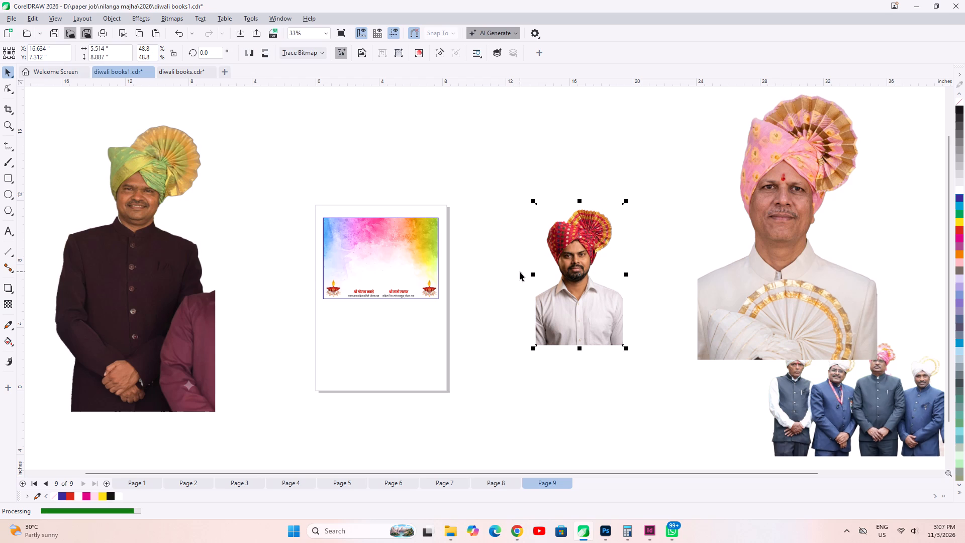
click(502, 354)
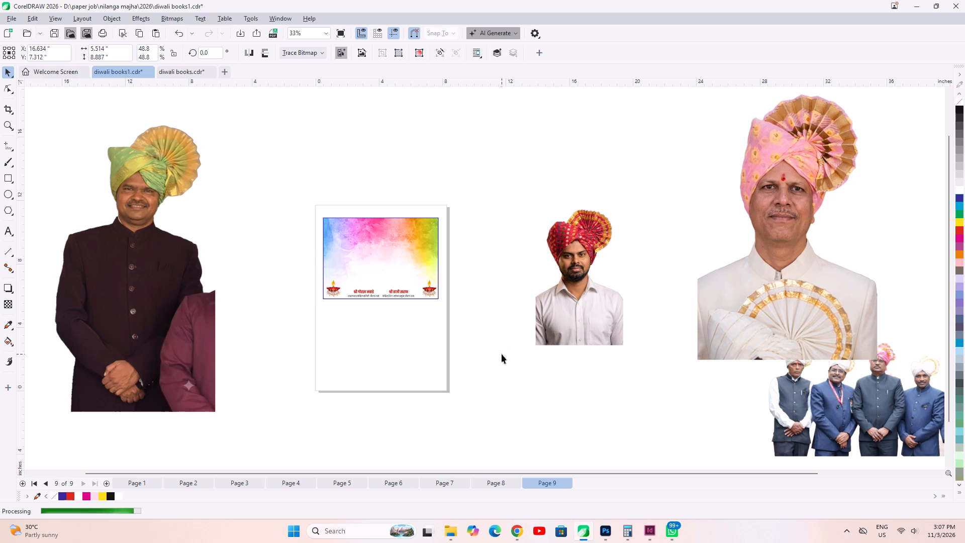
scroll(254, 243, down, 4)
drag(454, 270, 406, 270)
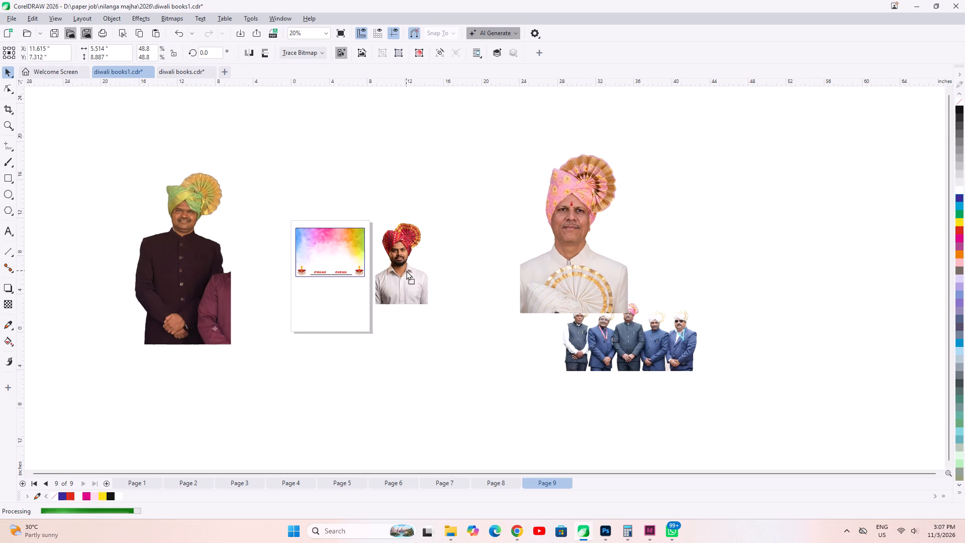
drag(406, 270, 408, 270)
click(584, 254)
drag(572, 228, 501, 252)
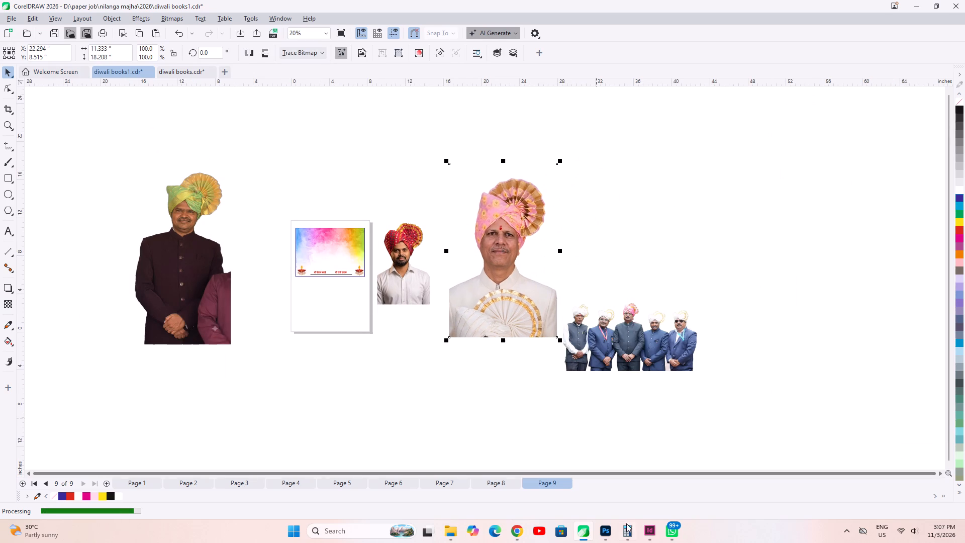
Switch to Chrome and run a Google image search for हवव.
click(519, 537)
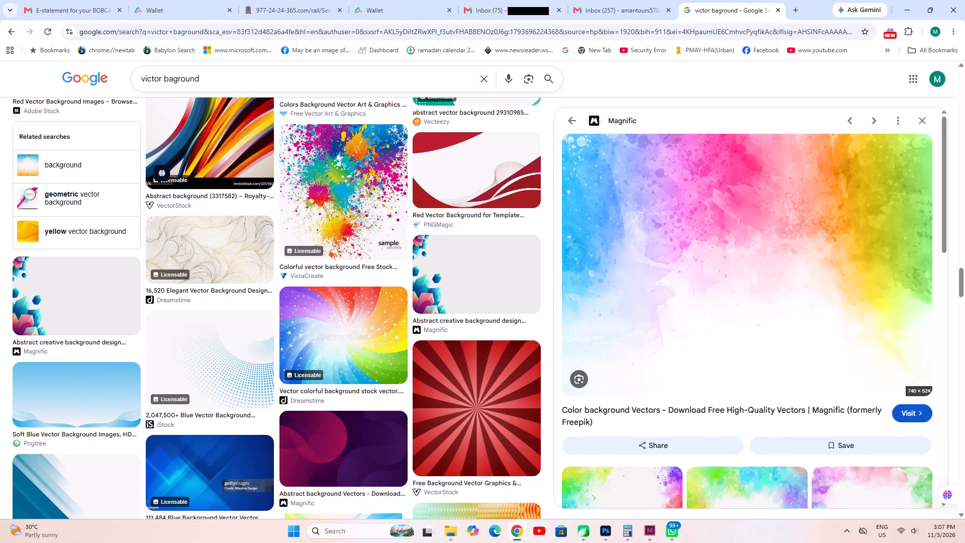
triple_click(198, 78)
click(259, 29)
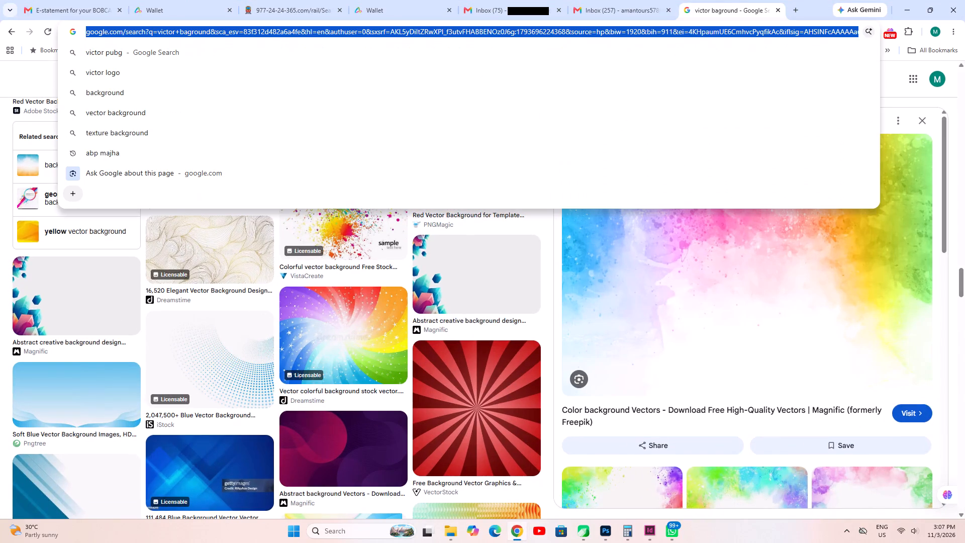
text(goo)
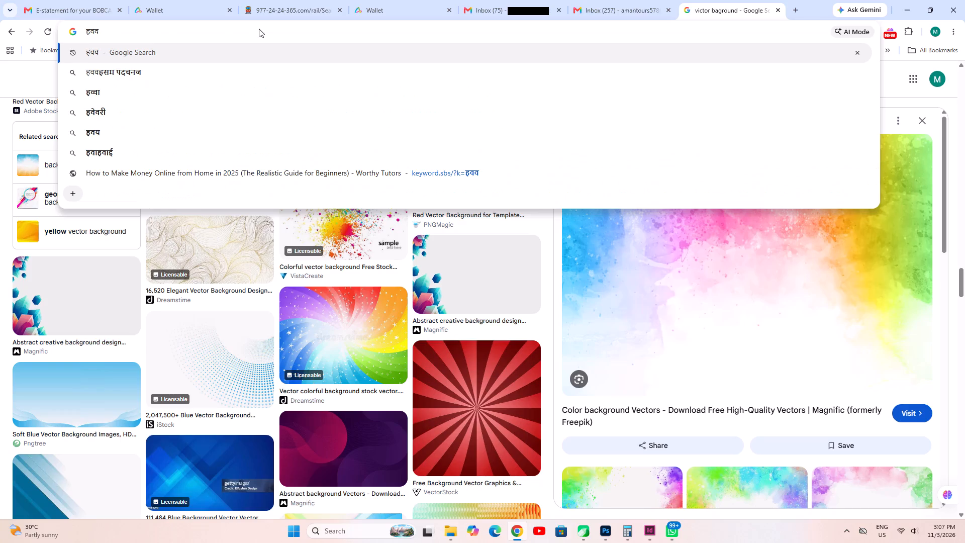
text(GOO)
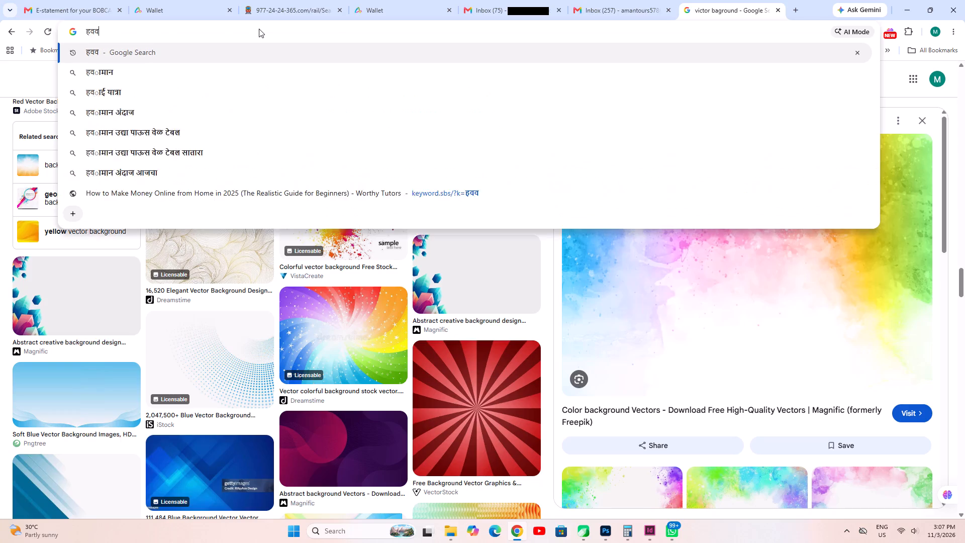
key(Return)
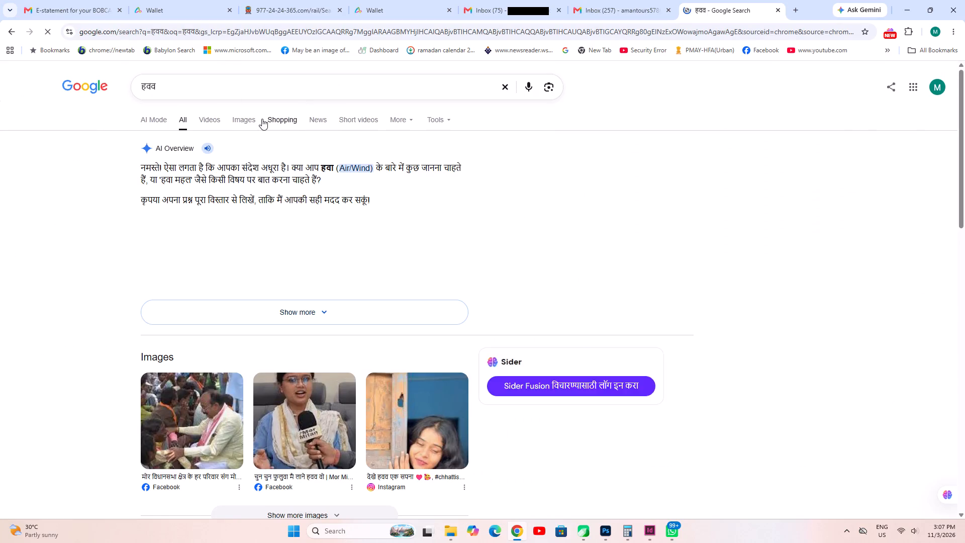
click(247, 119)
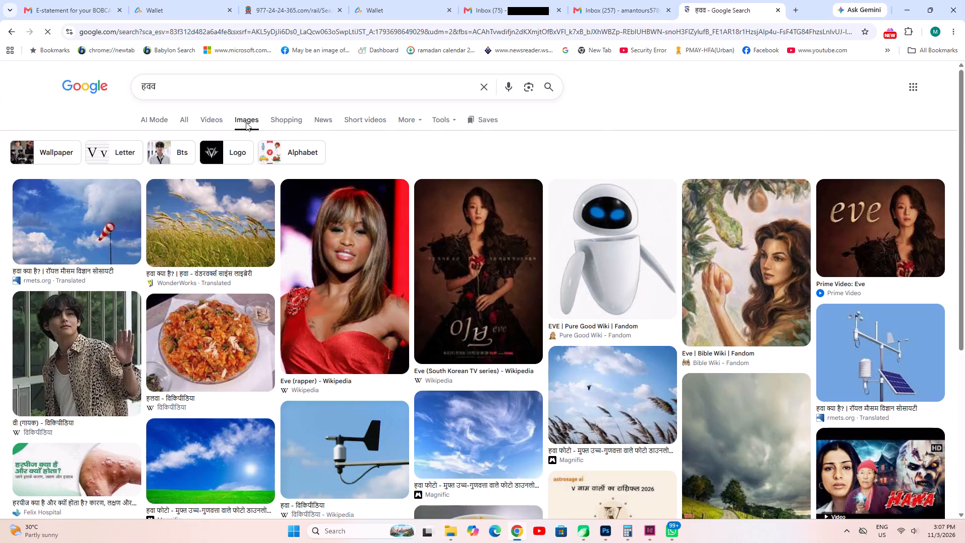
Replace the Google Images search text with latur.
double_click(231, 83)
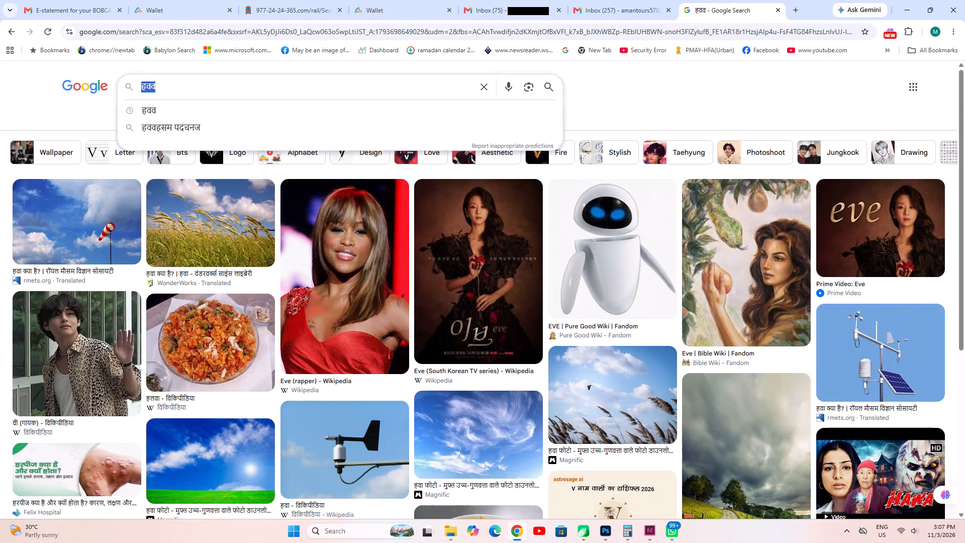
text(latur)
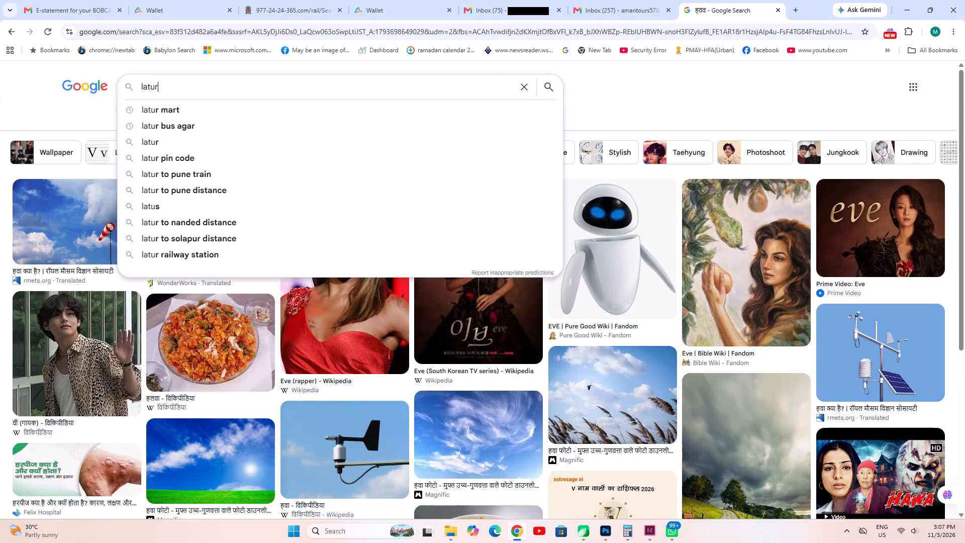
key(space)
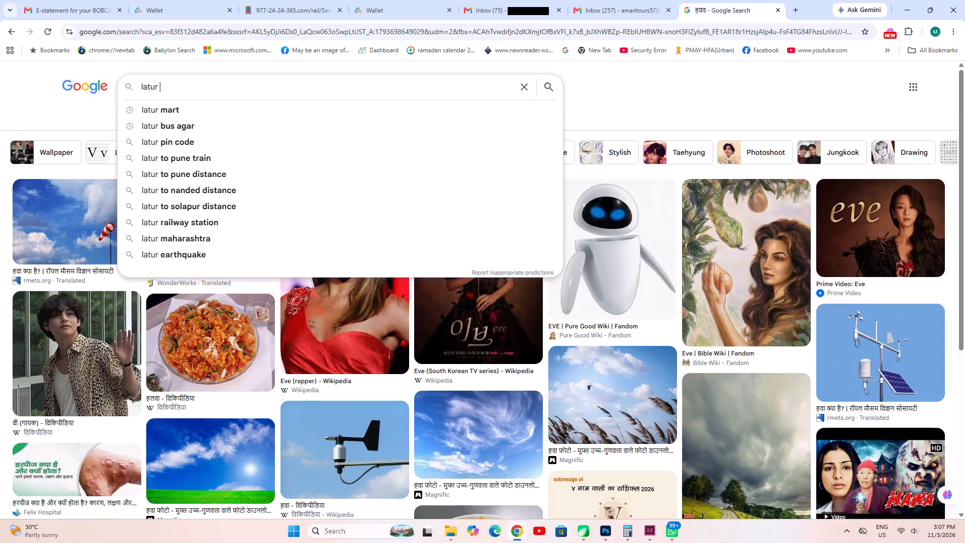
Complete the image search query as latur coloter and run it.
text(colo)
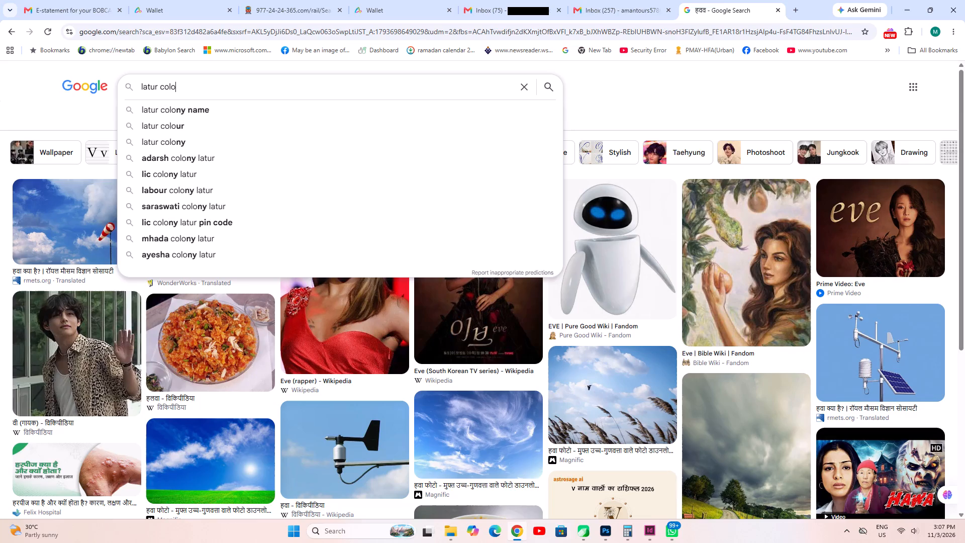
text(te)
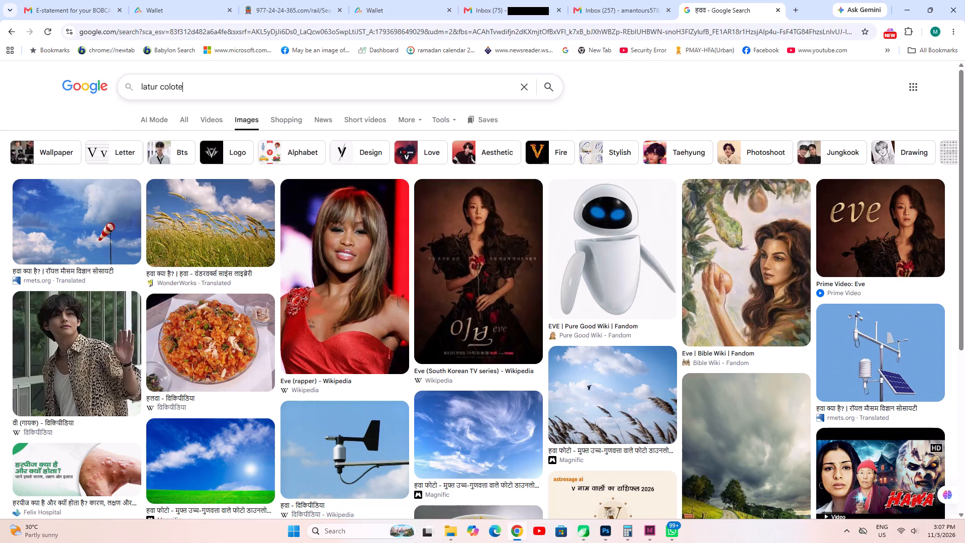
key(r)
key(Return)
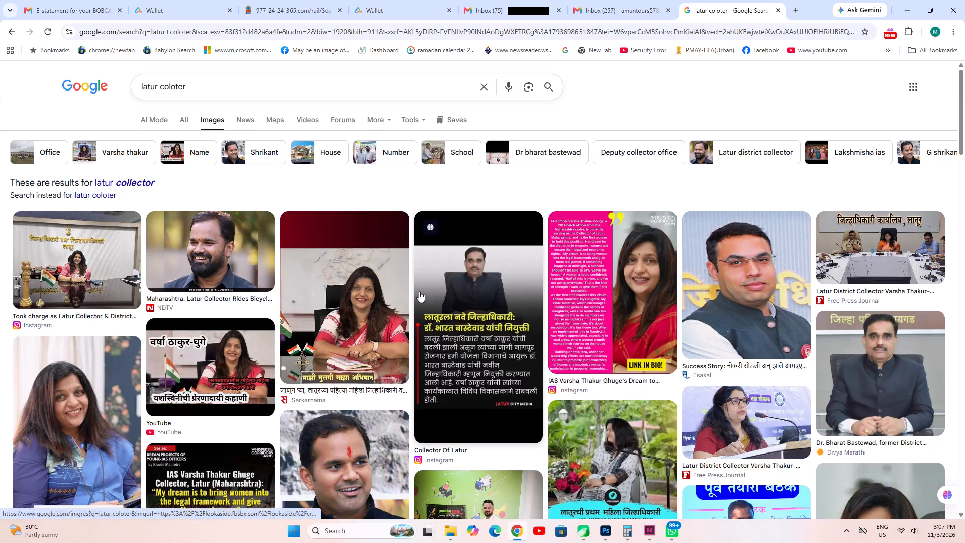
Preview the Divya Marathi photo of the seated man in the dark jacket and start saving the image.
click(911, 388)
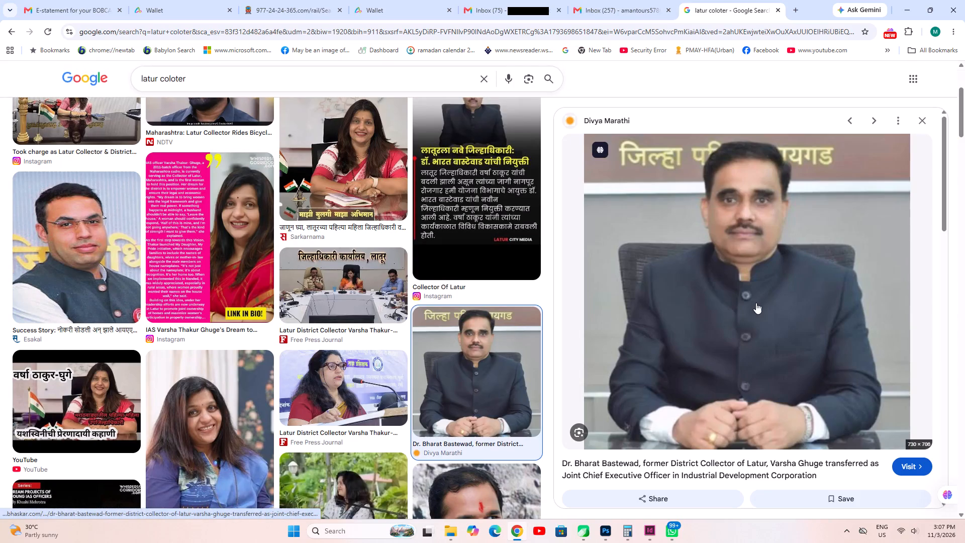
scroll(746, 292, down, 3)
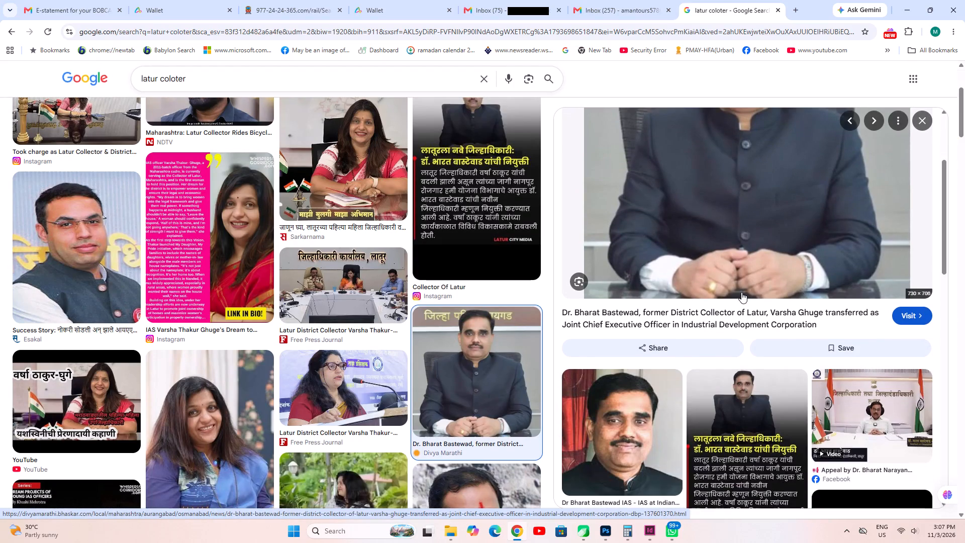
scroll(741, 292, up, 7)
right_click(741, 292)
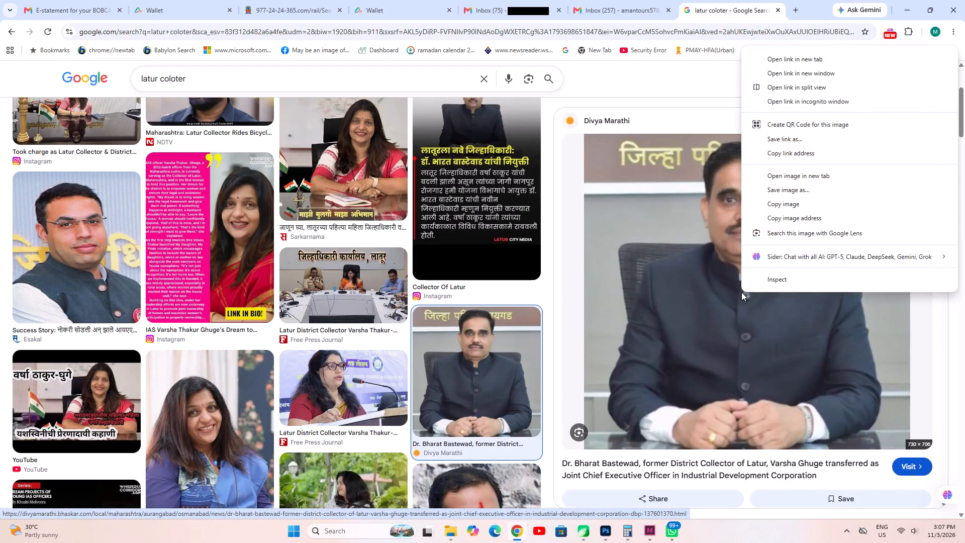
click(789, 185)
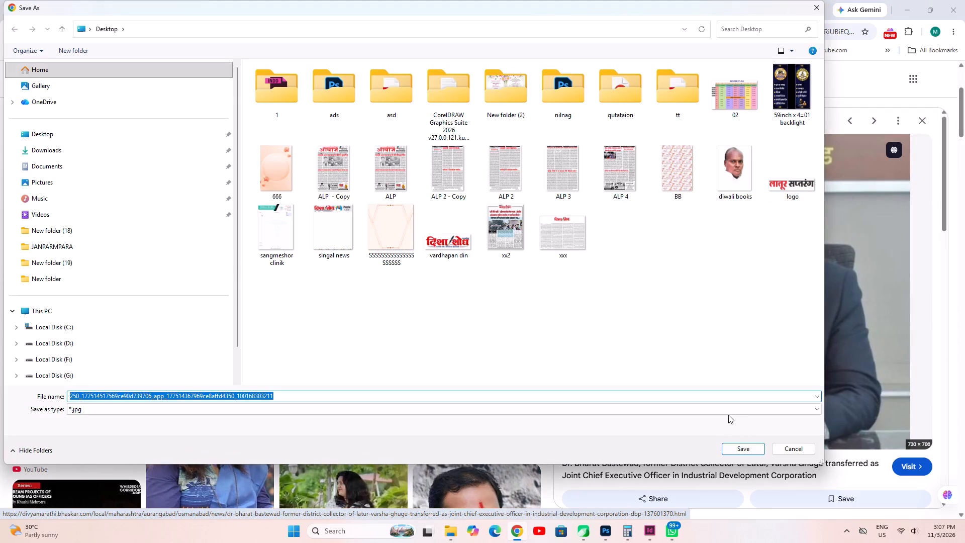
Delete the ALP - Copy and ALP images from the Desktop and select ALP 2 - Copy.
click(344, 162)
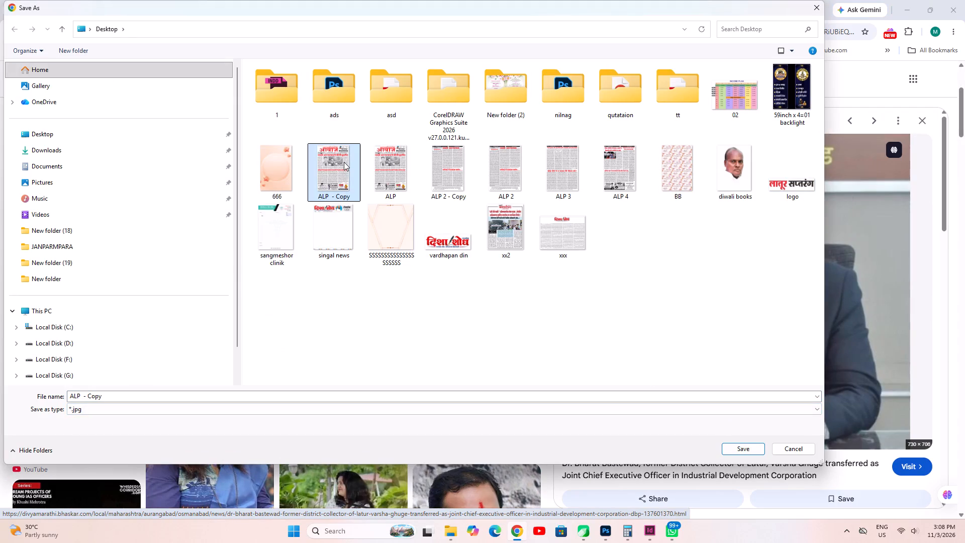
key(Delete)
click(344, 159)
key(Delete)
click(344, 159)
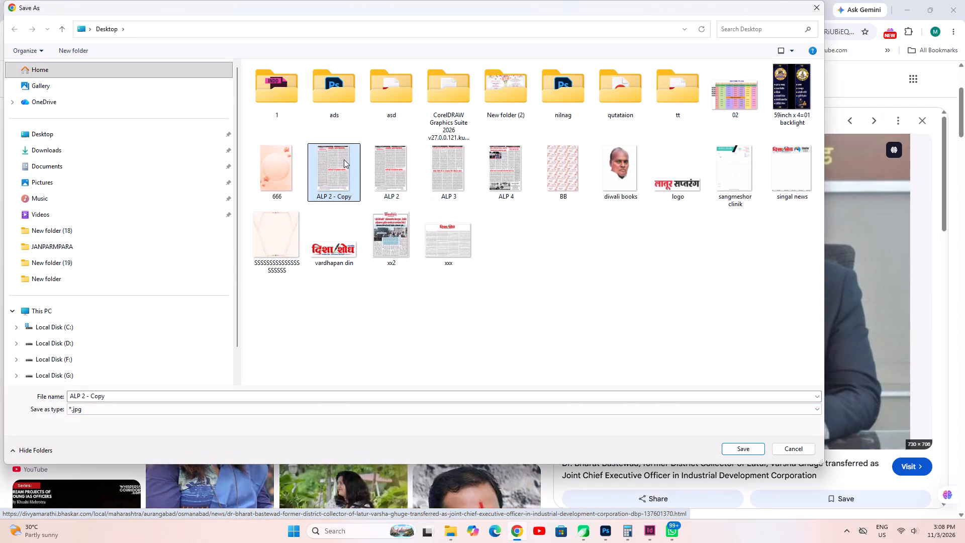
Delete the ALP 2 - Copy and ALP 2 images from the Desktop folder.
key(Delete)
click(344, 159)
key(Delete)
Save the dark-suited official's portrait to the Desktop as ALP 3.jpg, replacing the existing file.
click(344, 159)
click(344, 159)
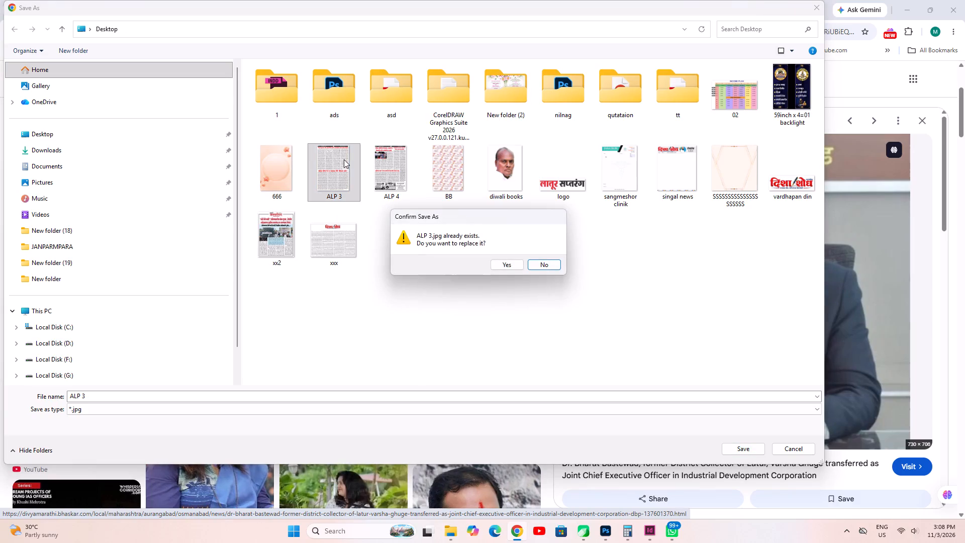
click(504, 263)
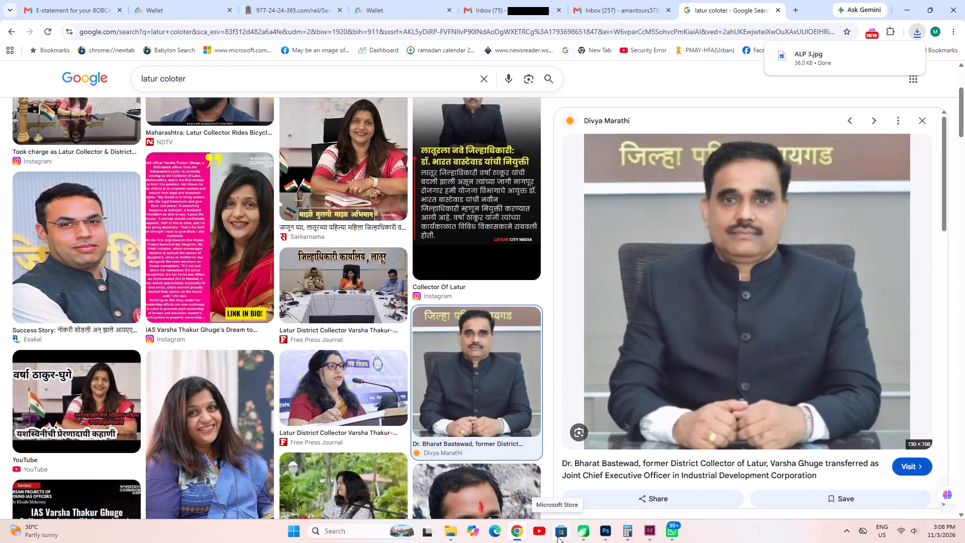
Start saving the same portrait again and delete the ALP 4, BB and diwali books images from the Desktop folder.
right_click(684, 290)
click(729, 188)
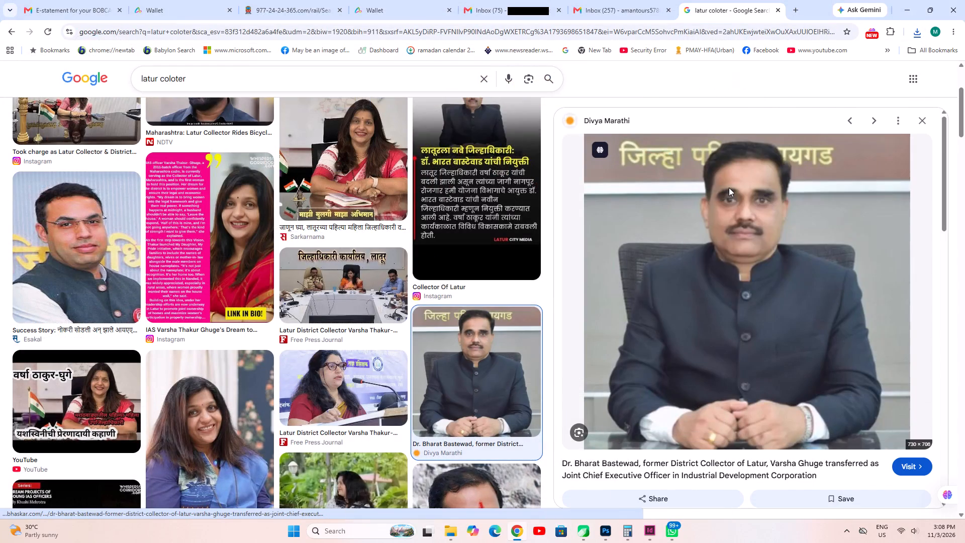
click(379, 165)
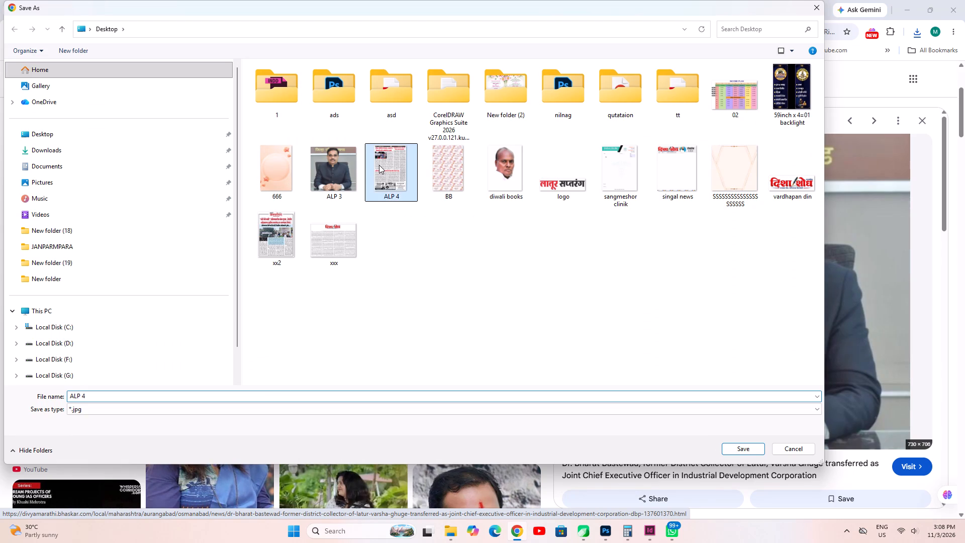
key(Delete)
click(379, 165)
key(Delete)
click(395, 162)
key(Delete)
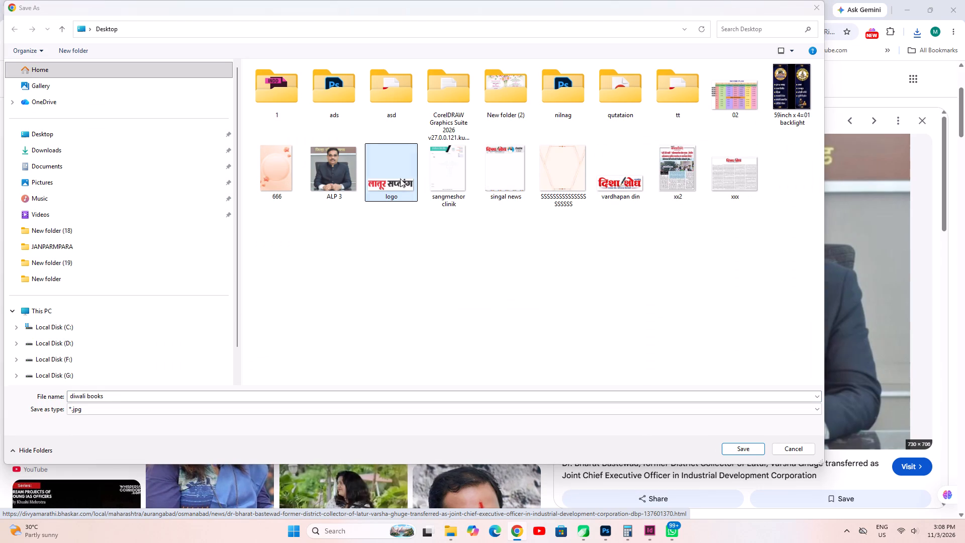
Delete the sangmeshor clinik, repeated-S-named, xx2 and xxx images from the Desktop folder.
click(455, 178)
key(Delete)
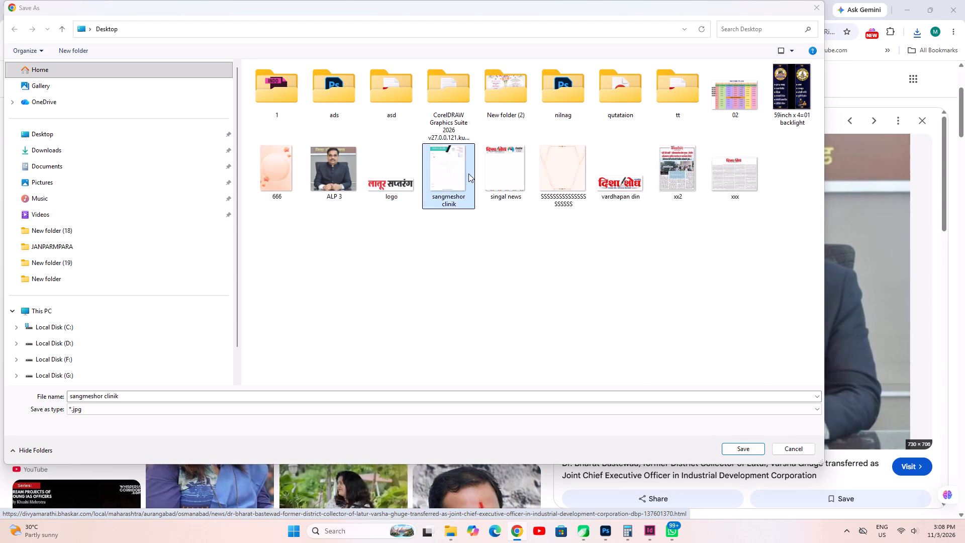
click(502, 178)
key(Delete)
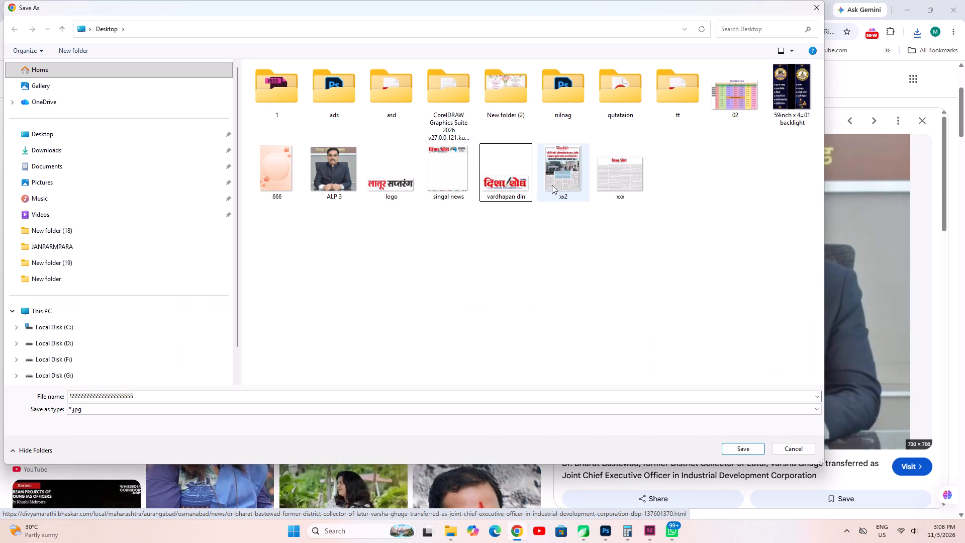
click(554, 184)
key(Delete)
click(571, 183)
key(Delete)
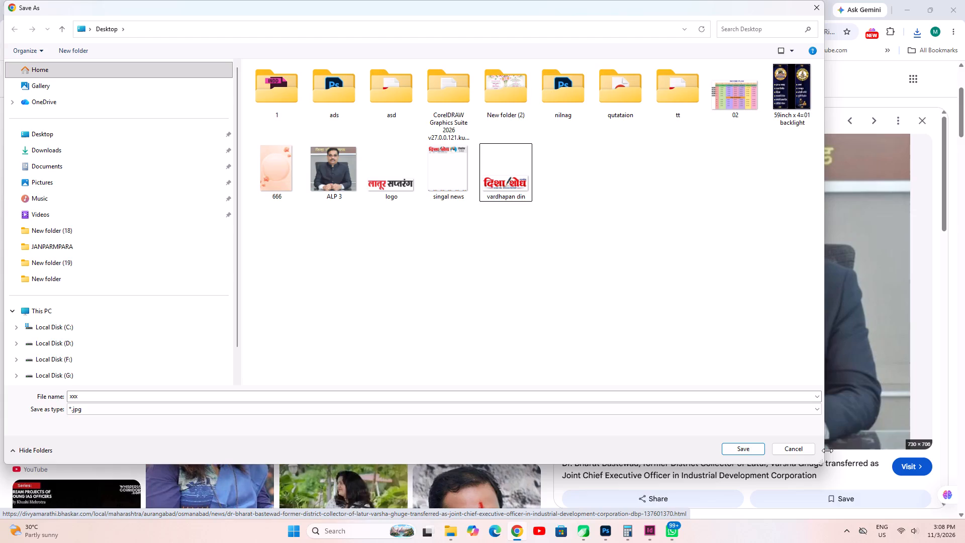
Dismiss the Save As dialog without saving the official's portrait a second time.
click(794, 447)
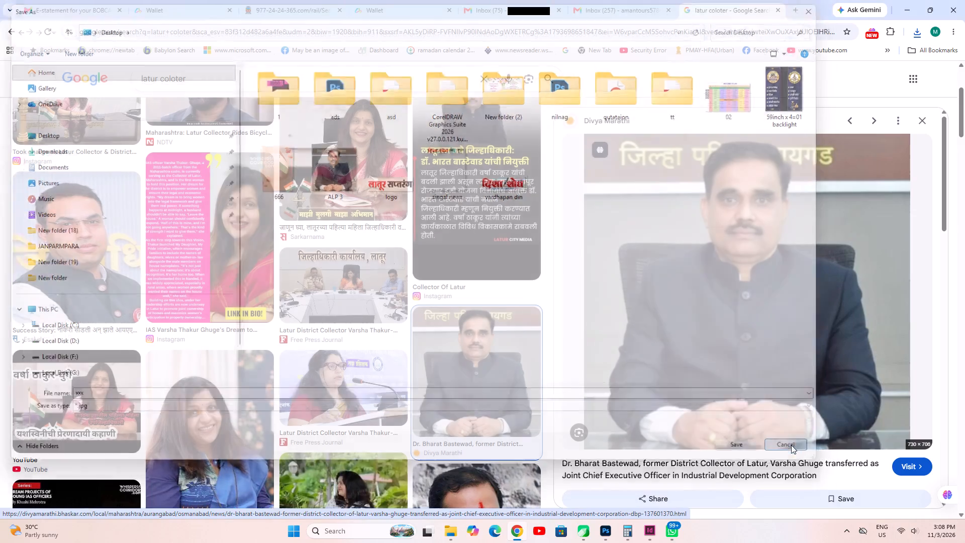
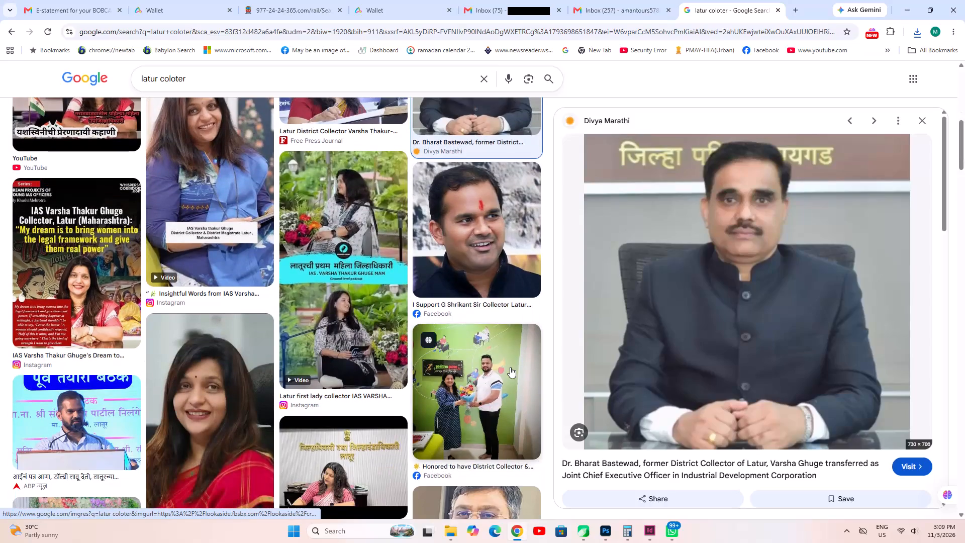
Look through the Google Images results for further photos of the Latur collector.
scroll(510, 367, down, 4)
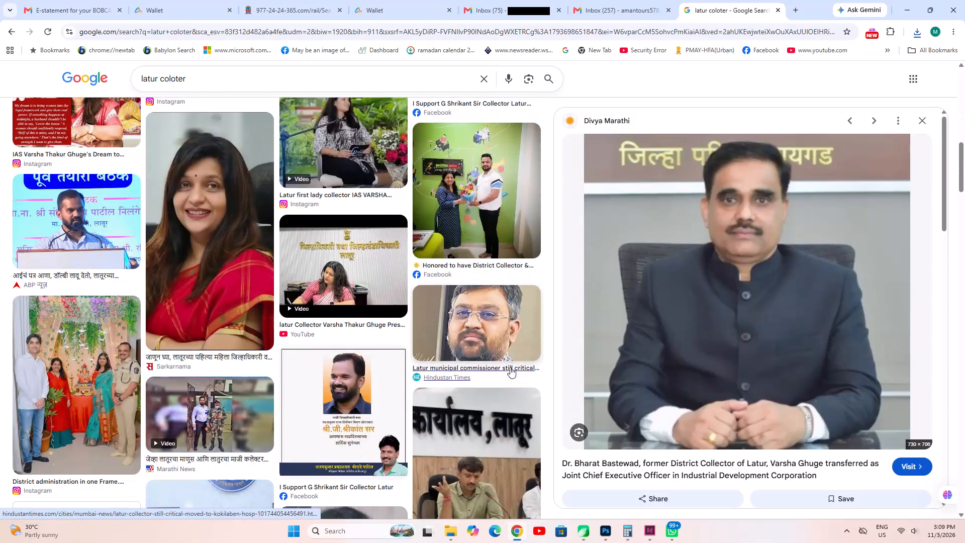
scroll(510, 367, down, 3)
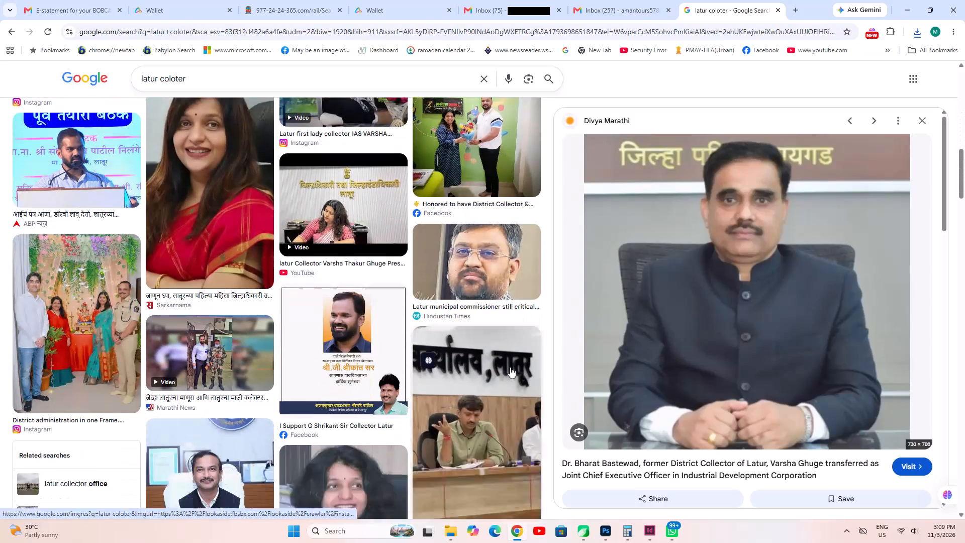
scroll(510, 367, down, 6)
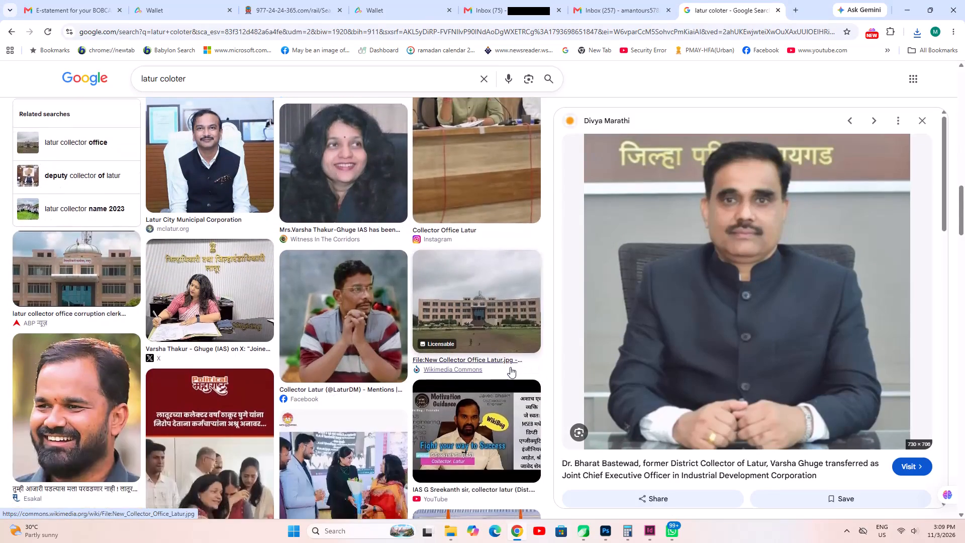
scroll(510, 367, down, 2)
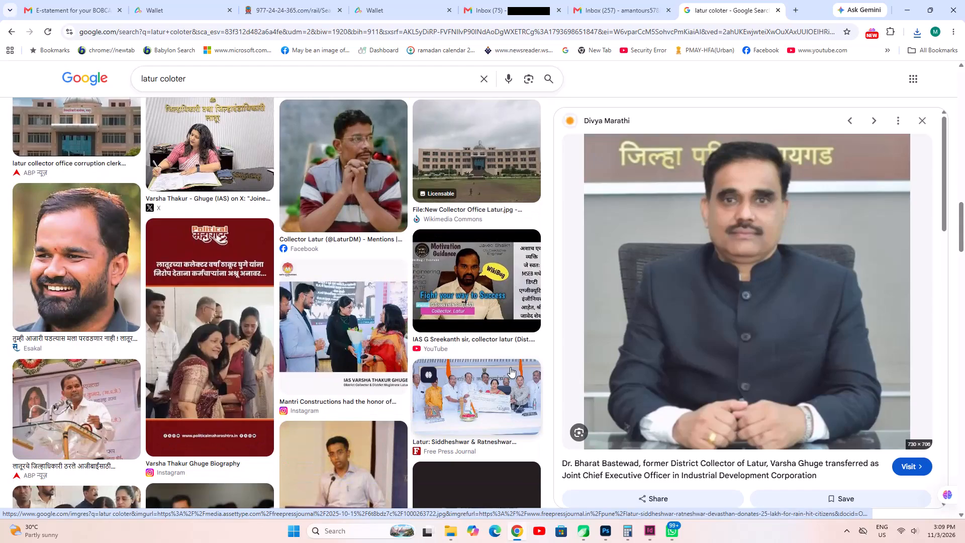
scroll(510, 367, down, 3)
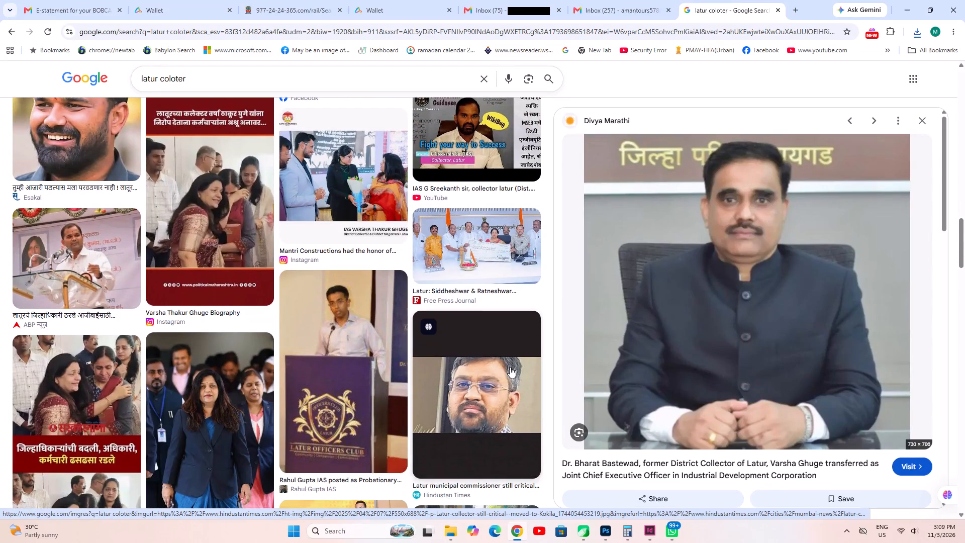
scroll(510, 367, down, 3)
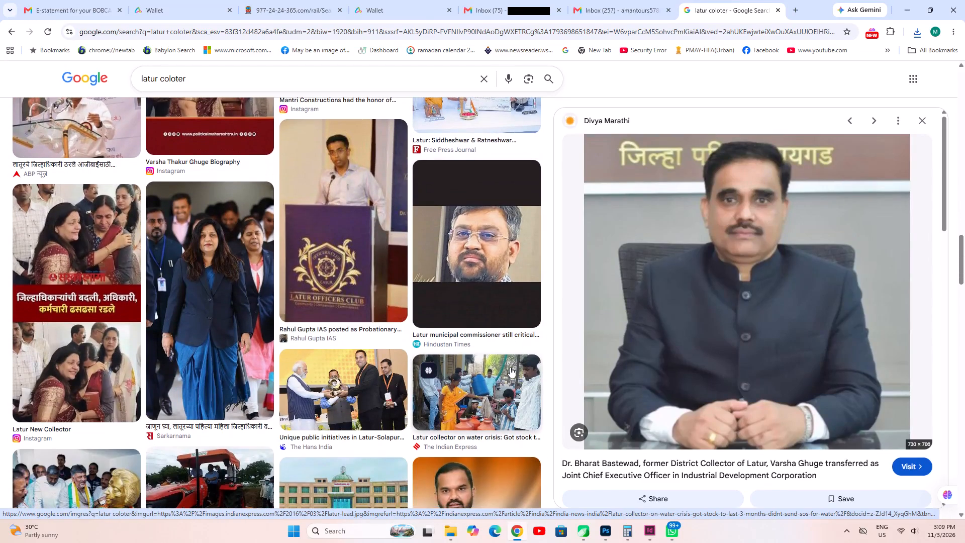
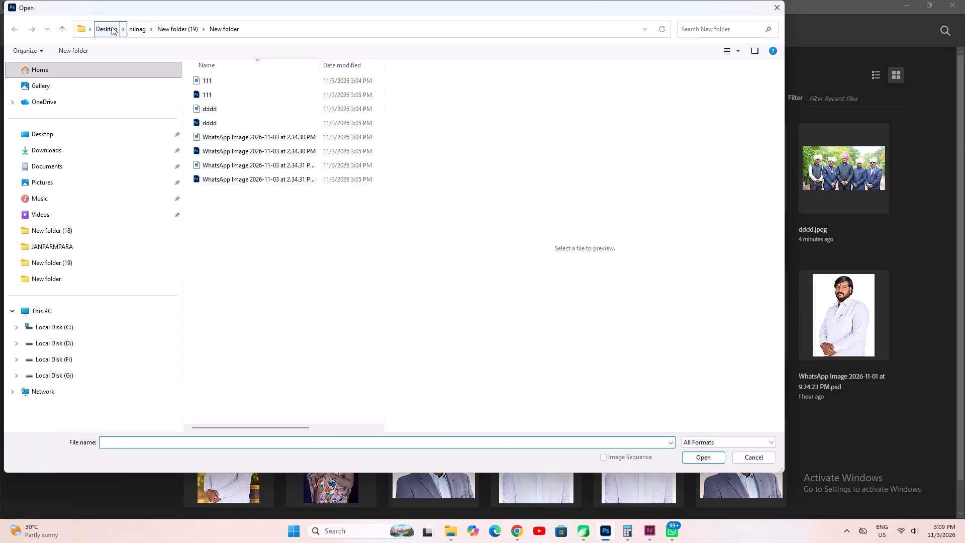
Open the ALP 3 portrait of the dark-suited official from the Desktop folder.
click(56, 134)
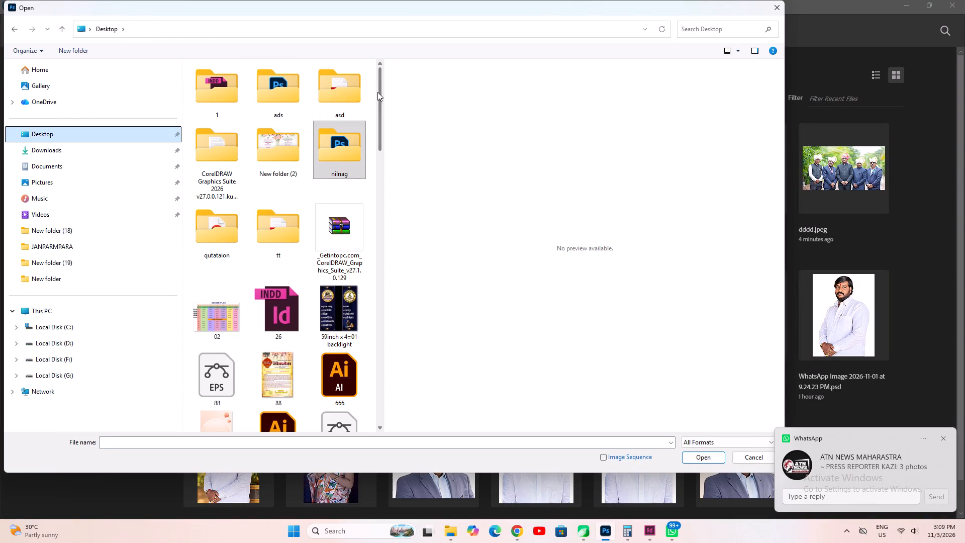
drag(379, 89, 378, 174)
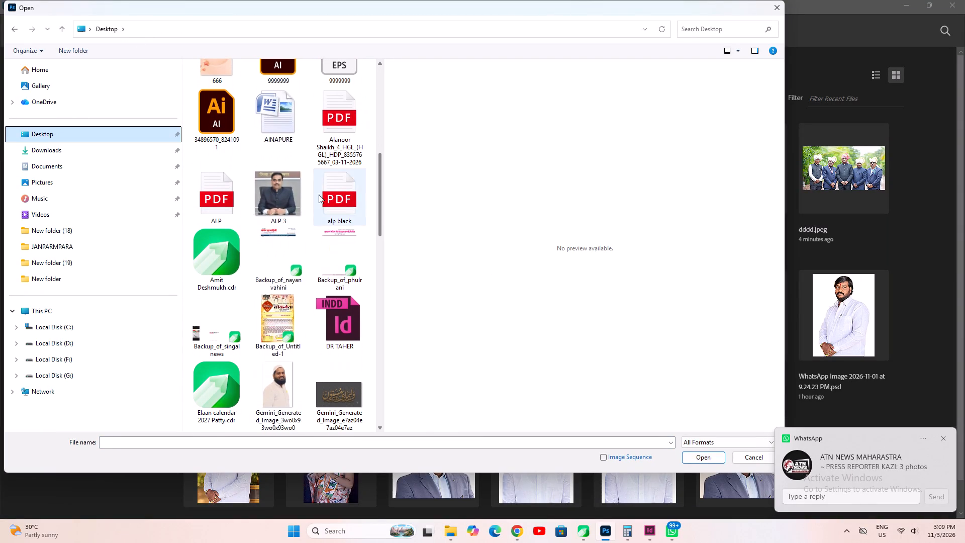
click(288, 195)
click(695, 453)
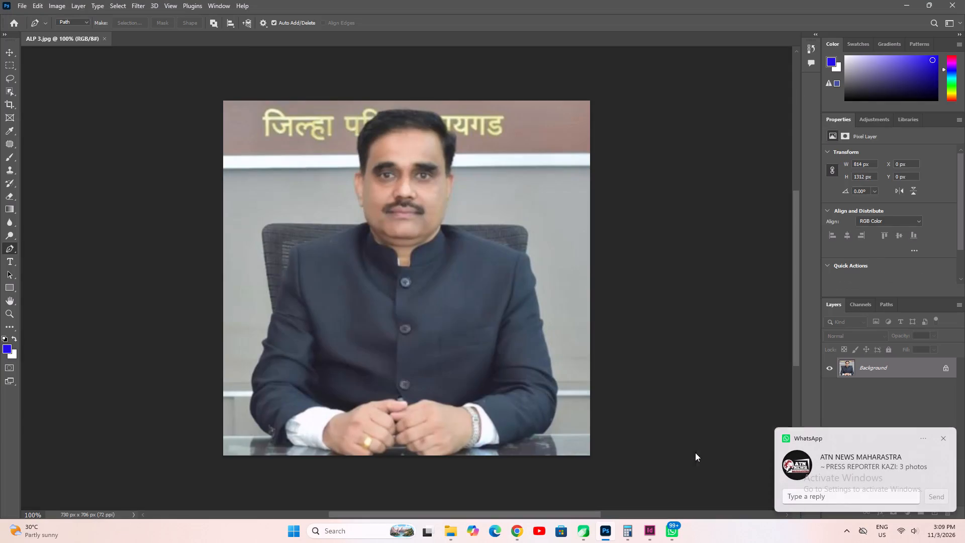
Remove the background behind the dark-suited official and save the cutout to the Desktop as ALP 3 in Photoshop PSD format.
click(429, 472)
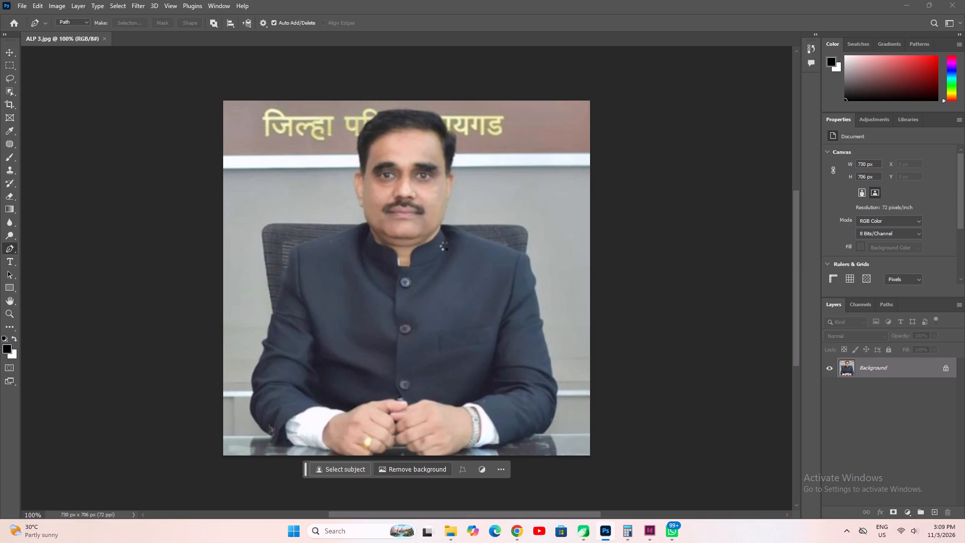
key(ctrl+s)
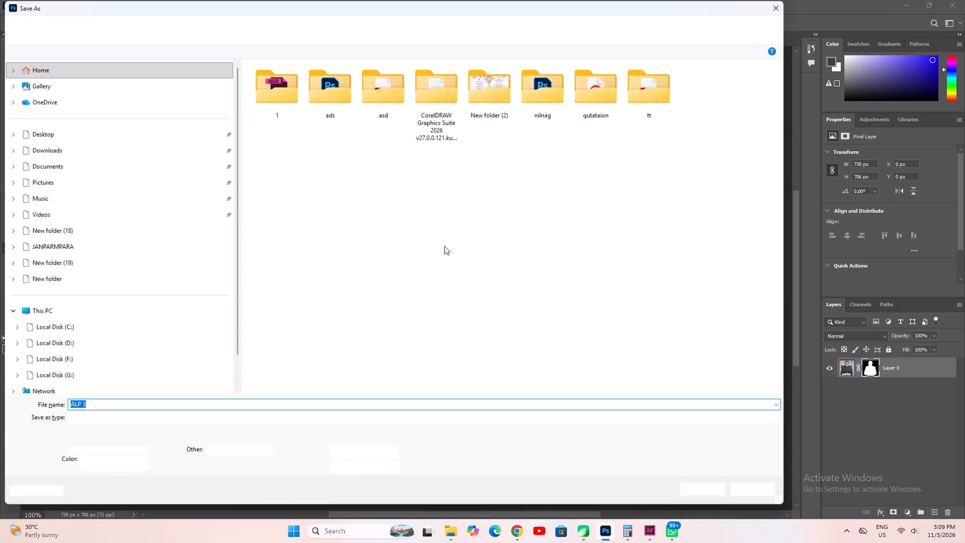
click(710, 494)
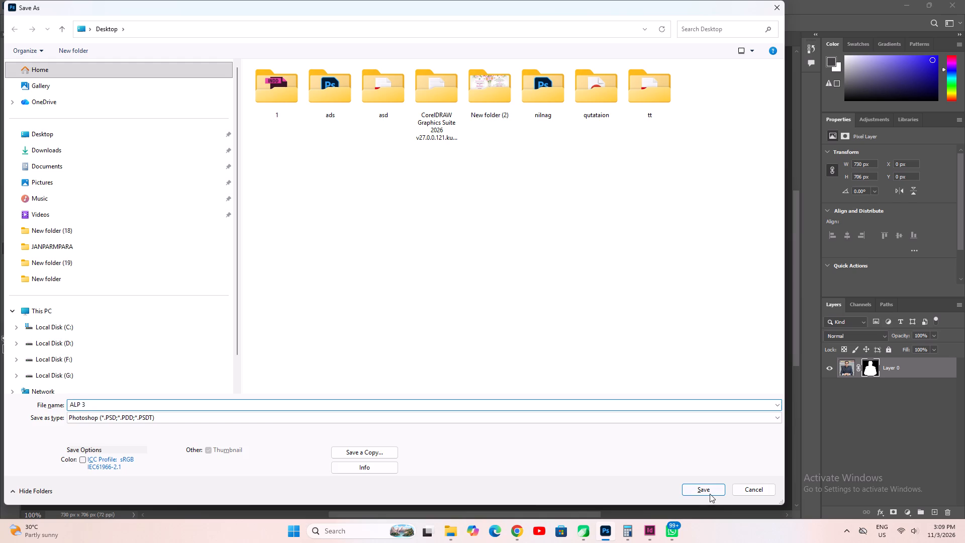
click(597, 148)
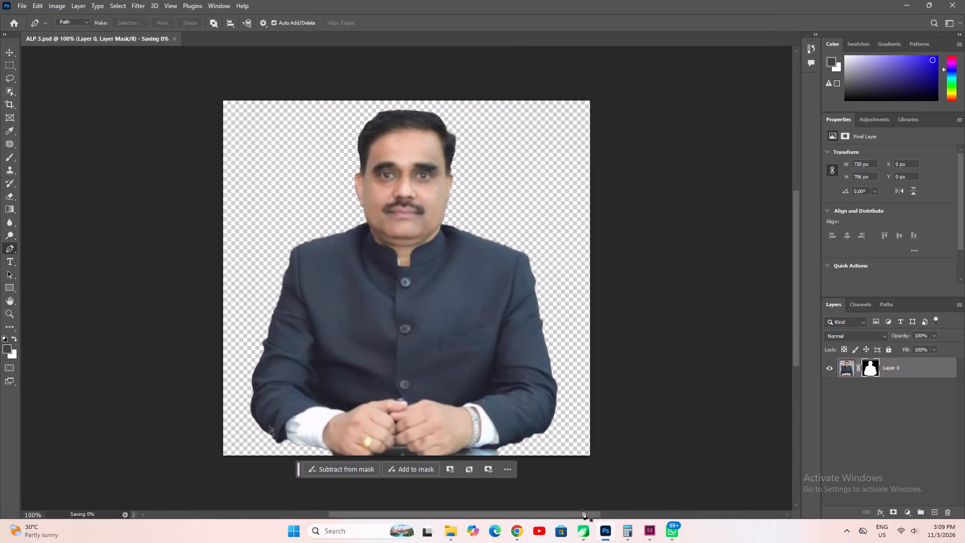
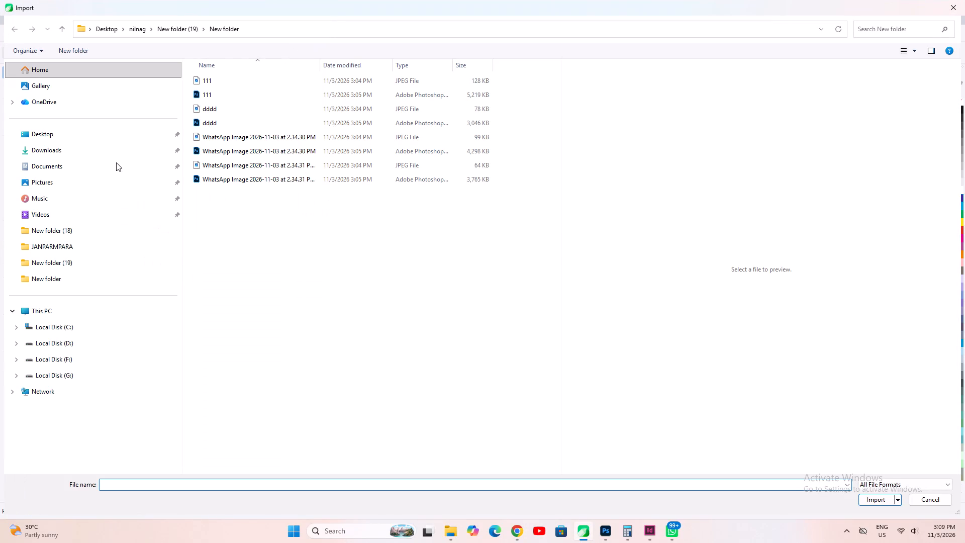
Import the ALP 3 PSD cutout from the Desktop and place it on page 9 over the banner's upper edge.
click(37, 135)
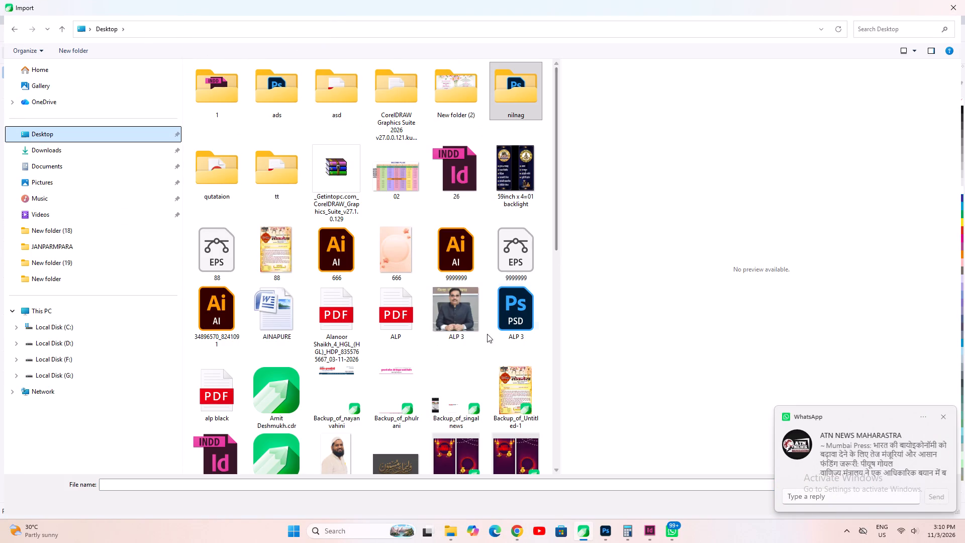
click(515, 319)
click(945, 414)
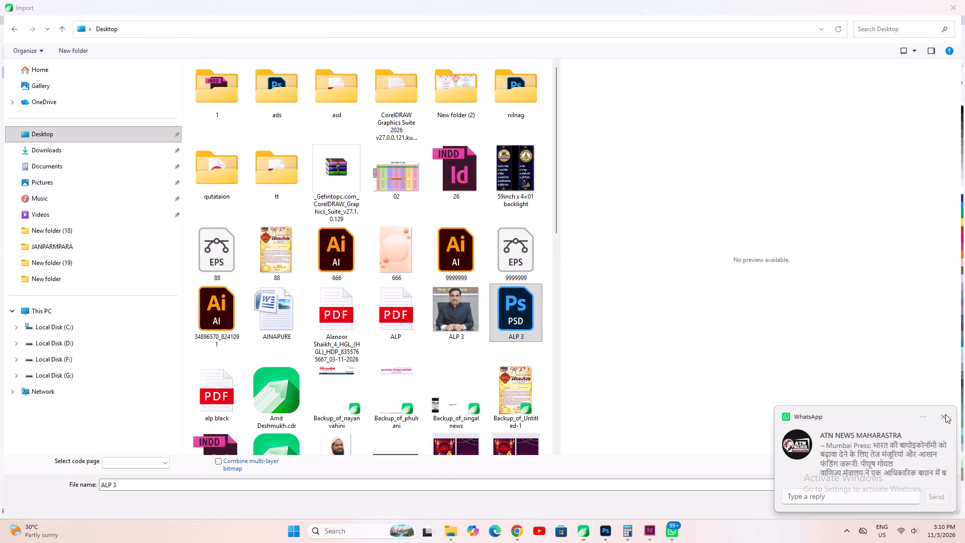
click(884, 499)
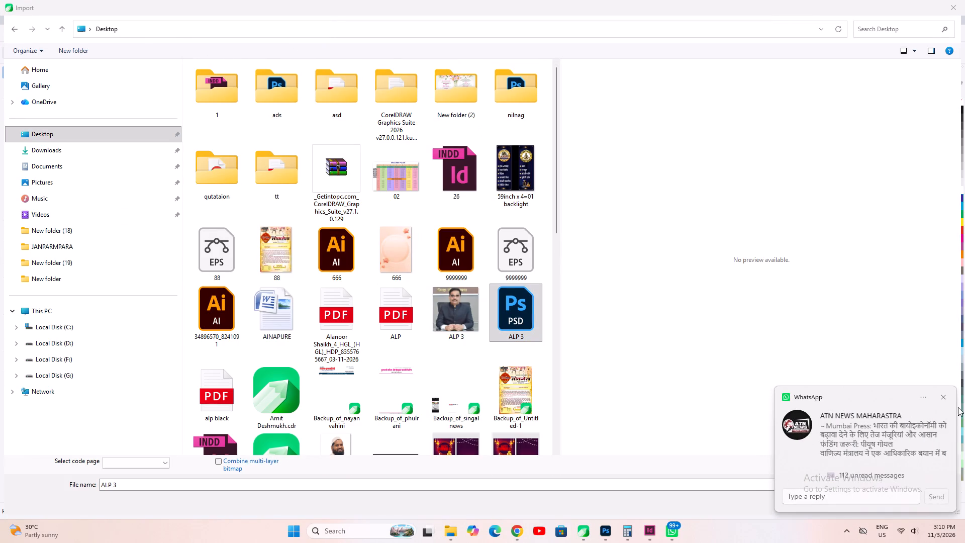
click(942, 398)
click(886, 499)
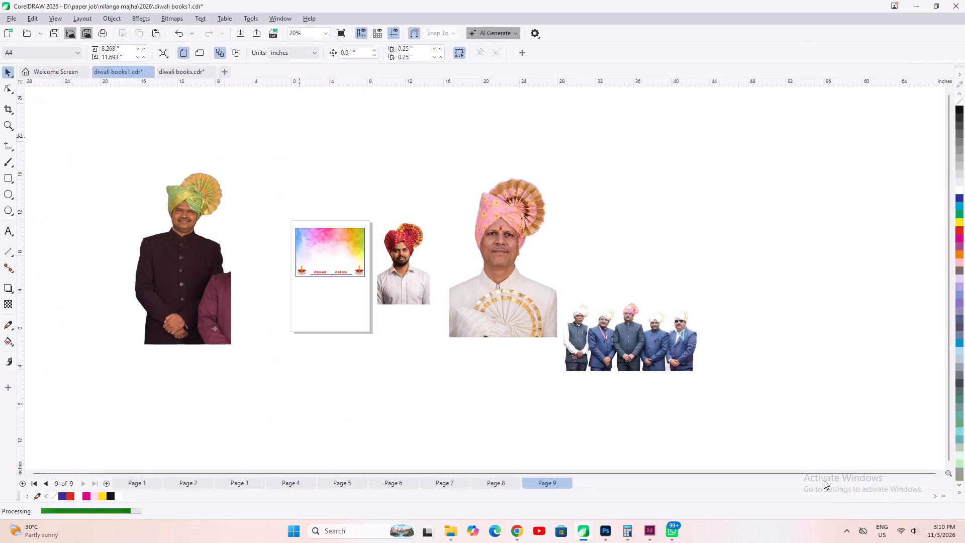
click(310, 168)
Move the dark-suited official's cutout to the page's left edge, between the green-turban portrait and the banner.
drag(358, 201, 273, 108)
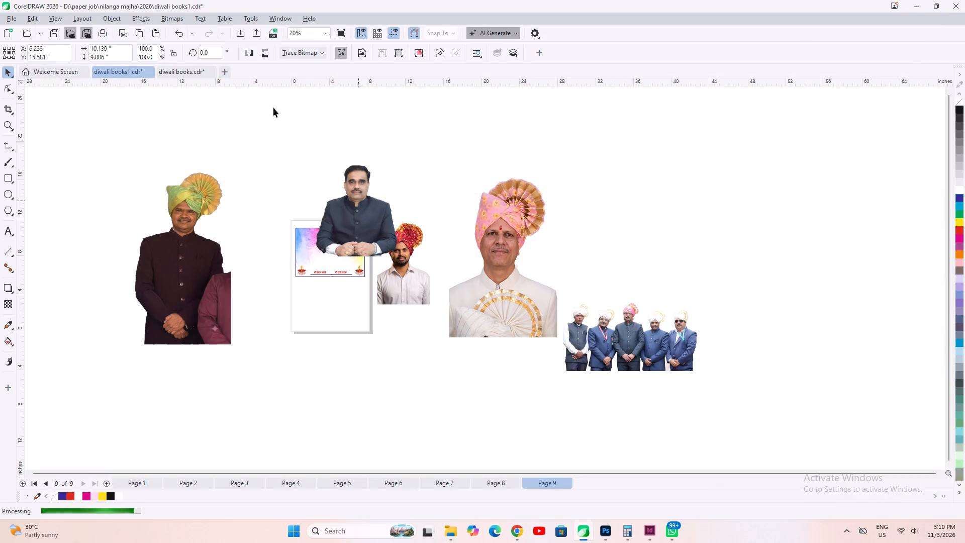
click(180, 243)
drag(293, 135, 308, 303)
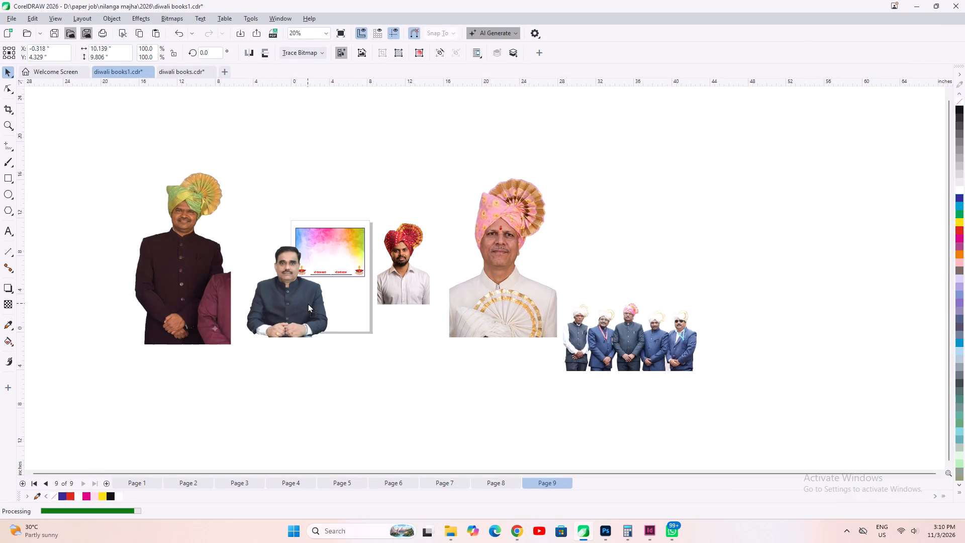
Move the dark-suited official's cutout off the banner to the empty area above page 9.
drag(308, 303, 297, 164)
Select the two name-and-designation text blocks between the diyas at the banner's lower edge.
scroll(308, 231, up, 7)
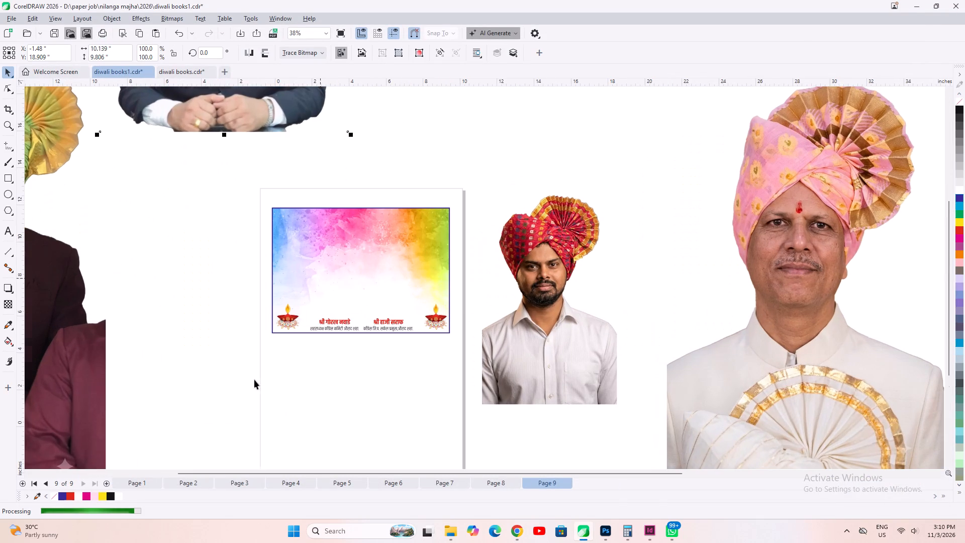
drag(254, 380, 415, 311)
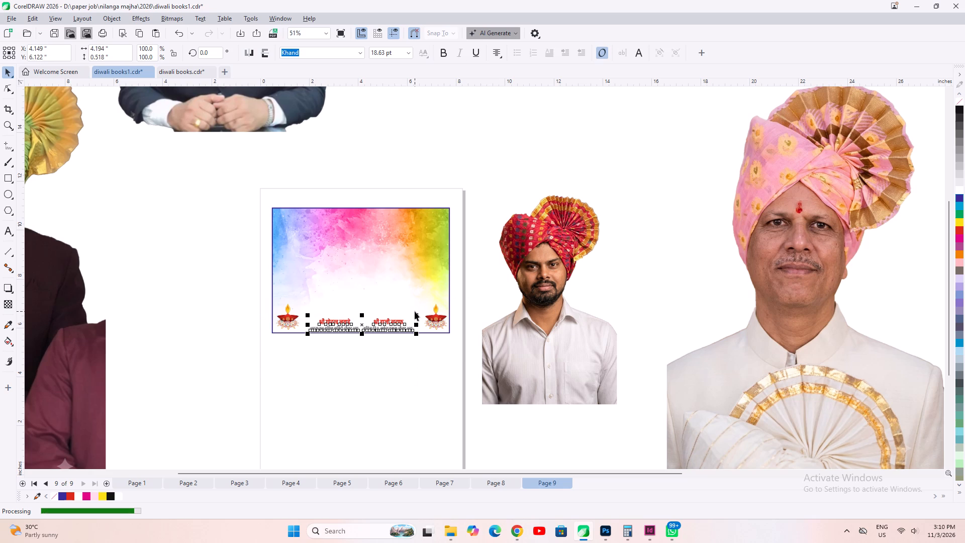
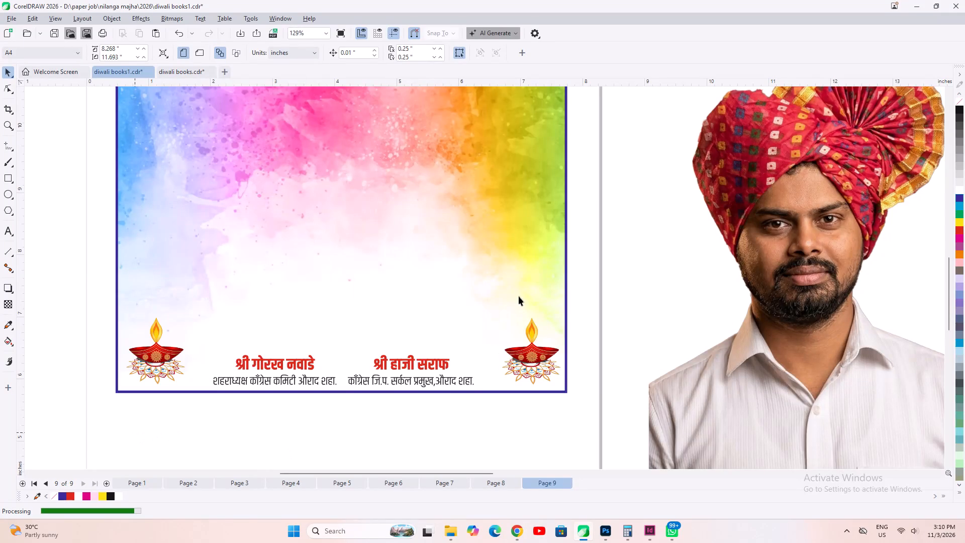
Move the dark-suited official's cutout from above page 9 down over the left half of the festive banner.
scroll(452, 307, down, 5)
click(401, 406)
scroll(562, 226, down, 8)
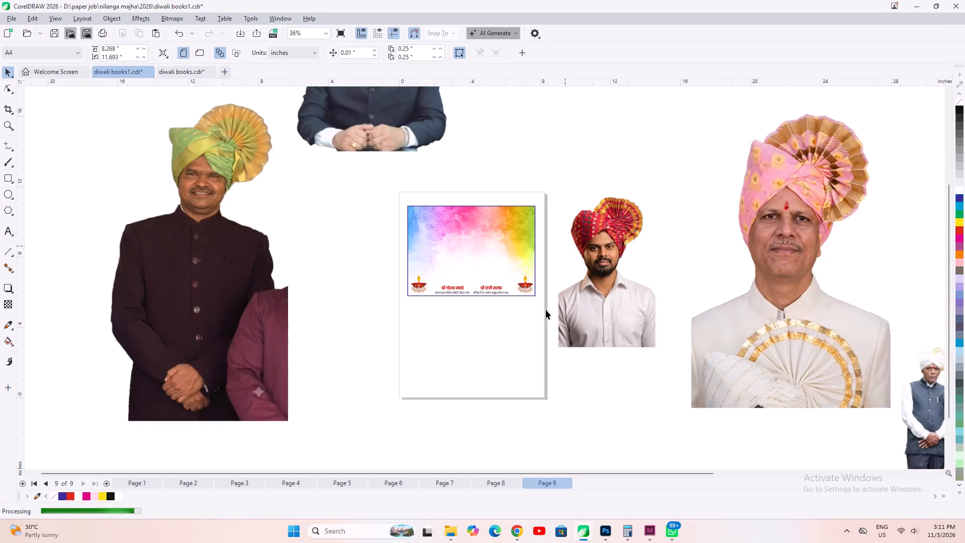
click(328, 314)
click(433, 148)
drag(437, 134, 478, 270)
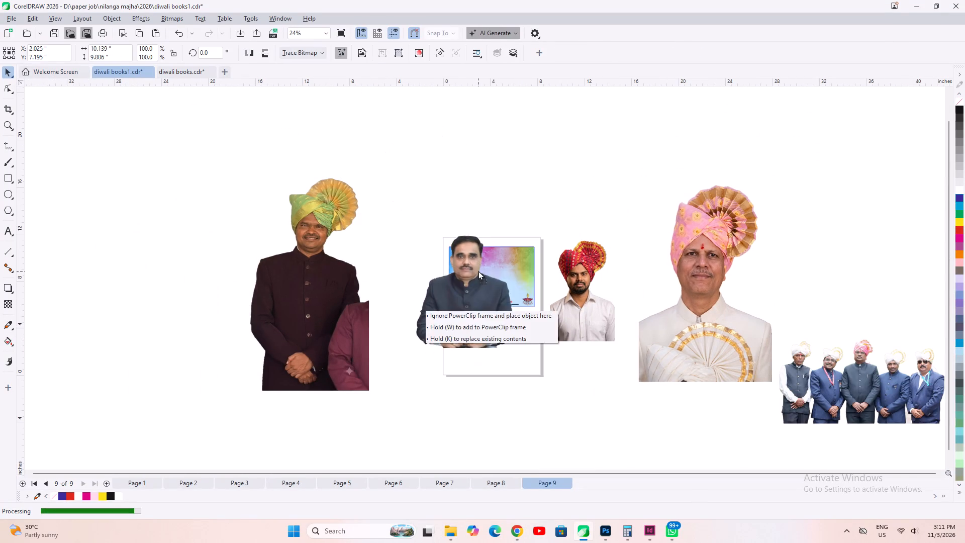
drag(478, 270, 476, 243)
click(476, 238)
Scale the dark-suited official's cutout down proportionally to about 24.3%, roughly 2.47 by 2.38 inches.
scroll(475, 234, up, 4)
click(302, 232)
click(440, 227)
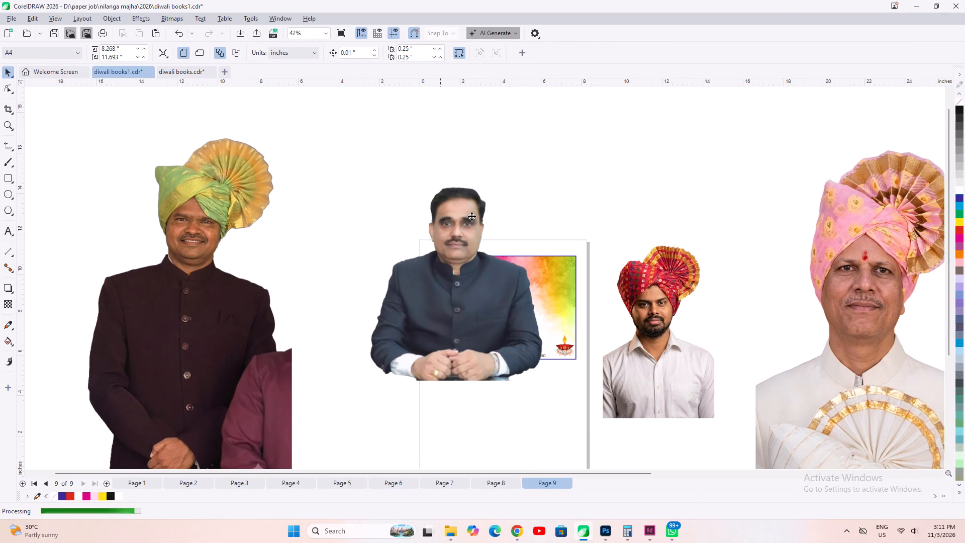
shift+drag(565, 178, 541, 252)
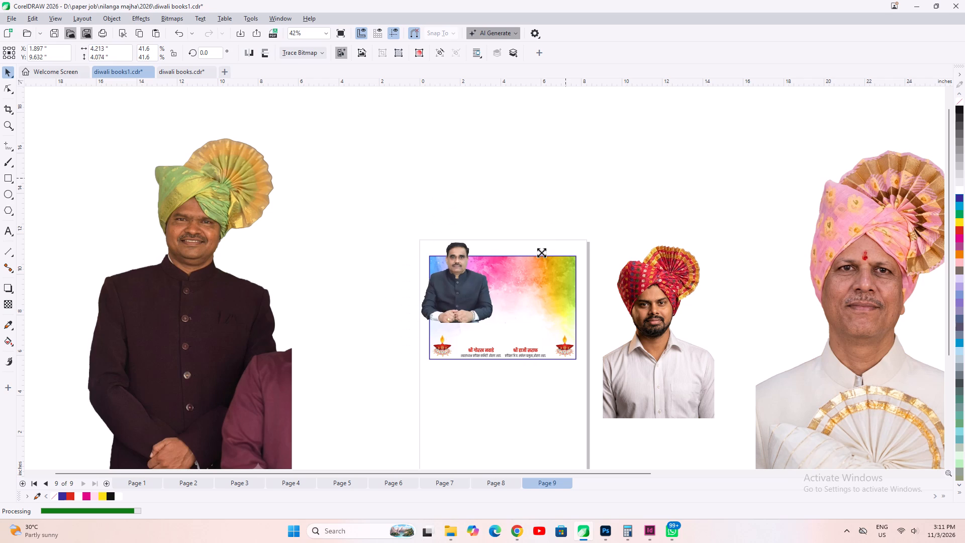
shift+drag(541, 252, 540, 253)
Position the reduced official's cutout inside the banner's upper-left corner, above the left diya.
scroll(480, 289, up, 6)
drag(439, 301, 426, 304)
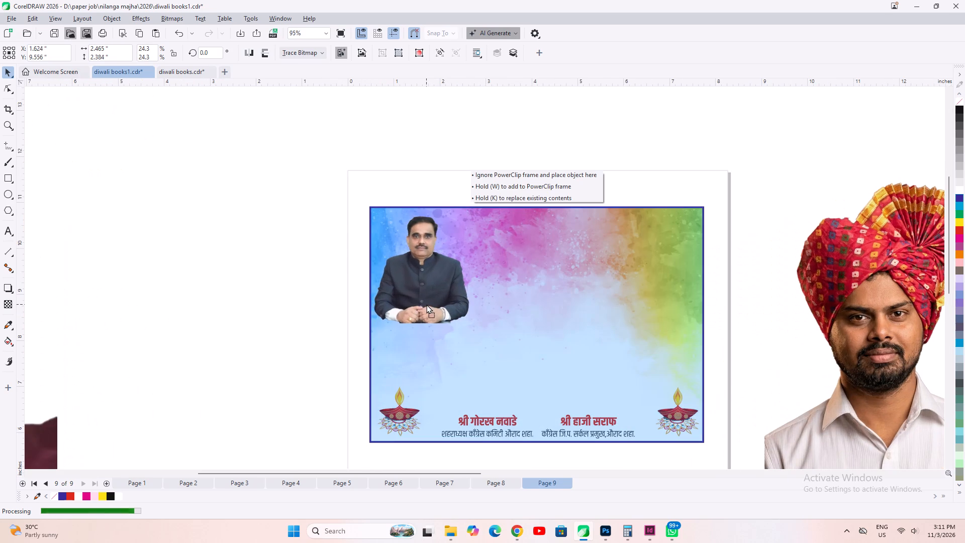
Position the dark-suited official's cutout in the banner's upper-left corner.
drag(426, 304, 420, 298)
Fade out the lower part of the official's cutout with a vertical gradient transparency running down from the chest.
scroll(417, 296, up, 4)
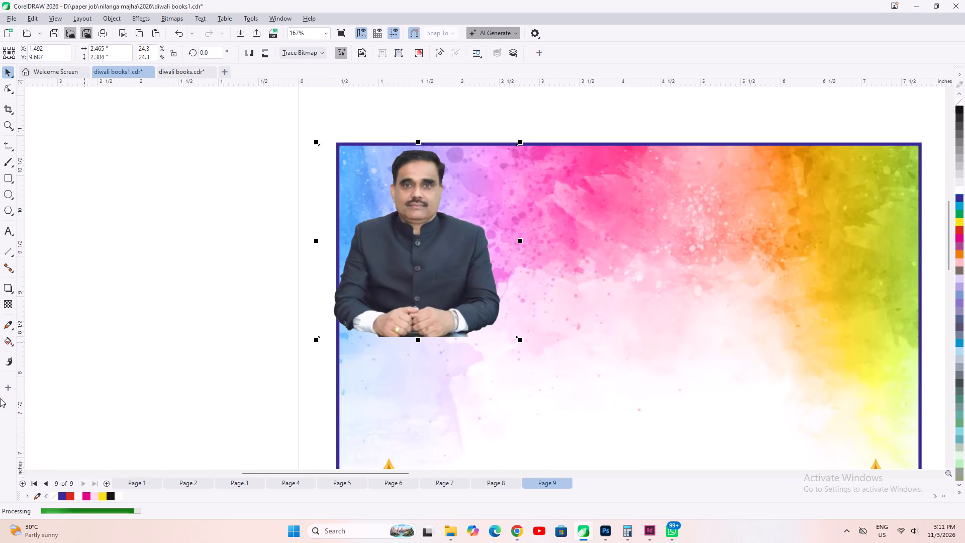
click(8, 308)
shift+drag(406, 244, 406, 299)
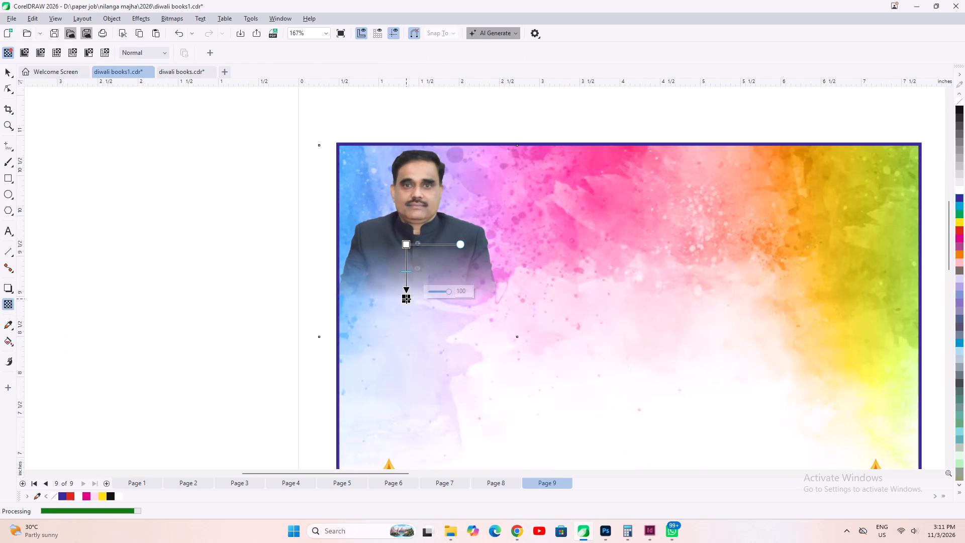
click(7, 74)
Scale the green-turban portrait down to about 40%, move it onto the banner and bring it to the front.
scroll(421, 293, down, 7)
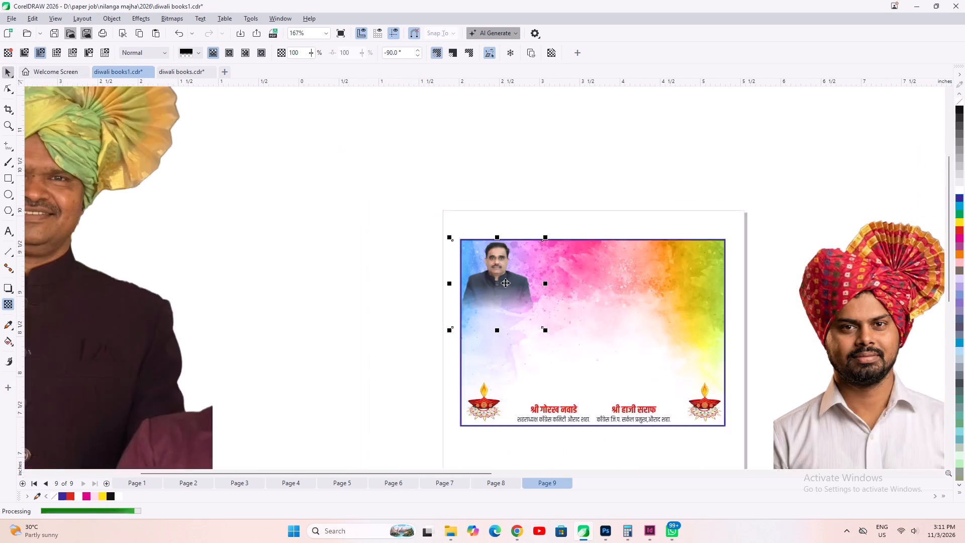
scroll(505, 283, down, 1)
click(155, 217)
drag(161, 193, 346, 266)
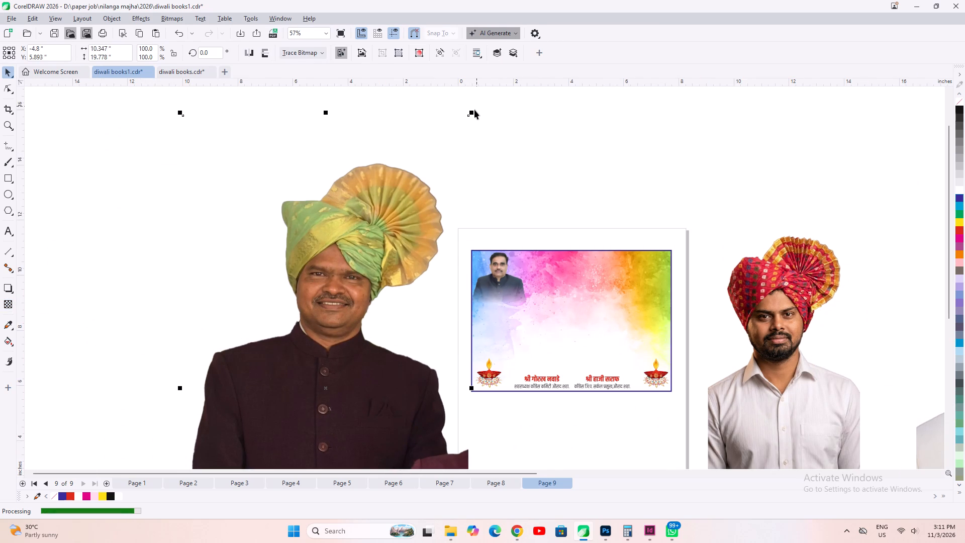
shift+drag(474, 111, 389, 247)
drag(334, 424, 564, 349)
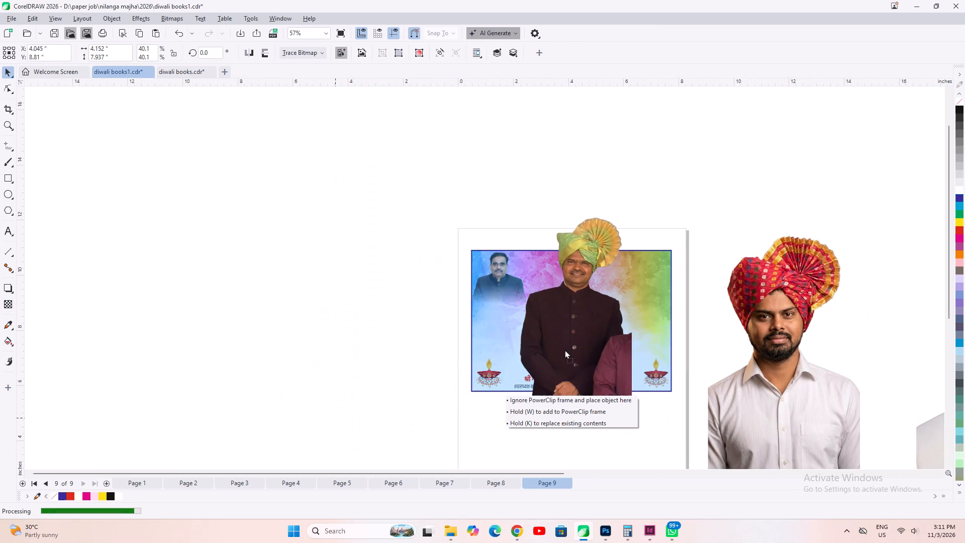
drag(564, 349, 560, 355)
scroll(578, 315, up, 1)
key(shift+Page_Up)
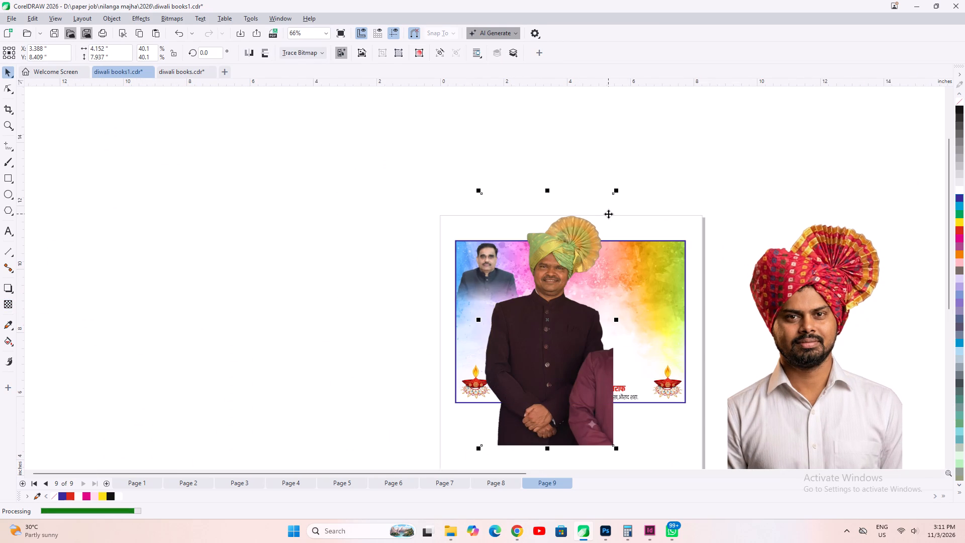
Shrink the green-turban portrait to about 15% and place it beside the official's cutout at the banner's upper edge.
scroll(610, 214, up, 4)
shift+drag(615, 173, 594, 216)
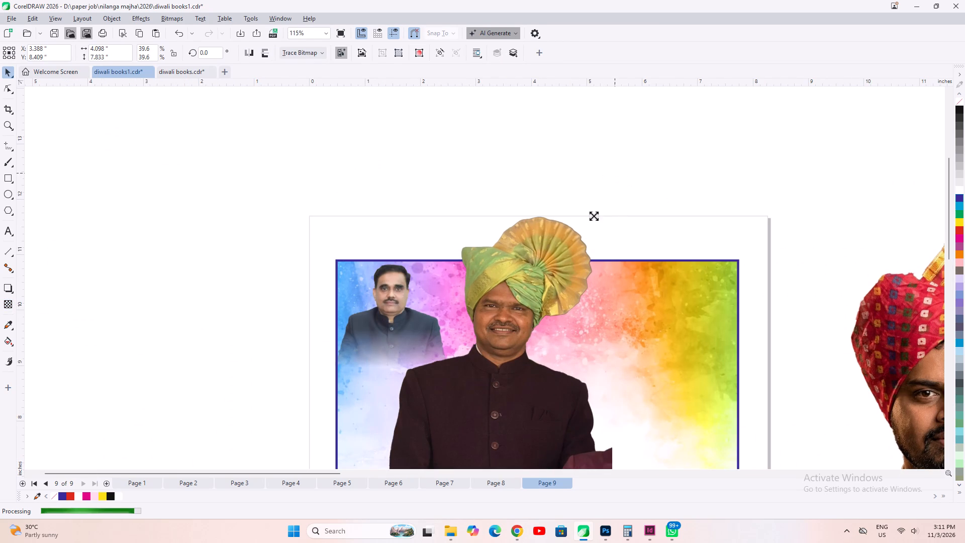
shift+drag(594, 216, 543, 281)
drag(509, 403, 491, 333)
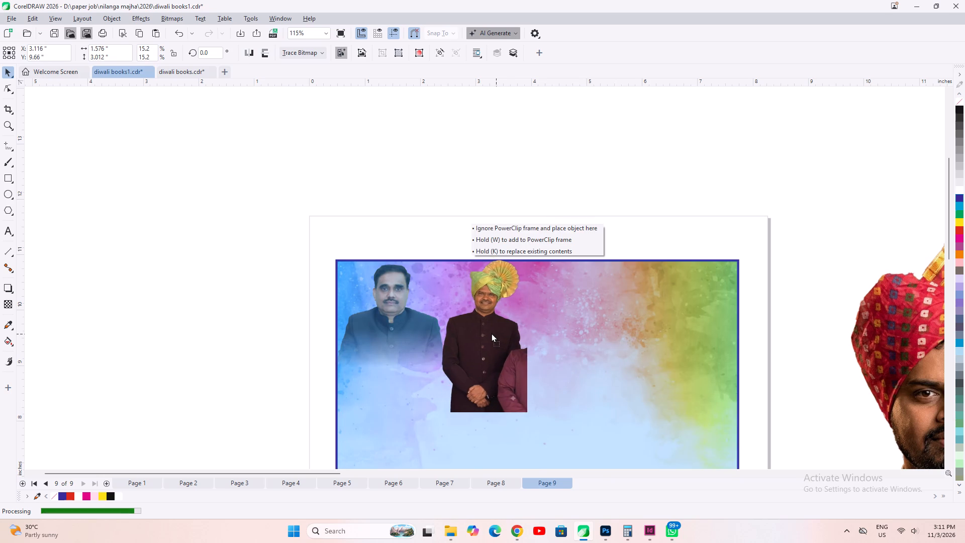
drag(491, 333, 487, 332)
Move the red-turban portrait over the banner's right half and bring it to the front.
scroll(490, 331, down, 5)
click(775, 363)
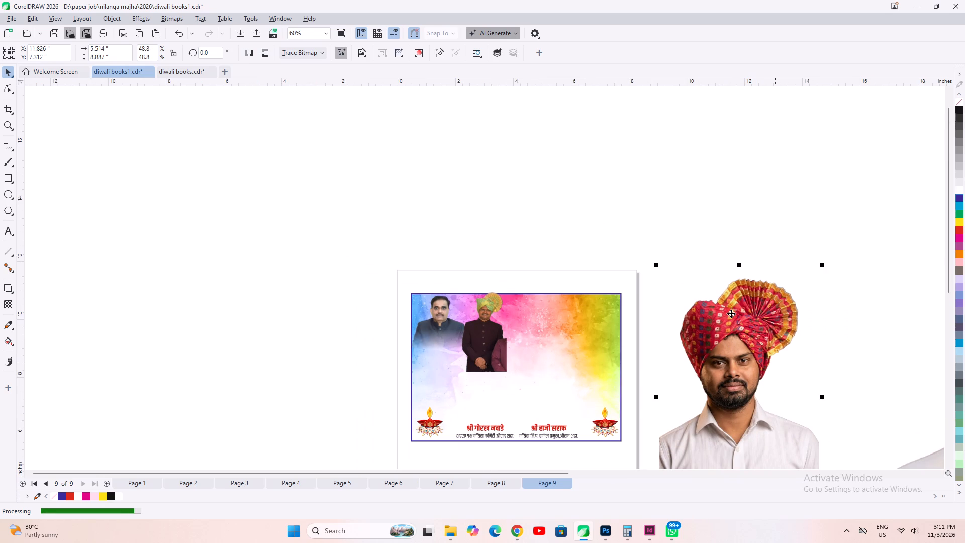
drag(731, 314, 611, 195)
scroll(619, 208, down, 9)
scroll(649, 223, up, 2)
drag(625, 201, 598, 239)
scroll(601, 238, up, 4)
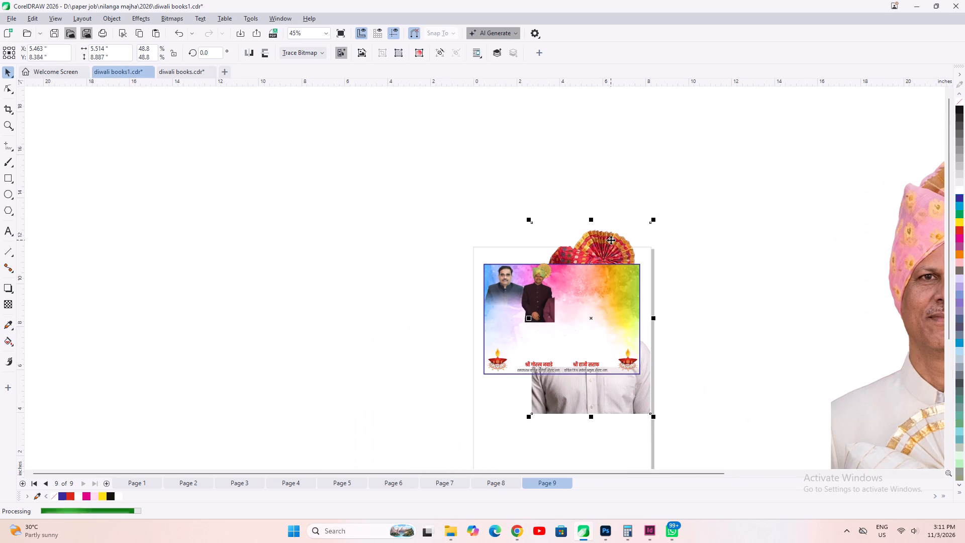
key(shift+Page_Up)
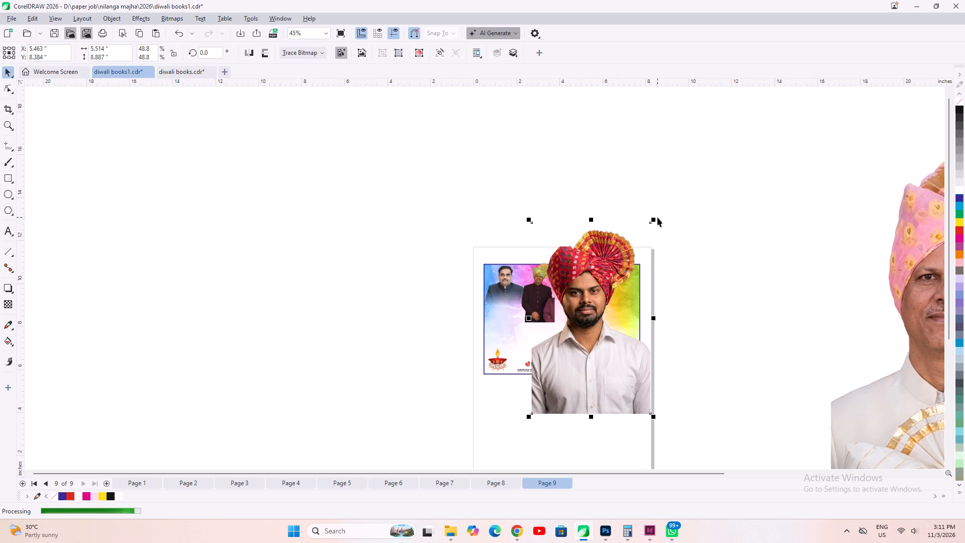
Shrink the red-turban portrait to about 15% and place it beside the green-turban portrait near the banner's upper edge.
shift+drag(656, 218, 638, 279)
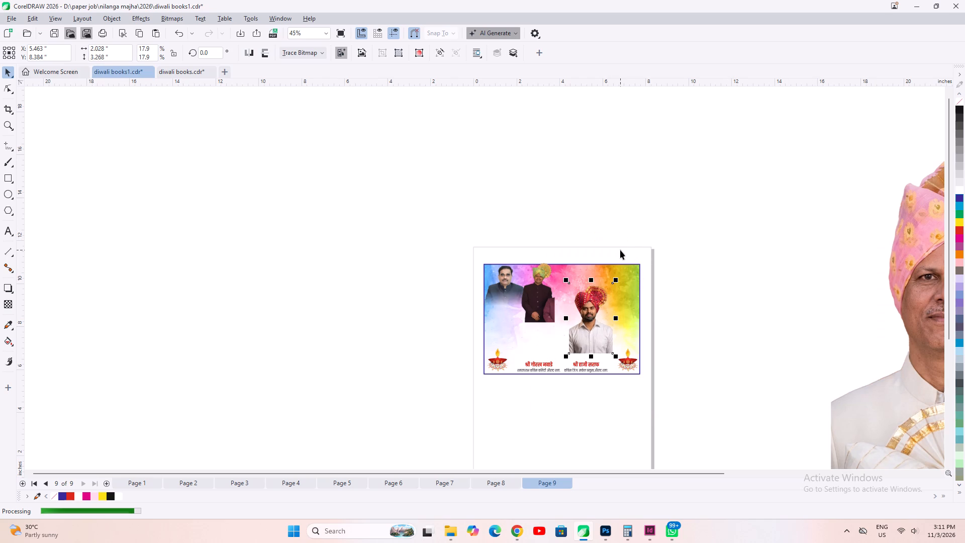
drag(586, 309, 562, 283)
scroll(562, 283, up, 9)
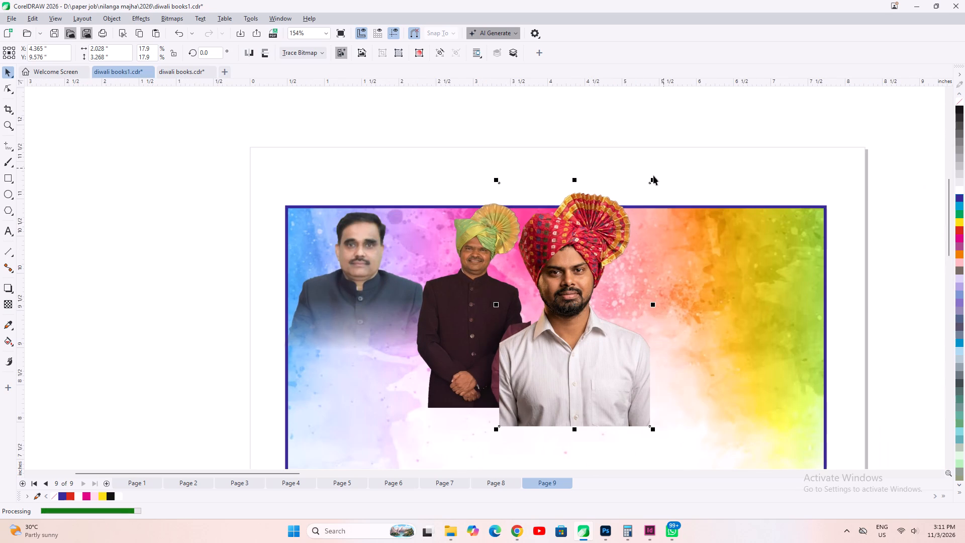
shift+drag(653, 177, 643, 200)
drag(556, 259, 558, 254)
scroll(555, 247, down, 1)
click(378, 281)
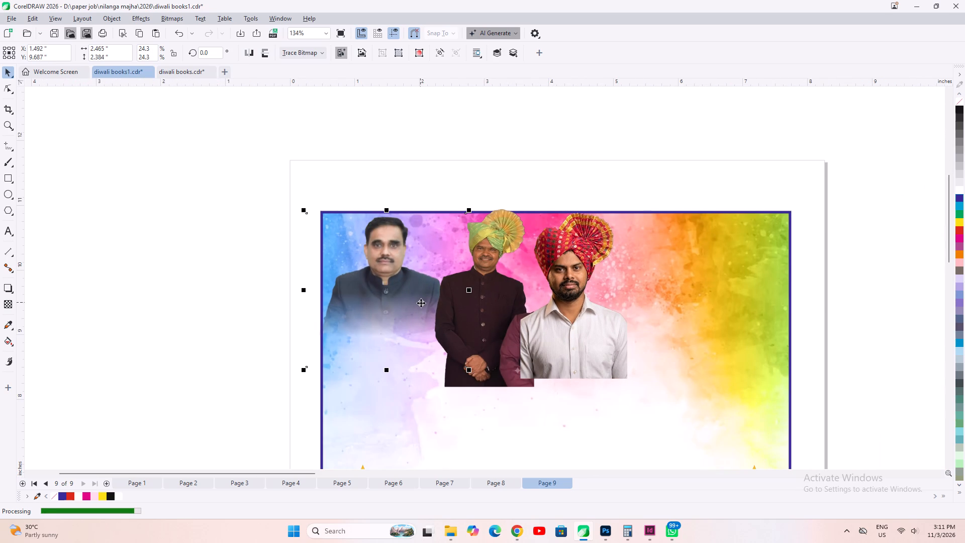
click(440, 322)
click(595, 351)
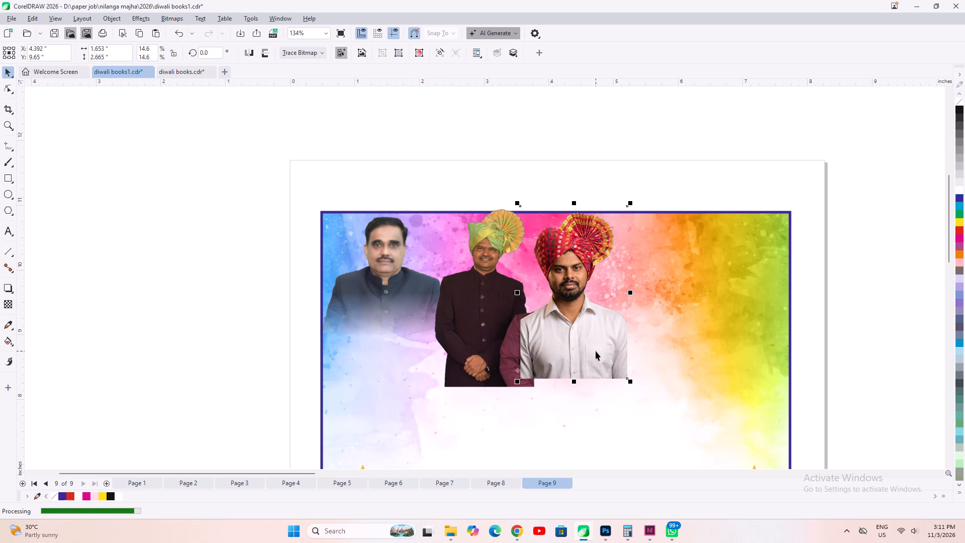
Move the large pink-turban portrait closer to the page and scale it down to about 17%.
scroll(83, 202, down, 9)
click(508, 253)
drag(588, 218, 493, 260)
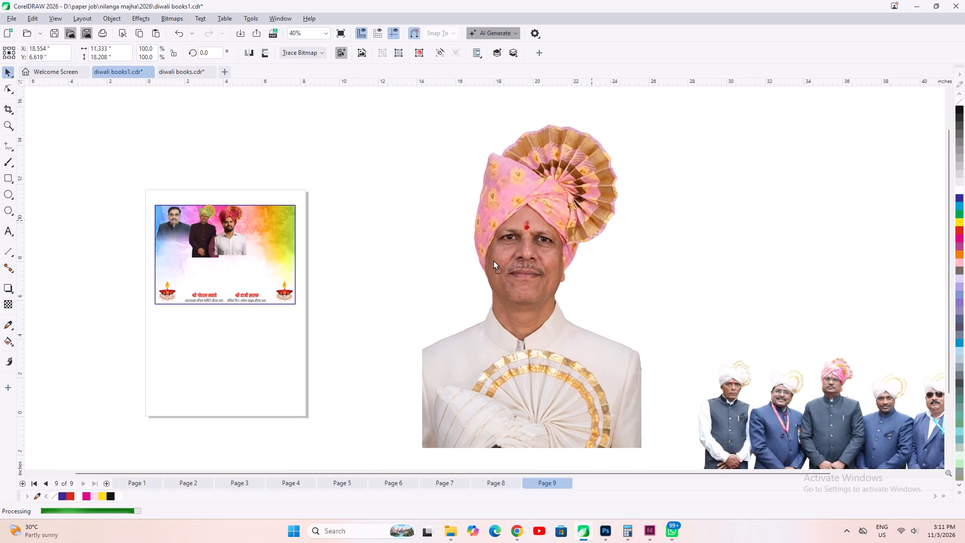
drag(493, 260, 488, 260)
shift+drag(591, 114, 538, 260)
Place the pink-turban portrait on the banner beside the red-turban portrait and bring it to the front.
drag(477, 313, 267, 248)
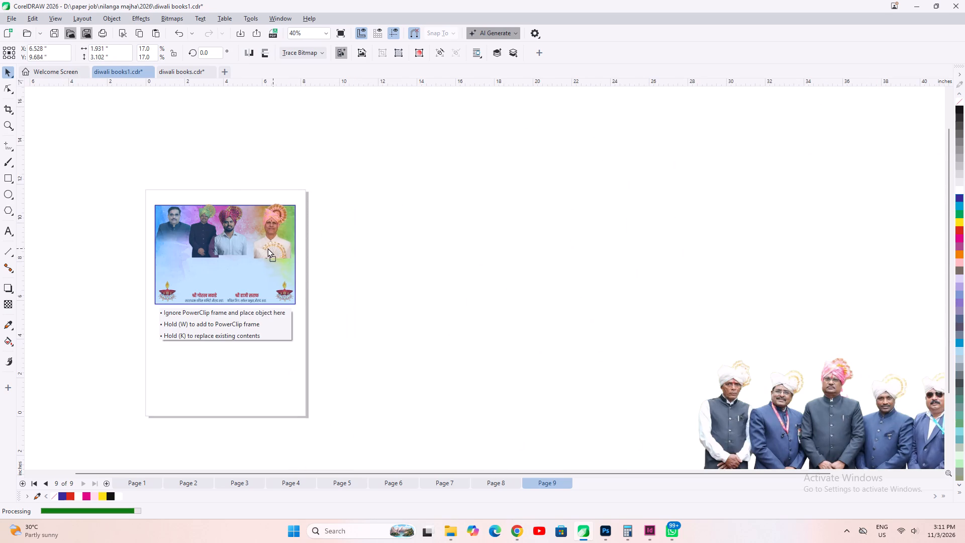
drag(267, 248, 263, 247)
scroll(256, 244, up, 3)
key(shift+Page_Up)
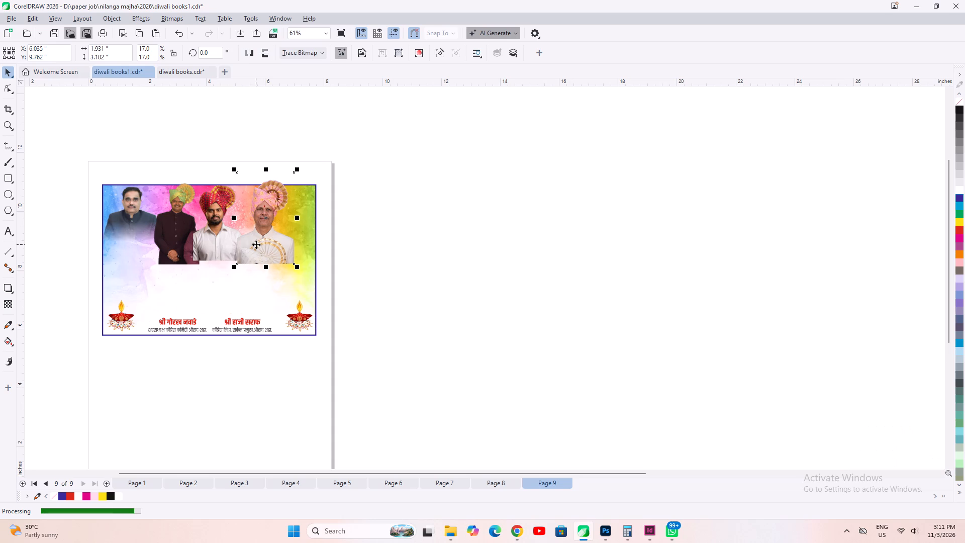
scroll(256, 240, up, 2)
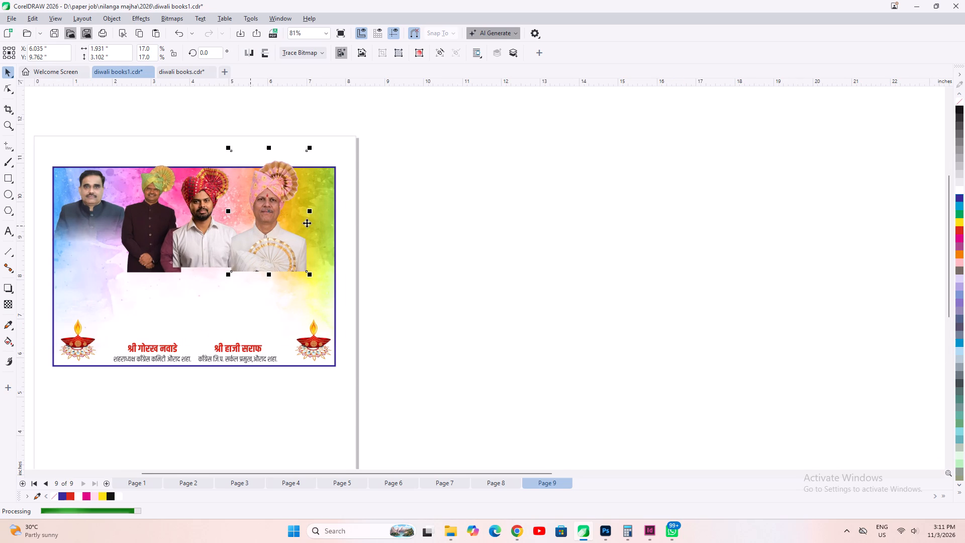
drag(280, 186, 268, 194)
scroll(293, 199, down, 4)
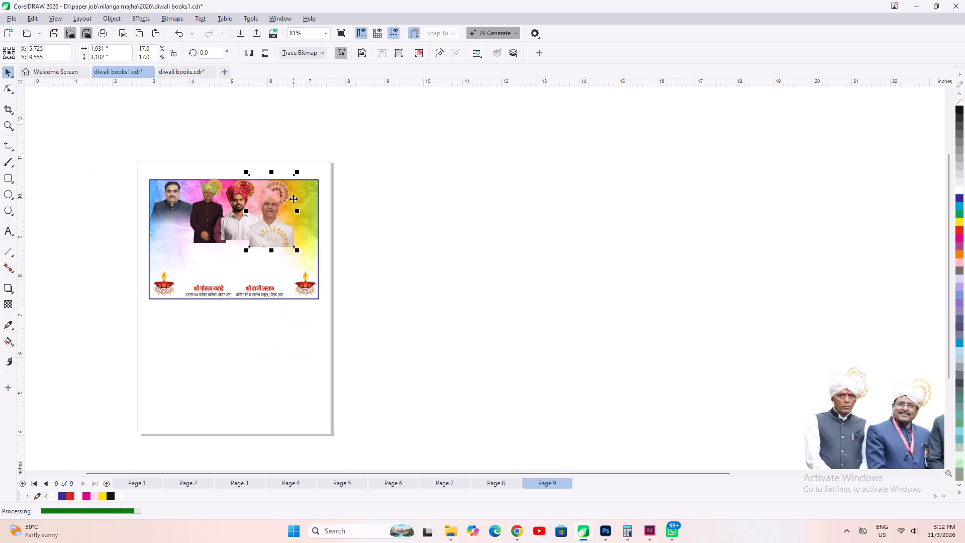
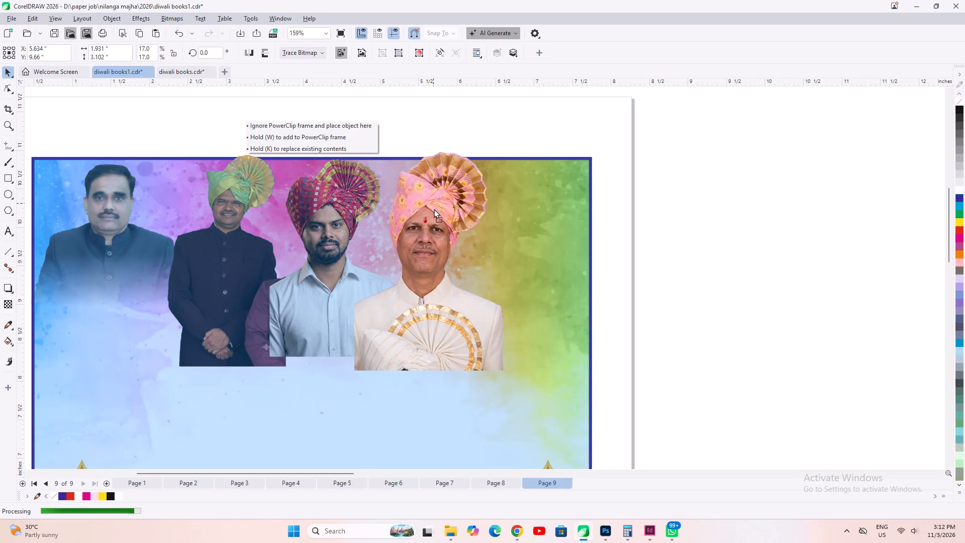
Scale the pink-turban portrait down to about 15% and align it beside the red-turban portrait at the banner's upper edge.
scroll(475, 164, up, 2)
shift+drag(514, 120, 510, 136)
drag(369, 310, 365, 298)
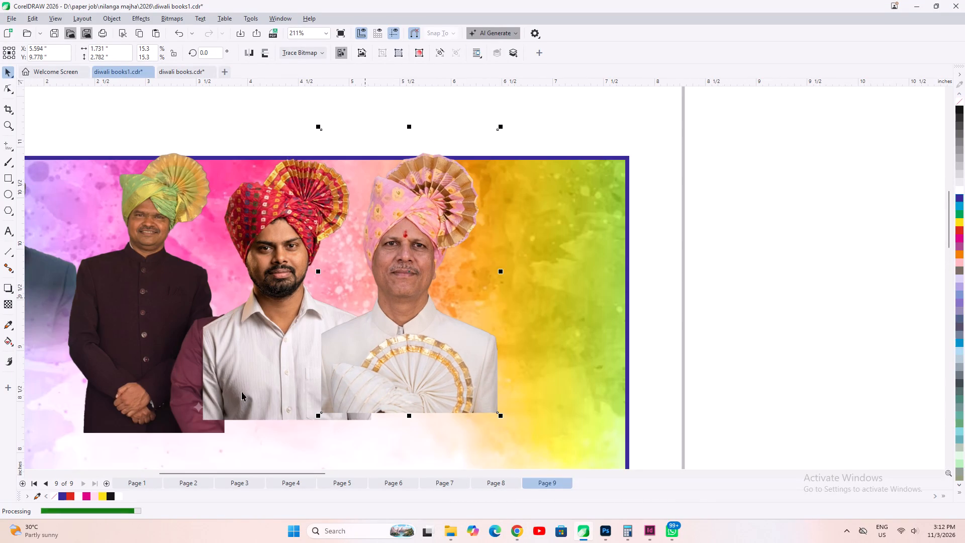
Space out the portraits by moving the red- and pink-turban pair toward the banner's right end and the green-turban portrait away from the official.
shift+click(252, 393)
scroll(614, 314, down, 2)
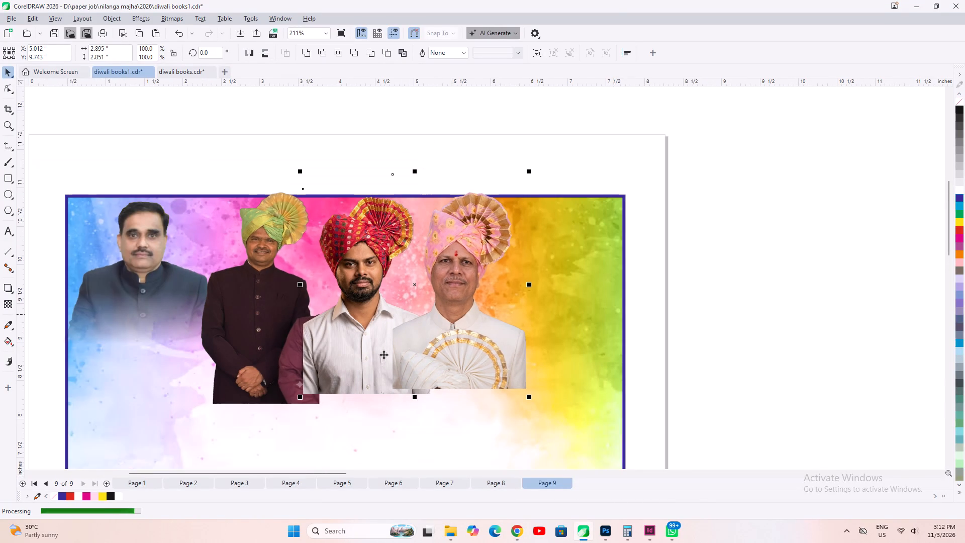
drag(376, 365, 449, 371)
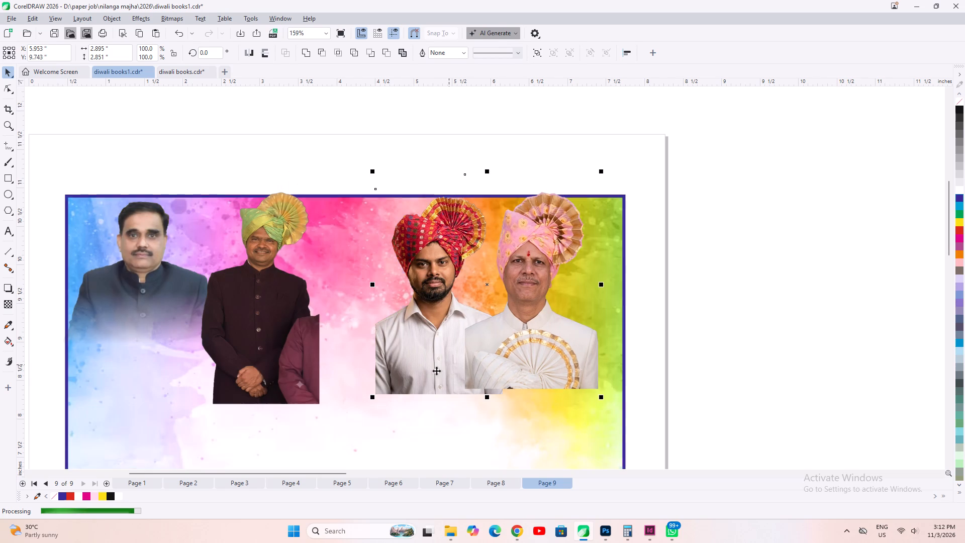
click(262, 348)
drag(262, 336, 307, 344)
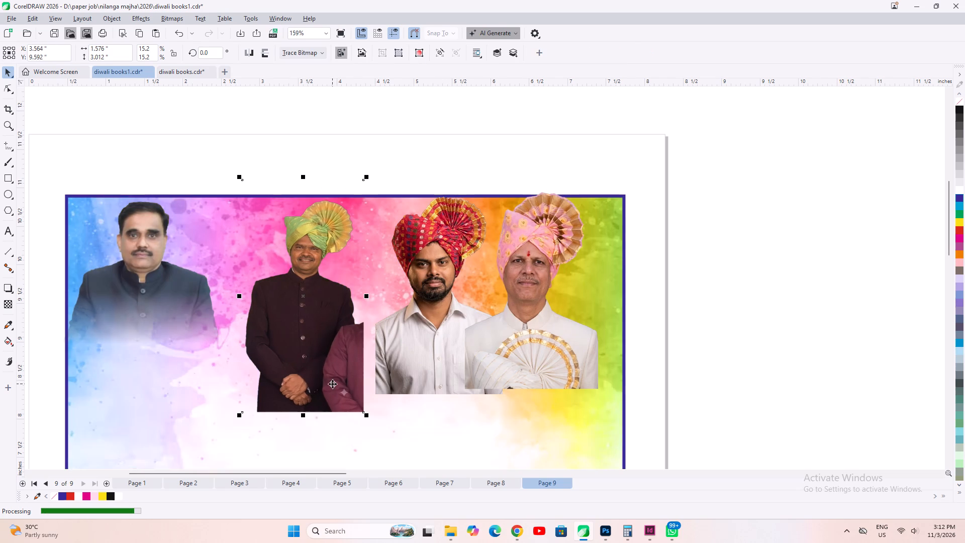
Enlarge the green-turban portrait to about 25% and reposition it beside the official's cutout, its turban overlapping the banner's upper edge.
scroll(374, 406, up, 2)
shift+drag(367, 421, 368, 421)
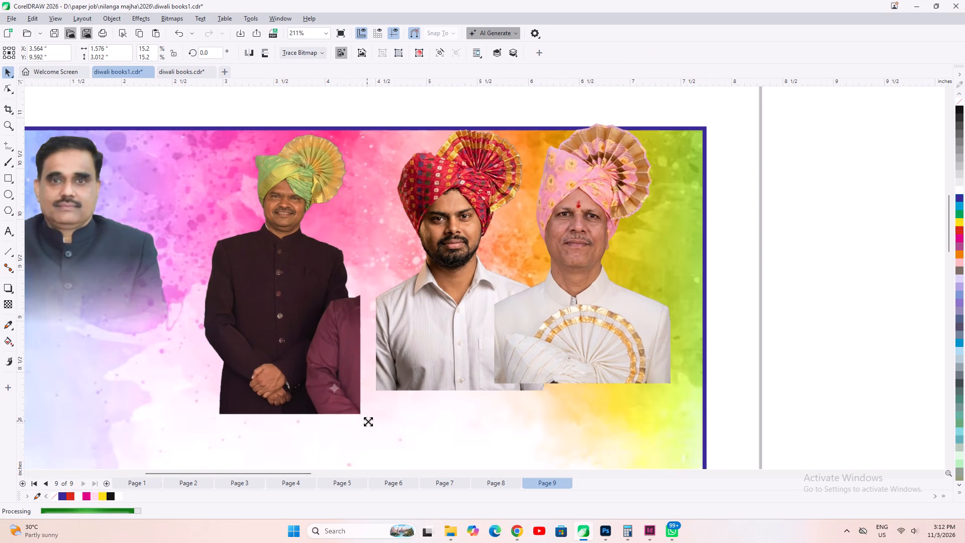
shift+drag(368, 421, 379, 443)
drag(290, 285, 280, 300)
scroll(345, 291, down, 3)
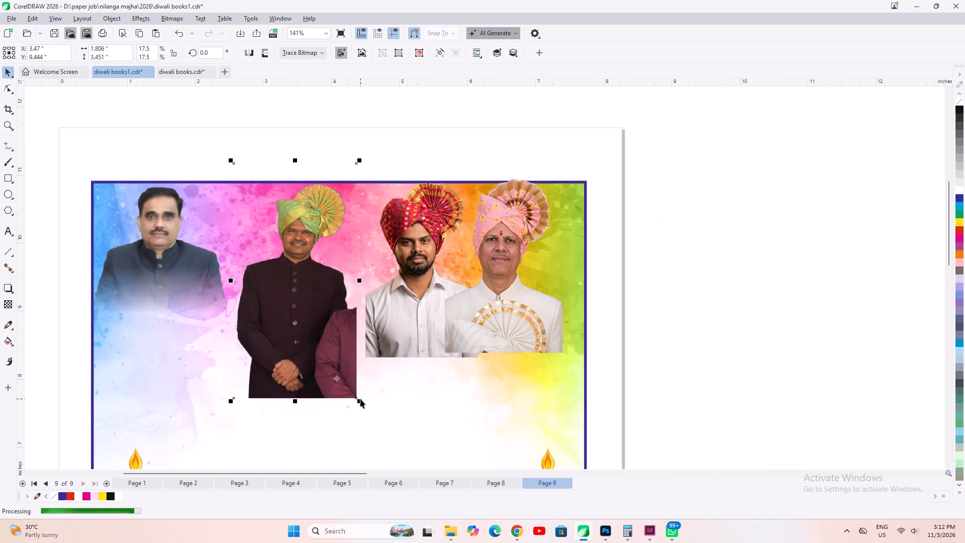
shift+drag(359, 404, 393, 455)
drag(313, 297, 307, 326)
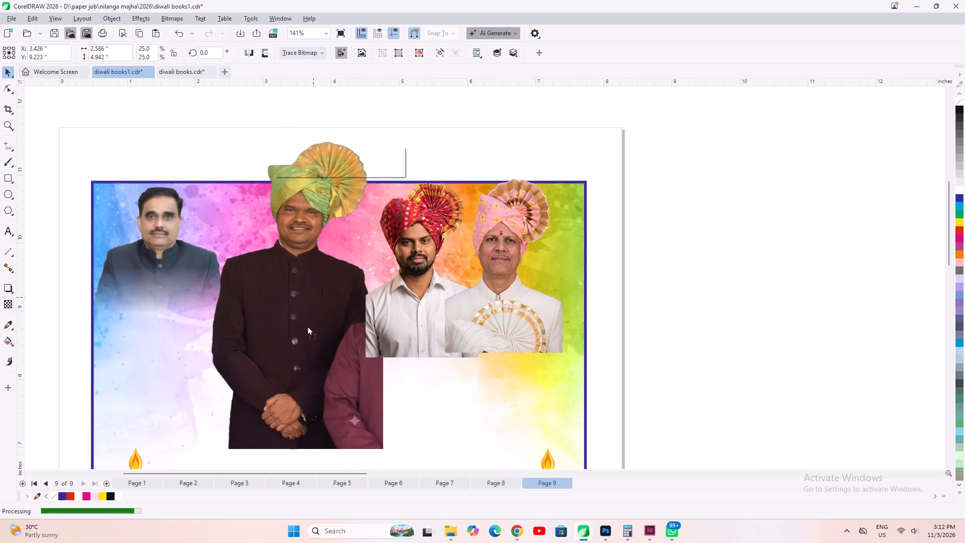
drag(307, 326, 307, 324)
Space out the red-turban and pink-turban portraits by shifting the red one towards the green-turban man and the pink one towards the banner's outer edge.
click(413, 321)
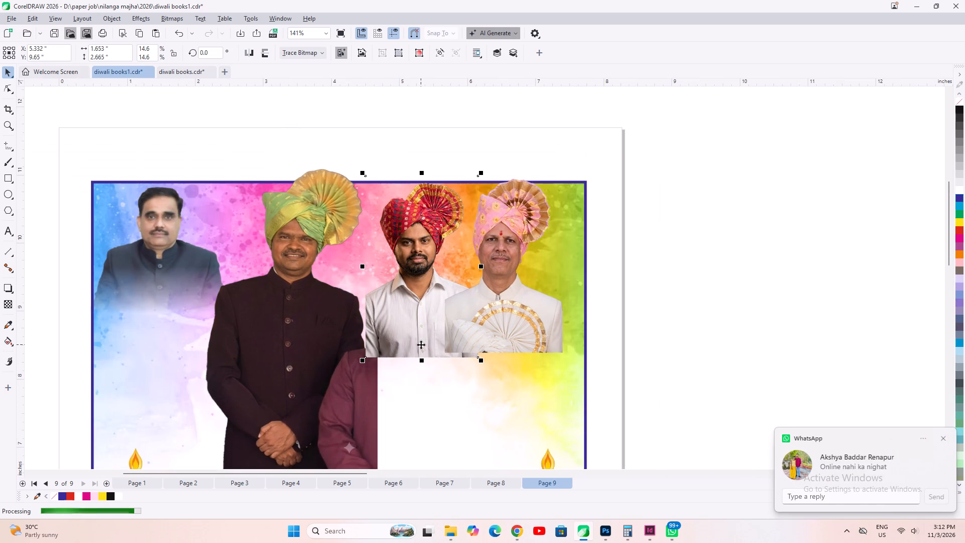
drag(421, 344, 410, 344)
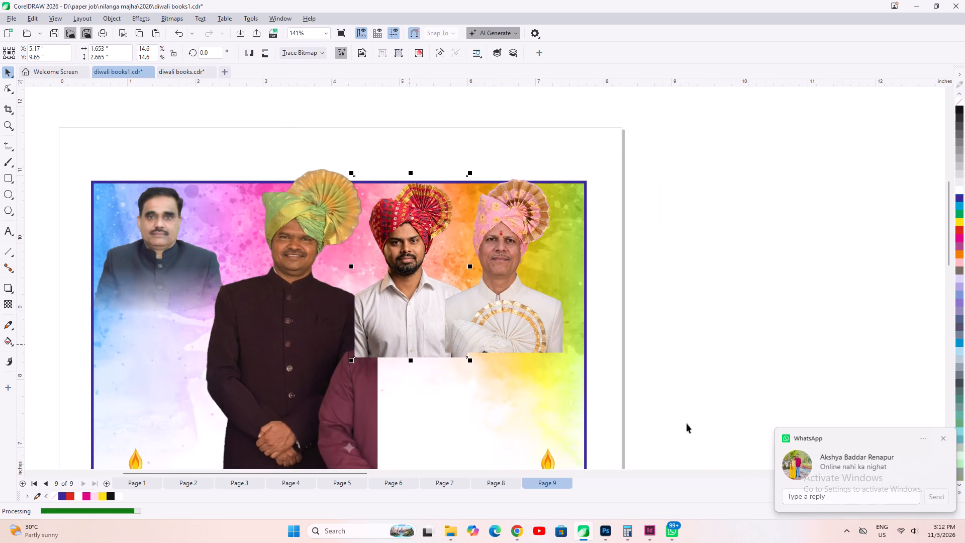
click(531, 338)
drag(513, 335, 523, 341)
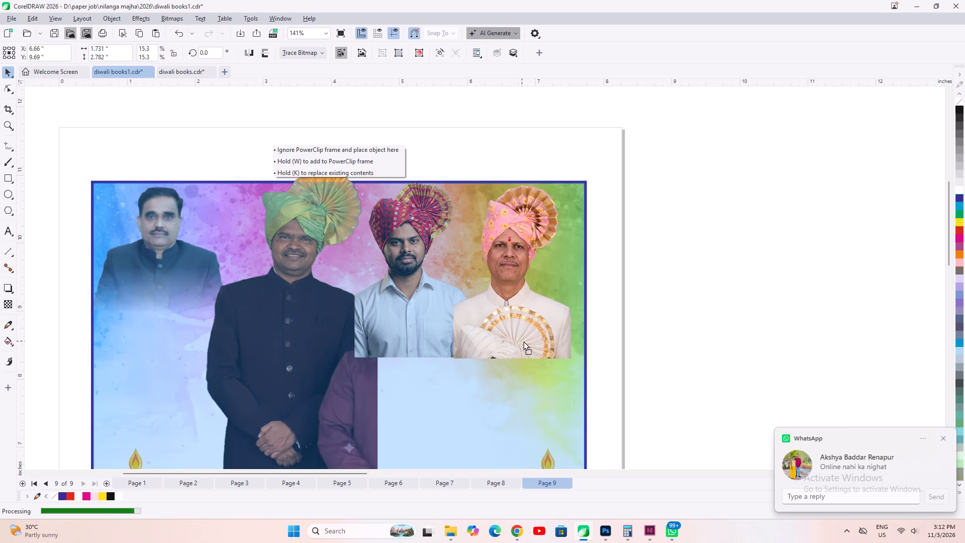
drag(523, 341, 531, 341)
click(395, 341)
click(285, 343)
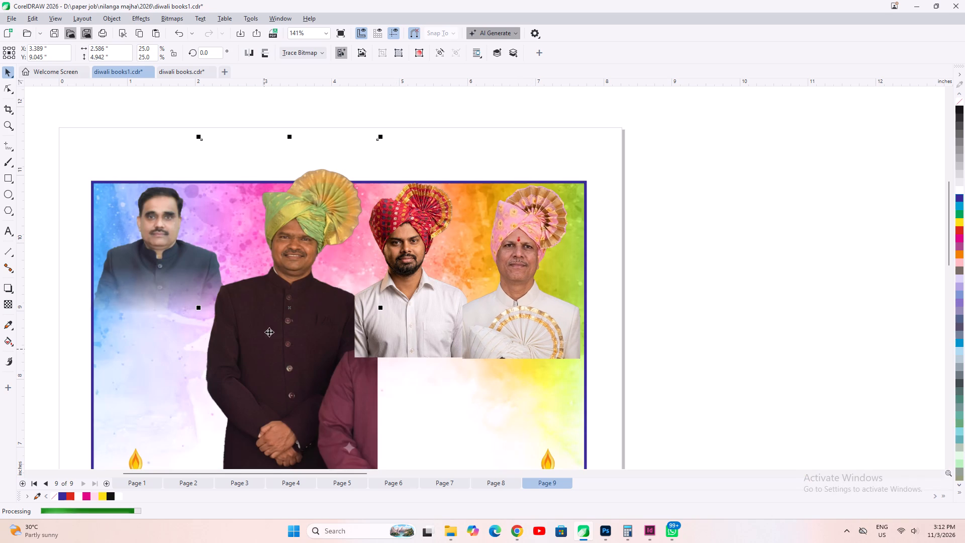
Enlarge the official's cutout to about 29% and position it just inside the banner's upper edge.
click(158, 271)
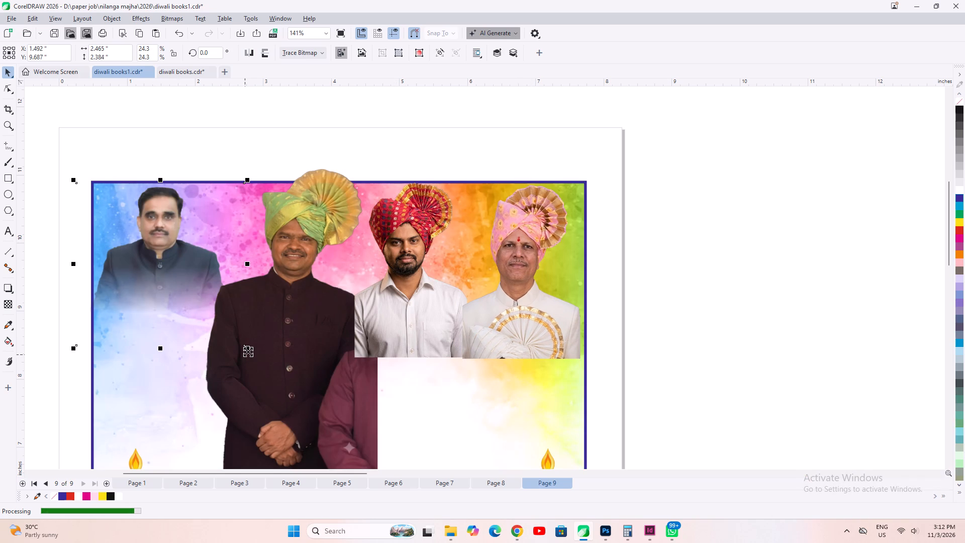
shift+drag(248, 351, 290, 410)
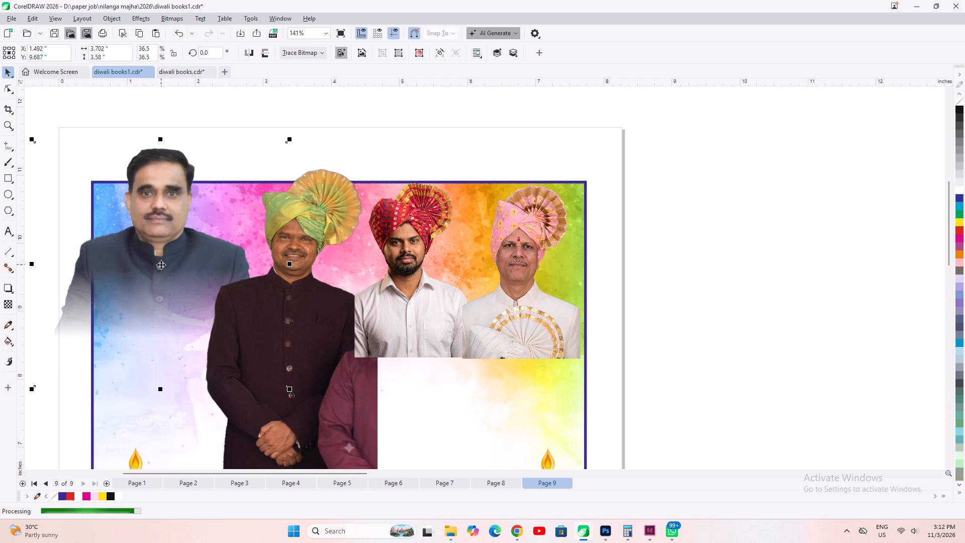
drag(161, 264, 179, 301)
scroll(182, 301, up, 1)
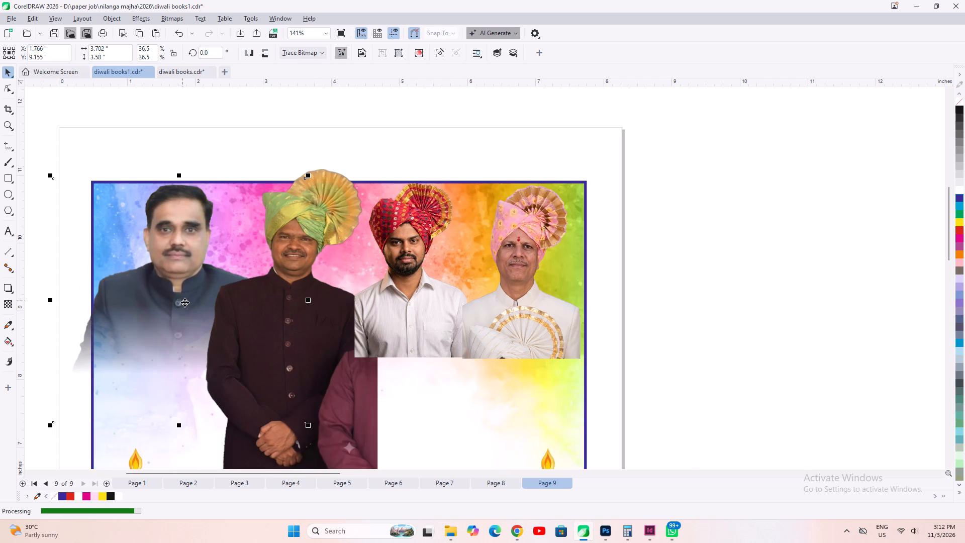
drag(326, 446, 296, 389)
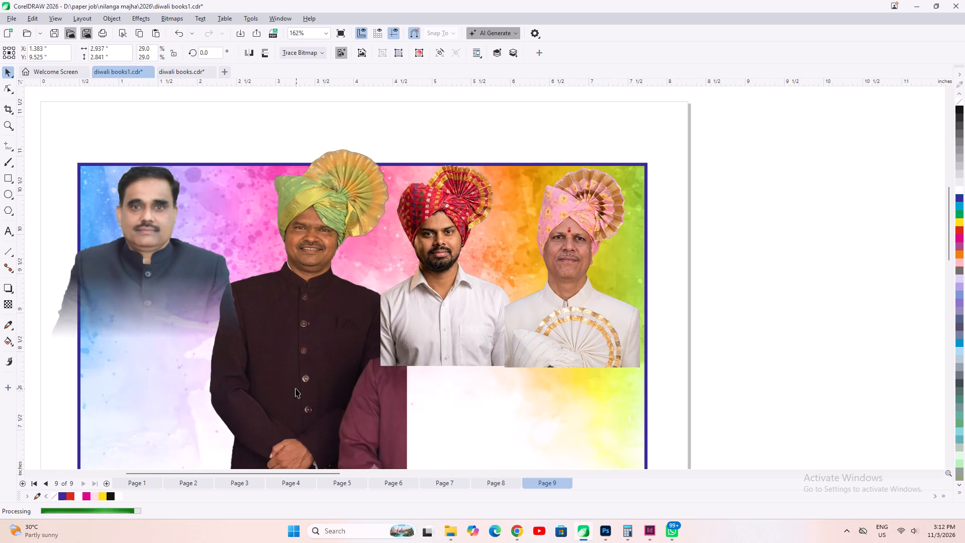
scroll(158, 314, up, 7)
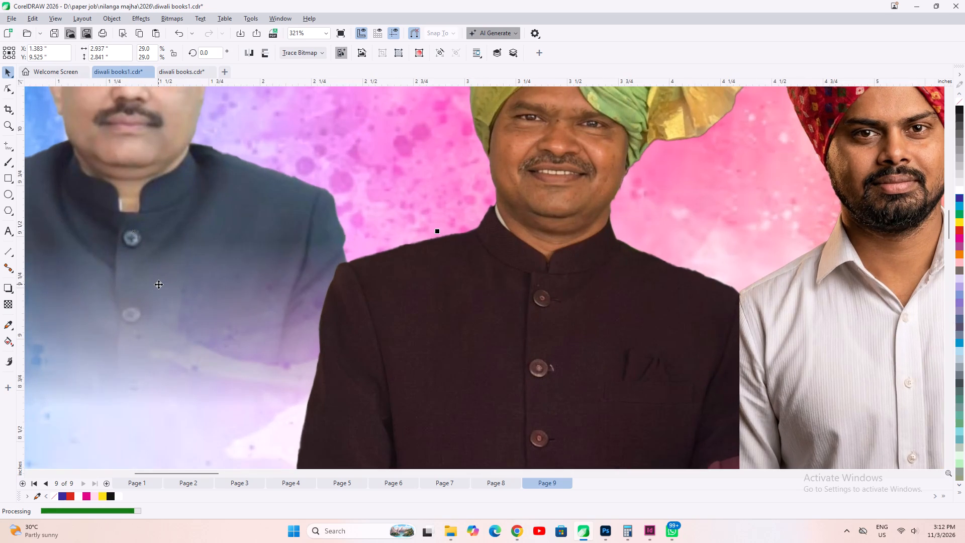
scroll(491, 384, down, 5)
drag(300, 225, 301, 234)
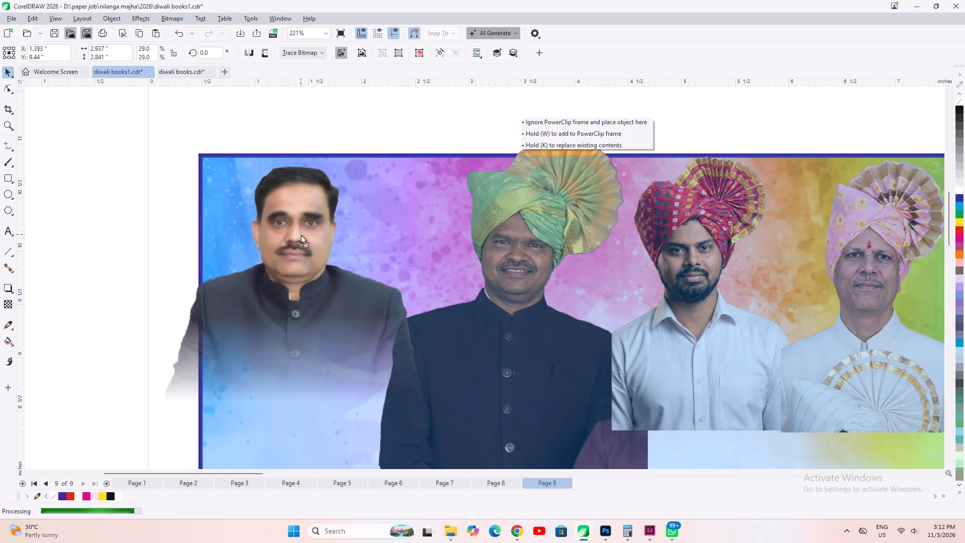
drag(301, 234, 301, 234)
Crop the outer side of the official's cutout by moving its edge nodes inward to the banner's border.
click(7, 89)
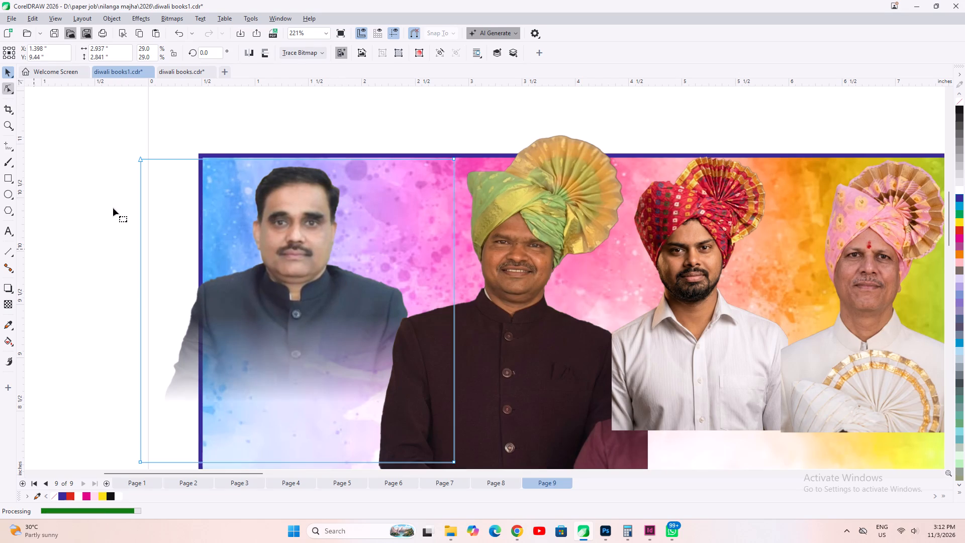
drag(85, 133, 190, 482)
scroll(114, 280, up, 1)
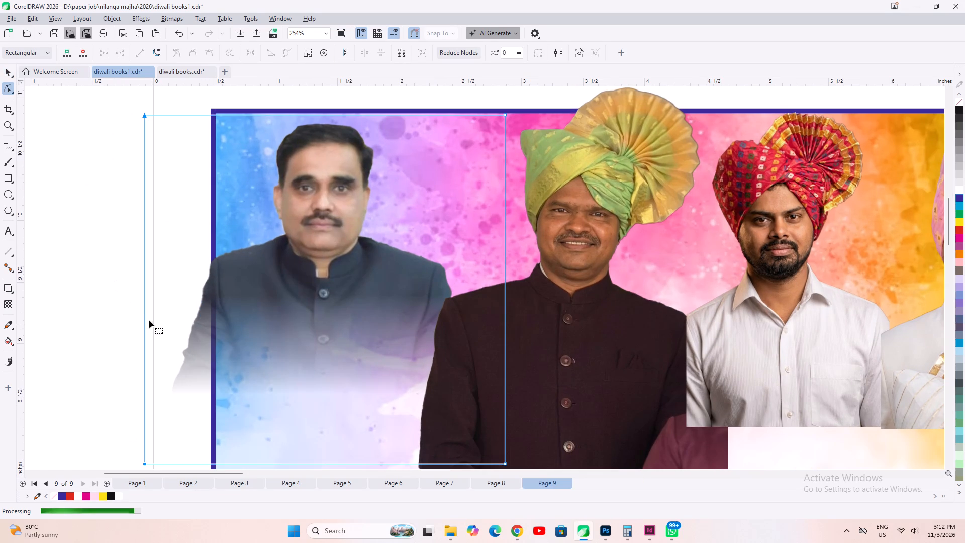
shift+drag(144, 319, 217, 316)
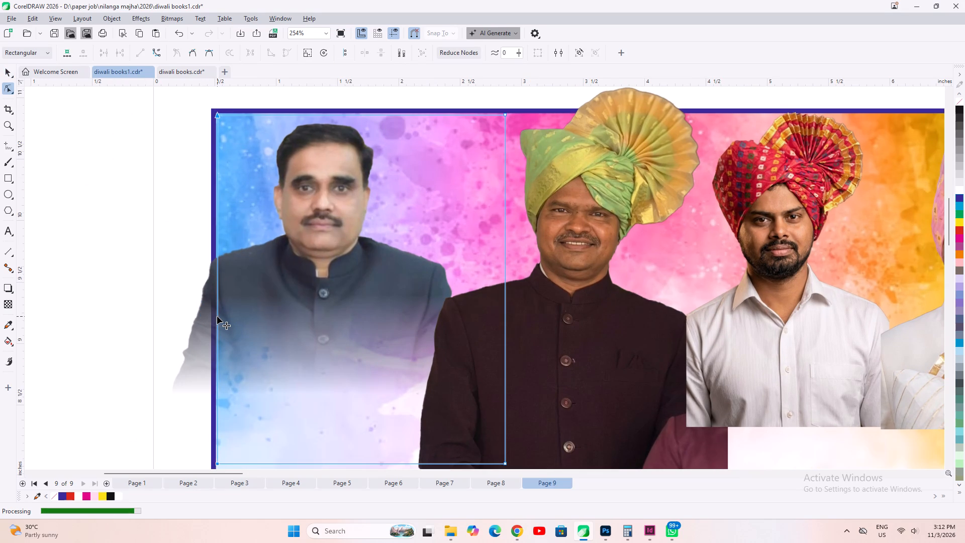
shift+drag(217, 316, 216, 316)
scroll(216, 316, down, 3)
scroll(154, 297, down, 2)
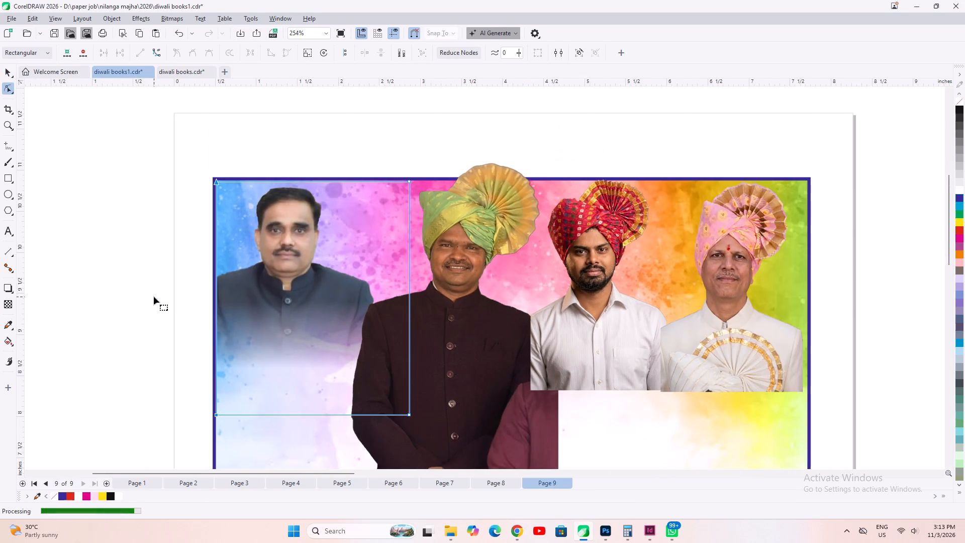
scroll(154, 297, down, 1)
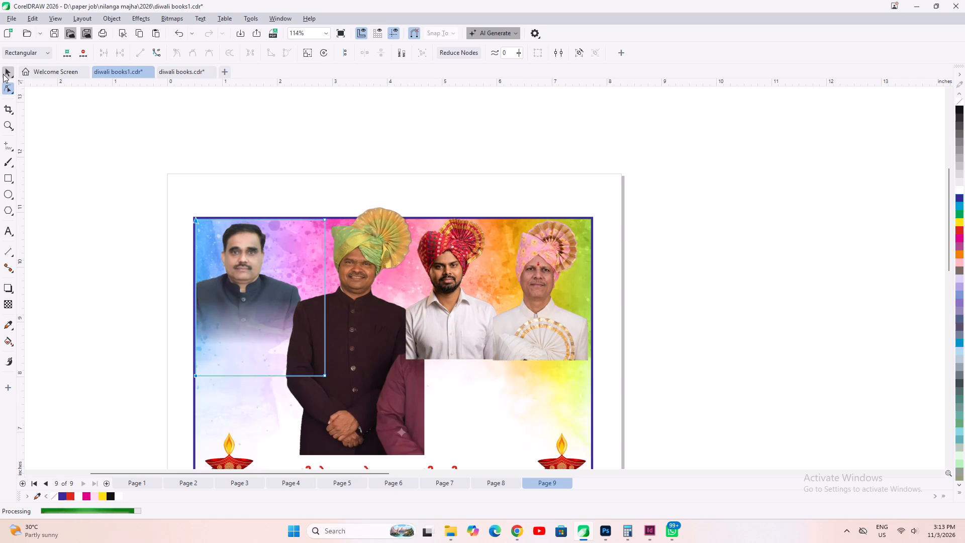
Scale the red-turban and pink-turban portraits down together to about 85.5% against the banner's outer corner.
click(3, 74)
click(671, 254)
click(482, 337)
shift+click(550, 347)
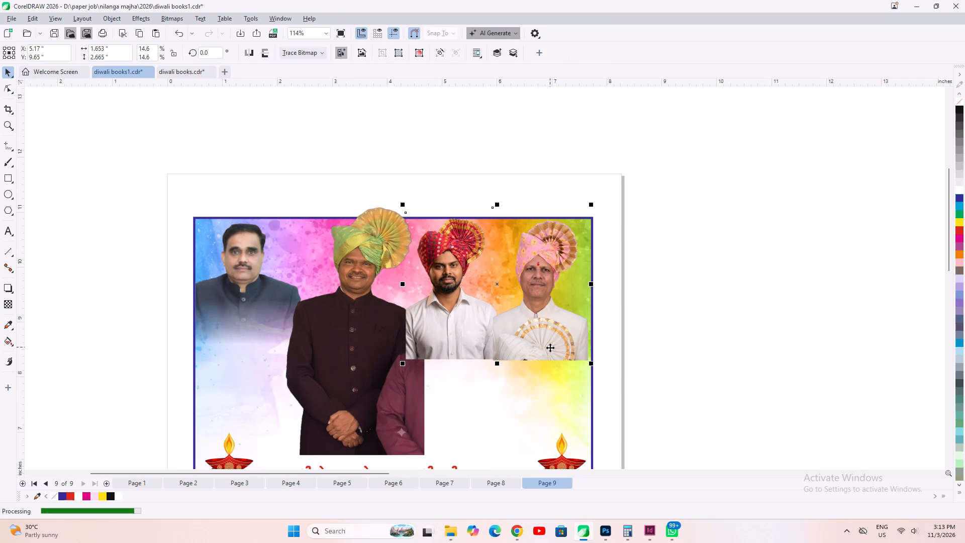
drag(401, 366, 427, 352)
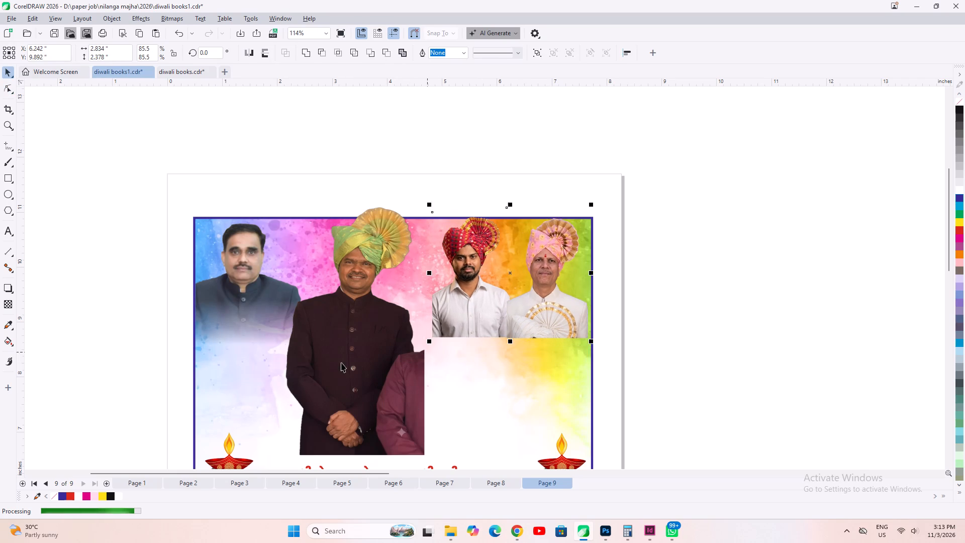
Reduce the green-turban portrait to about 22.8% and centre it in the gap between the official and the red-turban man.
click(341, 363)
drag(360, 282, 377, 287)
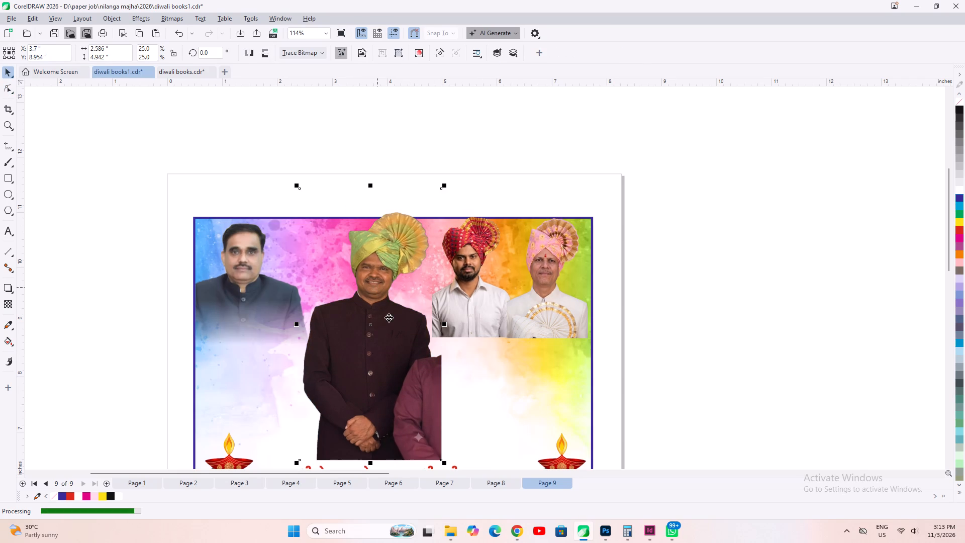
shift+drag(446, 464, 441, 452)
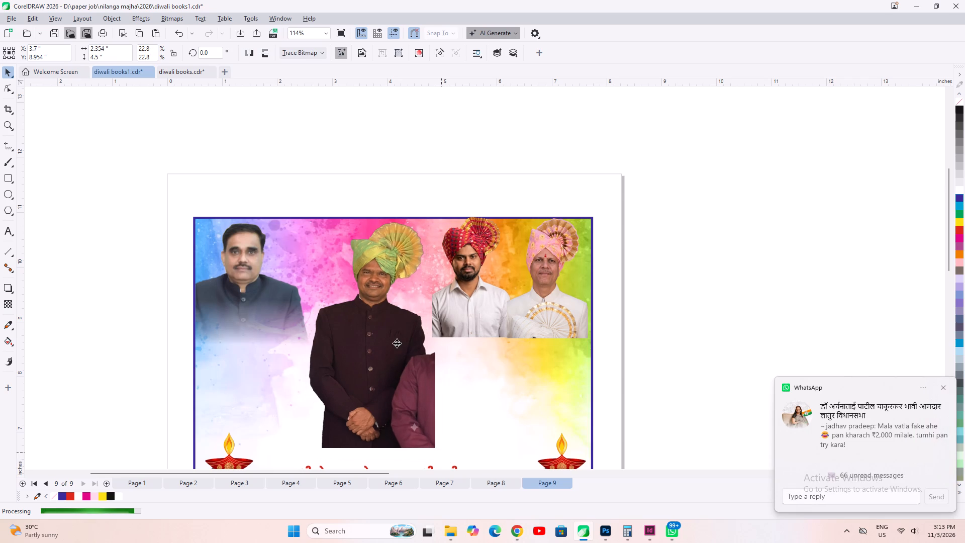
drag(397, 343, 389, 335)
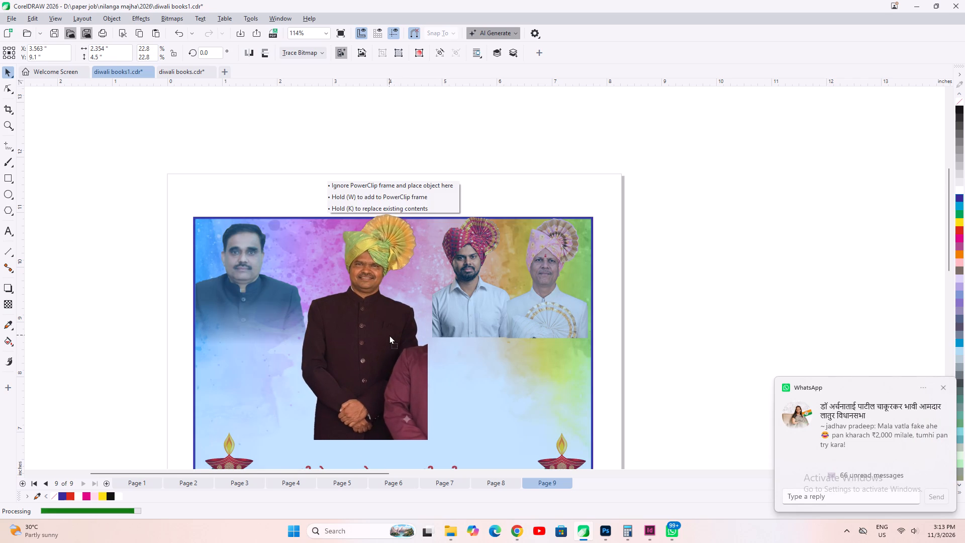
drag(389, 335, 389, 335)
scroll(347, 363, up, 2)
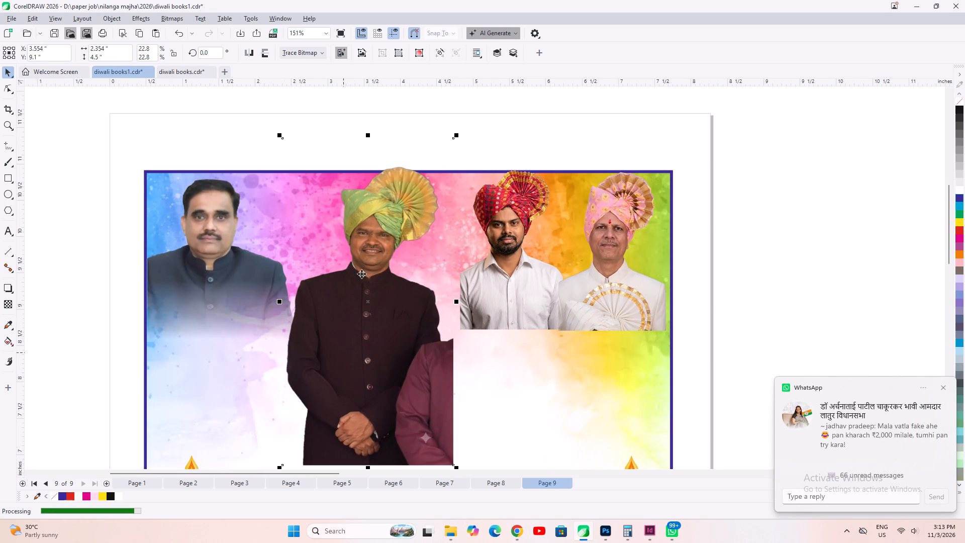
scroll(406, 208, down, 2)
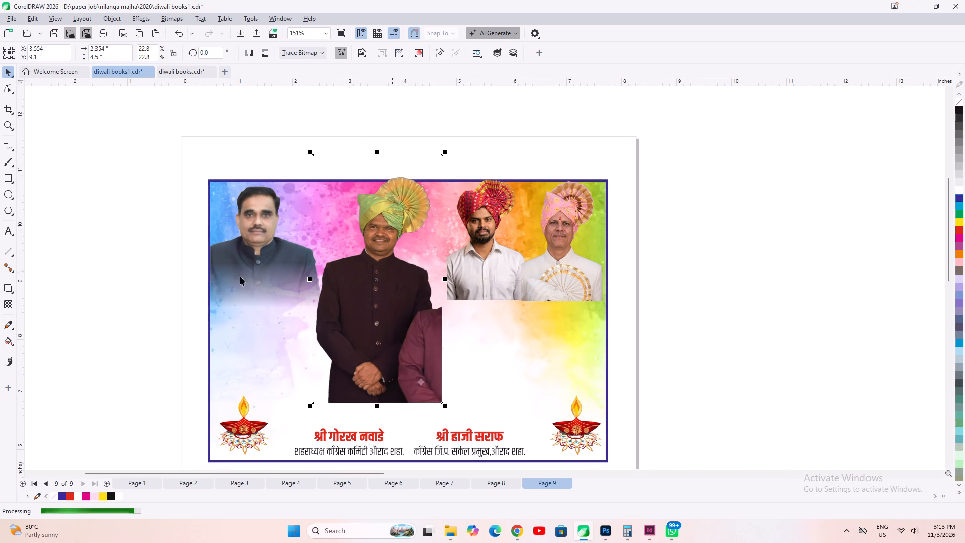
Fade out the lower parts of the green-, red- and pink-turban portraits with vertical gradient transparencies running down from the chest.
click(10, 307)
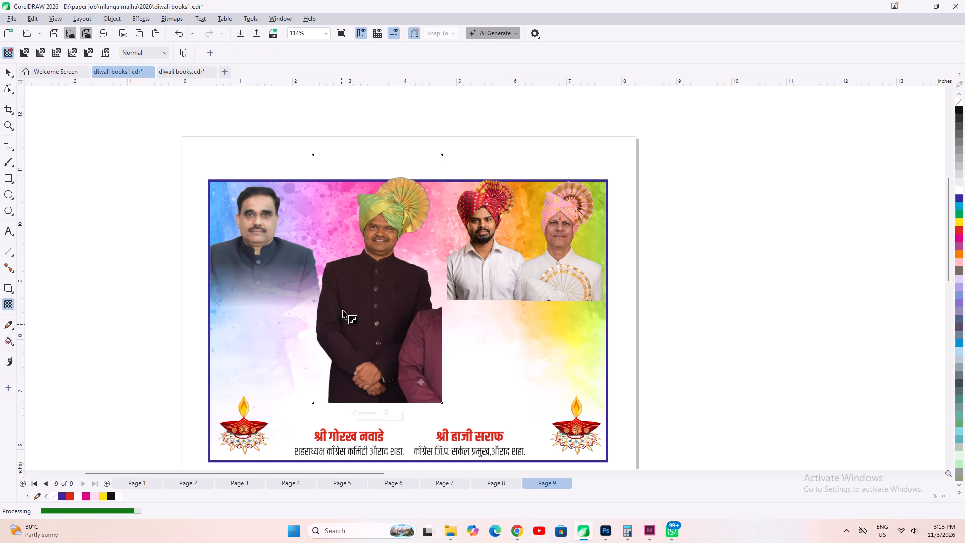
shift+drag(353, 267, 356, 310)
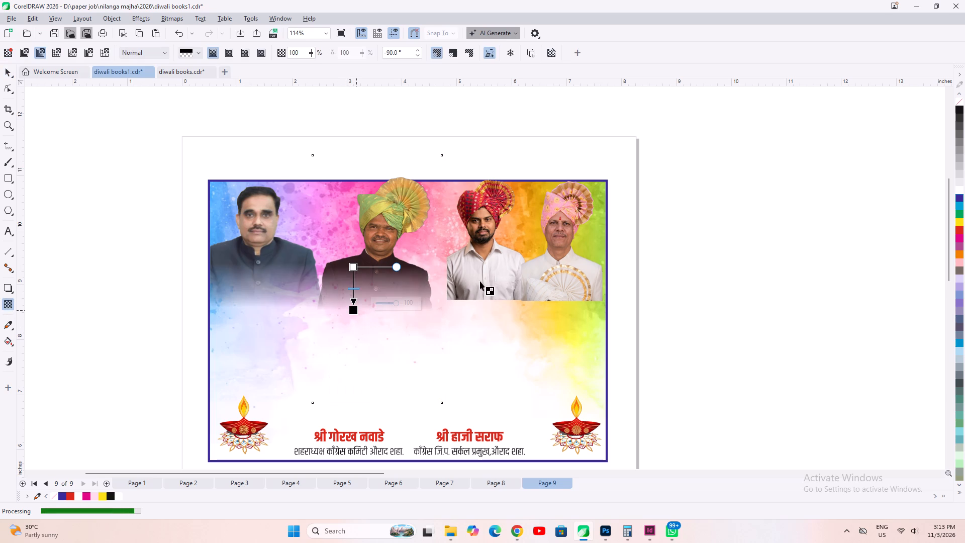
ctrl+click(475, 267)
drag(477, 256, 479, 296)
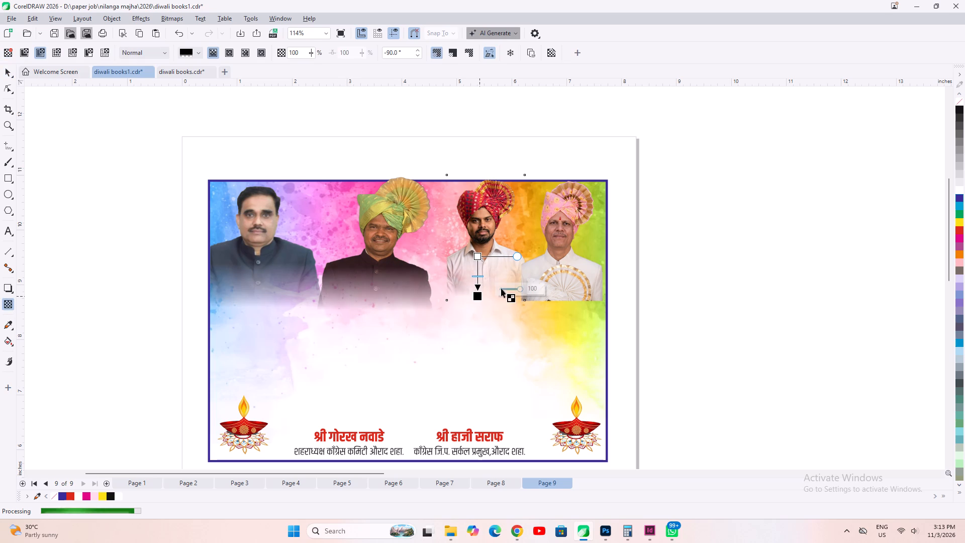
ctrl+click(565, 262)
click(564, 287)
shift+drag(560, 265, 560, 287)
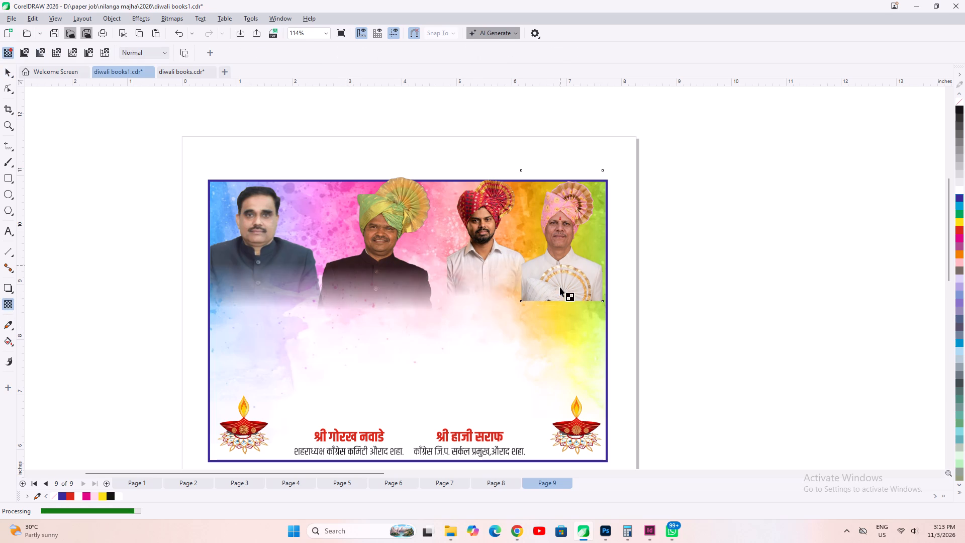
shift+drag(560, 287, 560, 303)
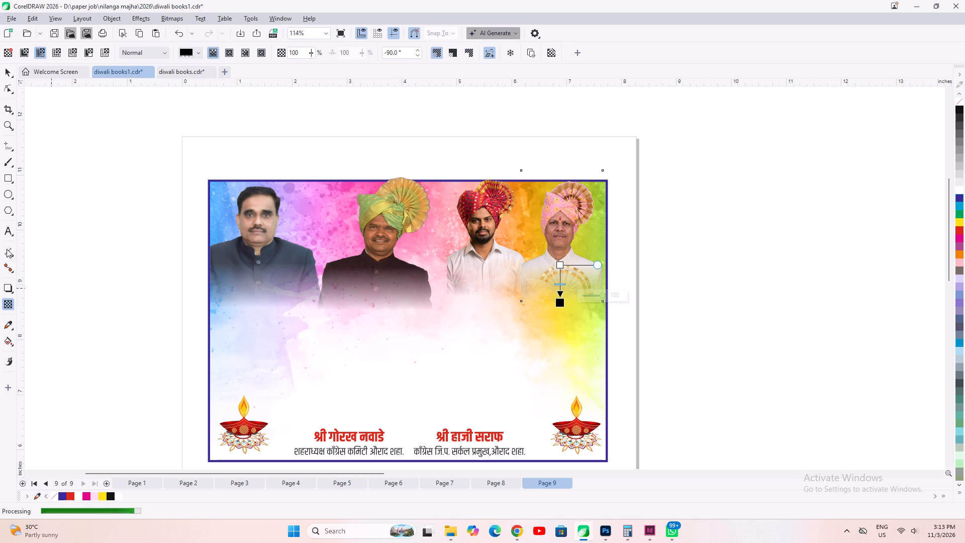
Shrink the faded green-turban portrait slightly to about 21.5% so its turban fits within the banner's upper border.
click(11, 79)
click(344, 280)
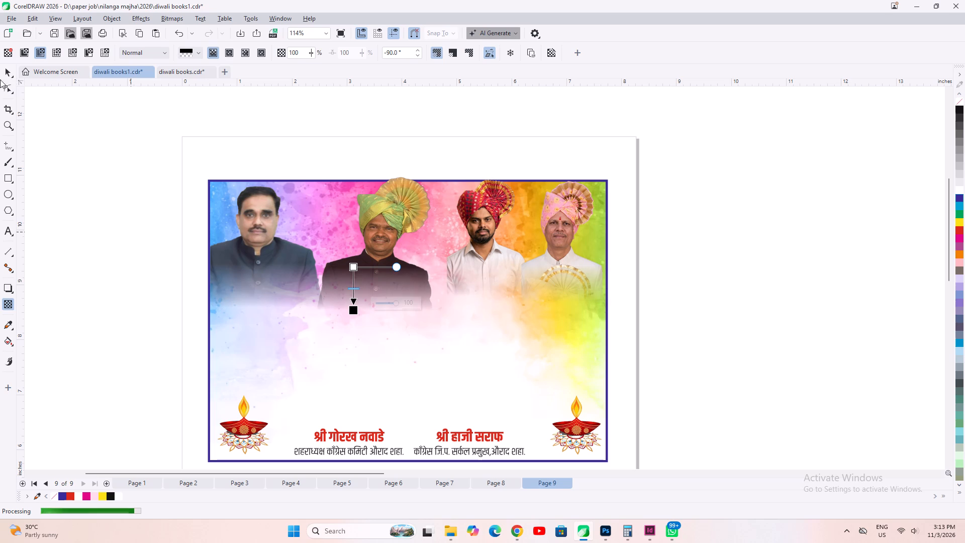
click(17, 71)
click(11, 72)
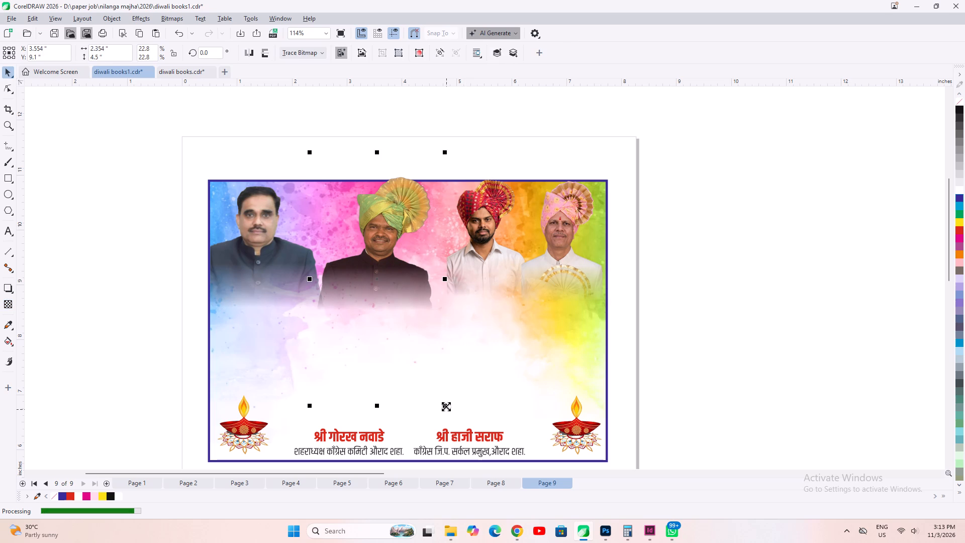
shift+click(446, 406)
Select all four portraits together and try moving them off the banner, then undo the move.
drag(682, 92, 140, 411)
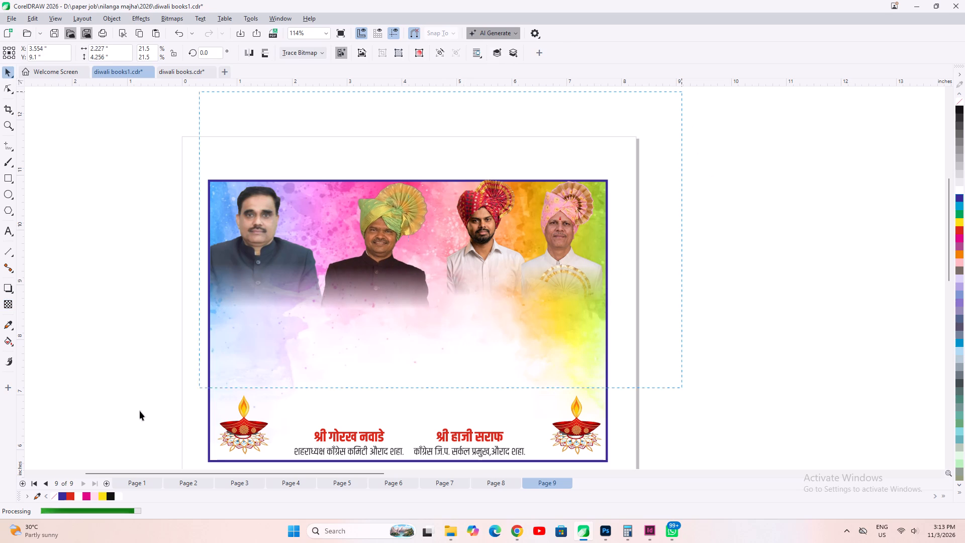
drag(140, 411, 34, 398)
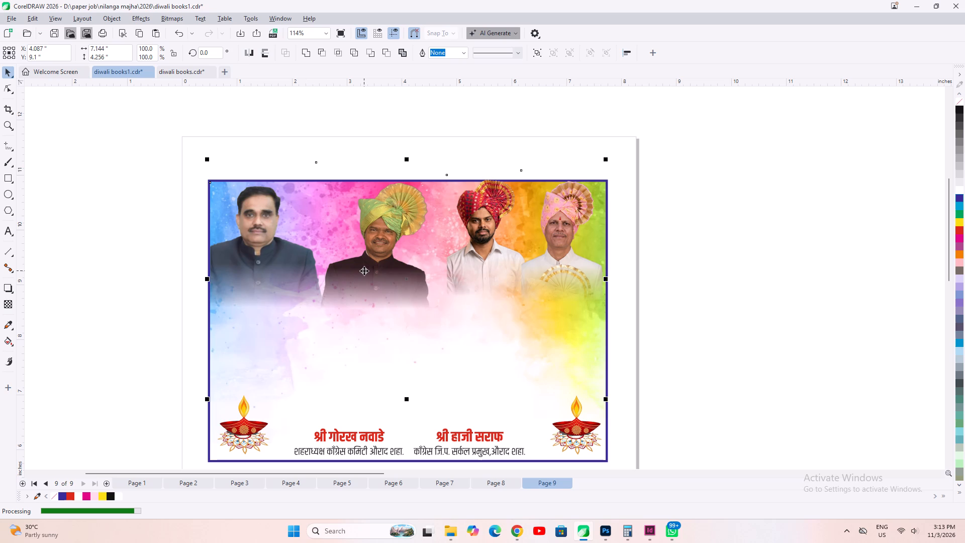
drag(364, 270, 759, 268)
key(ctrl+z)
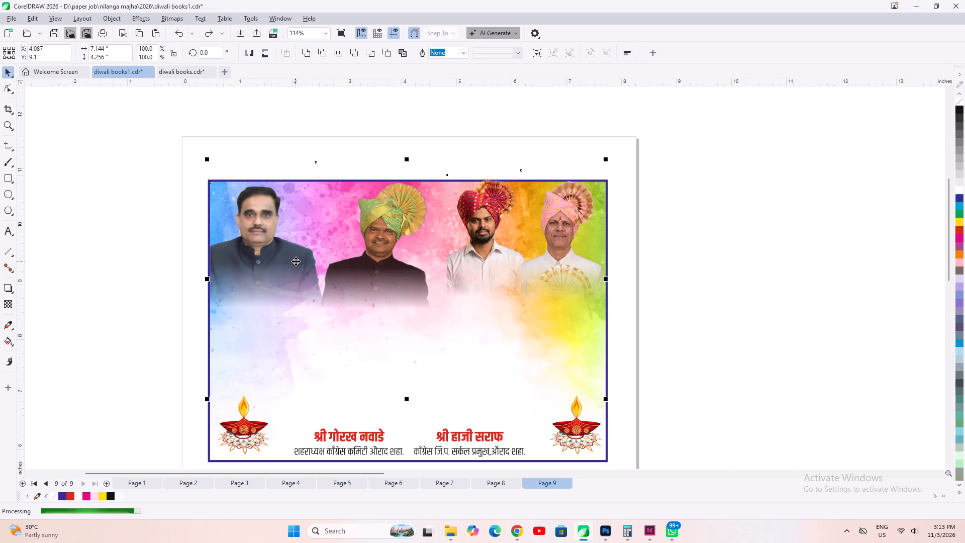
Cut the four portraits and paste them inside the banner frame's PowerClip, over the colourful background, then finish editing its contents.
click(114, 18)
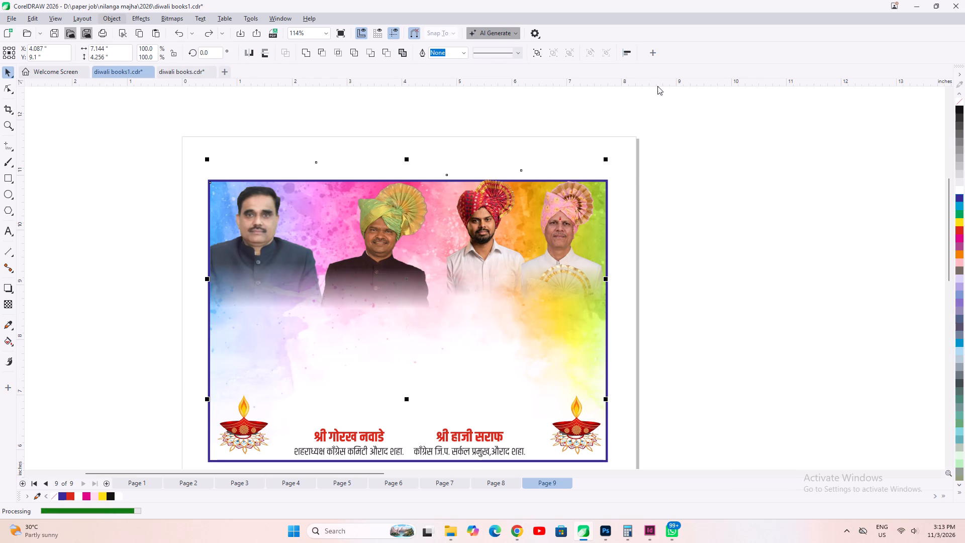
key(ctrl+x)
ctrl+click(444, 353)
ctrl+click(444, 353)
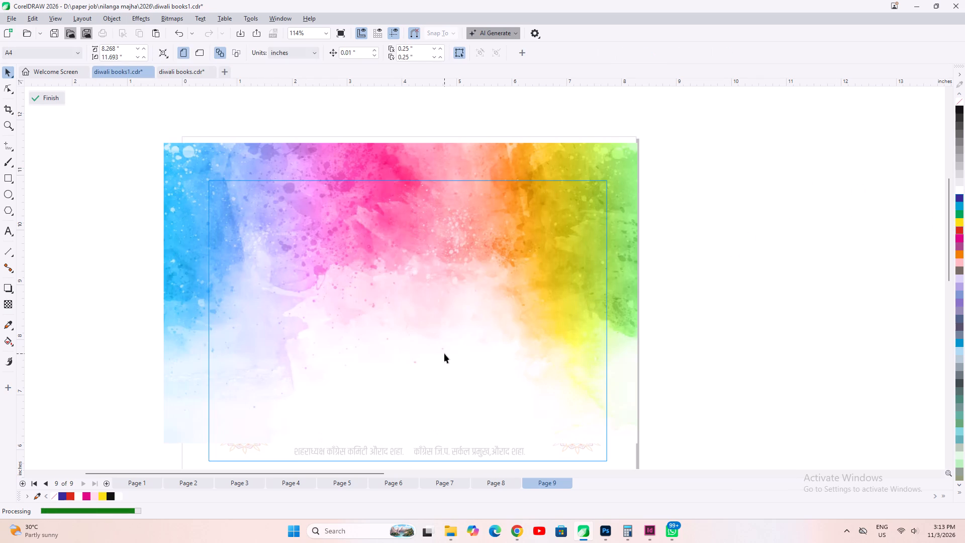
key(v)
click(9, 72)
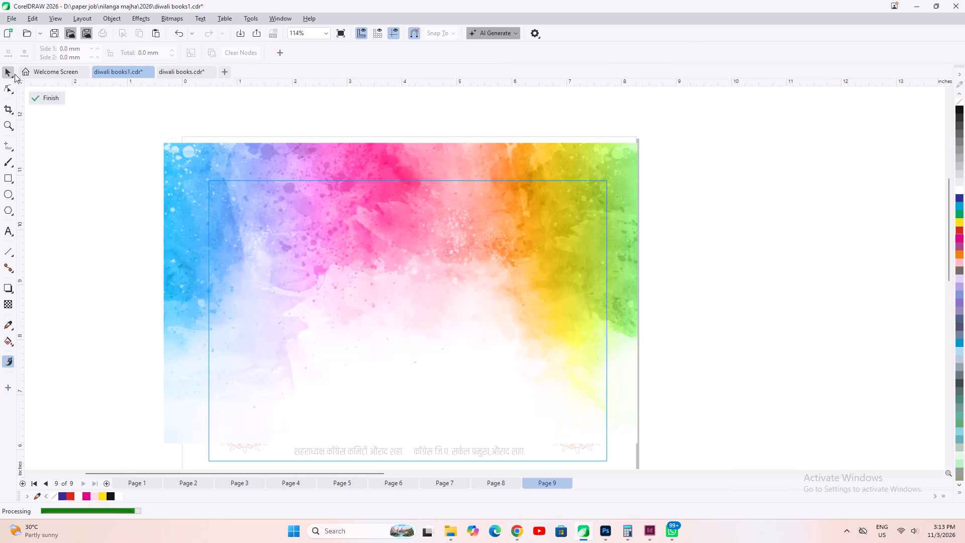
click(67, 142)
key(ctrl+v)
ctrl+click(6, 75)
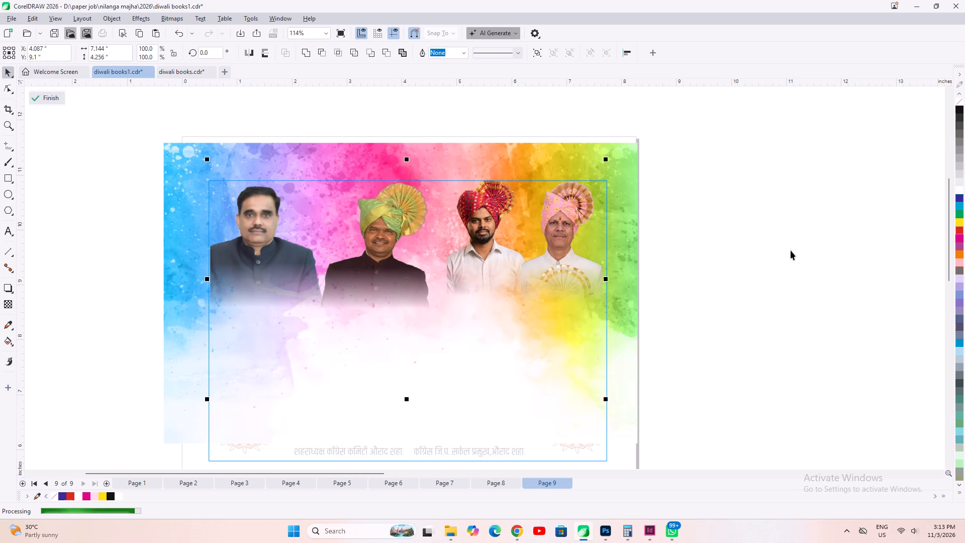
ctrl+double_click(729, 243)
scroll(355, 266, down, 2)
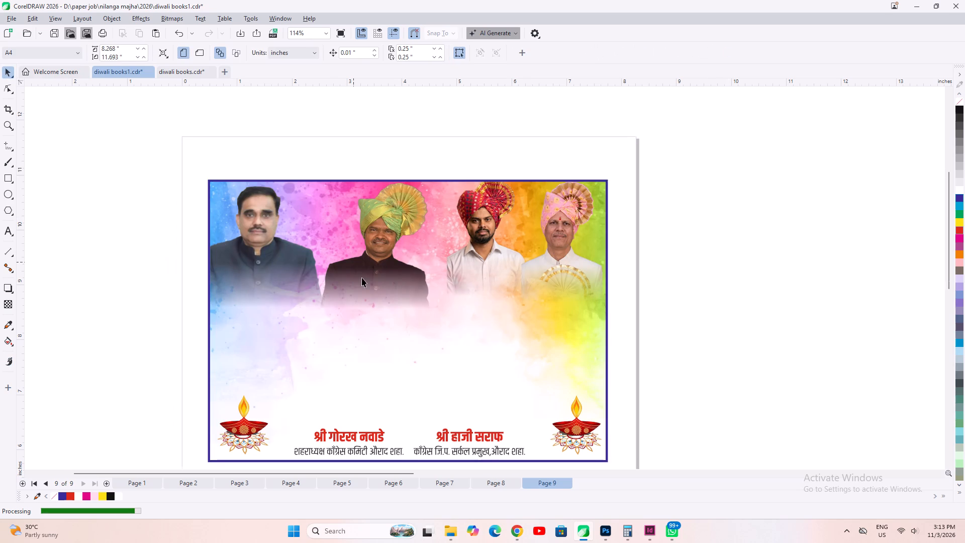
right_click(648, 273)
click(609, 193)
Move the group photo of five men from beside the page onto the banner and bring it to the front.
scroll(338, 156, down, 3)
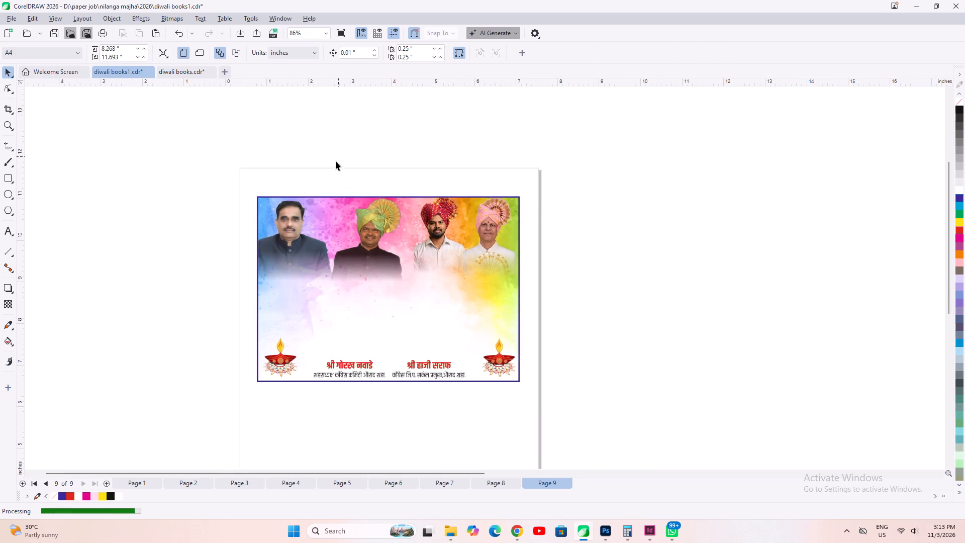
scroll(336, 161, down, 8)
drag(757, 305, 444, 234)
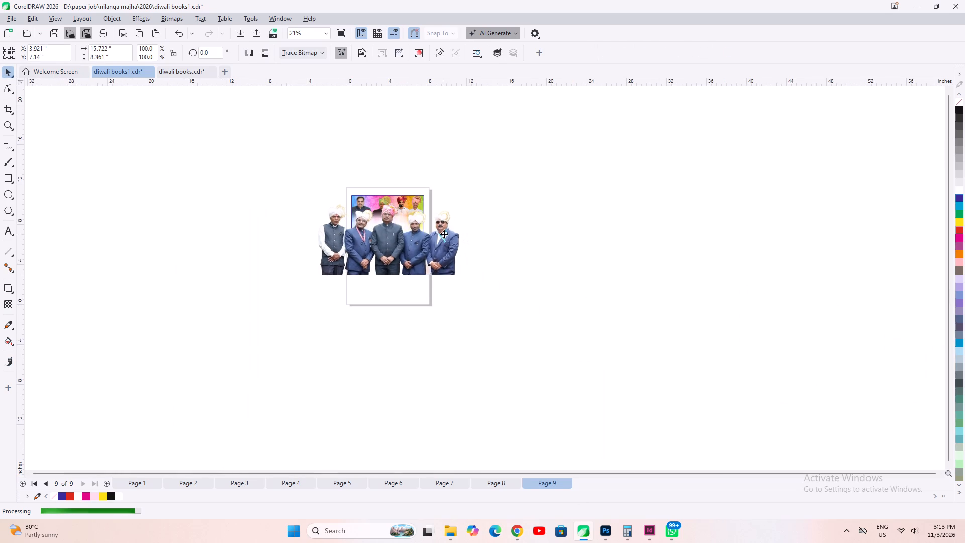
scroll(390, 207, up, 5)
key(shift+Page_Up)
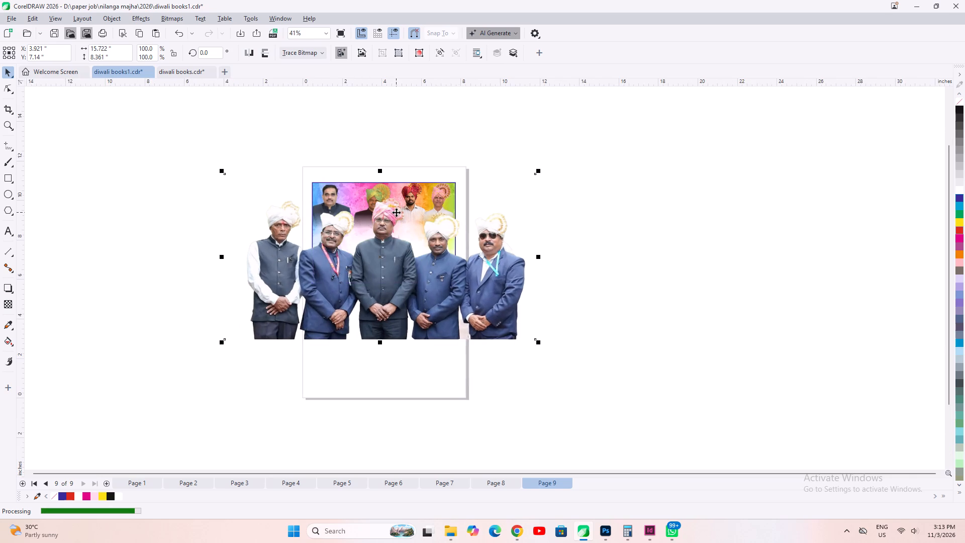
Scale the five-man group photo down to about 39.4% and place it in the banner's lower half, below the four portraits.
scroll(379, 304, up, 3)
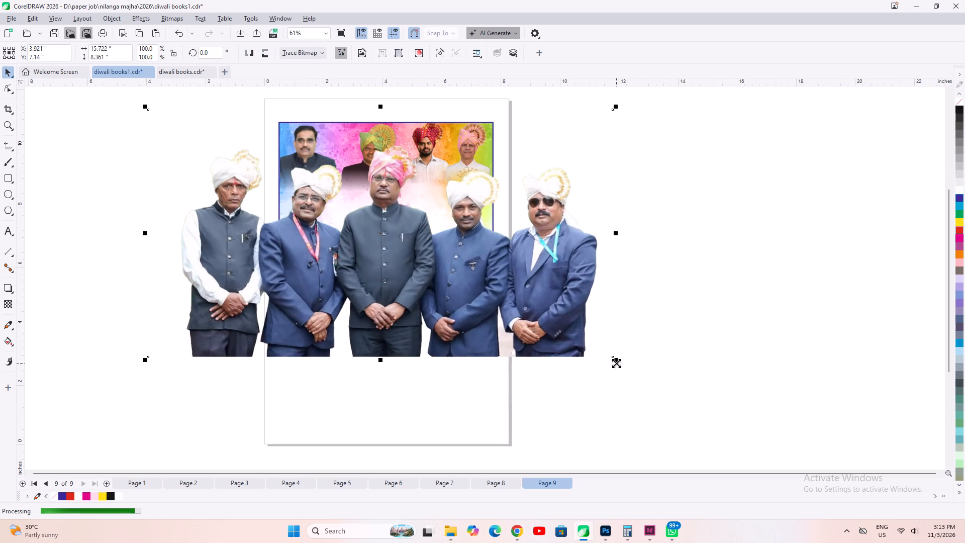
shift+drag(616, 363, 487, 377)
scroll(373, 306, up, 4)
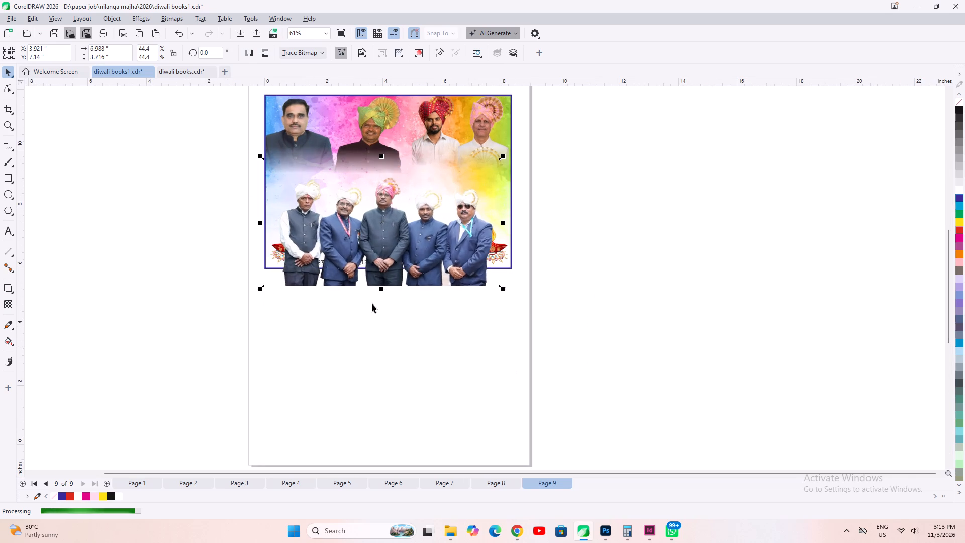
drag(396, 192, 399, 169)
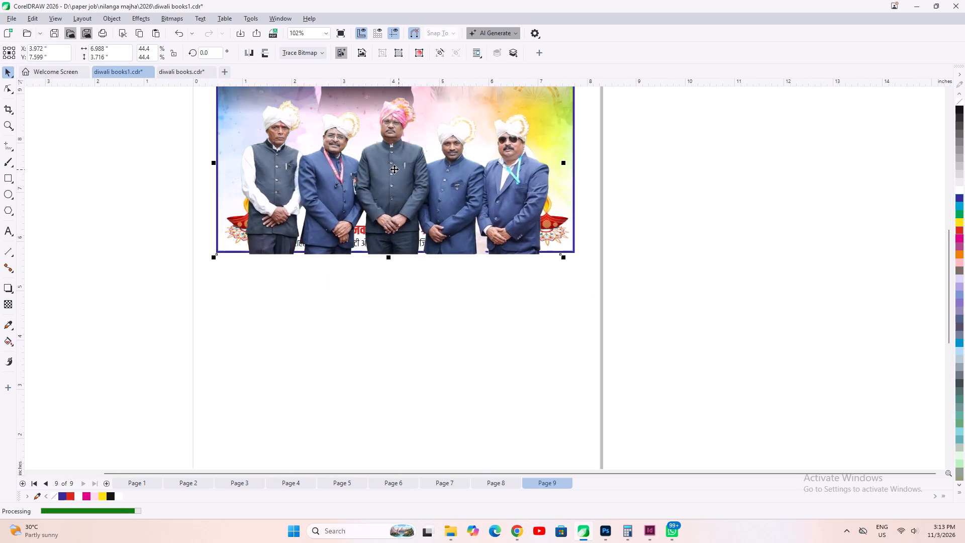
scroll(394, 169, up, 4)
shift+drag(673, 316, 658, 304)
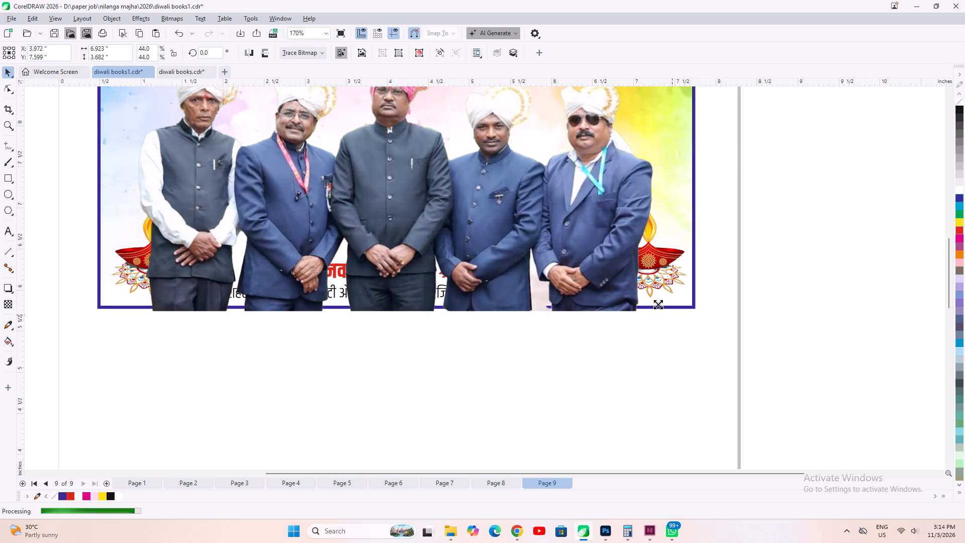
shift+drag(658, 304, 655, 298)
scroll(393, 402, down, 5)
scroll(377, 244, up, 2)
drag(415, 281, 417, 276)
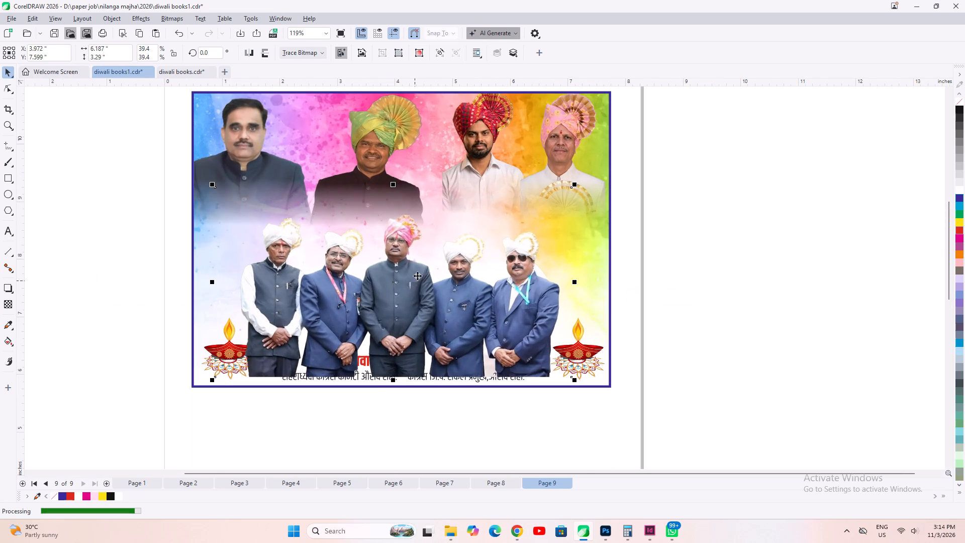
drag(417, 276, 416, 270)
Centre the five-man group photo horizontally on the banner frame, then shift it by eye slightly towards the frame's left edge.
shift+click(606, 246)
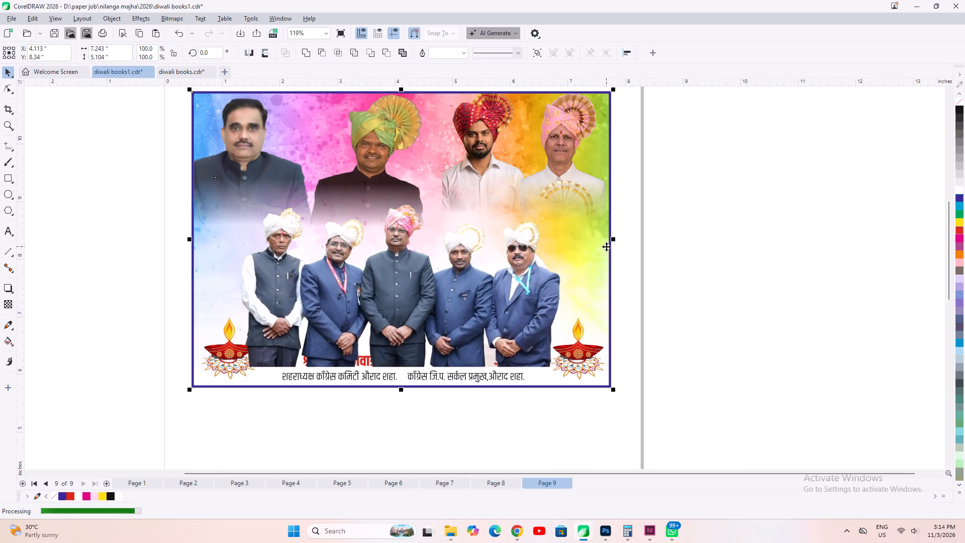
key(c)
click(778, 241)
click(426, 305)
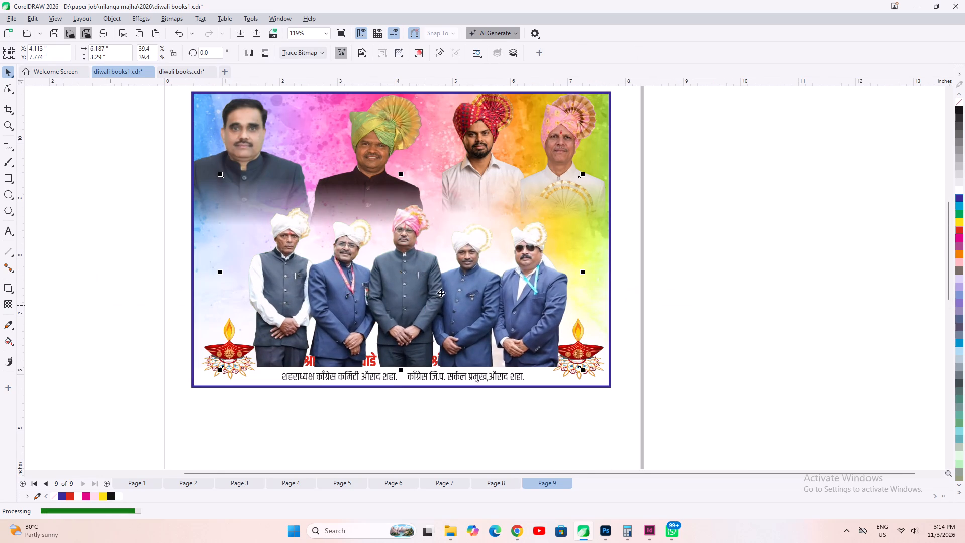
click(485, 165)
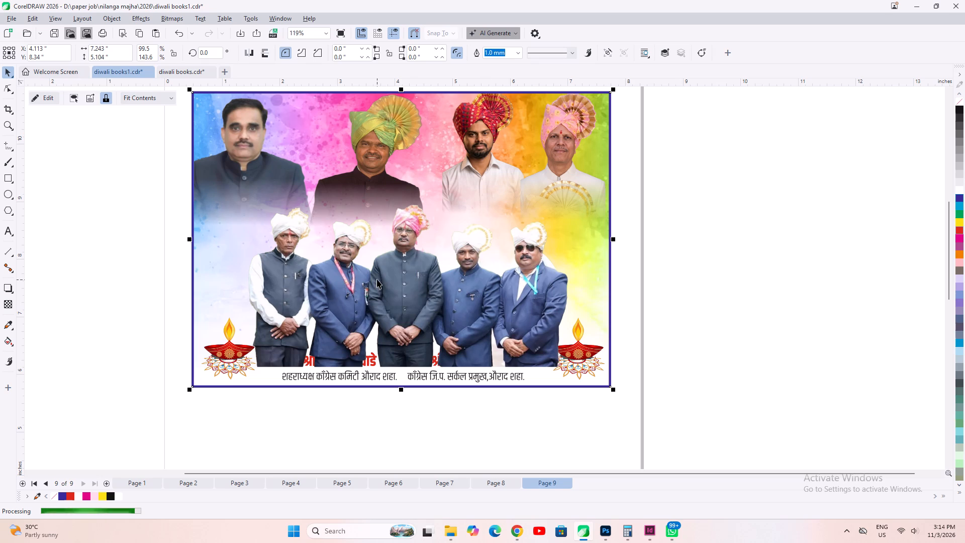
drag(384, 280, 379, 280)
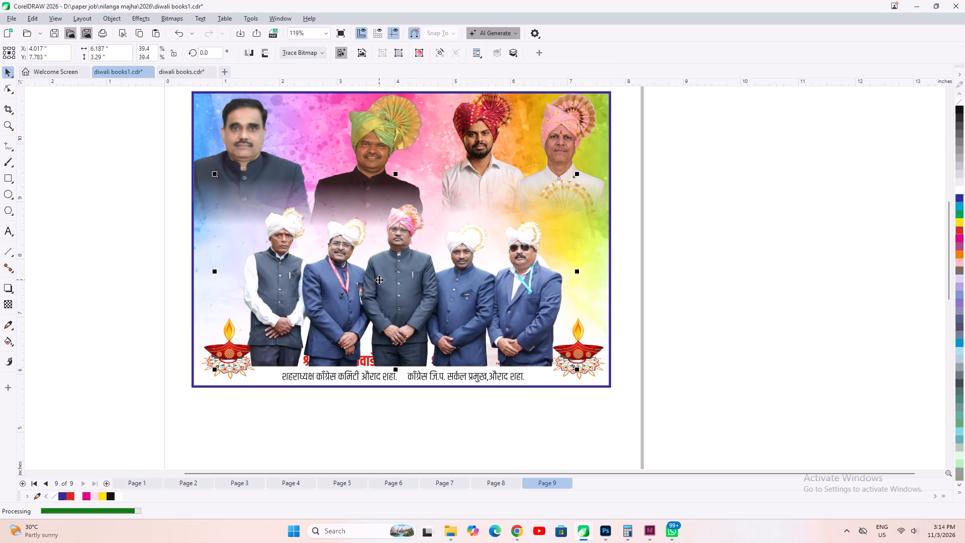
Crop the group photo's bottom edge up to just above waist level with the Shape tool, making it about 2.35 inches high.
click(0, 86)
click(3, 92)
drag(16, 274, 765, 399)
drag(127, 337, 133, 341)
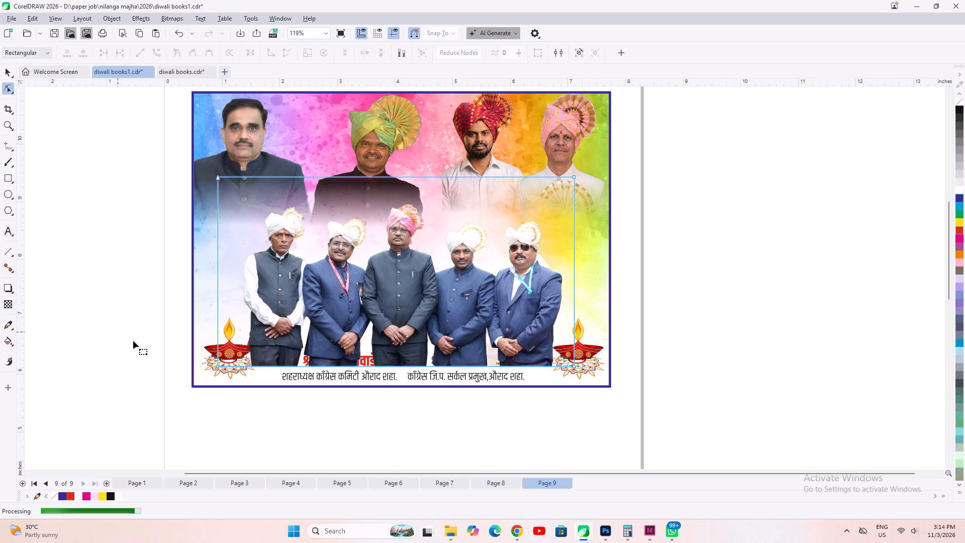
drag(133, 341, 718, 436)
scroll(402, 373, up, 2)
shift+drag(378, 366, 380, 322)
shift+drag(386, 364, 385, 347)
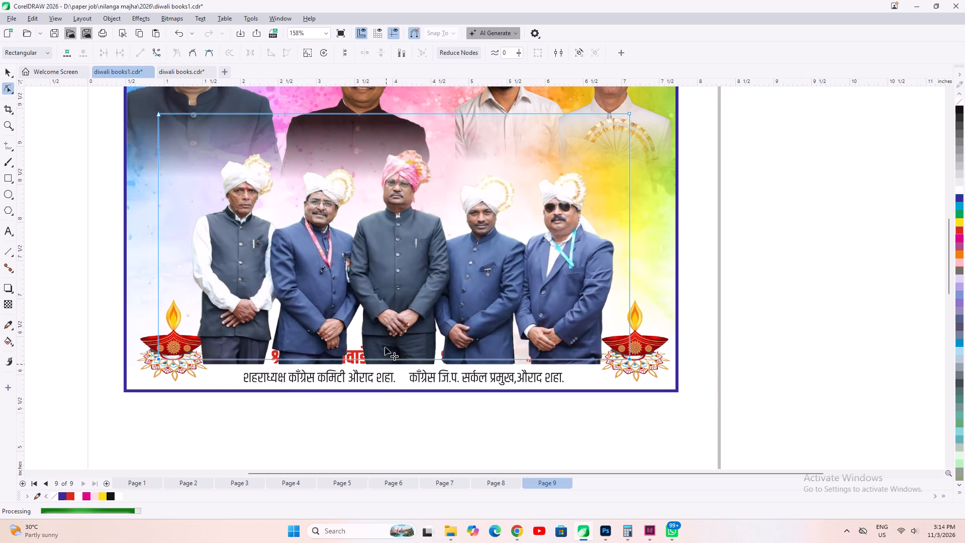
shift+drag(385, 347, 384, 292)
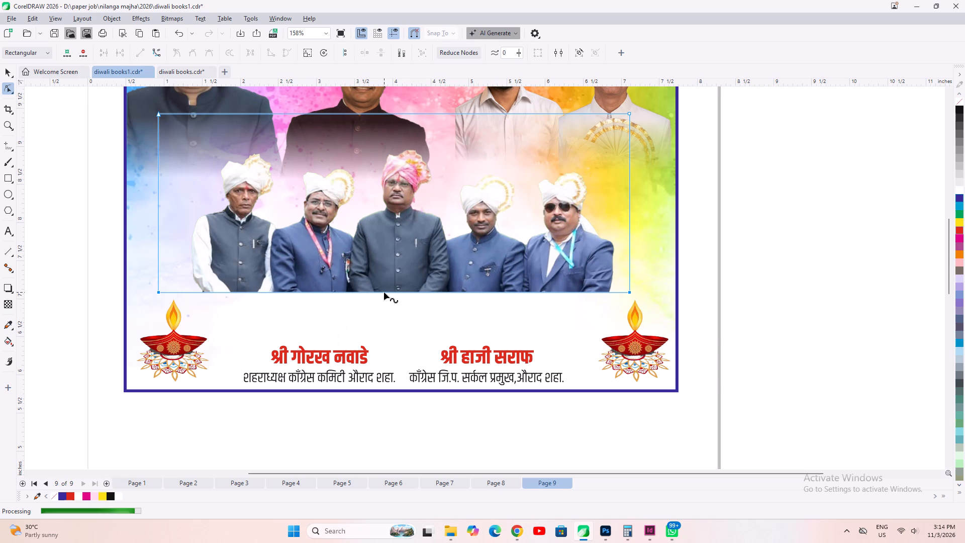
click(16, 73)
click(8, 74)
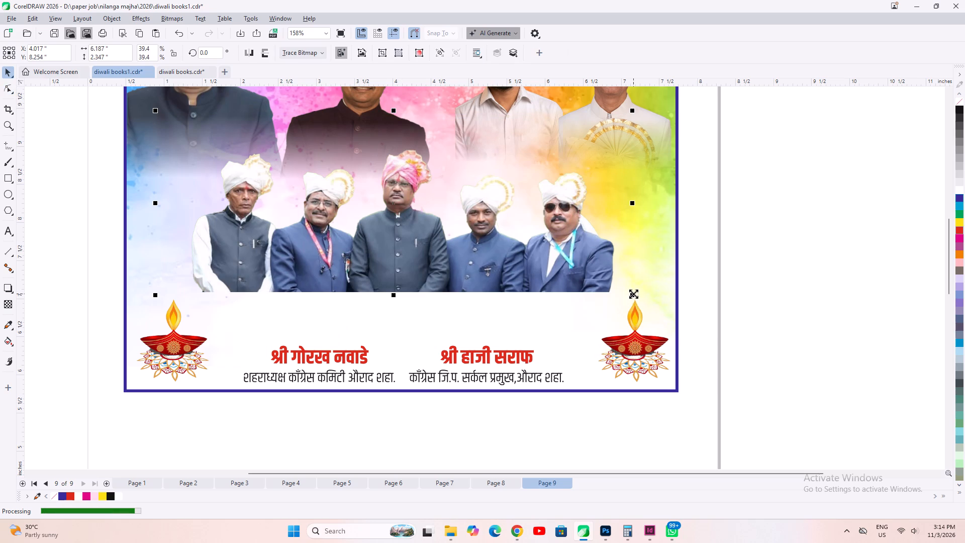
Enlarge the cropped group photo to about 47.8% and lower it to span the banner just above the name captions.
shift+drag(633, 294, 684, 335)
drag(381, 267, 380, 273)
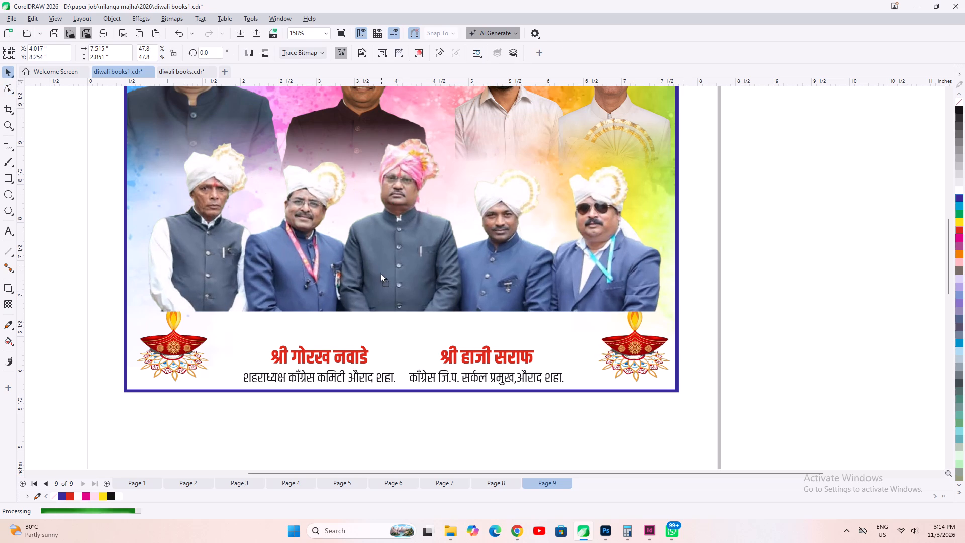
drag(380, 273, 379, 279)
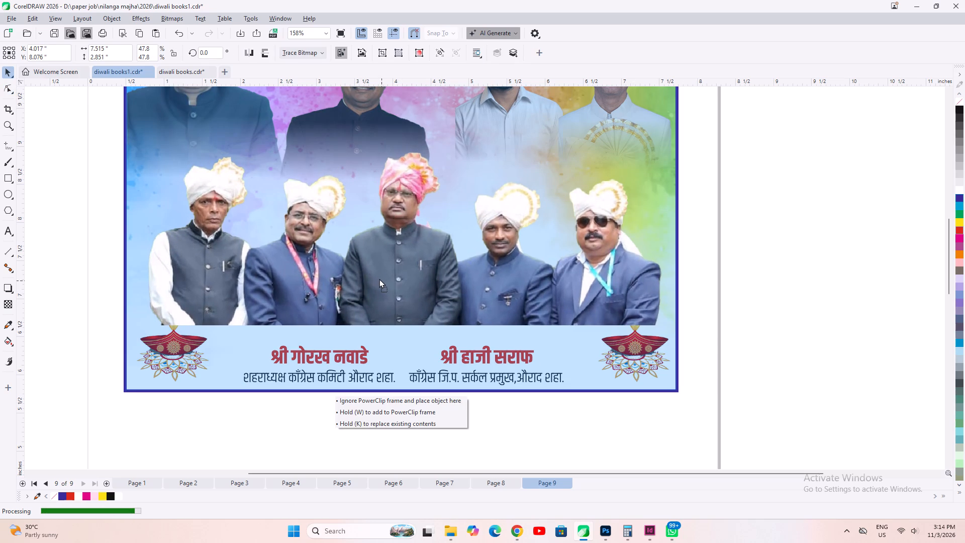
drag(379, 279, 378, 275)
scroll(378, 275, down, 2)
Move the two diya lamps out of the banner's bottom corners, placing one on each side of the page.
click(680, 341)
drag(673, 275, 475, 437)
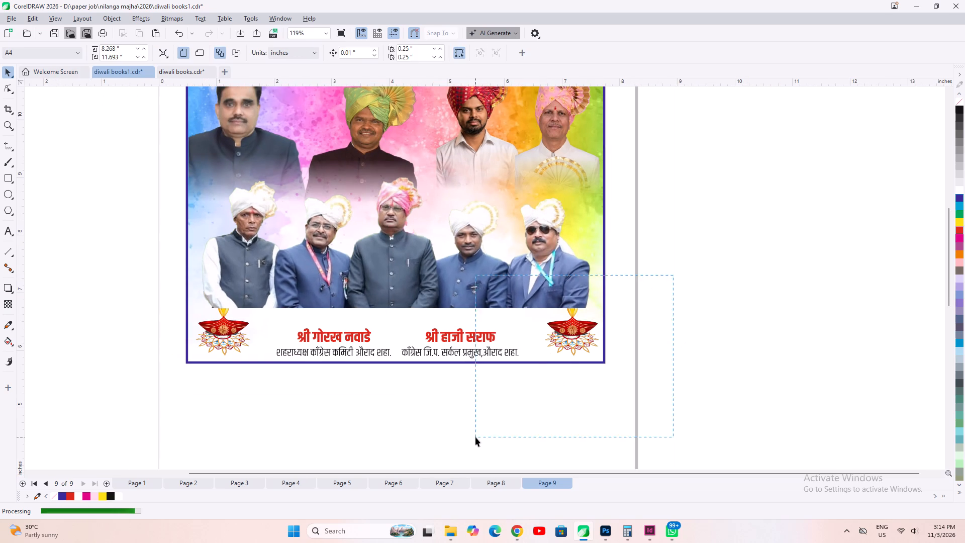
drag(581, 333, 835, 280)
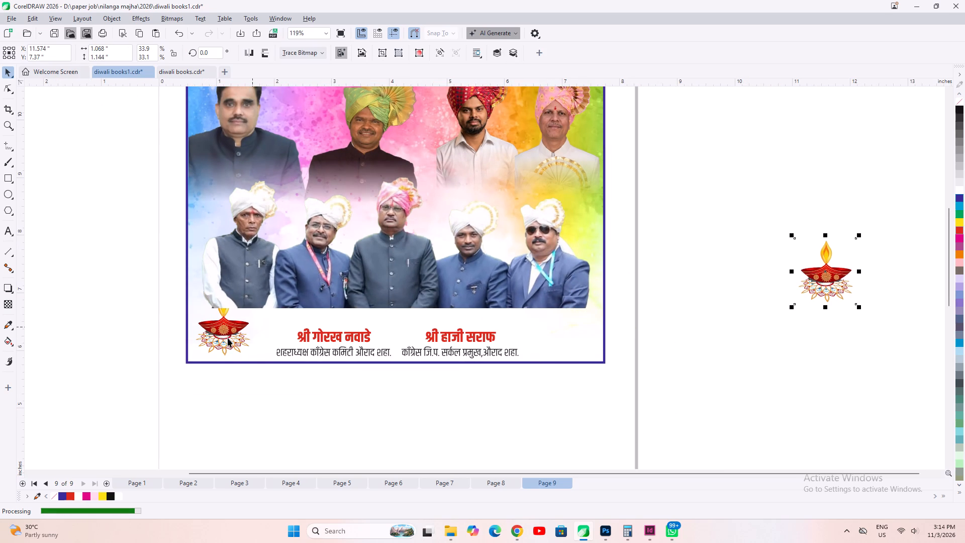
click(226, 338)
drag(221, 327, 62, 240)
Move both name-and-designation captions off the banner, one just below its frame and the other beside the page.
click(357, 323)
click(339, 342)
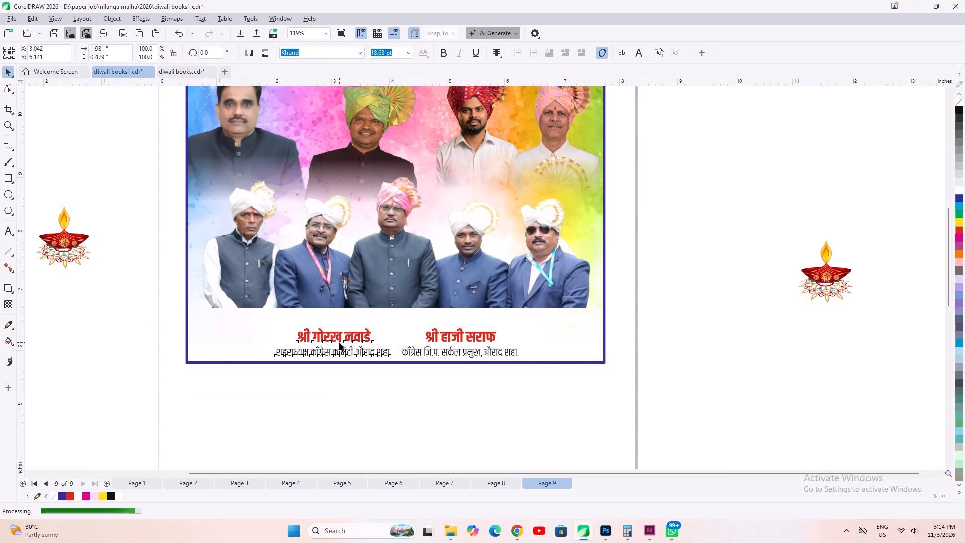
drag(328, 338, 256, 396)
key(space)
click(457, 330)
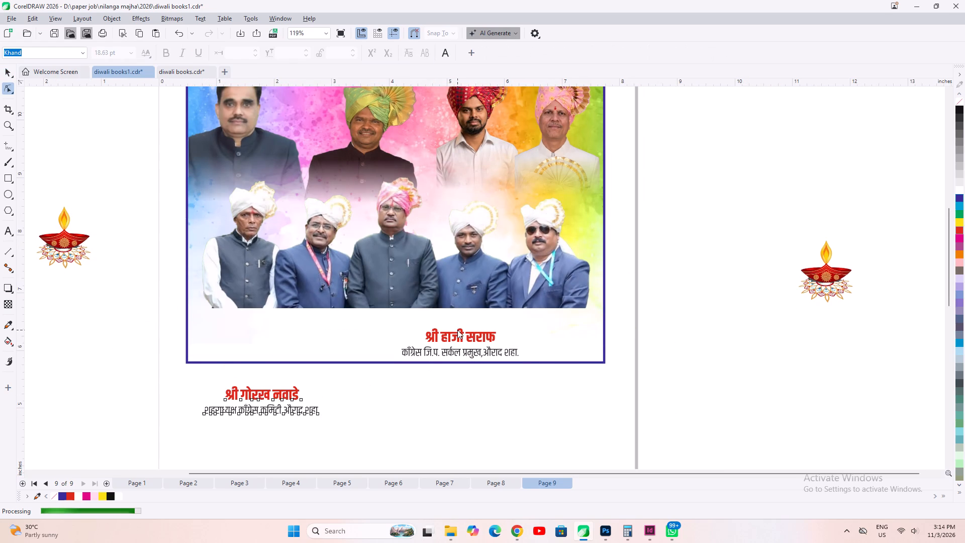
click(15, 70)
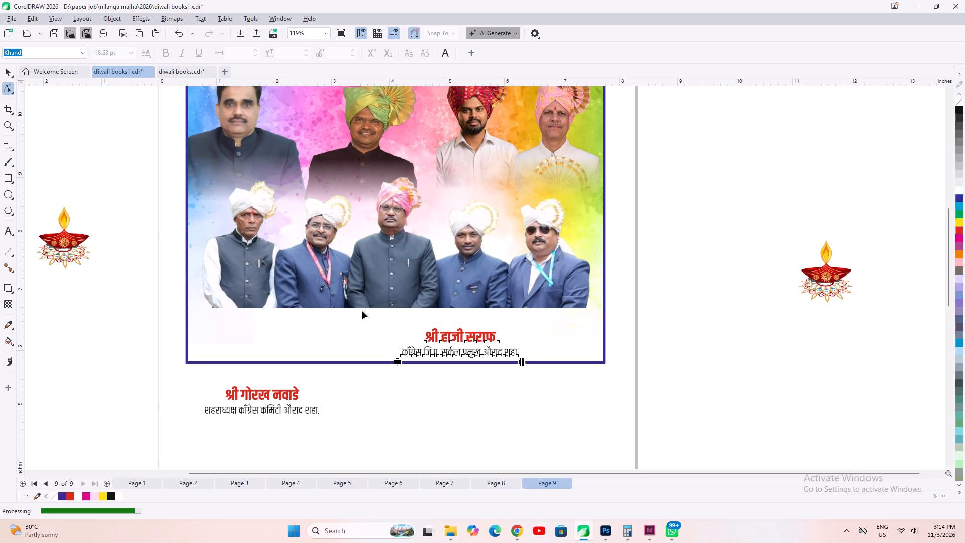
click(6, 69)
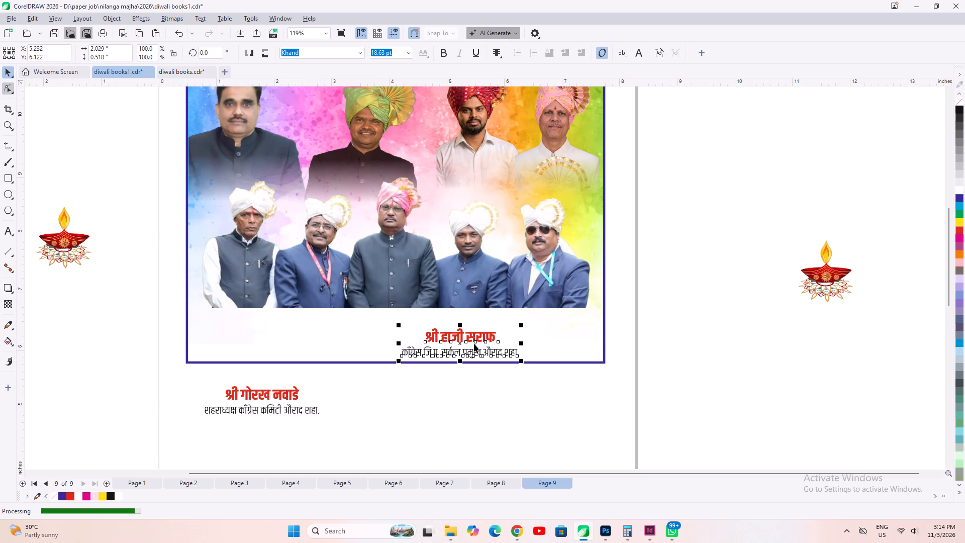
drag(447, 334, 752, 422)
Shrink the four top portraits inside the banner frame to about 6.16 inches wide overall and align them with the frame's left edge.
scroll(429, 328, down, 3)
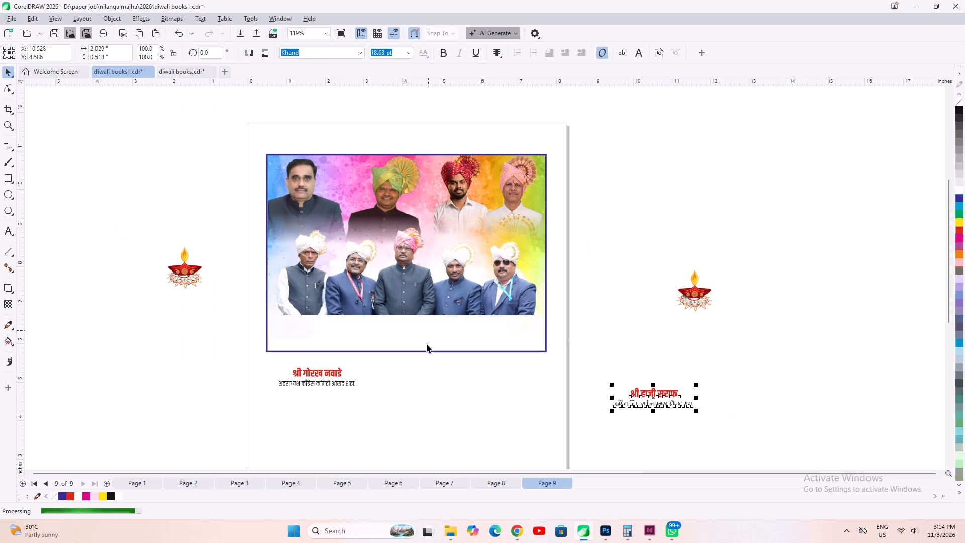
ctrl+double_click(427, 344)
drag(119, 114, 681, 283)
shift+drag(547, 271, 527, 268)
key(ctrl+z)
shift+click(401, 242)
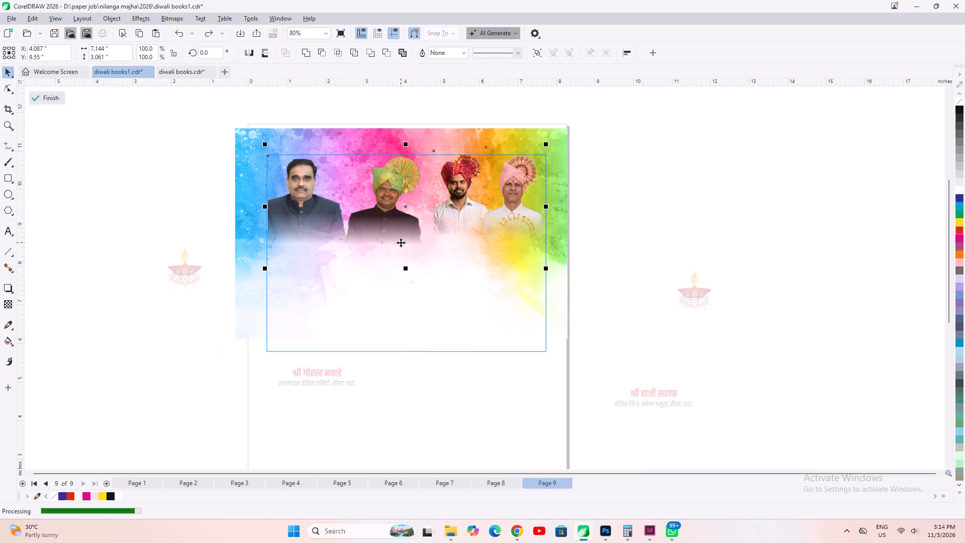
shift+drag(548, 311, 536, 300)
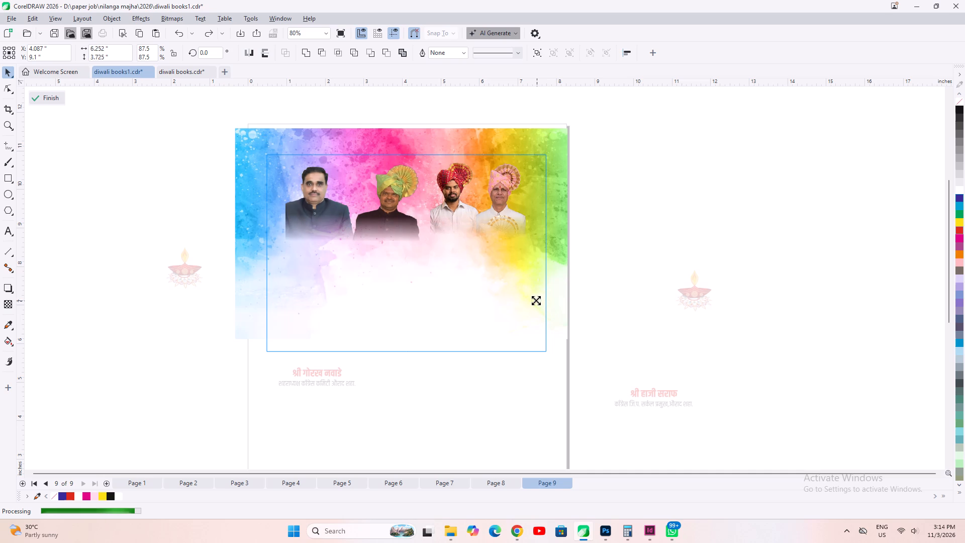
shift+drag(536, 300, 532, 300)
scroll(259, 196, up, 3)
drag(317, 198, 288, 174)
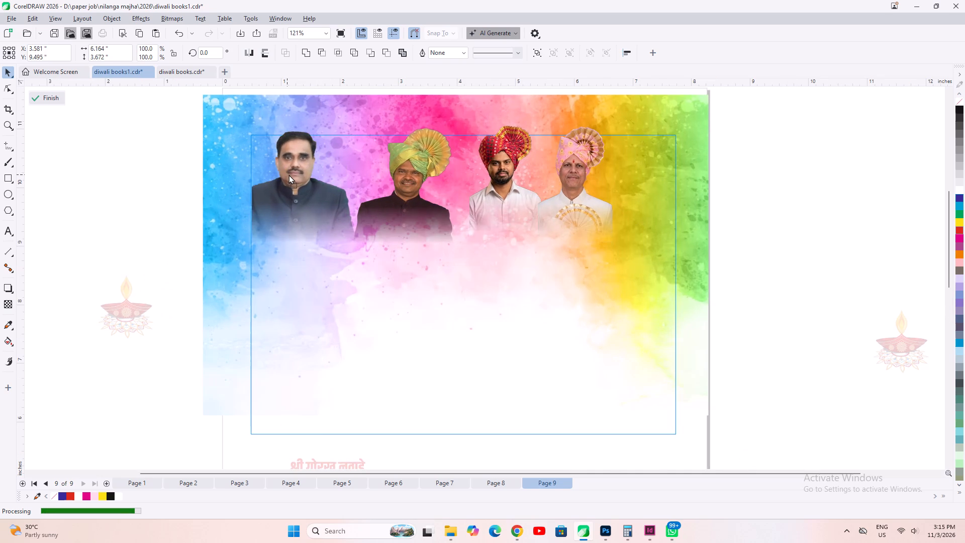
drag(288, 174, 288, 187)
Shift the three turbaned portraits away from the first portrait, closing the last two up against the green-turbaned man.
scroll(331, 337, down, 2)
drag(689, 133, 391, 352)
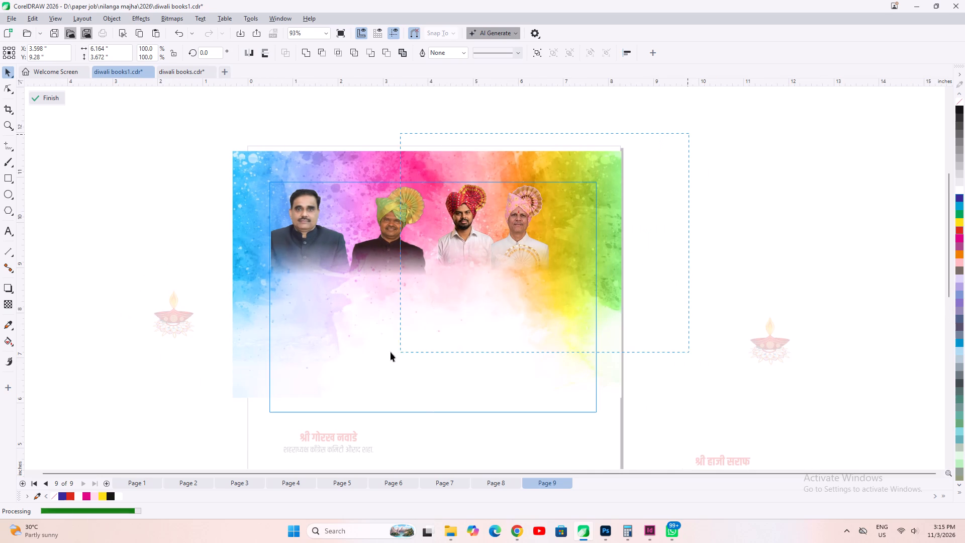
drag(391, 352, 328, 381)
scroll(444, 278, up, 1)
drag(449, 253, 462, 253)
click(733, 161)
drag(736, 122, 424, 364)
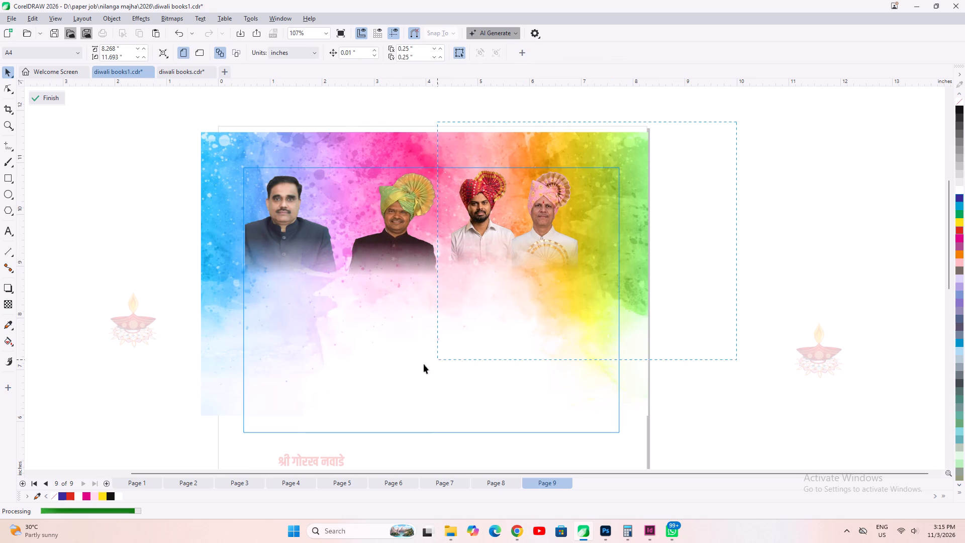
drag(424, 364, 393, 376)
scroll(531, 334, up, 1)
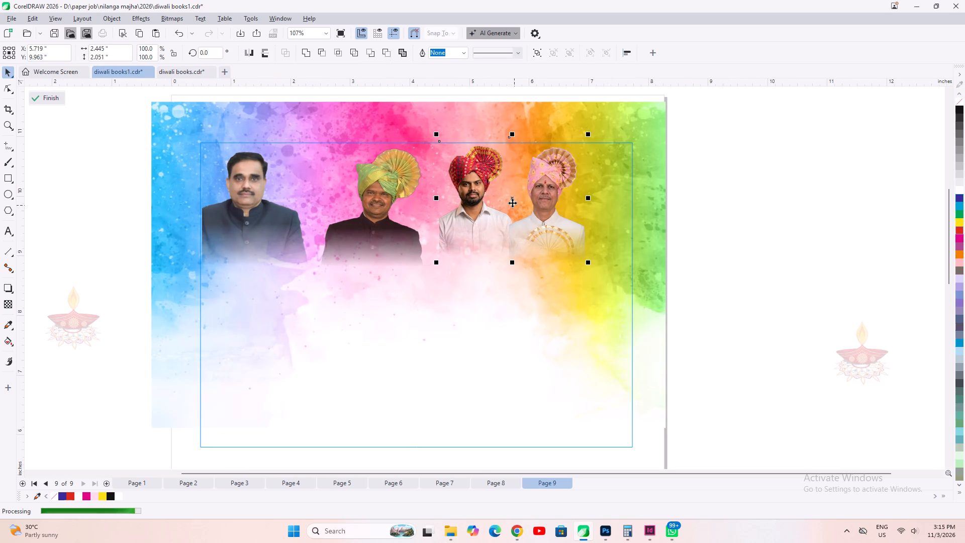
drag(512, 199, 489, 208)
scroll(531, 279, up, 2)
scroll(576, 445, down, 1)
Scale the three turbaned portraits together down to about 2.91 inches wide, then enlarge them slightly from their lower-right corner.
drag(751, 419, 362, 227)
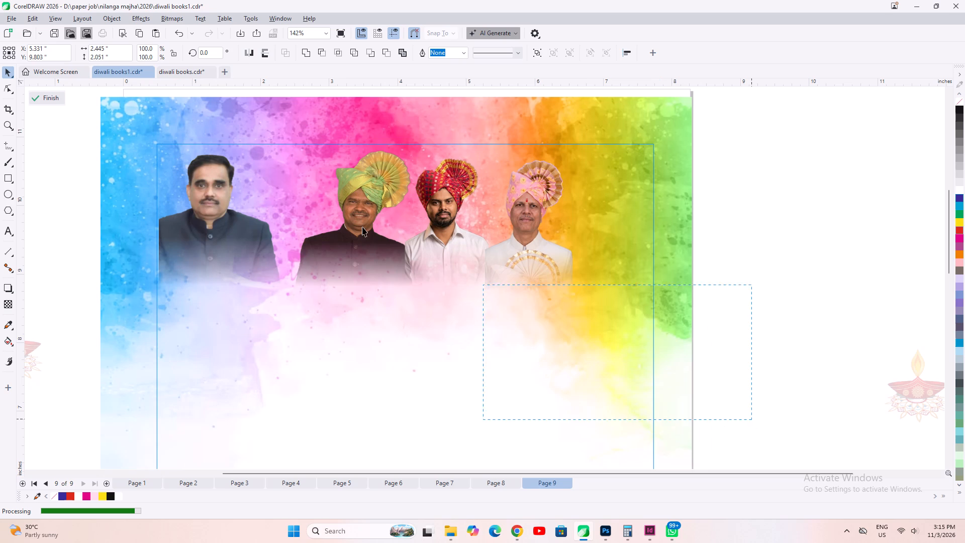
drag(362, 227, 201, 99)
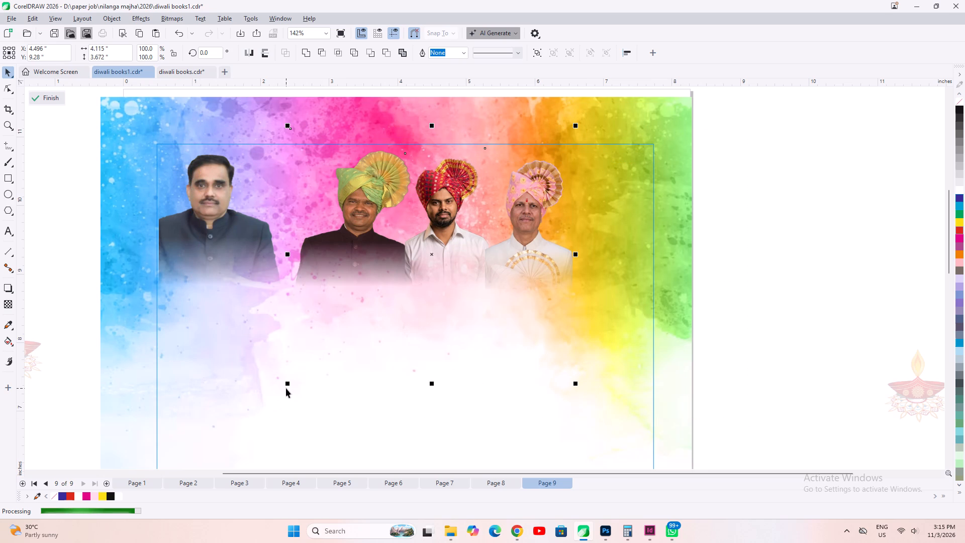
click(726, 381)
scroll(712, 414, down, 3)
drag(807, 447, 391, 171)
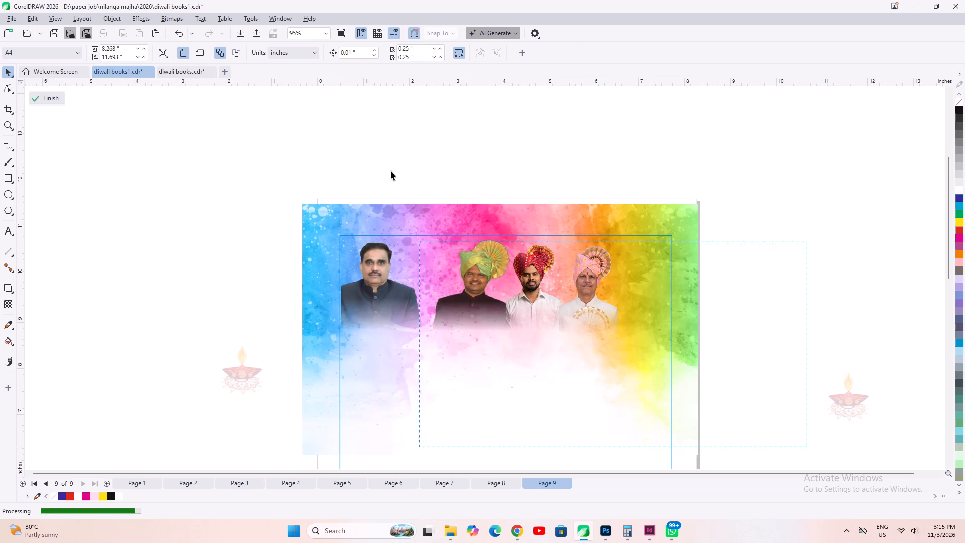
drag(391, 171, 376, 138)
drag(425, 400, 466, 398)
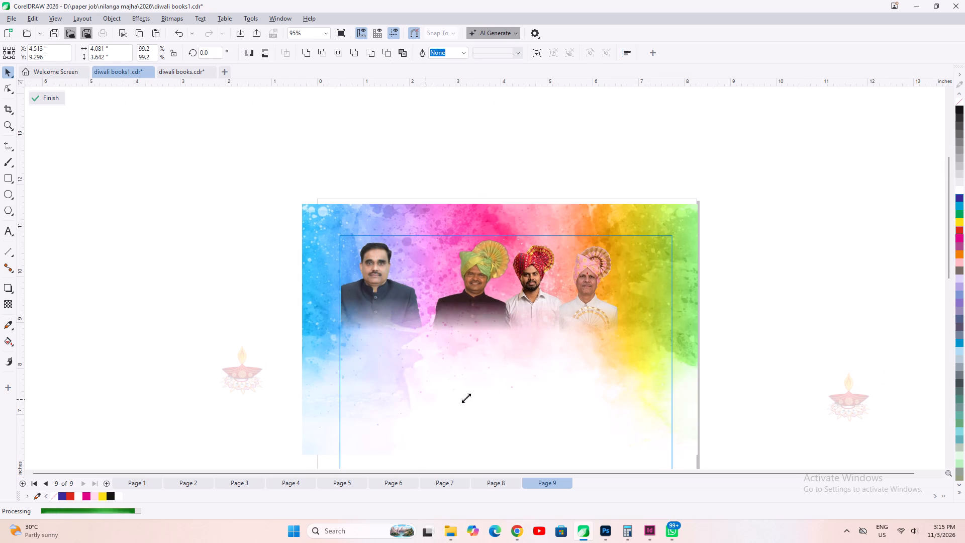
drag(466, 398, 480, 398)
click(480, 398)
drag(875, 156, 402, 382)
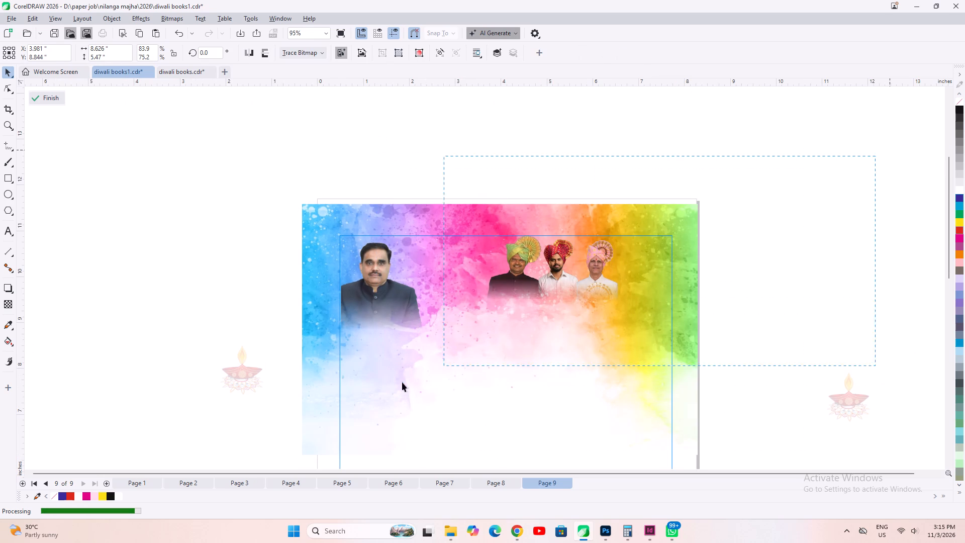
drag(402, 382, 397, 395)
drag(623, 349, 631, 363)
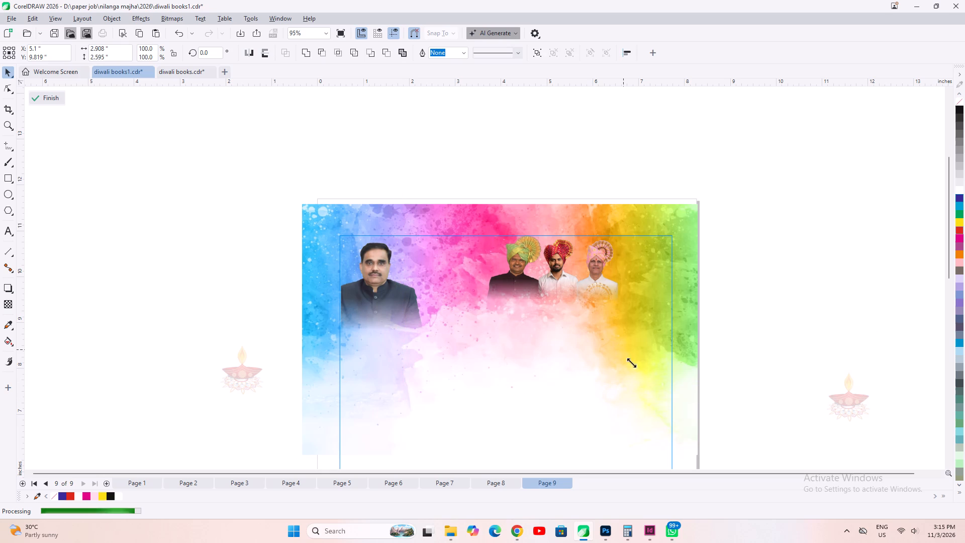
drag(631, 363, 646, 381)
Enlarge the pink-turbaned portrait to about 1.15 inches wide and reposition it beside the red-turbaned man.
click(775, 297)
click(628, 302)
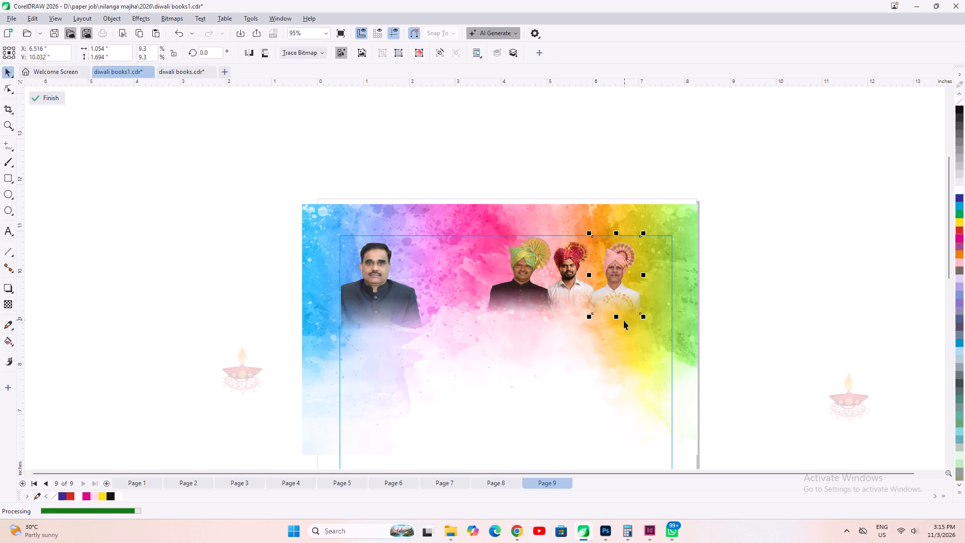
scroll(623, 310, up, 2)
drag(650, 320, 663, 341)
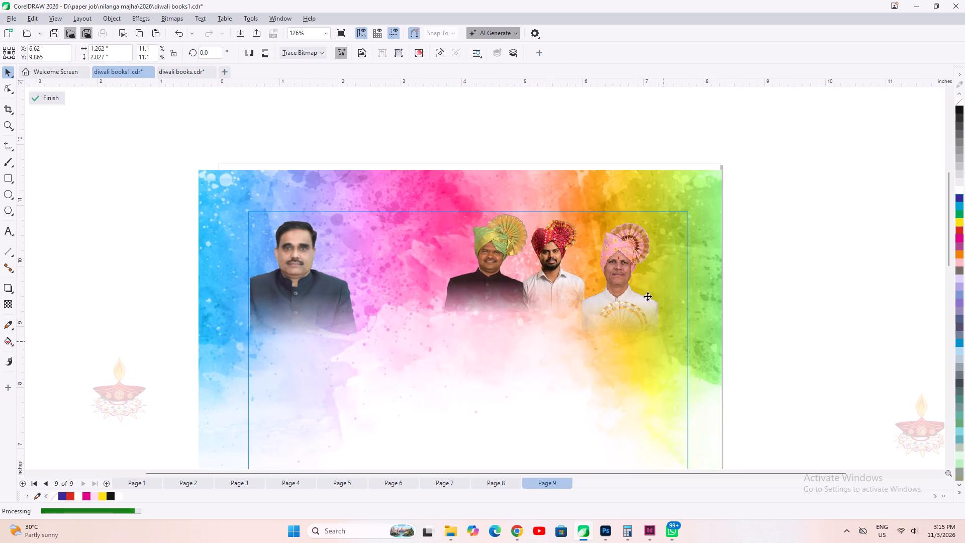
scroll(602, 263, up, 1)
drag(632, 269, 622, 255)
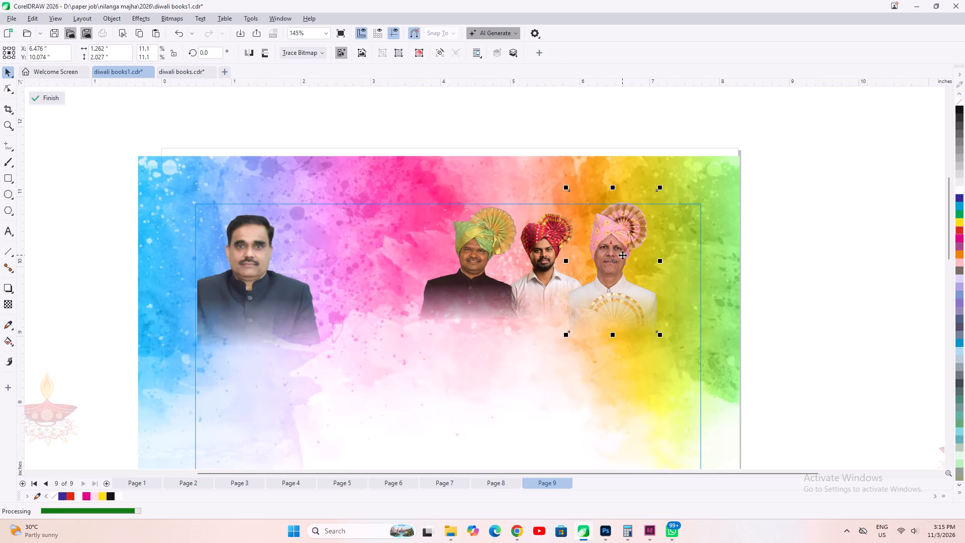
scroll(622, 255, up, 1)
shift+drag(665, 178, 662, 186)
Enlarge the three turbaned portraits to about 3.51 inches wide, move them toward the frame's right edge, and finish editing the frame contents.
scroll(552, 344, down, 5)
drag(791, 168, 395, 426)
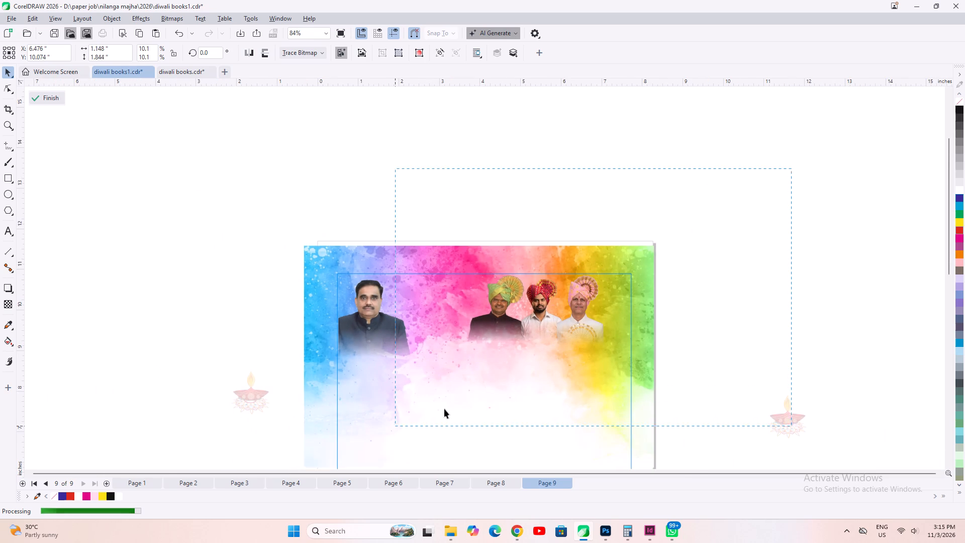
scroll(631, 391, up, 2)
drag(600, 391, 605, 399)
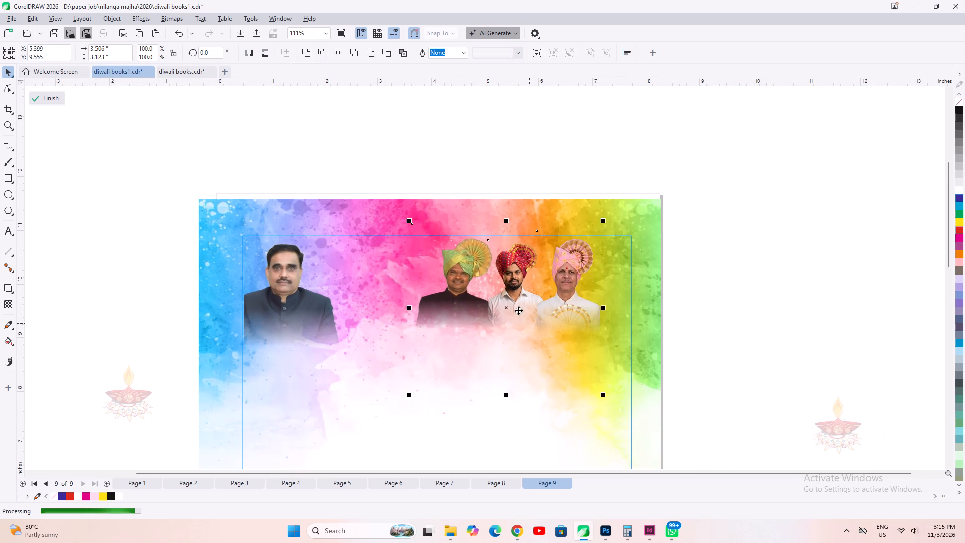
drag(518, 309, 545, 311)
click(738, 295)
scroll(475, 248, down, 3)
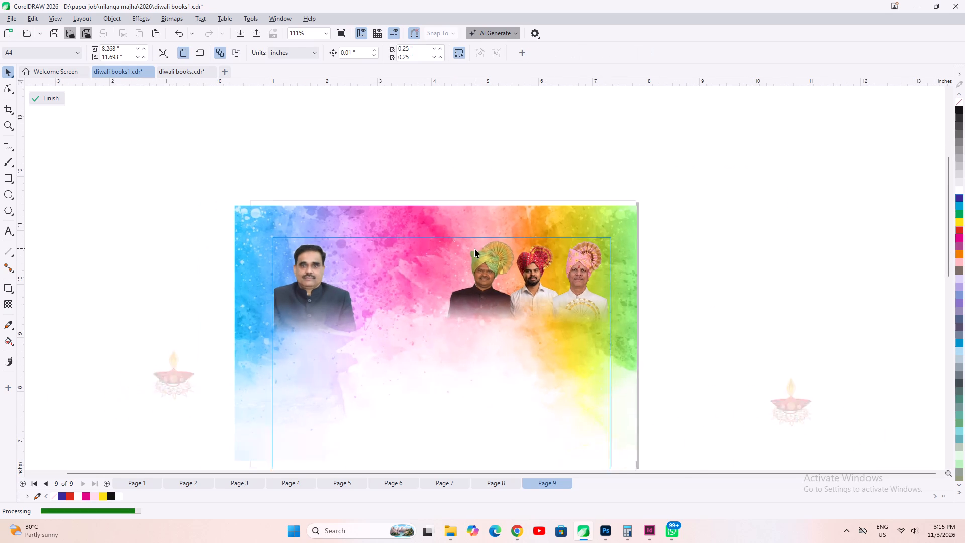
ctrl+click(717, 344)
ctrl+click(692, 270)
Shrink the five-man group photo to about 39.2% and nudge it slightly lower in the banner.
drag(656, 281, 267, 450)
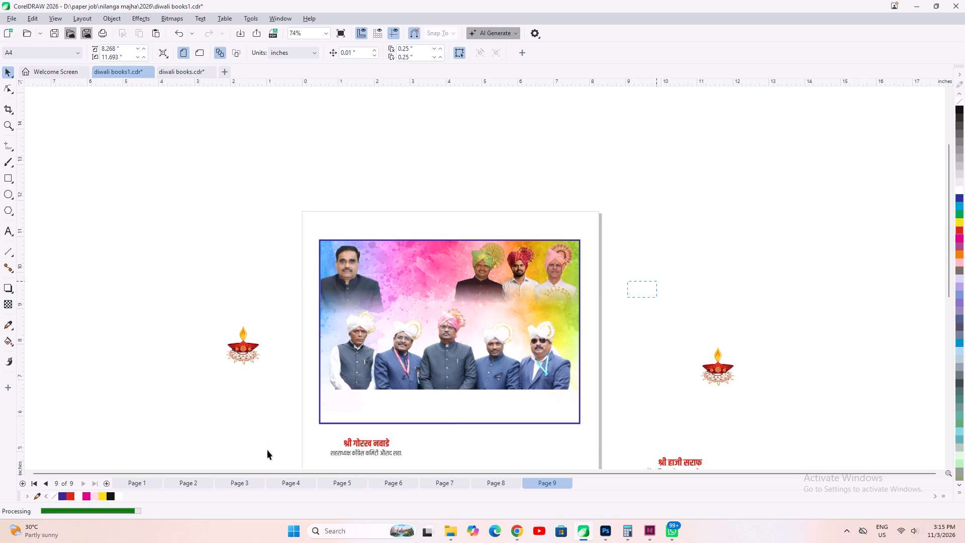
drag(267, 450, 262, 414)
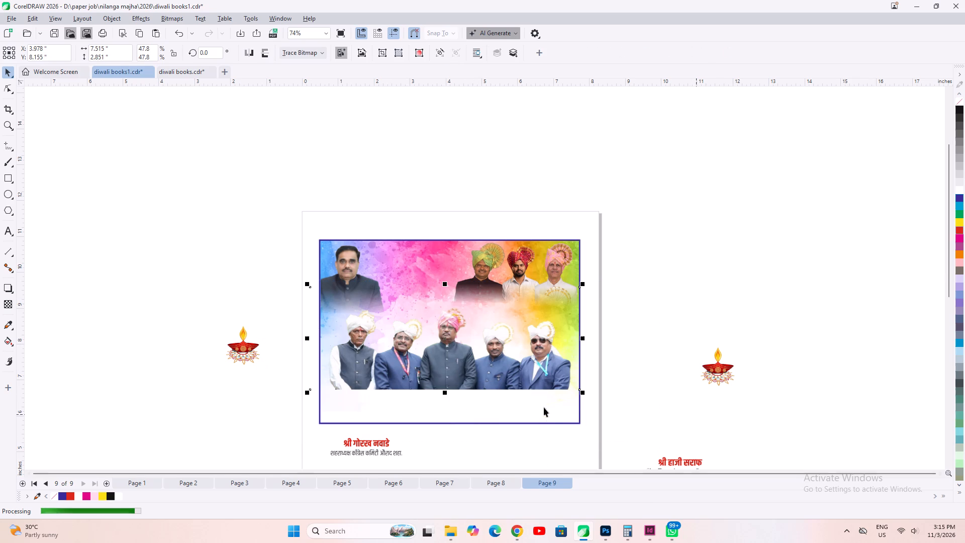
click(656, 389)
click(480, 378)
drag(585, 392, 537, 404)
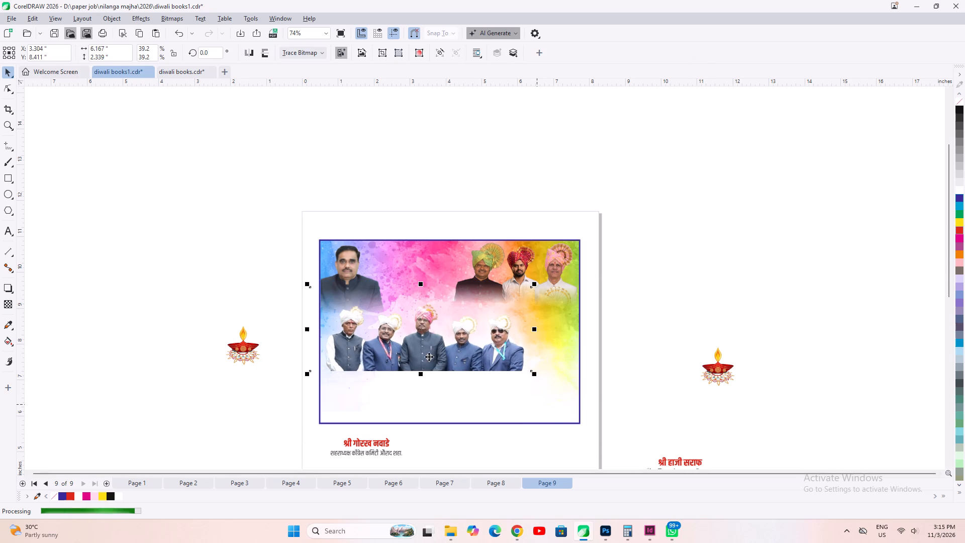
drag(427, 354, 430, 359)
click(612, 338)
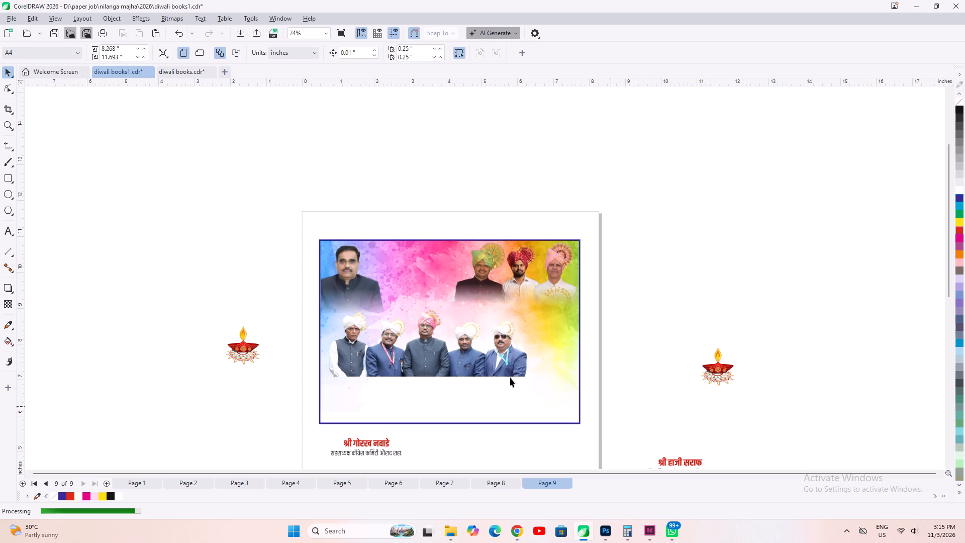
Cut the round Diwali greeting badge from above page 7's banner and paste it onto page 9.
click(495, 484)
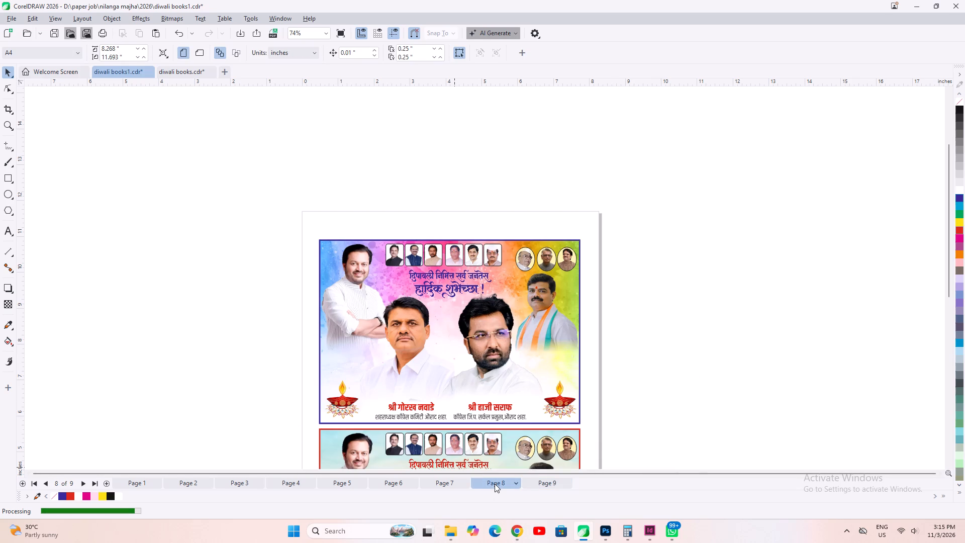
click(449, 483)
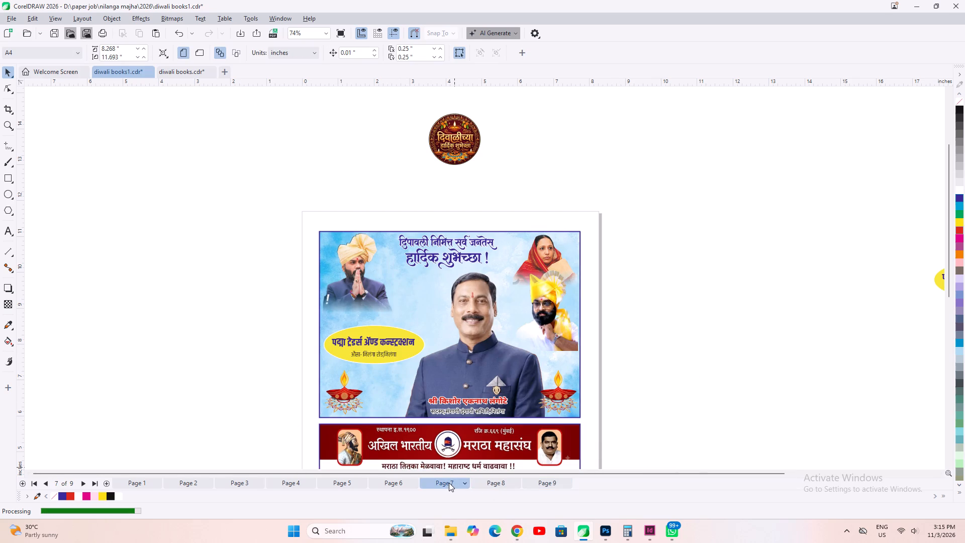
click(445, 145)
key(ctrl+x)
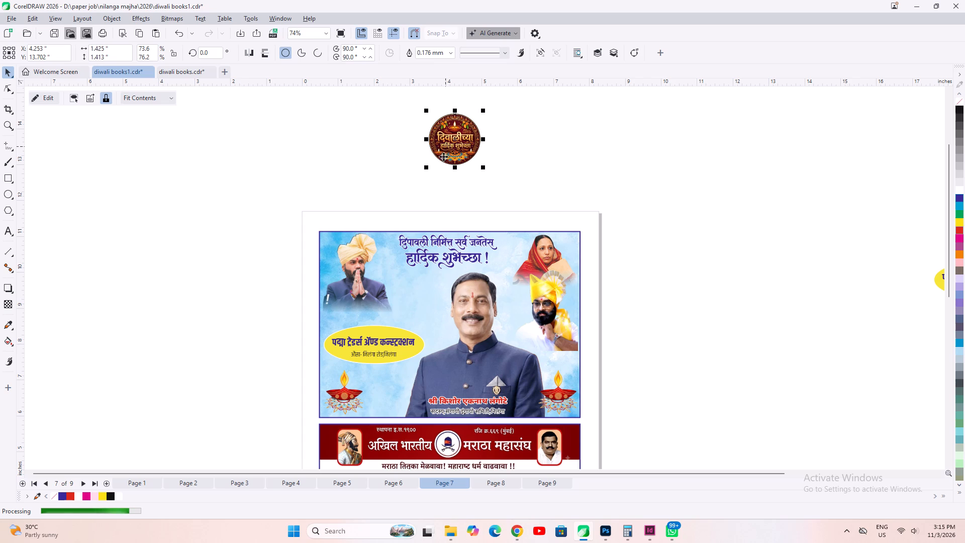
key(Page_Down)
key(Page_Down)
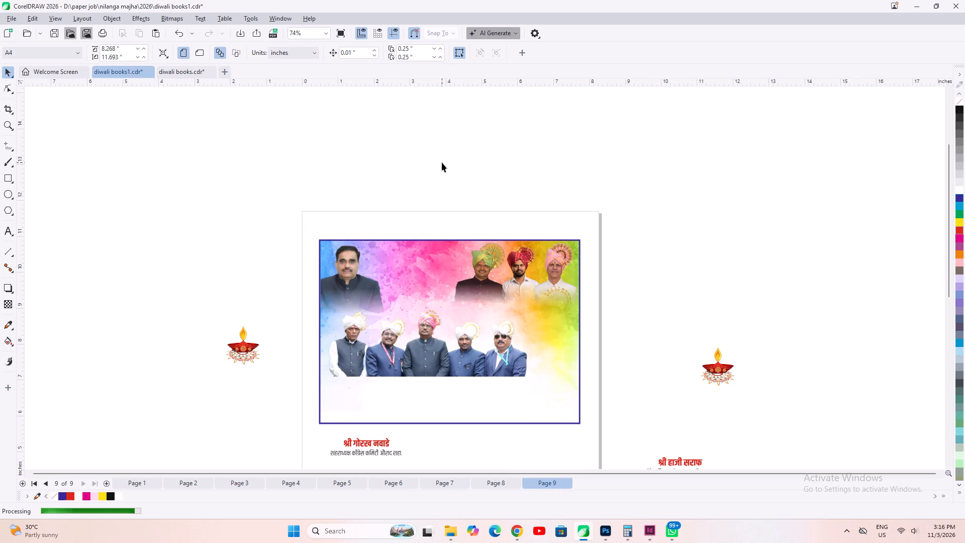
key(ctrl+c)
key(ctrl+v)
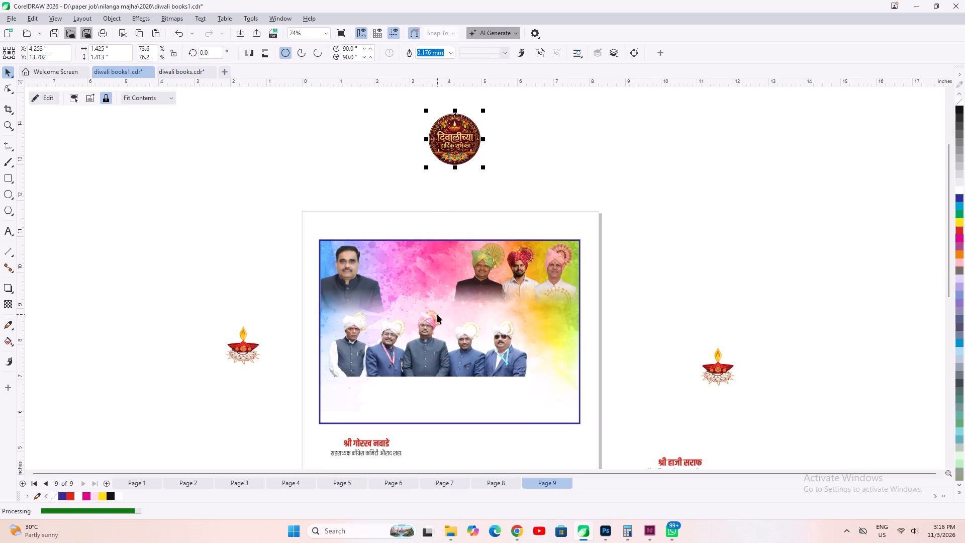
Place the round greeting badge on the banner between the first portrait and the green-turbaned man.
drag(462, 135, 425, 269)
scroll(411, 269, up, 8)
drag(433, 266, 427, 281)
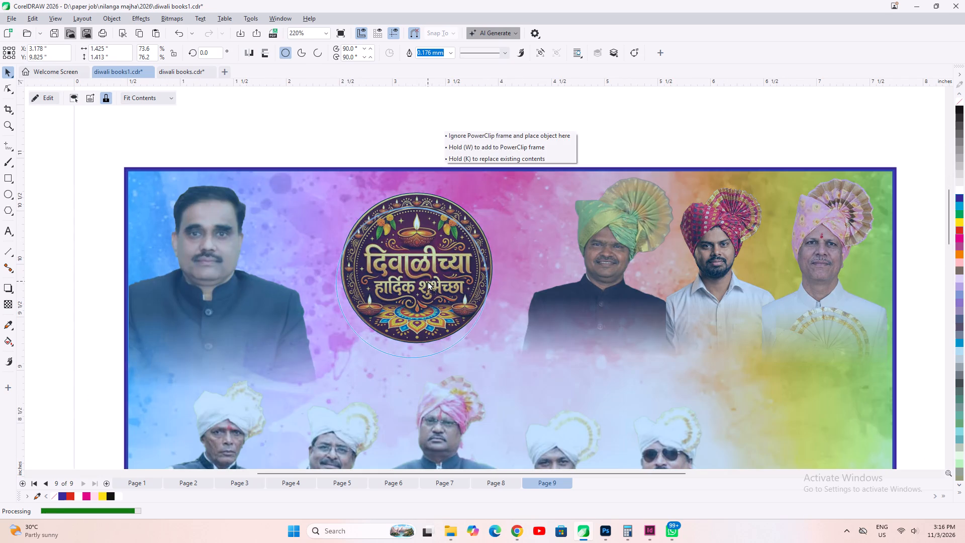
drag(427, 281, 423, 277)
scroll(186, 271, down, 2)
Reopen the banner's frame contents, enlarge the three turbaned portraits slightly toward the greeting badge, and finish editing.
ctrl+click(475, 338)
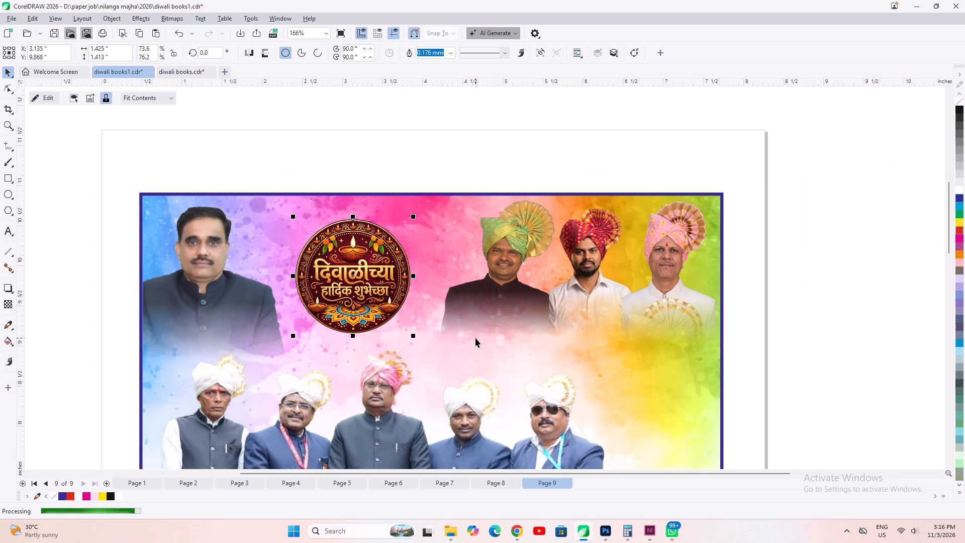
ctrl+click(475, 338)
ctrl+click(679, 347)
ctrl+click(679, 347)
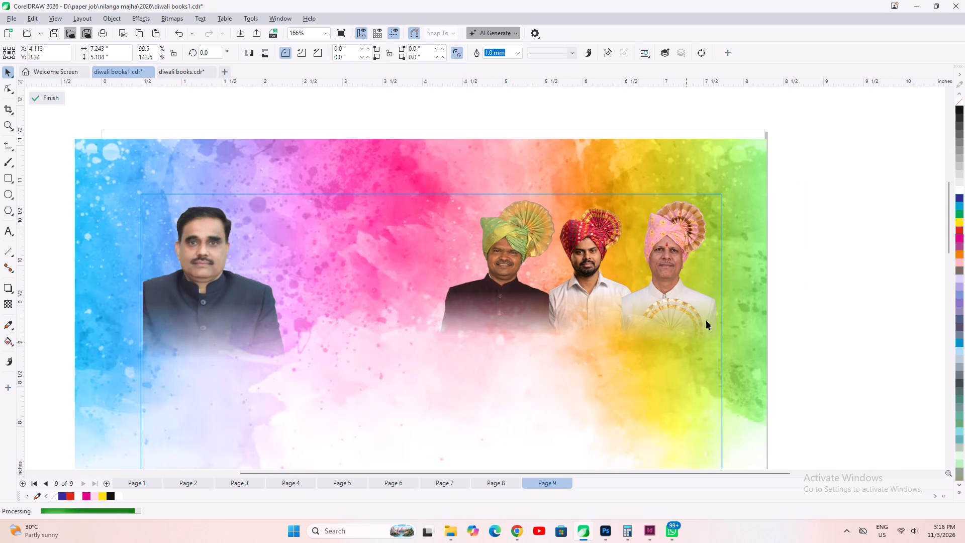
drag(851, 142, 349, 396)
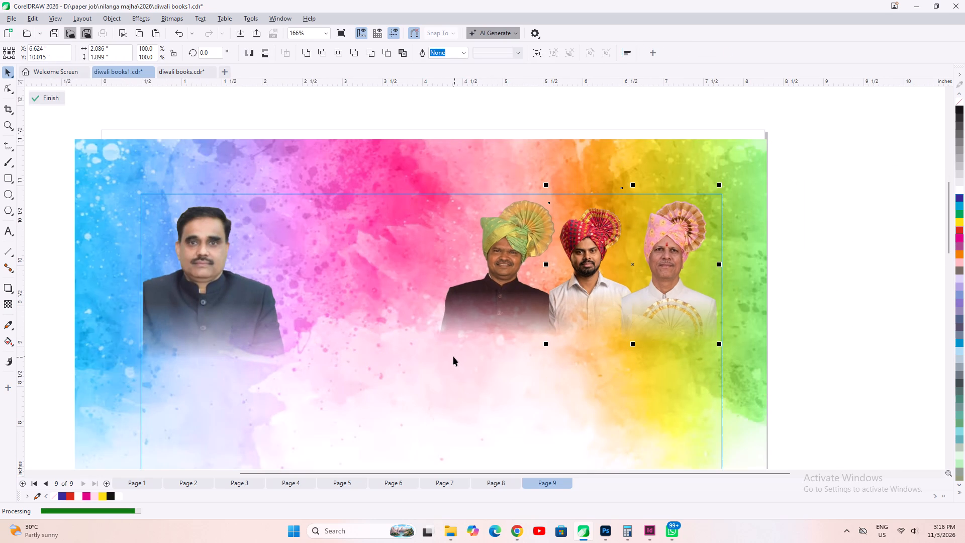
shift+click(459, 332)
drag(430, 434, 429, 434)
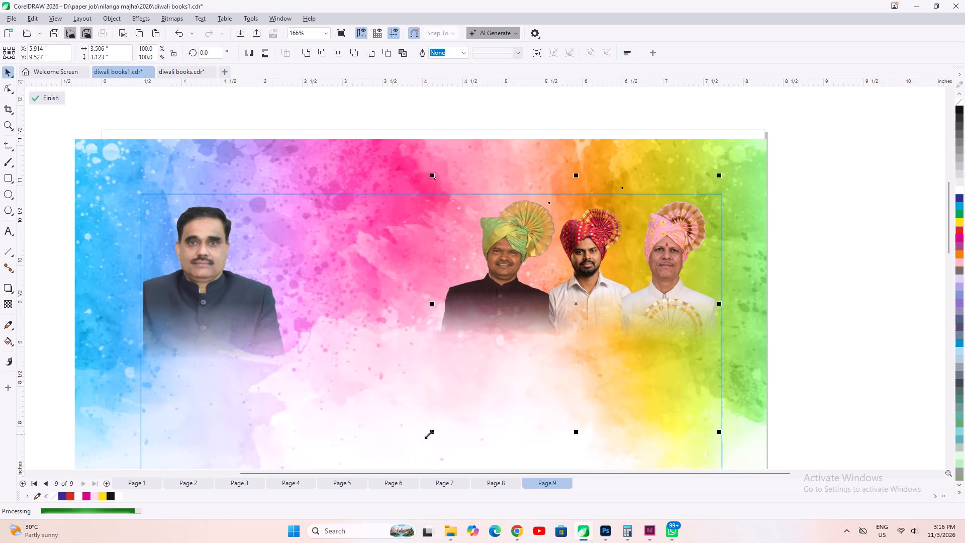
drag(429, 434, 413, 448)
ctrl+double_click(791, 320)
scroll(524, 223, down, 3)
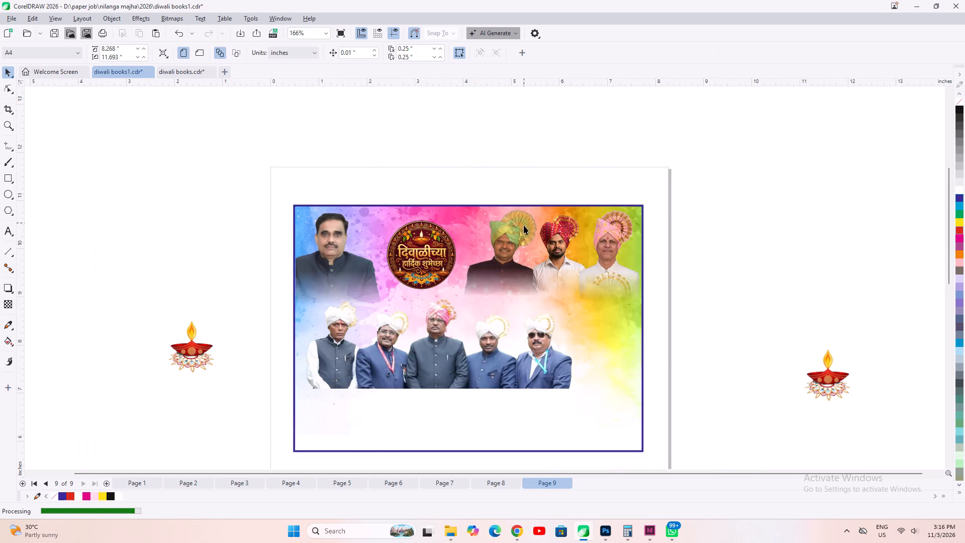
Cut the framed portrait of the man in the white cap from page 8 and paste it onto page 9.
scroll(524, 225, down, 2)
ctrl+click(793, 216)
key(Page_Up)
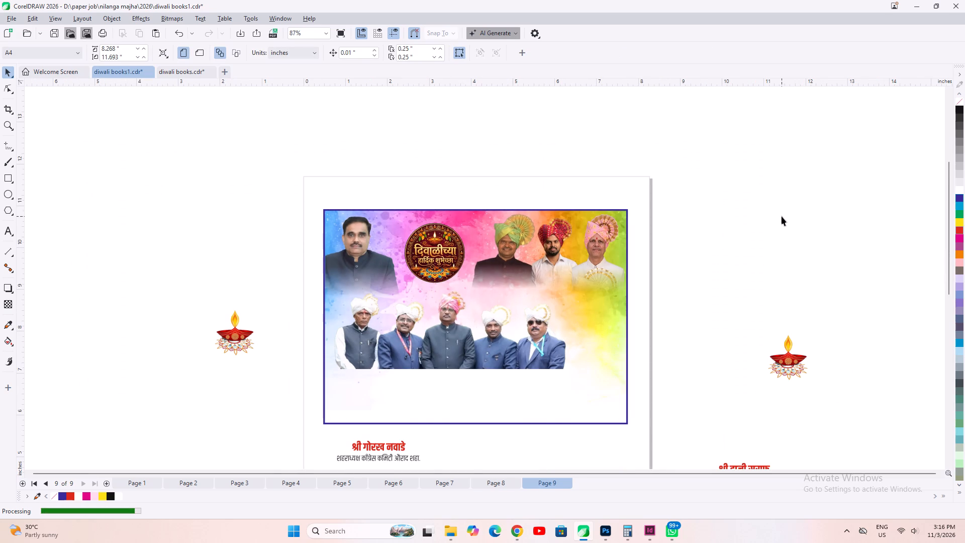
drag(562, 192, 507, 251)
drag(525, 228, 738, 327)
right_click(738, 327)
key(ctrl+x)
click(541, 486)
key(ctrl+v)
Extract the capped man's portrait from its PowerClip frame and move it onto the lower part of the banner.
right_click(745, 336)
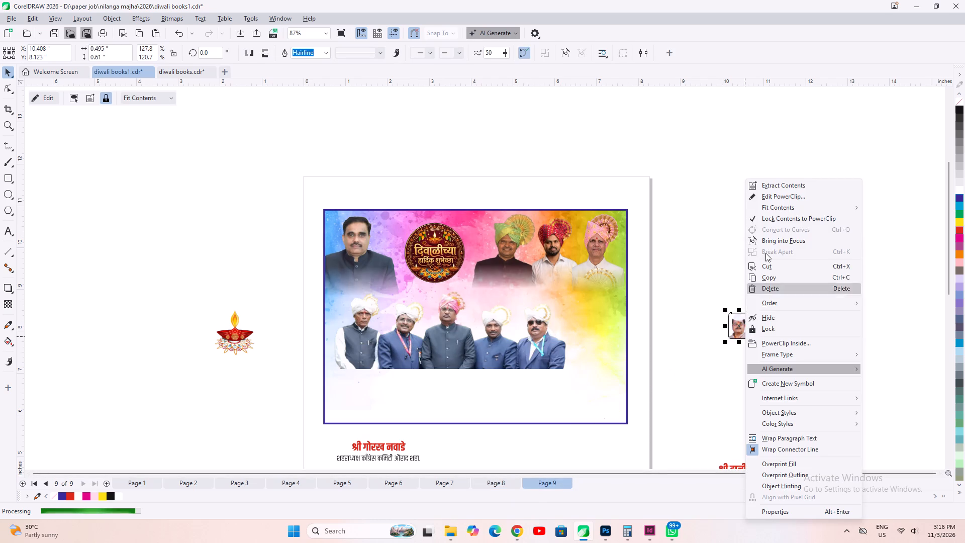
click(782, 185)
click(796, 195)
drag(739, 338, 572, 379)
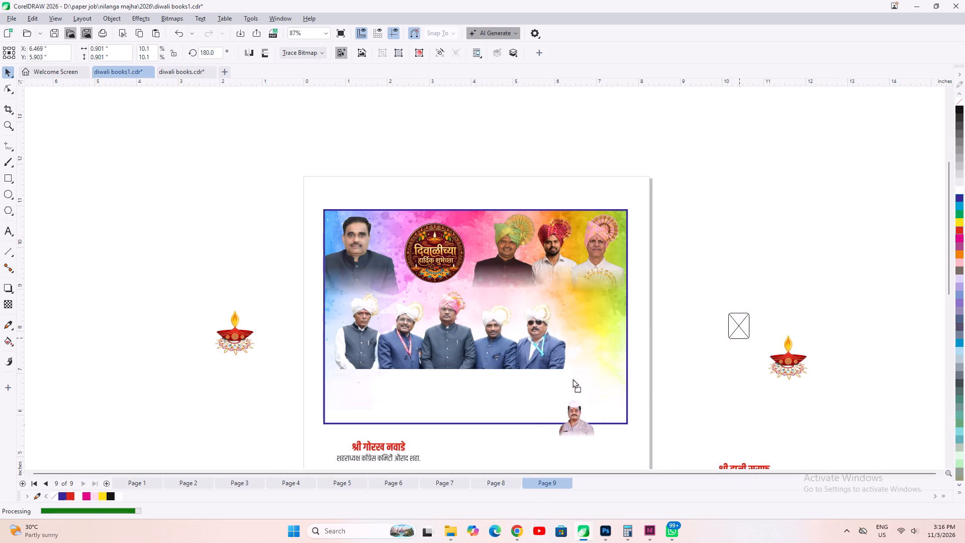
drag(572, 379, 574, 368)
Enlarge the capped man's portrait to about 33.5% and fit it into the banner's lower right corner.
scroll(574, 366, up, 3)
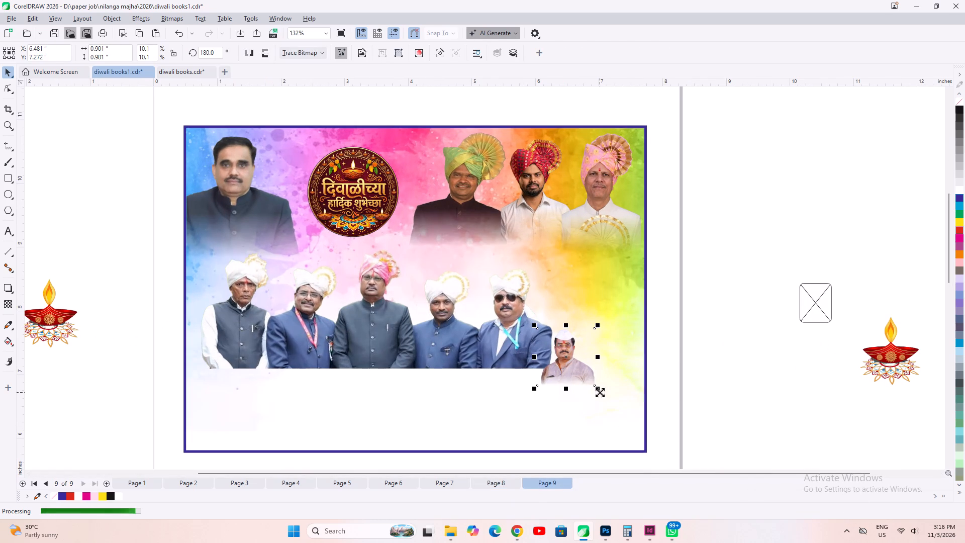
shift+drag(600, 392, 650, 401)
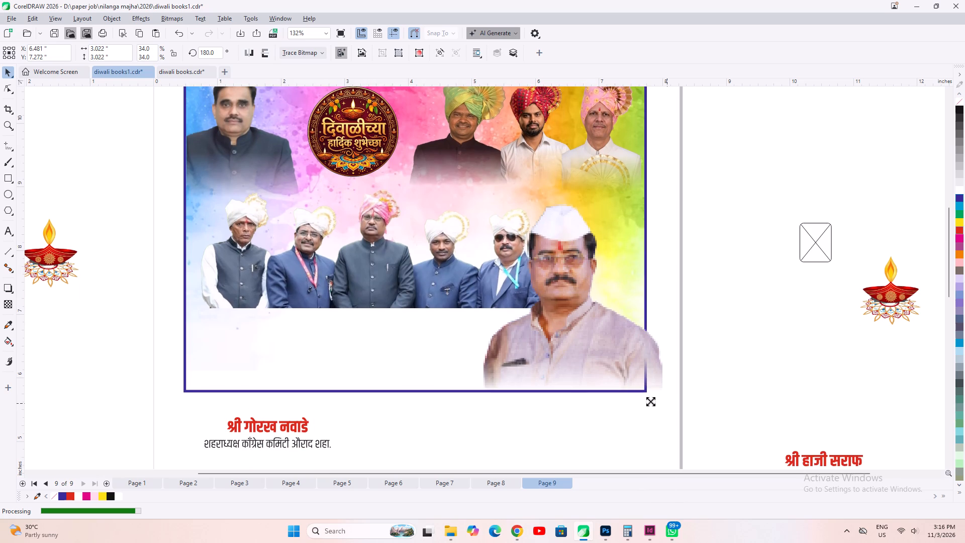
shift+drag(650, 401, 665, 410)
drag(576, 343, 562, 339)
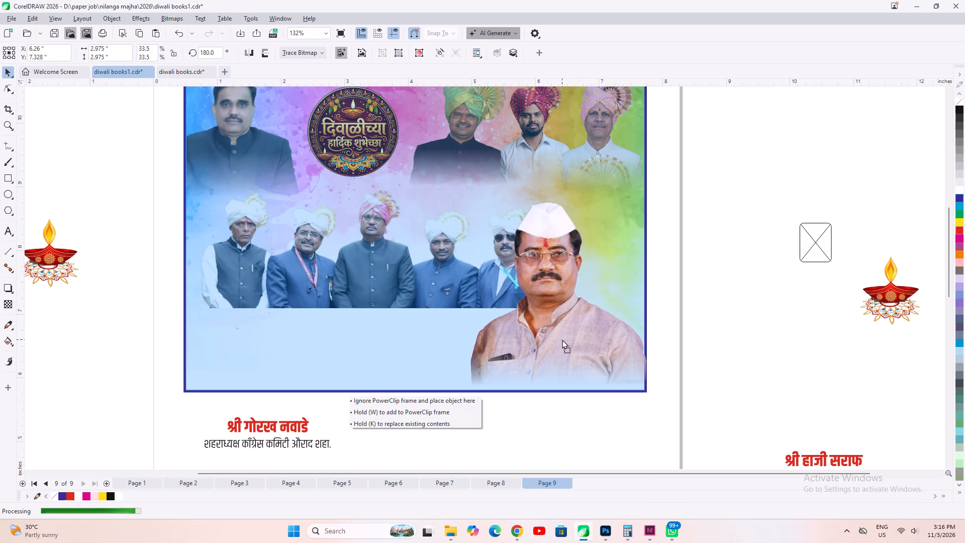
drag(562, 339, 560, 340)
Shrink the five-man group photo so it fits beside the capped man's portrait.
click(372, 272)
drag(567, 311, 545, 311)
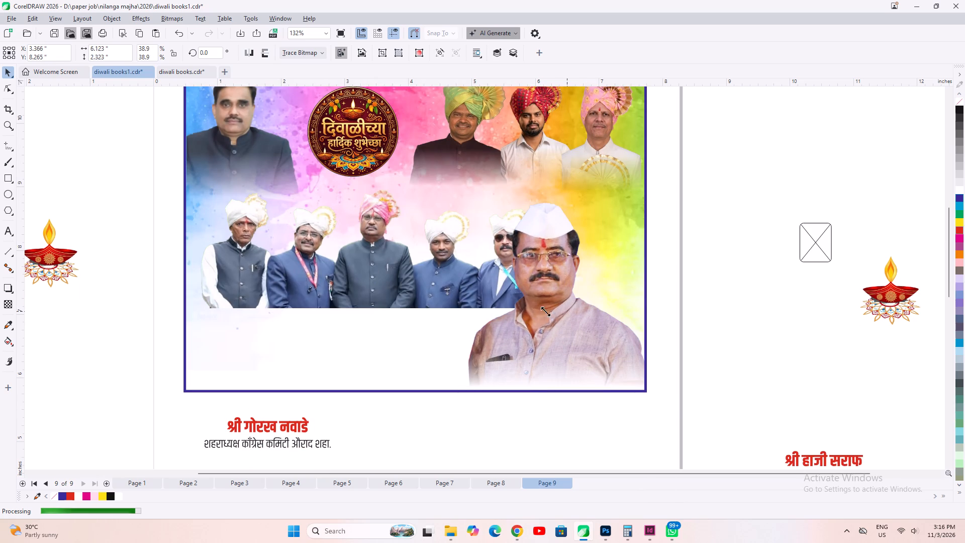
drag(545, 311, 514, 314)
click(554, 316)
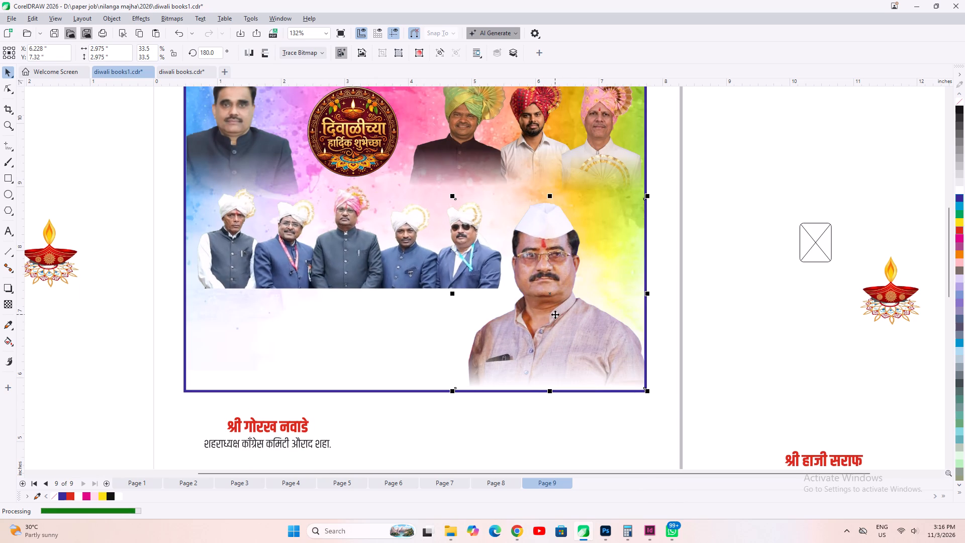
click(763, 366)
Trim the empty left and top margins of the five-man group photo by moving its edge nodes inward.
click(270, 255)
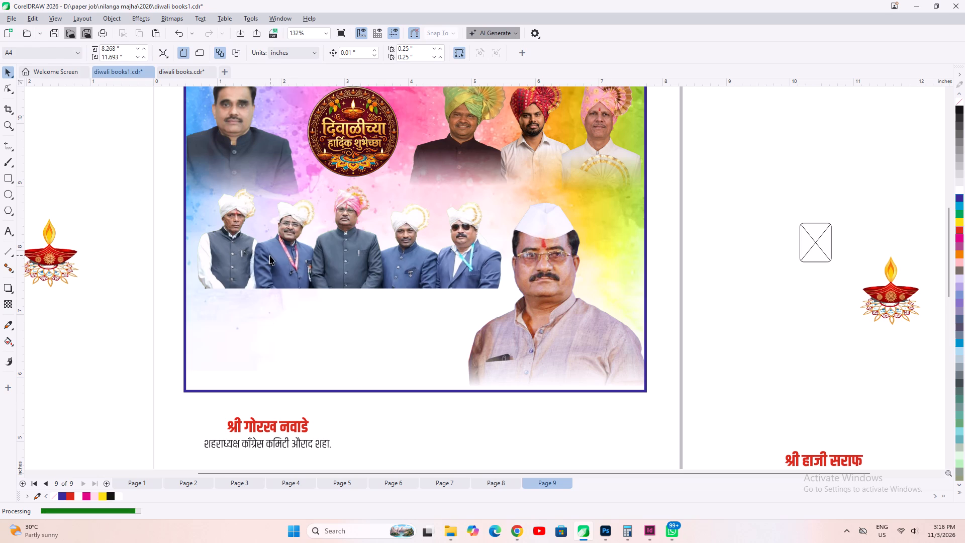
click(8, 90)
drag(105, 116, 179, 330)
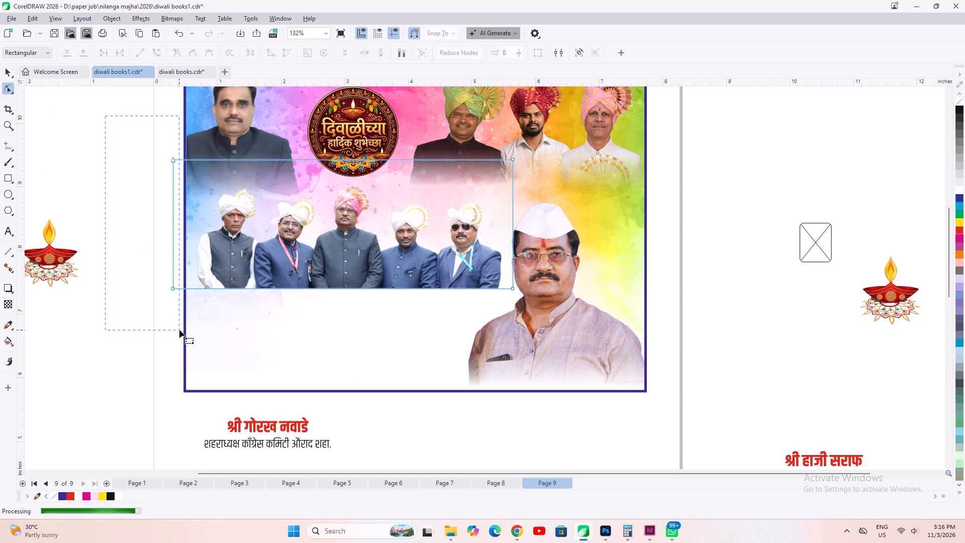
drag(179, 330, 194, 341)
scroll(169, 228, up, 2)
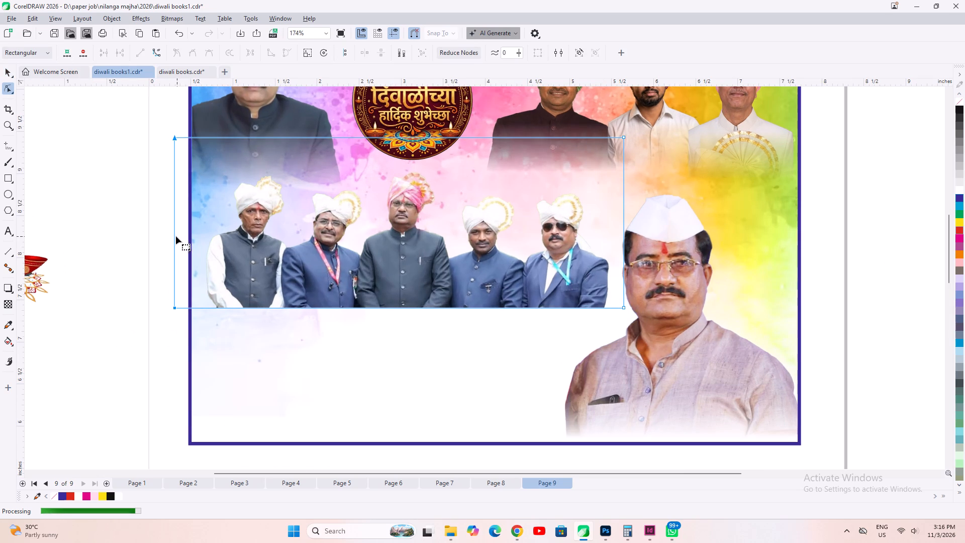
shift+drag(175, 236, 199, 236)
drag(87, 115, 862, 178)
scroll(432, 136, up, 2)
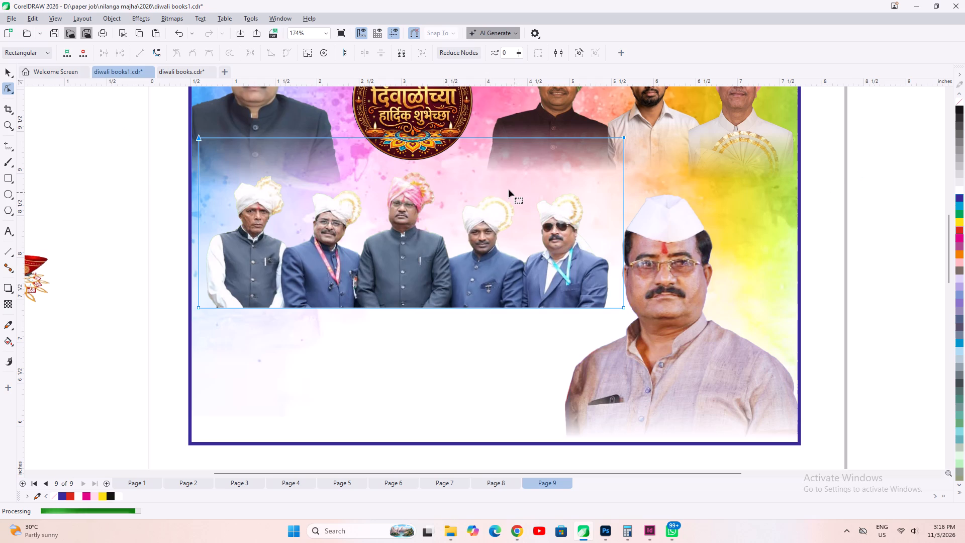
scroll(509, 190, up, 2)
shift+drag(473, 140, 473, 169)
shift+drag(464, 139, 464, 188)
scroll(464, 188, down, 7)
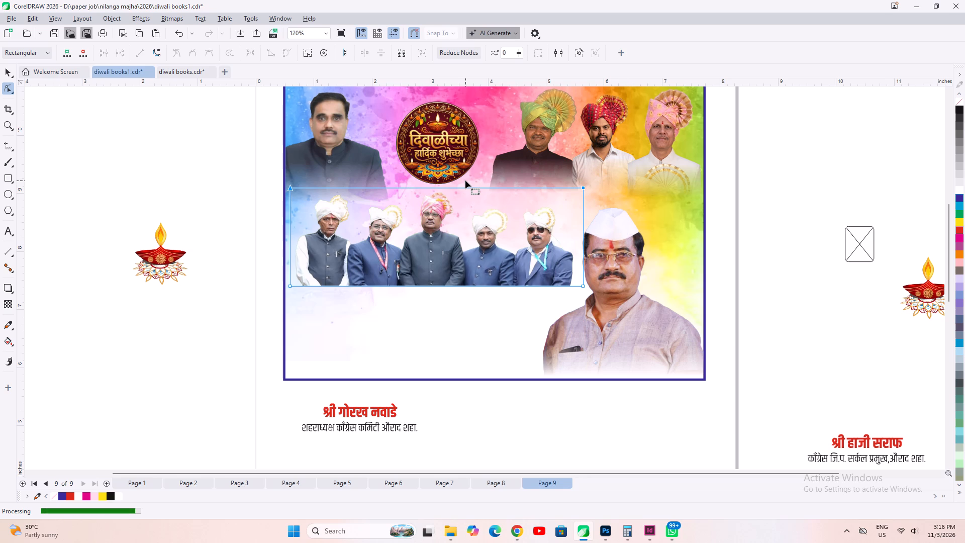
click(831, 374)
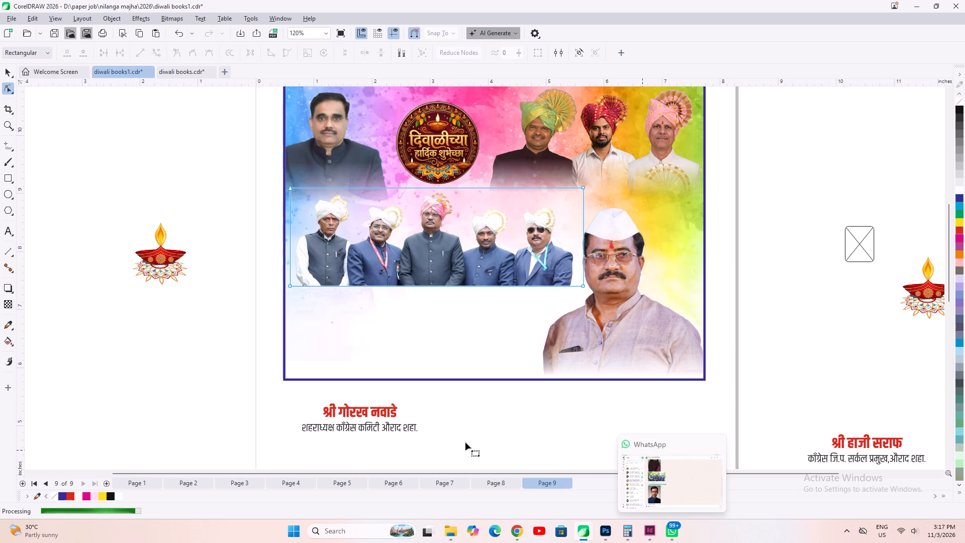
Move the red name and black designation text from below the banner to the white area under the group photo.
click(452, 433)
click(9, 75)
drag(99, 333, 112, 340)
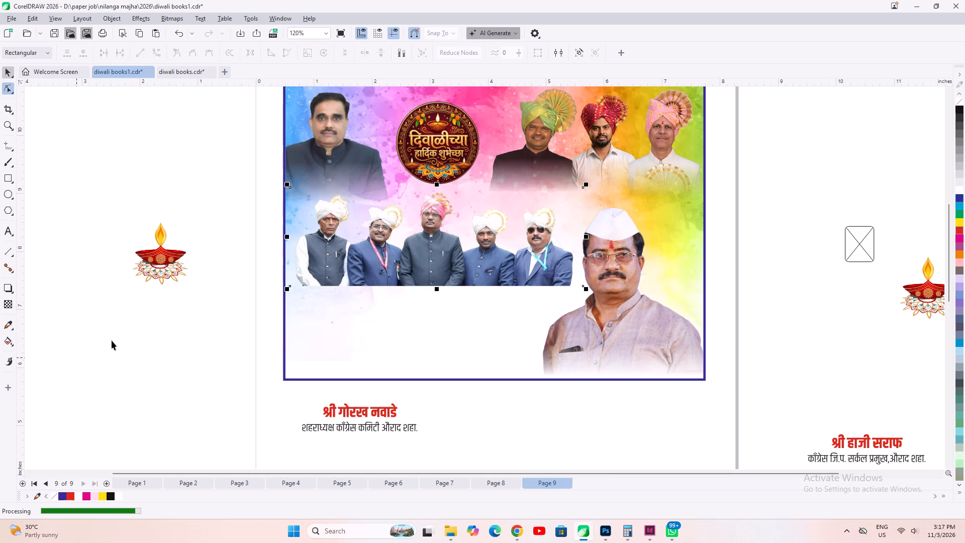
drag(112, 340, 479, 461)
drag(346, 415, 387, 308)
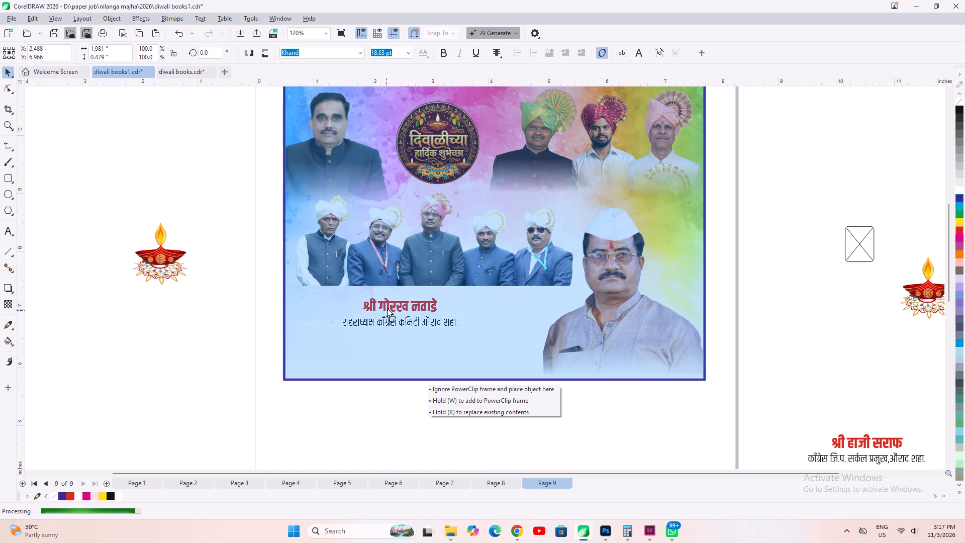
drag(387, 308, 388, 308)
Replace the first name after श्री in the banner's name line with the new person's name.
scroll(395, 314, up, 1)
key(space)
click(9, 233)
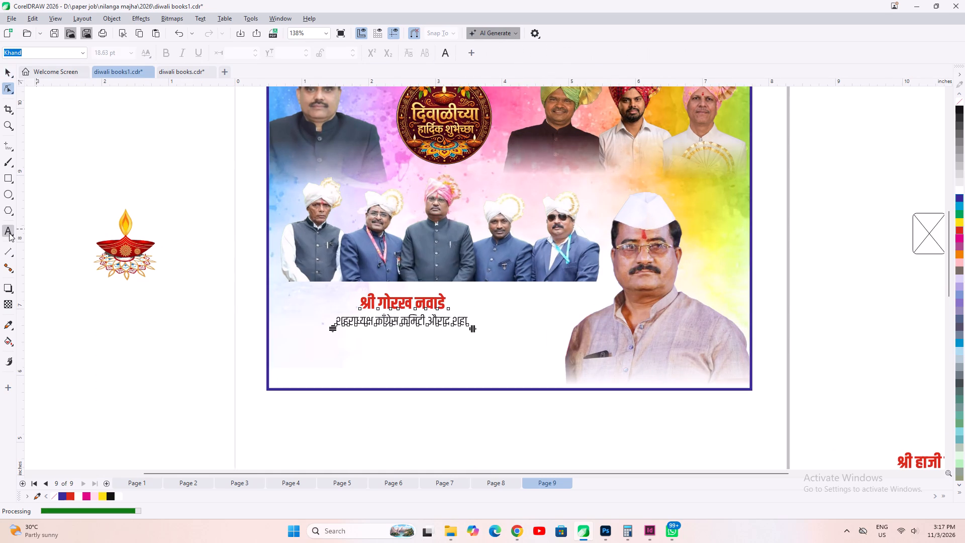
drag(376, 301, 569, 305)
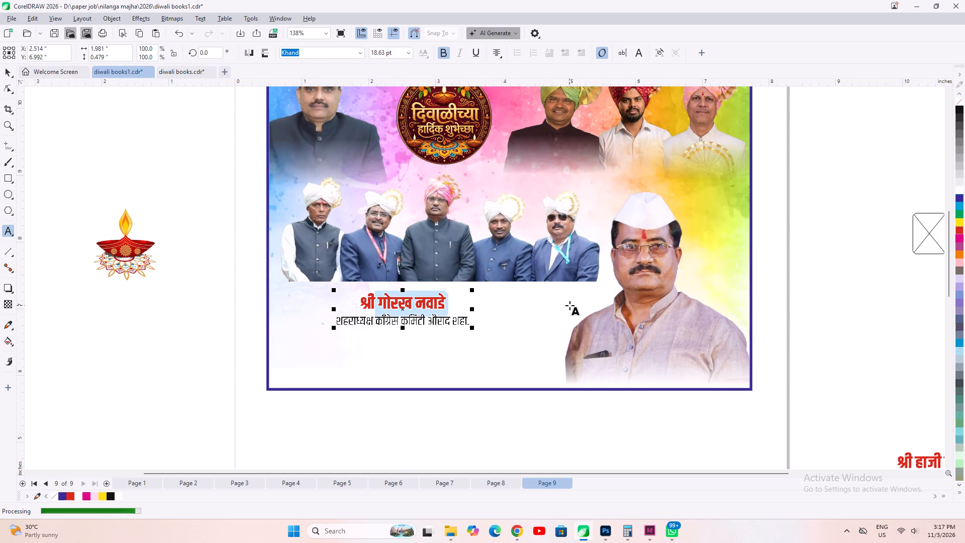
shift+click(412, 300)
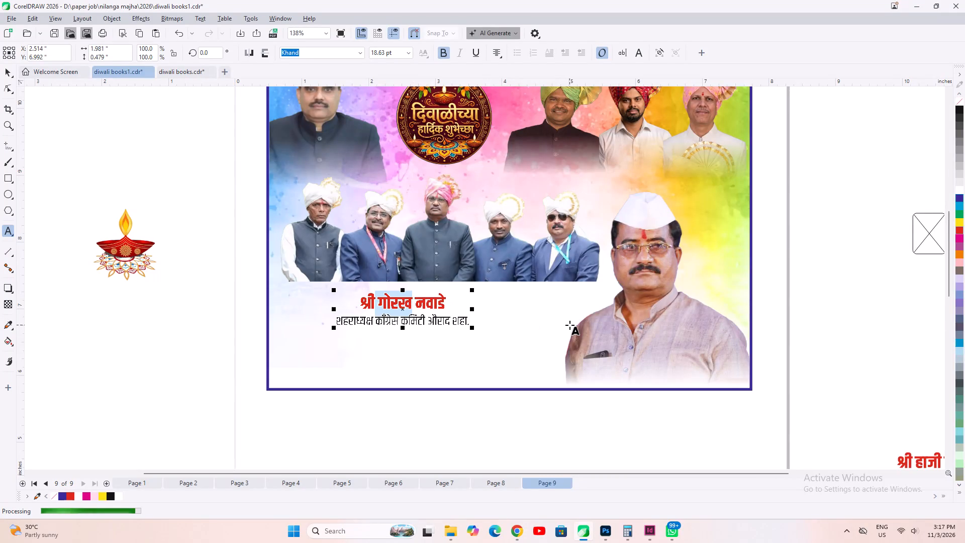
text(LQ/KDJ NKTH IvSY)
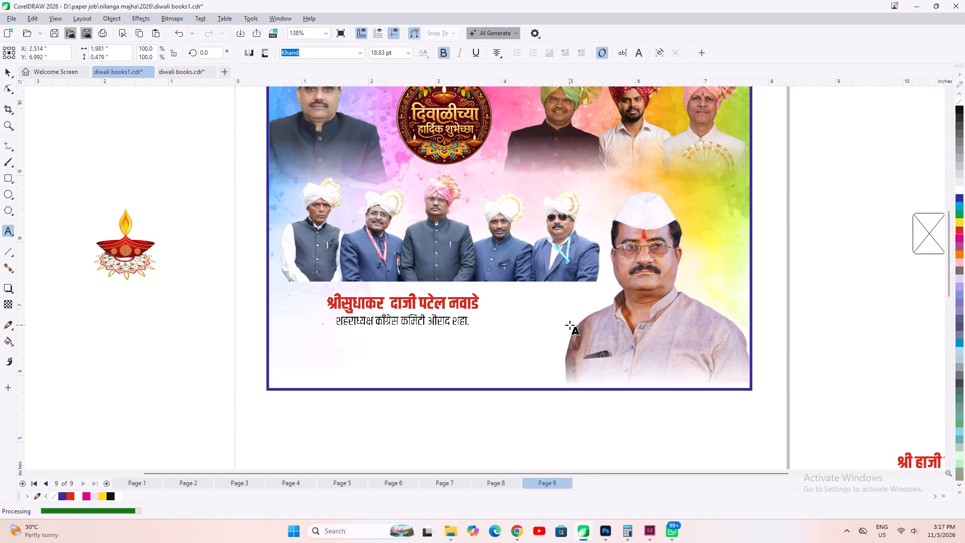
Correct the new surname in the name line to पाटिल and delete the old surname left after it.
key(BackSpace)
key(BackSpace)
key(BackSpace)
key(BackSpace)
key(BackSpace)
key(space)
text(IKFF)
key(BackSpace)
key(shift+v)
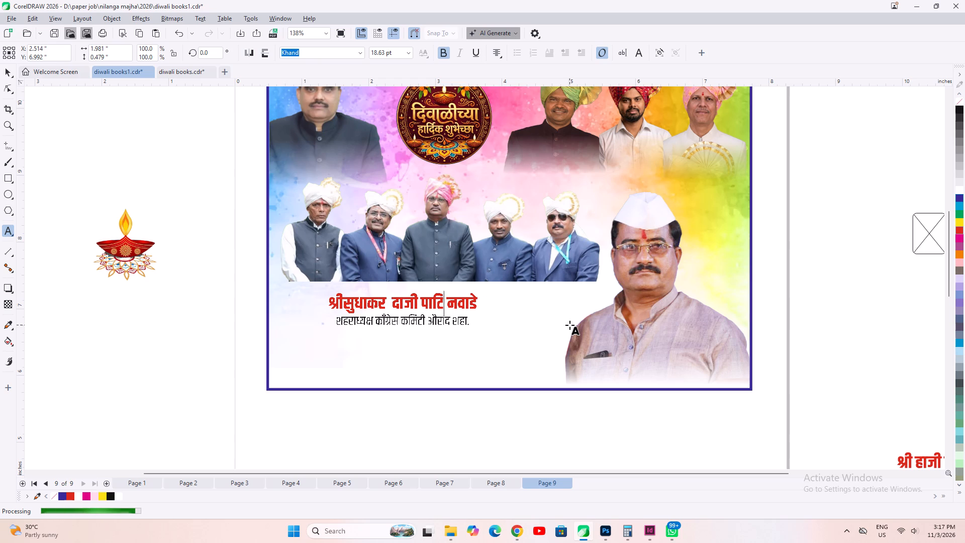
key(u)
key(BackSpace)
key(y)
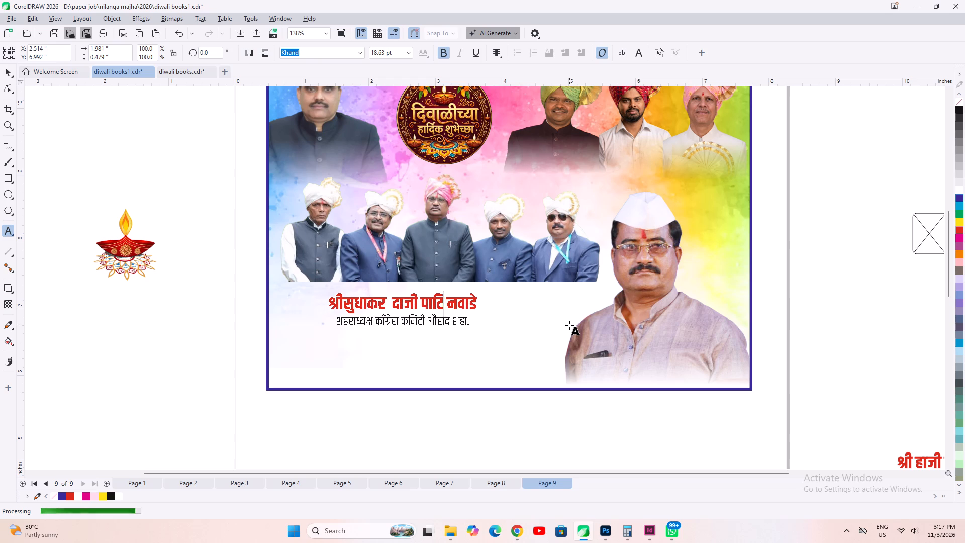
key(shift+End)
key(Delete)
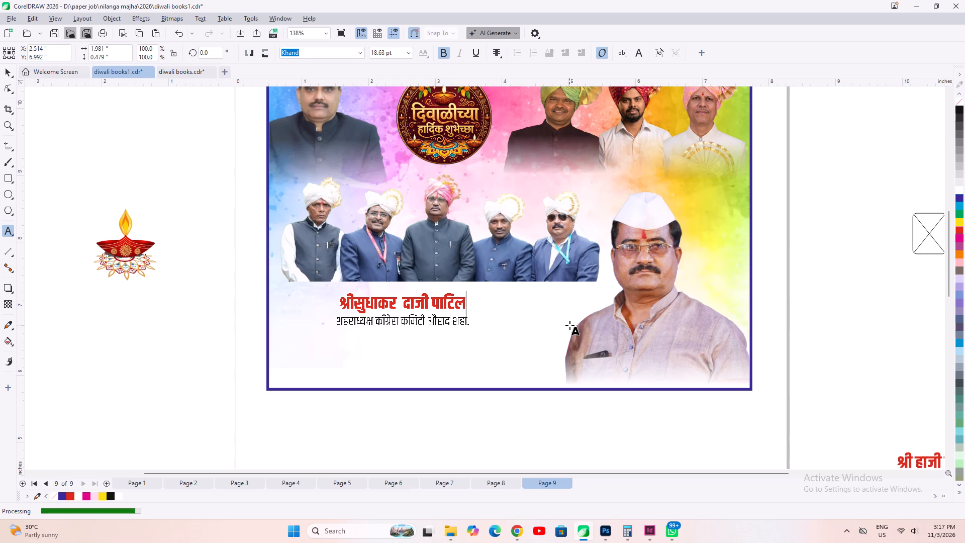
Insert a space after श्री in the banner's name line.
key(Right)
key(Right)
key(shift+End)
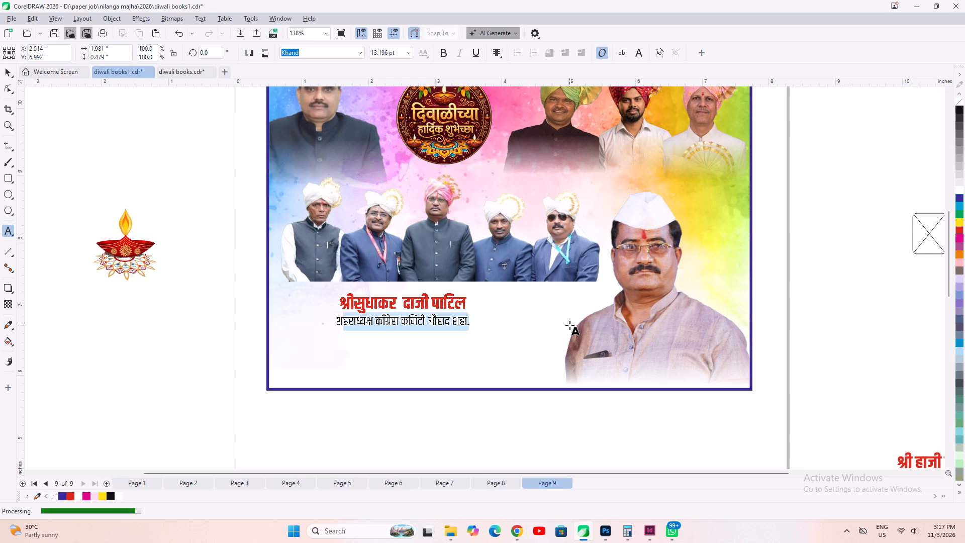
click(355, 303)
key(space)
click(7, 70)
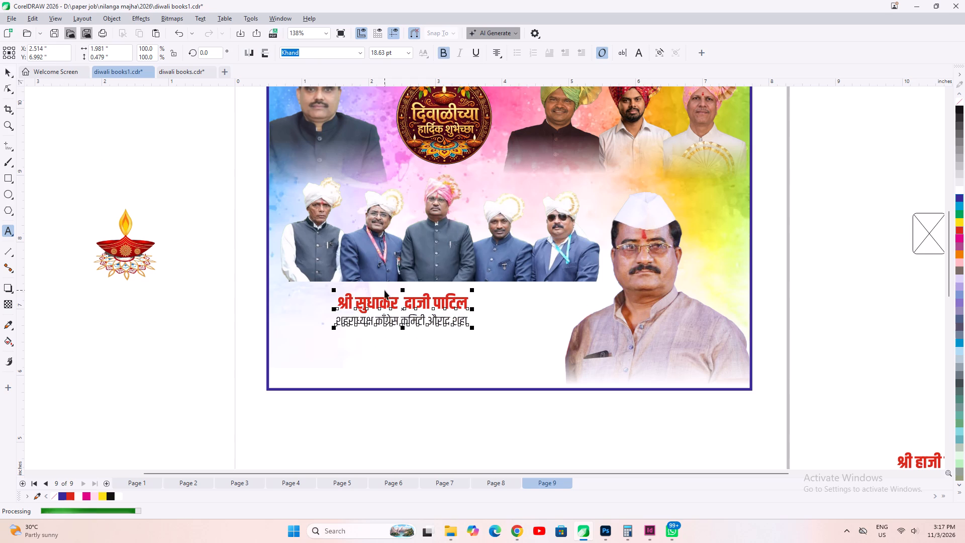
Duplicate the name and designation block to the blank area below the banner.
drag(380, 299, 359, 420)
right_click(359, 420)
Add a separate red text line beginning आखिल भारतीय over the duplicated block below the banner.
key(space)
key(ctrl+a)
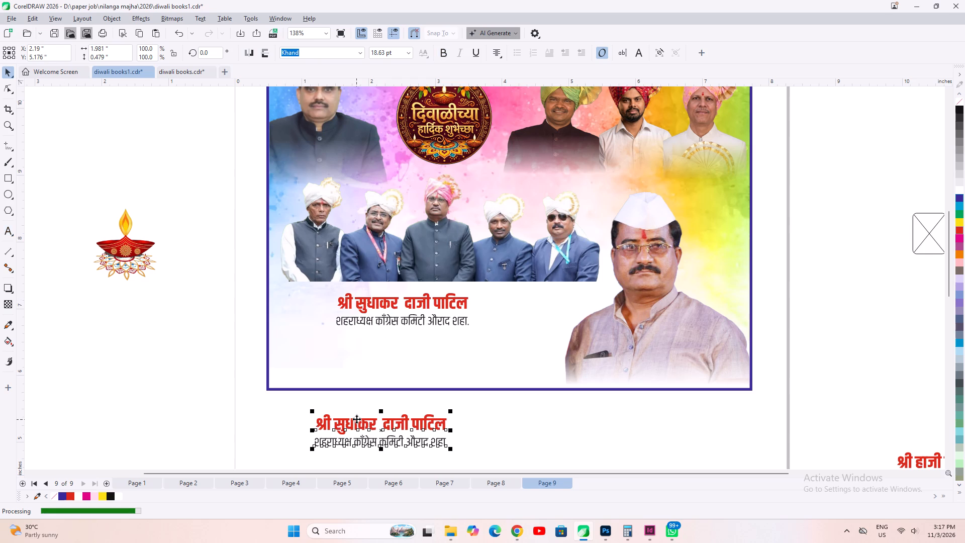
double_click(3, 222)
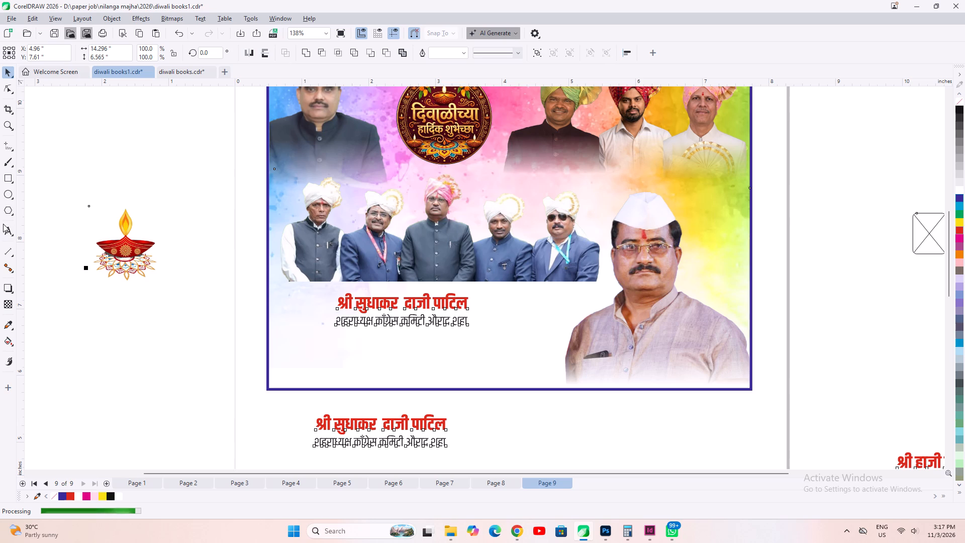
click(369, 429)
click(6, 237)
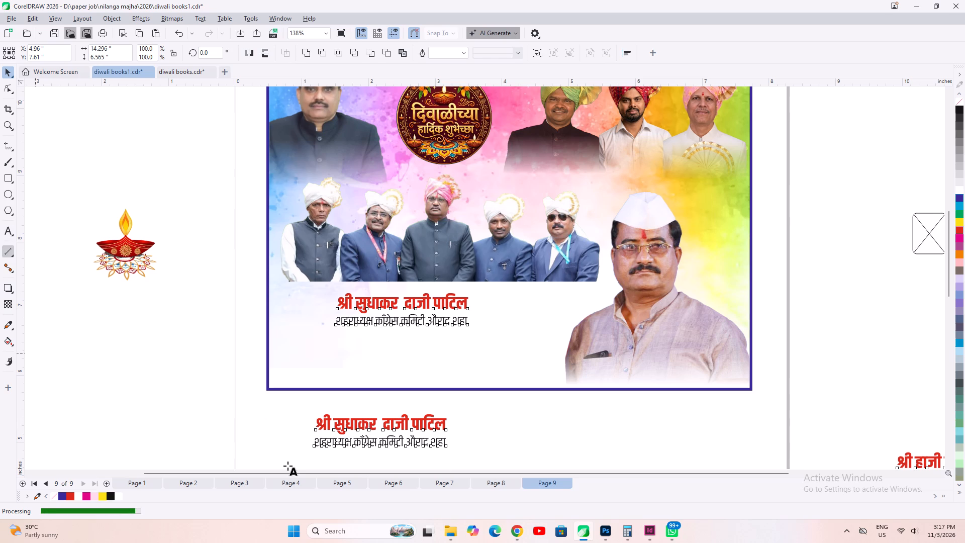
click(356, 436)
key(ctrl+a)
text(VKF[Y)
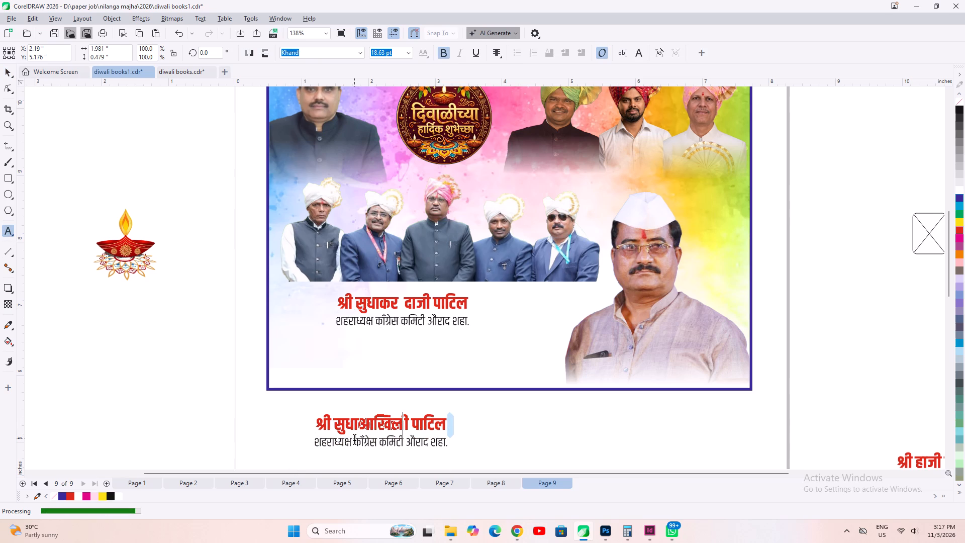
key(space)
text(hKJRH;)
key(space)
click(2, 70)
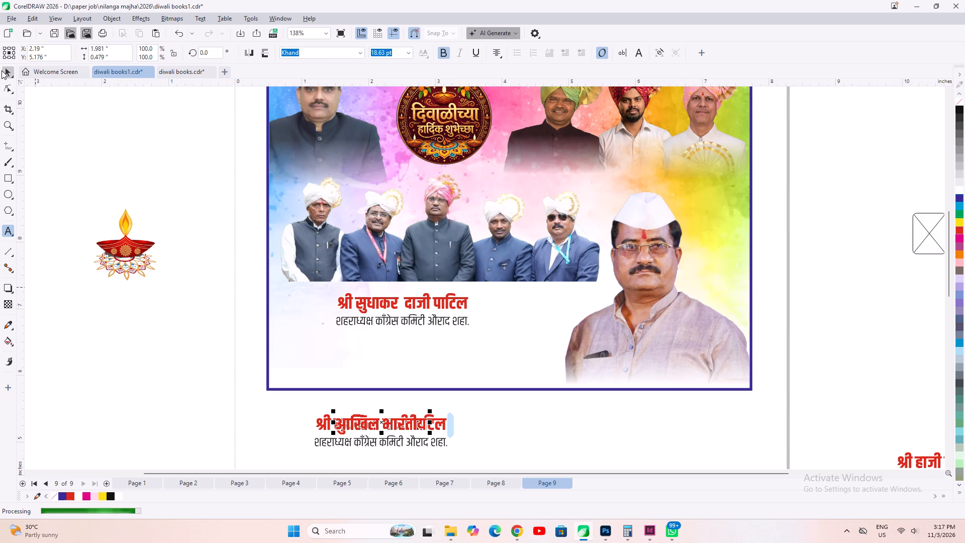
Move the red आखिल भारतीय line off the duplicated block into the blank area beneath it.
scroll(299, 294, down, 3)
drag(357, 380, 385, 438)
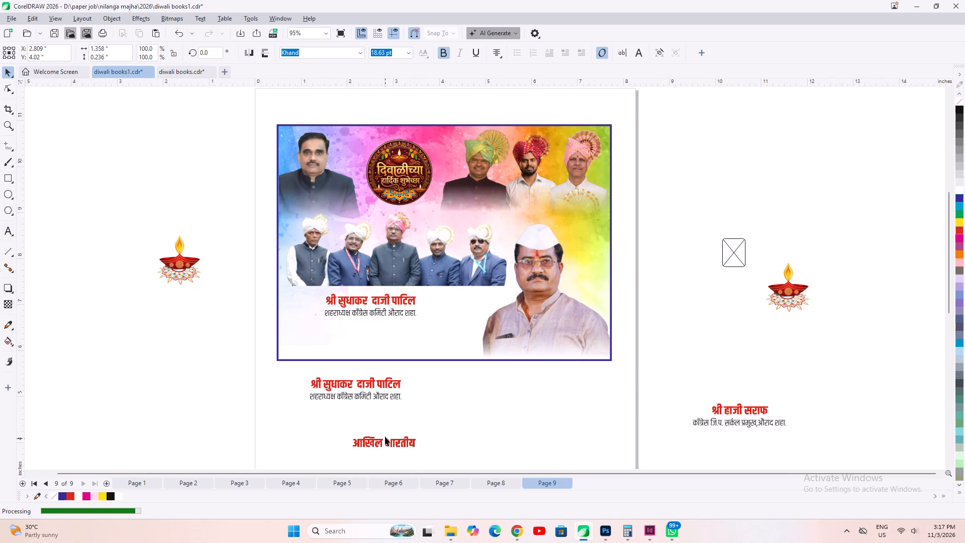
Extend the red line below the duplicated block to read आखिल भारतीय रास्त भाव संघटना.
scroll(388, 444, up, 2)
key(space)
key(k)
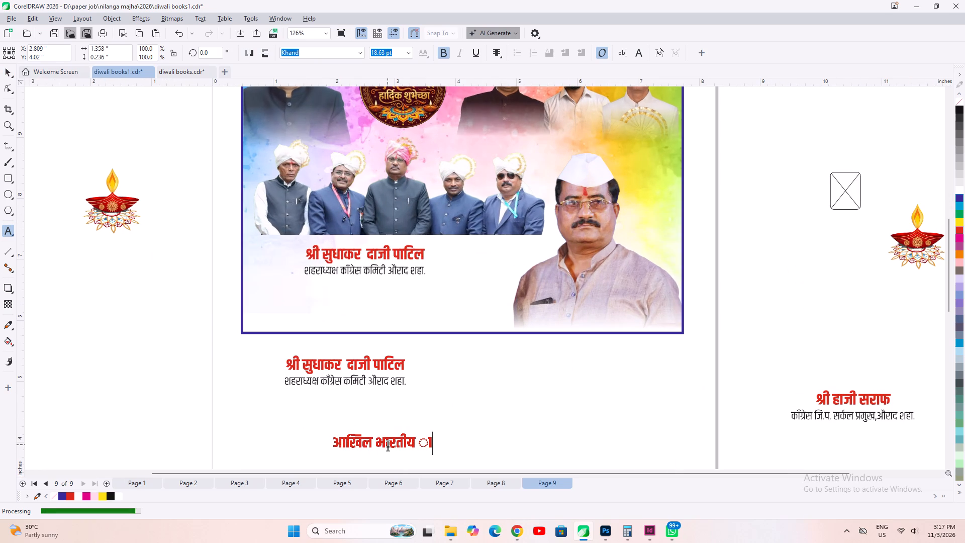
key(BackSpace)
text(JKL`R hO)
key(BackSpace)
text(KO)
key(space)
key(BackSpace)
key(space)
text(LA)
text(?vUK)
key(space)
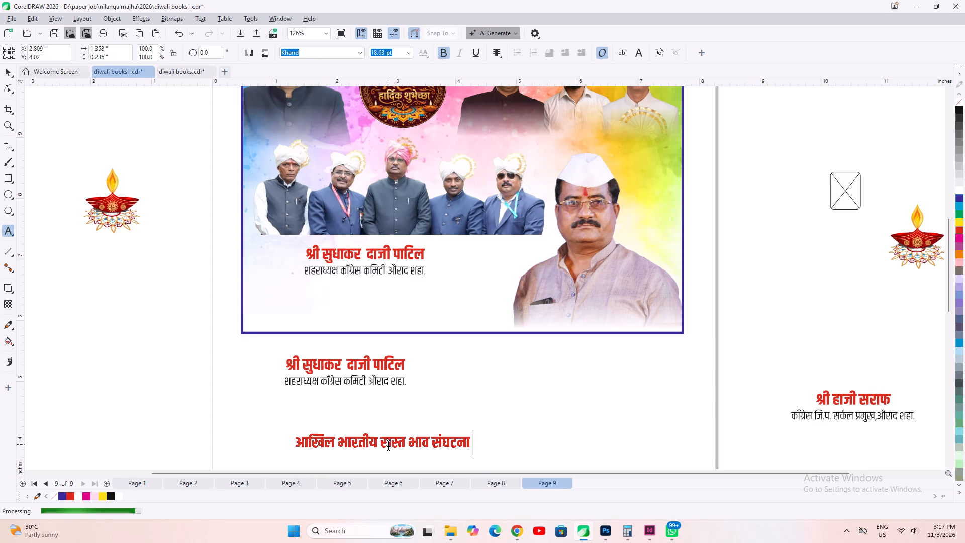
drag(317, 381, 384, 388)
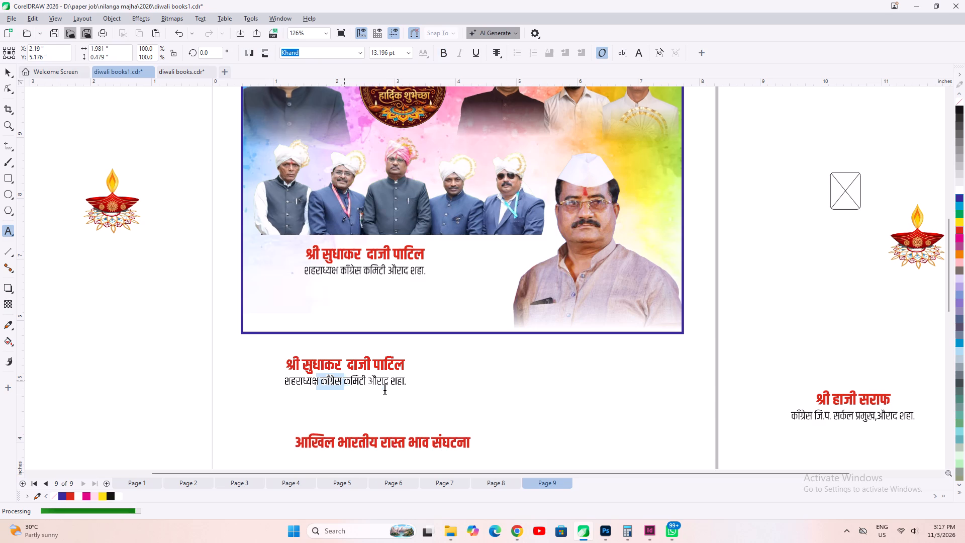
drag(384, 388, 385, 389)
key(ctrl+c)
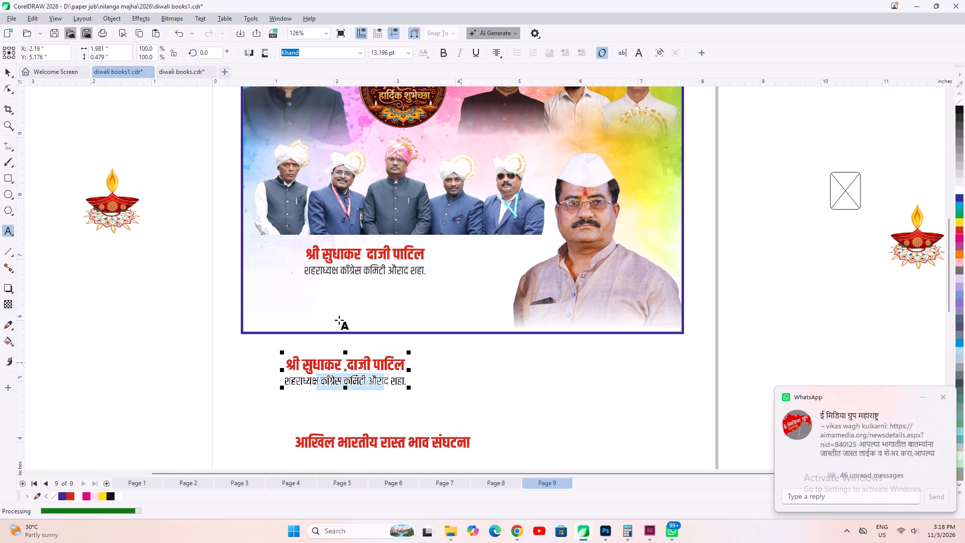
Replace the whole designation line under the name in the banner with जिल्हाध्यक्ष.
click(334, 269)
key(Left)
key(Left)
key(Left)
key(Left)
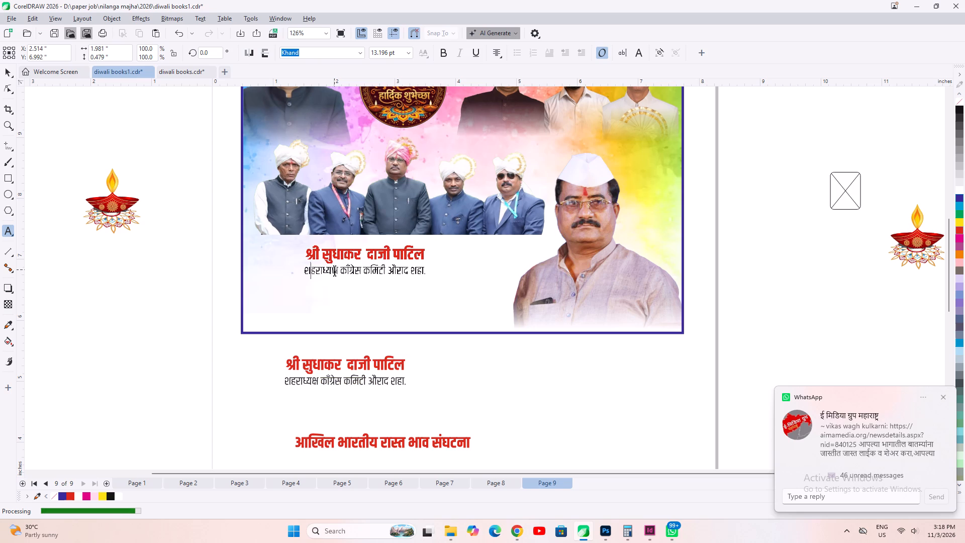
key(shift+End)
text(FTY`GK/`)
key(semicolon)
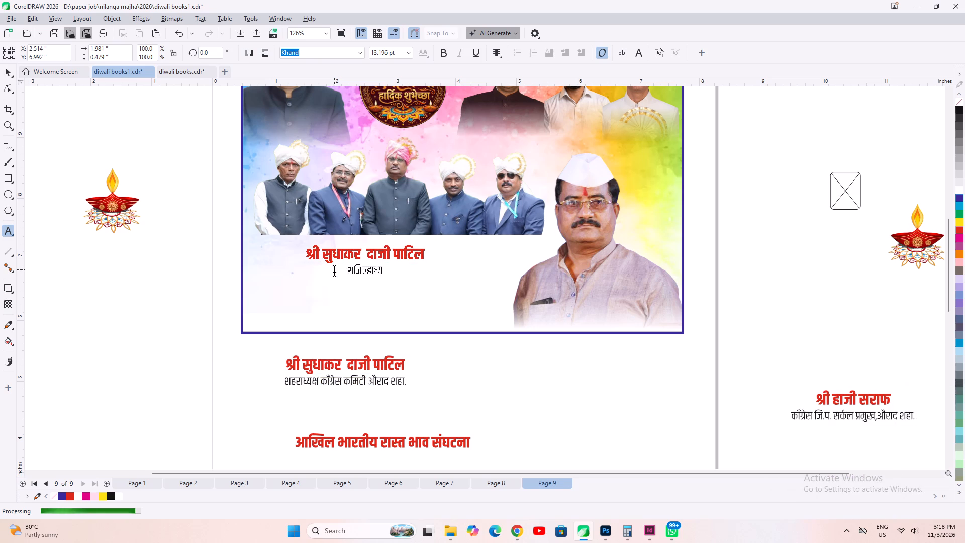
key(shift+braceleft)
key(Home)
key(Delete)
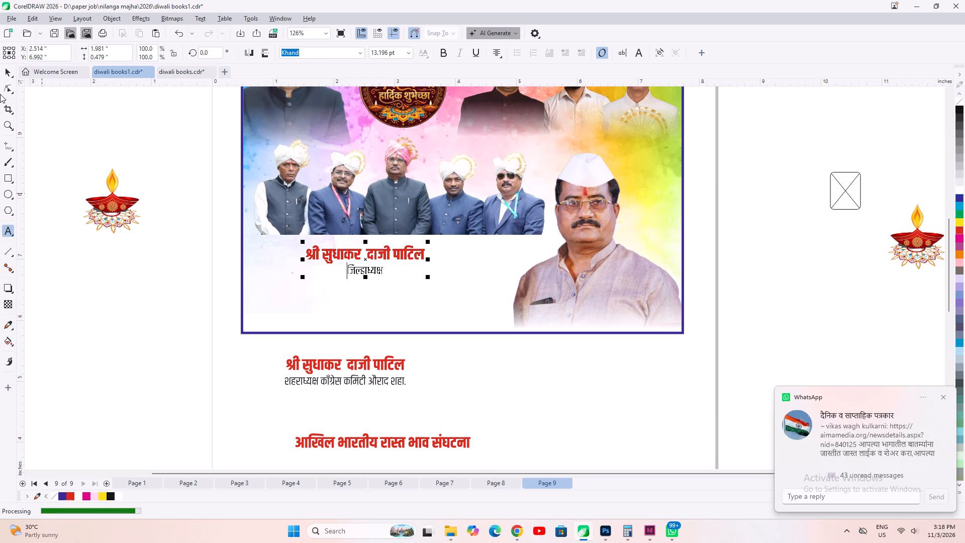
Enlarge the banner's name and जिल्हाध्यक्ष block slightly, keeping it below the group portrait.
click(4, 69)
scroll(419, 319, up, 1)
shift+drag(428, 270, 441, 290)
click(466, 430)
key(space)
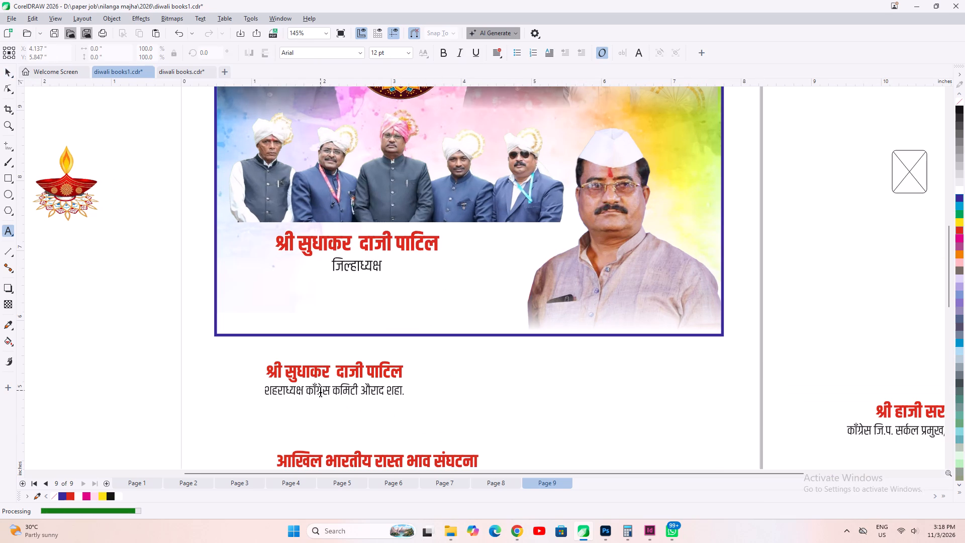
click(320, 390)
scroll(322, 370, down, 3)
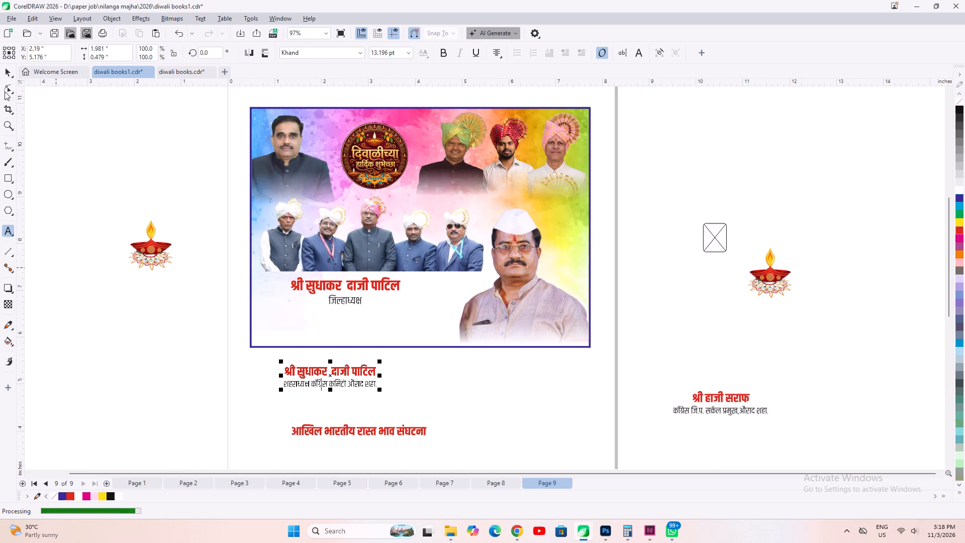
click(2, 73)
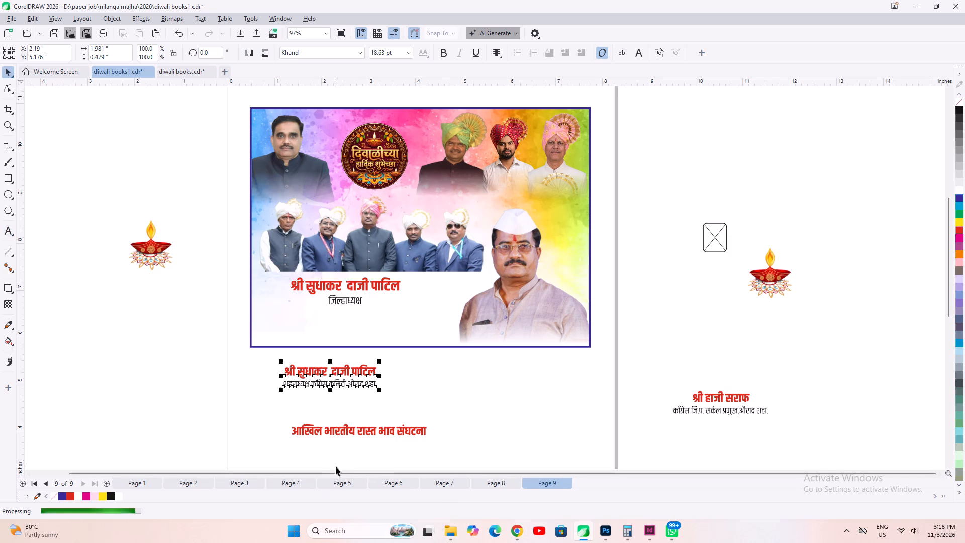
Place the आखिल भारतीय रास्त भाव संघटना line in the banner beneath जिल्हाध्यक्ष and enlarge it to about 24.6 pt.
click(354, 434)
drag(368, 431, 346, 320)
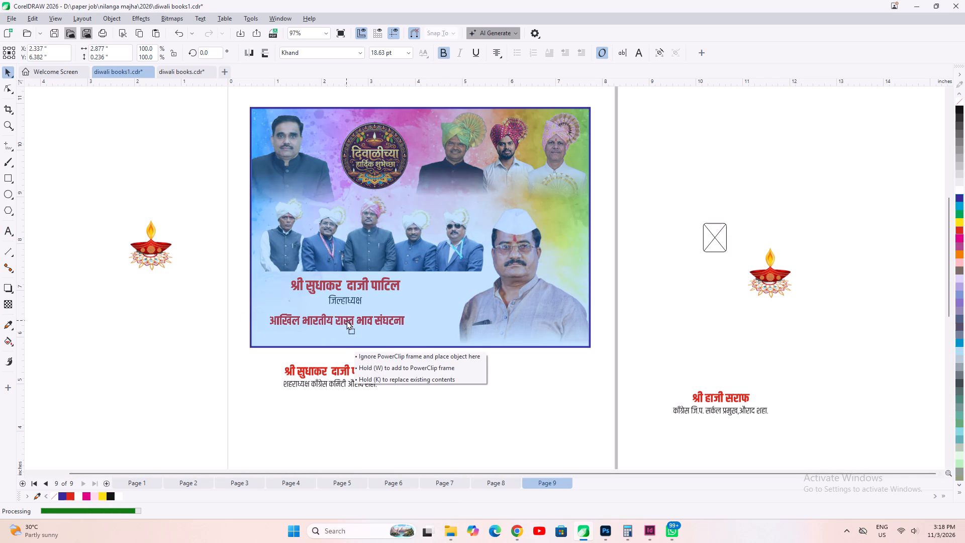
drag(346, 320, 347, 320)
scroll(347, 320, up, 2)
drag(417, 327, 449, 365)
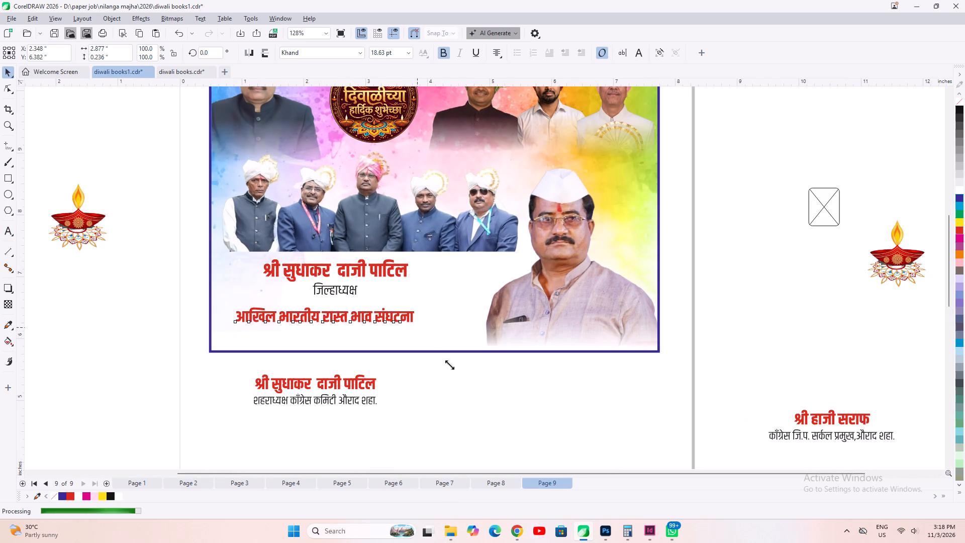
drag(449, 365, 474, 381)
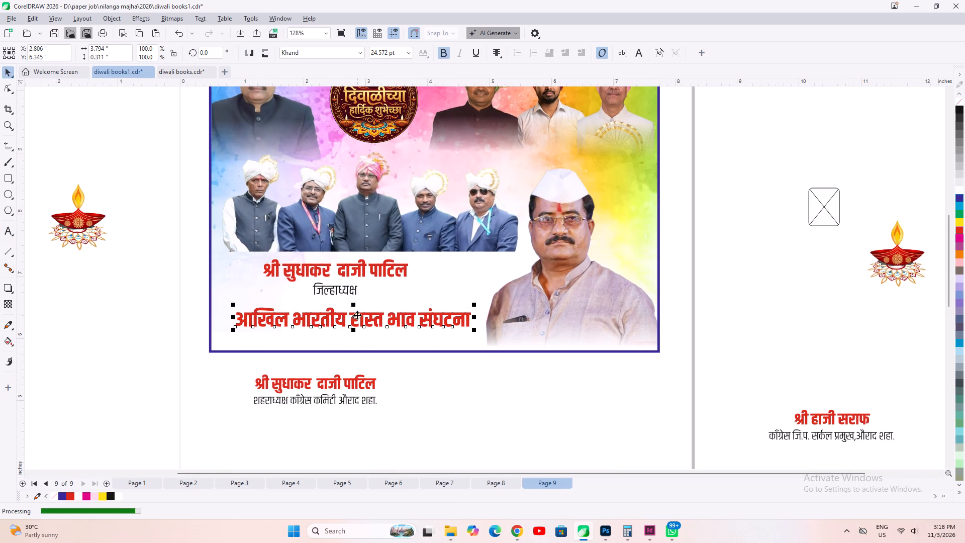
drag(357, 315, 355, 320)
Shift the name and designation block slightly right and down, centring it above the organisation line.
click(338, 264)
drag(348, 265, 363, 275)
click(378, 382)
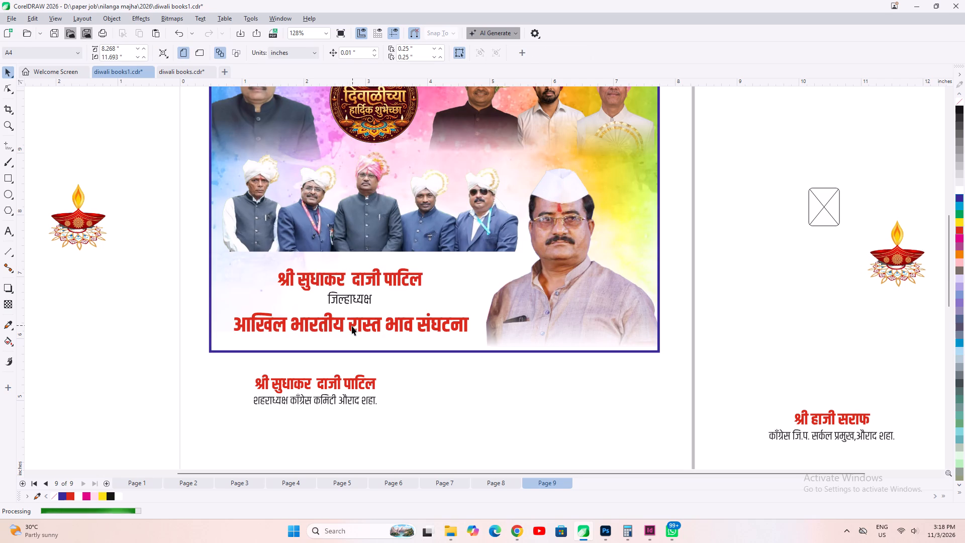
Extend the designation line in the banner to read जिल्हाध्यक्ष,लातूर.
click(352, 326)
click(361, 297)
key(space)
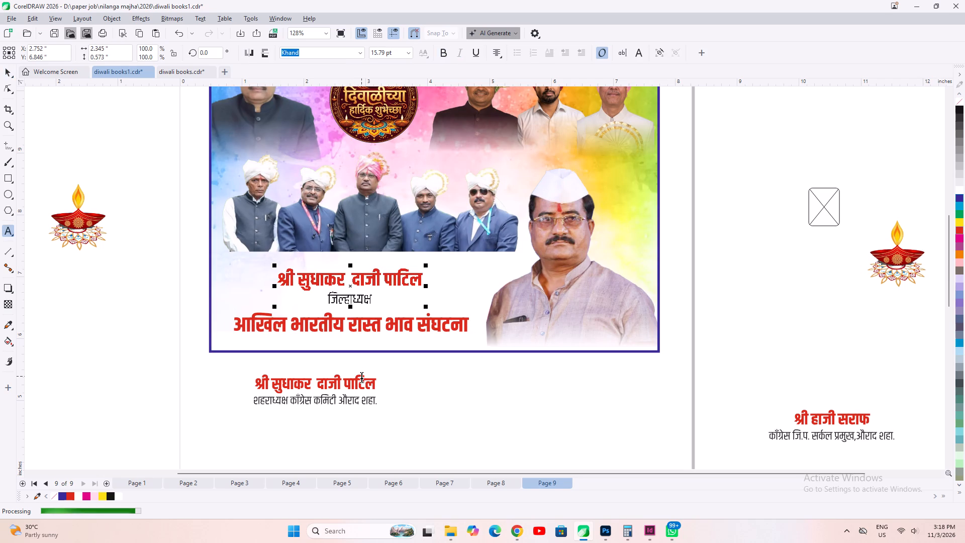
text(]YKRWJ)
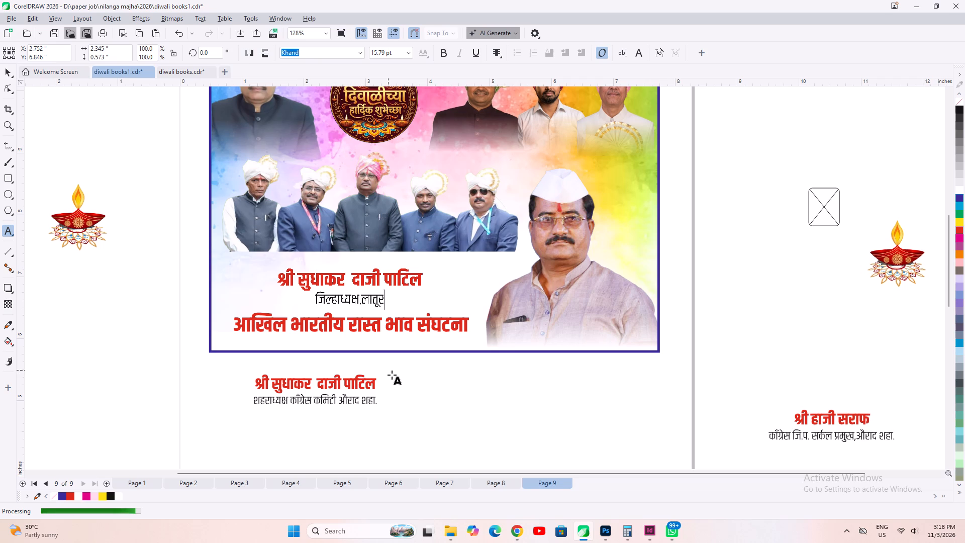
Fine-tune the banner text: move the name and designation block slightly up, and the organization line slightly left.
click(5, 65)
click(8, 71)
click(335, 278)
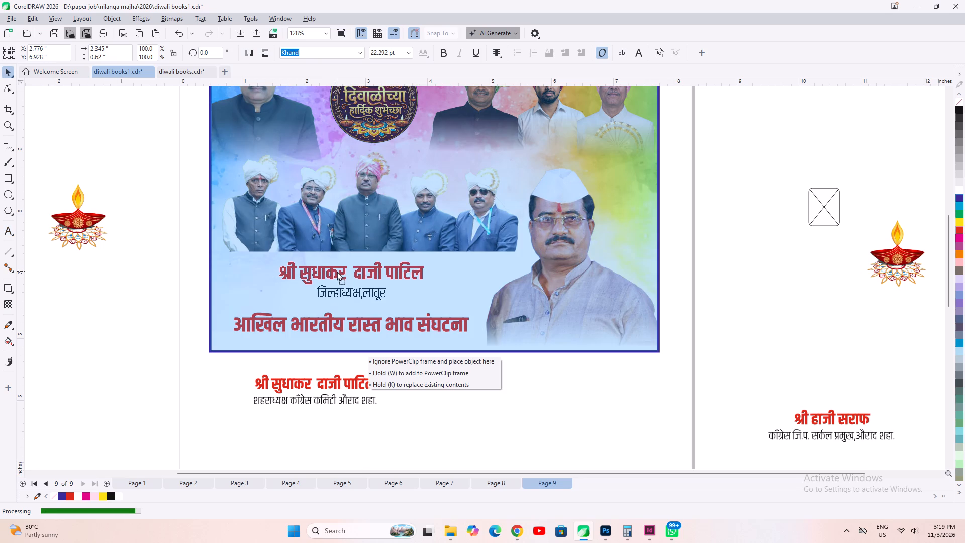
click(465, 398)
click(312, 317)
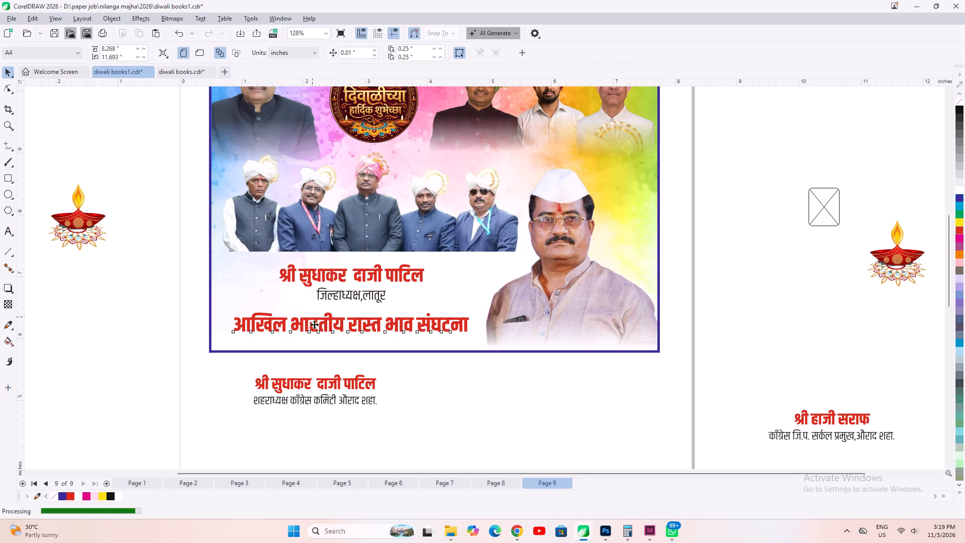
drag(318, 321, 313, 322)
click(446, 445)
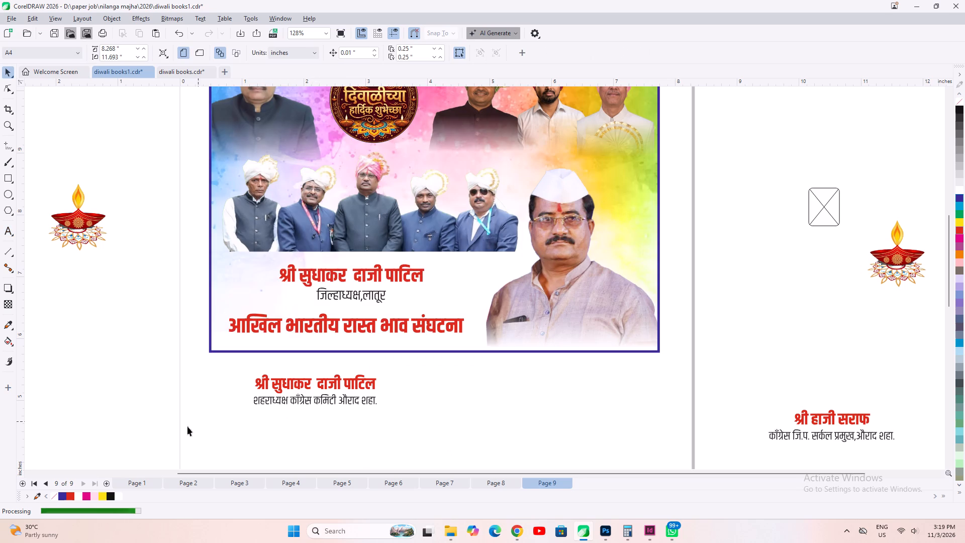
Delete the leftover duplicate name and designation block below the page 9 banner.
drag(185, 450, 451, 360)
key(Delete)
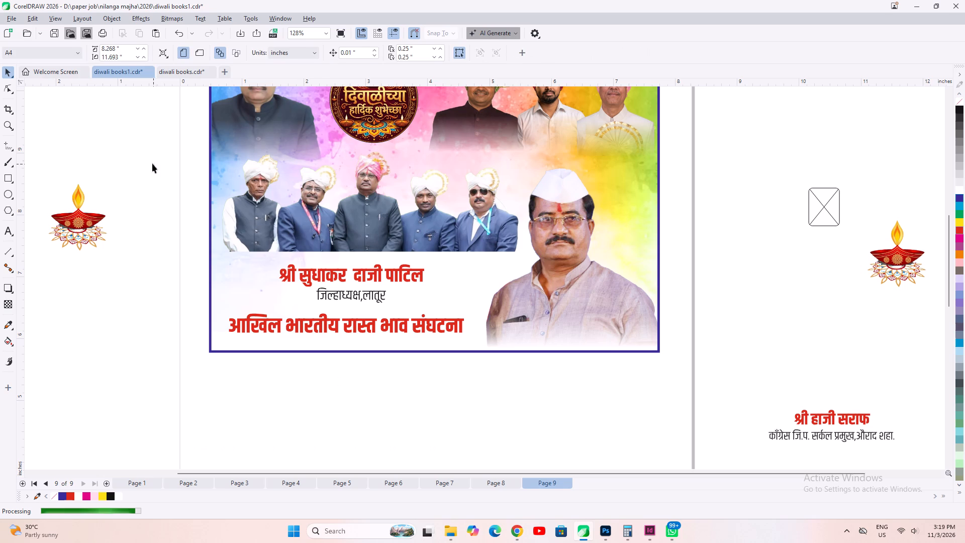
Save the diwali books1 document.
click(55, 32)
click(233, 393)
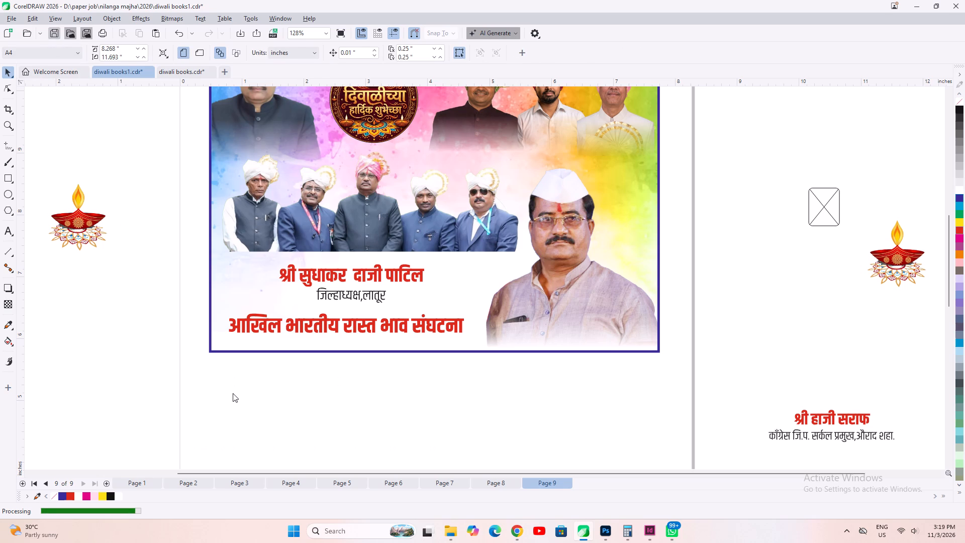
click(233, 393)
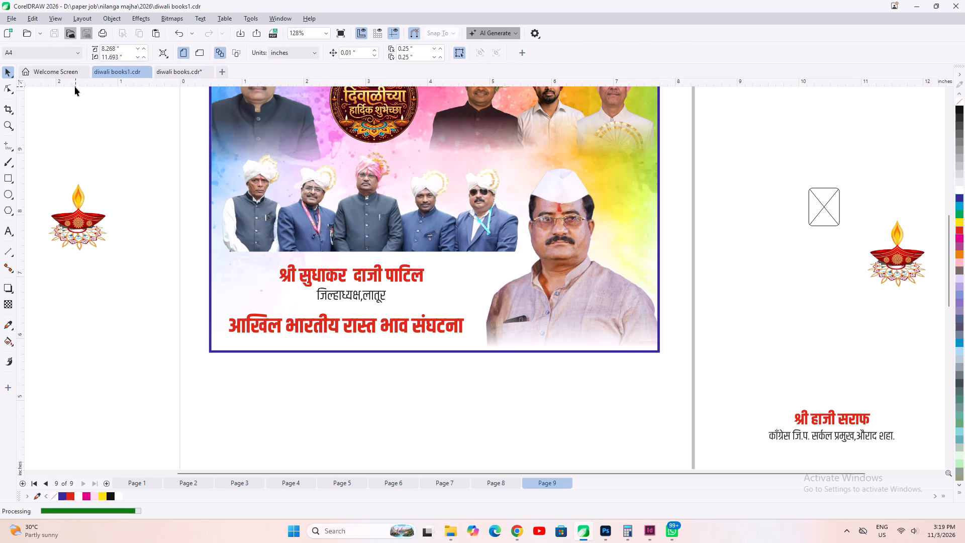
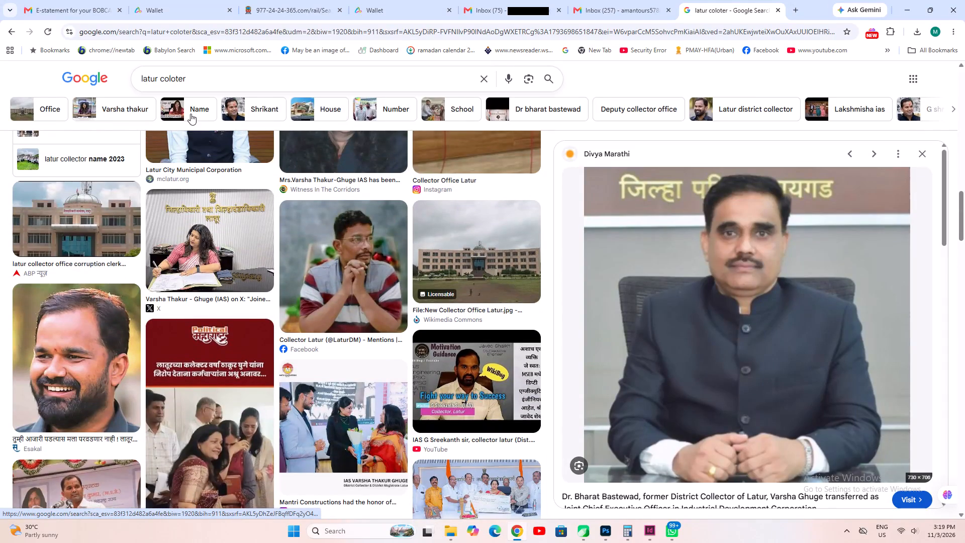
Look further through the latur coloter image results in Chrome and return to the page 9 banner in CorelDRAW.
scroll(482, 392, down, 3)
scroll(750, 542, down, 1)
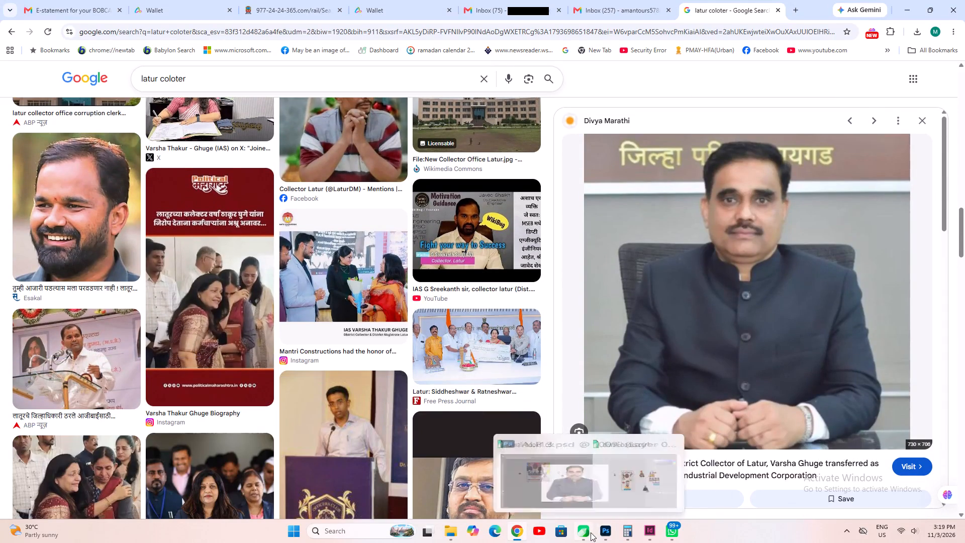
click(543, 478)
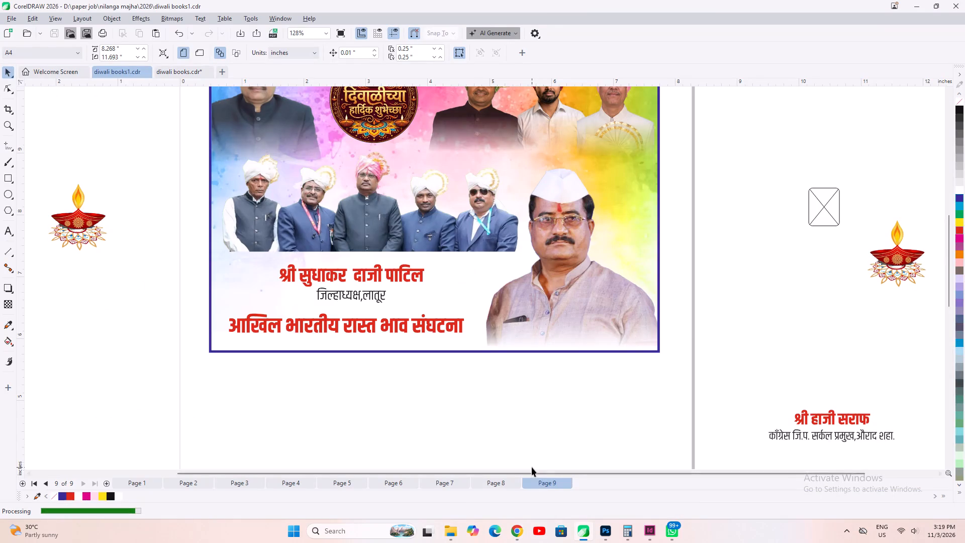
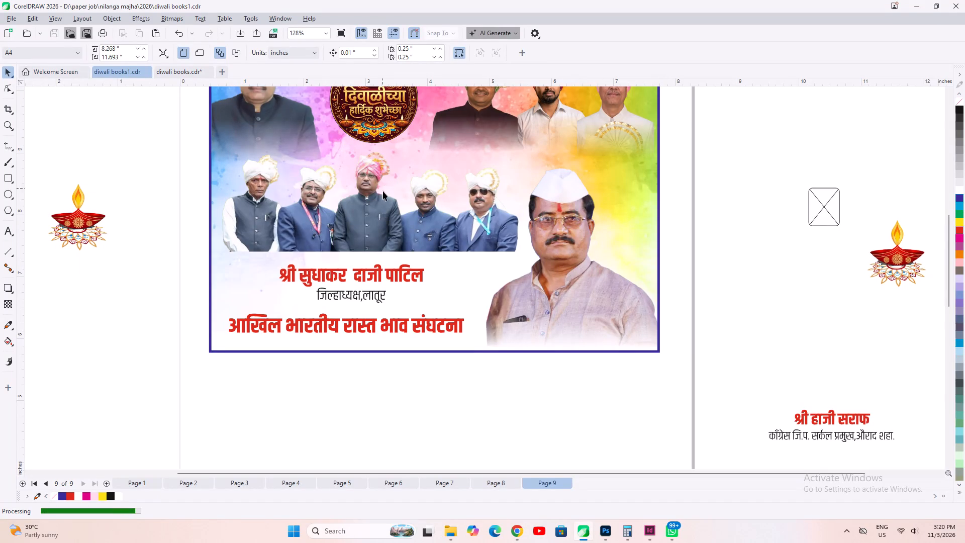
Move the name and designation block about 0.1 inch right and down, closer to the organisation line.
click(383, 190)
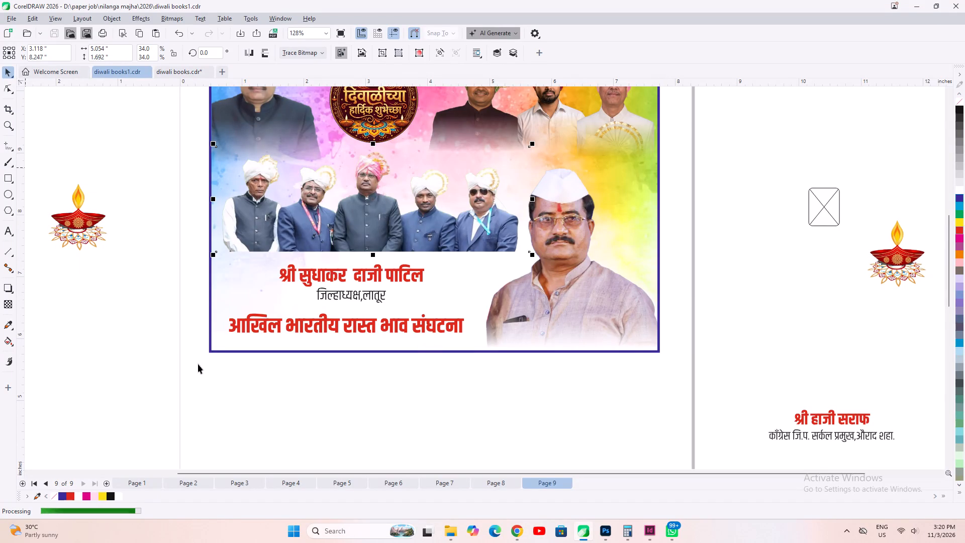
click(198, 364)
click(377, 273)
scroll(374, 273, up, 3)
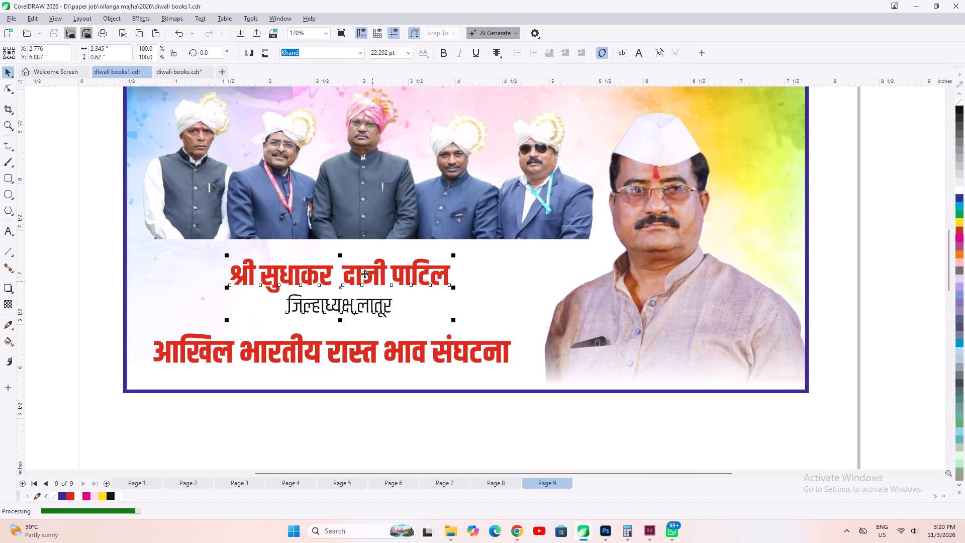
drag(363, 268, 363, 280)
shift+click(323, 367)
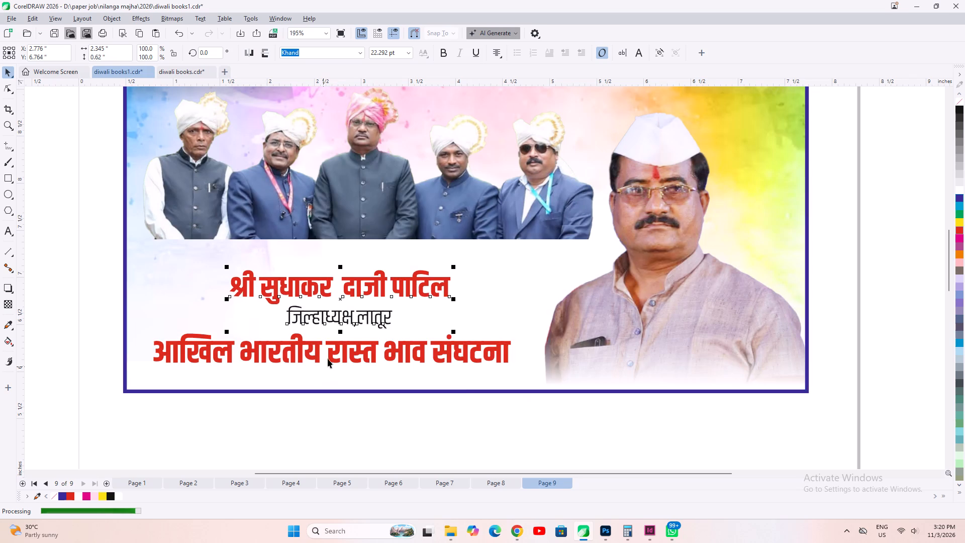
shift+click(329, 356)
drag(354, 287, 355, 298)
key(ctrl+z)
click(204, 424)
click(349, 287)
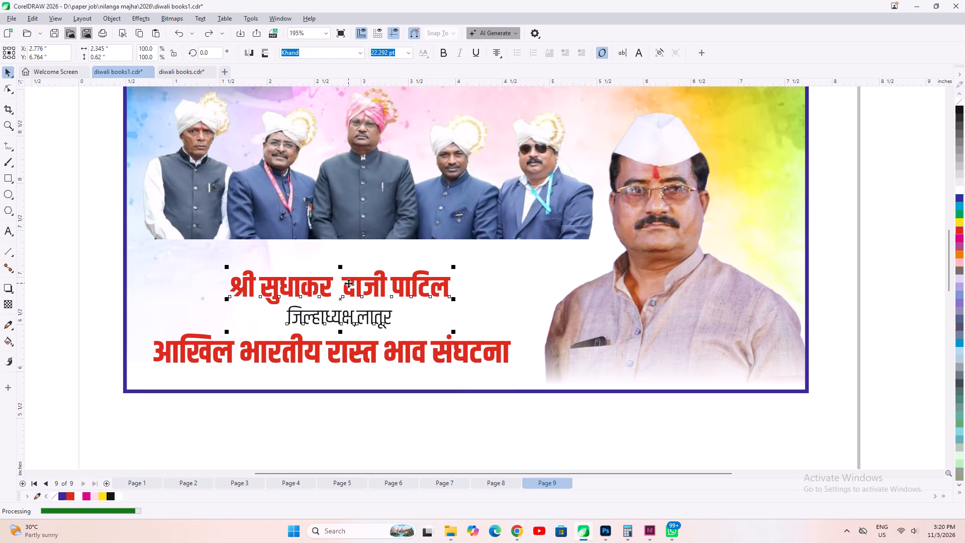
drag(348, 282, 357, 279)
shift+click(342, 338)
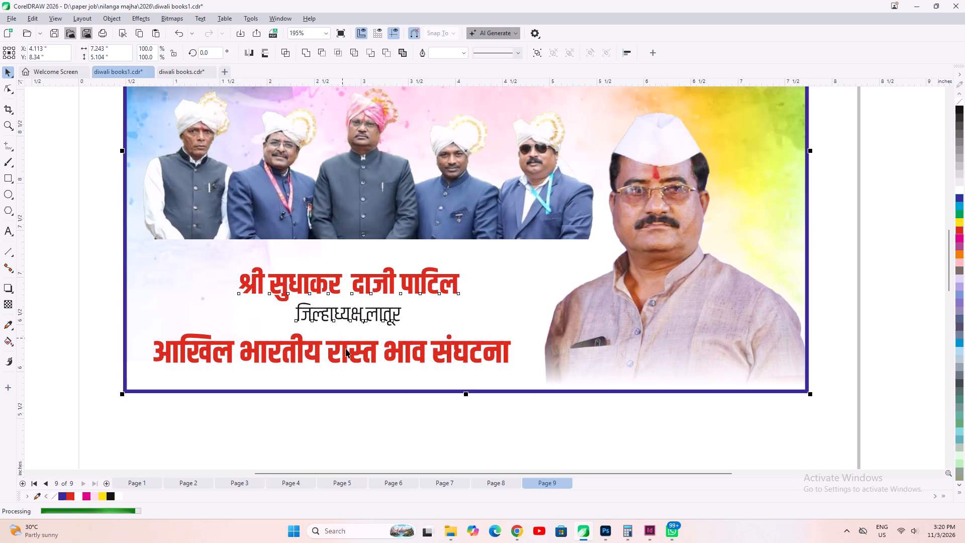
click(236, 431)
Lower the name, designation and organisation lines together by 0.06 inch inside the banner.
drag(46, 219, 593, 437)
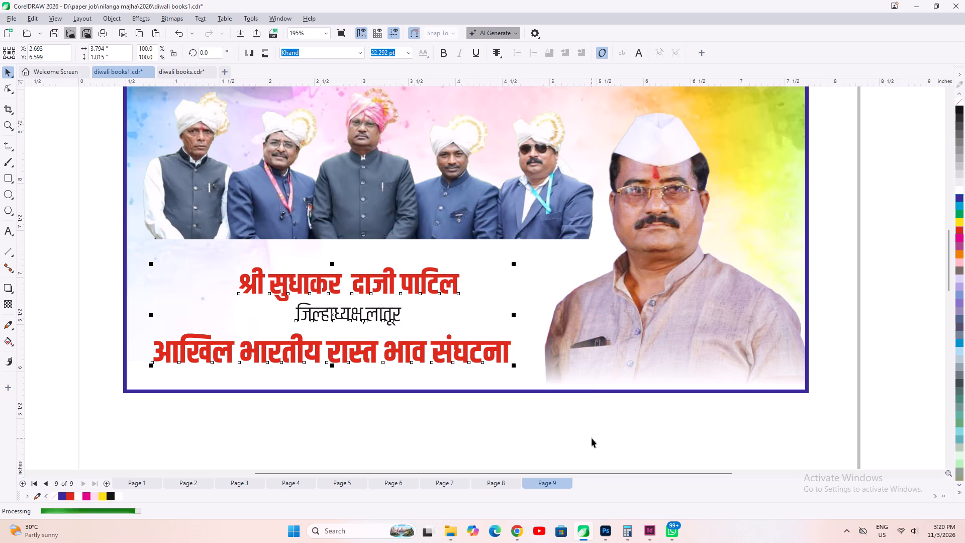
key(shift+Down)
key(shift+Down)
key(shift+Down)
click(611, 500)
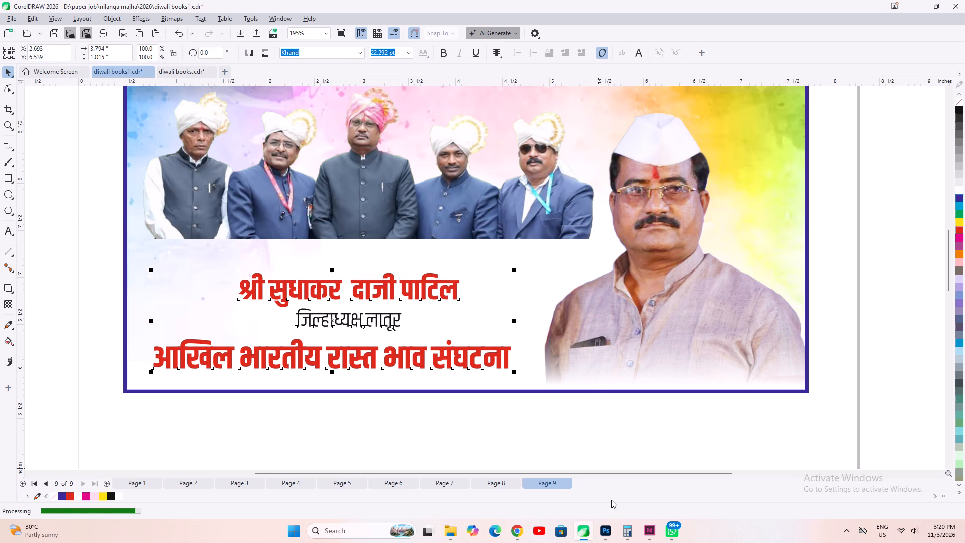
click(578, 502)
Add a separate text line below the banner with the first group member's name, reusing the designation text copied from beside the page.
click(6, 232)
scroll(409, 269, down, 2)
scroll(343, 310, down, 2)
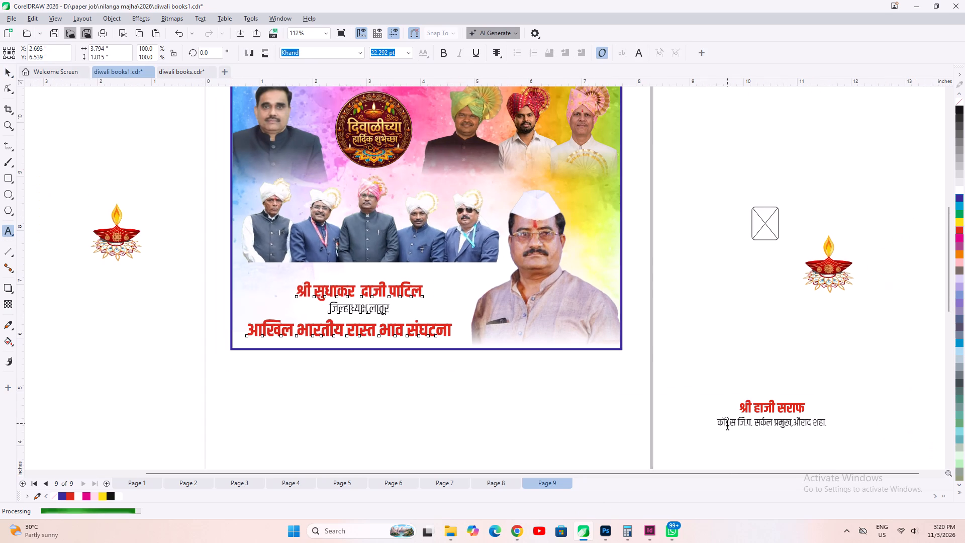
drag(728, 423, 797, 425)
key(ctrl+c)
click(393, 407)
key(ctrl+v)
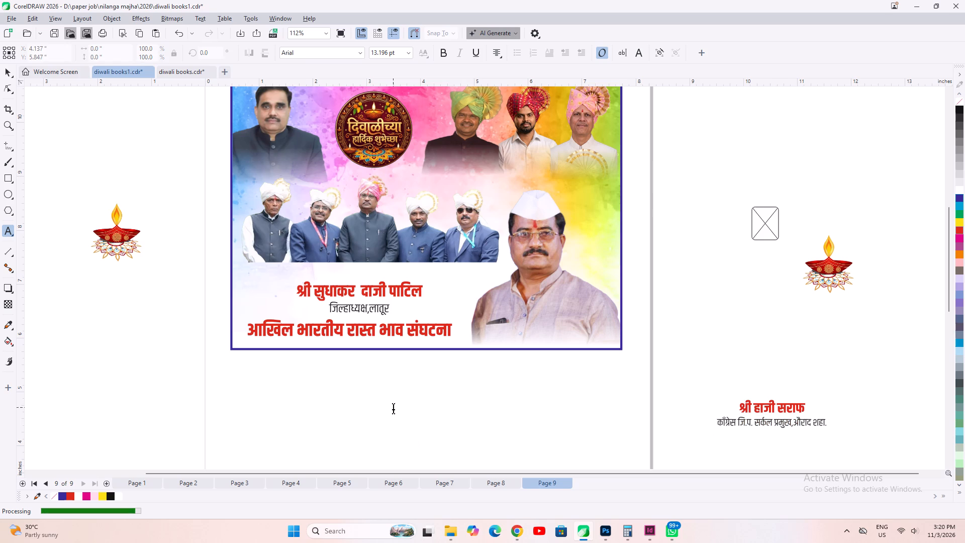
key(ctrl+a)
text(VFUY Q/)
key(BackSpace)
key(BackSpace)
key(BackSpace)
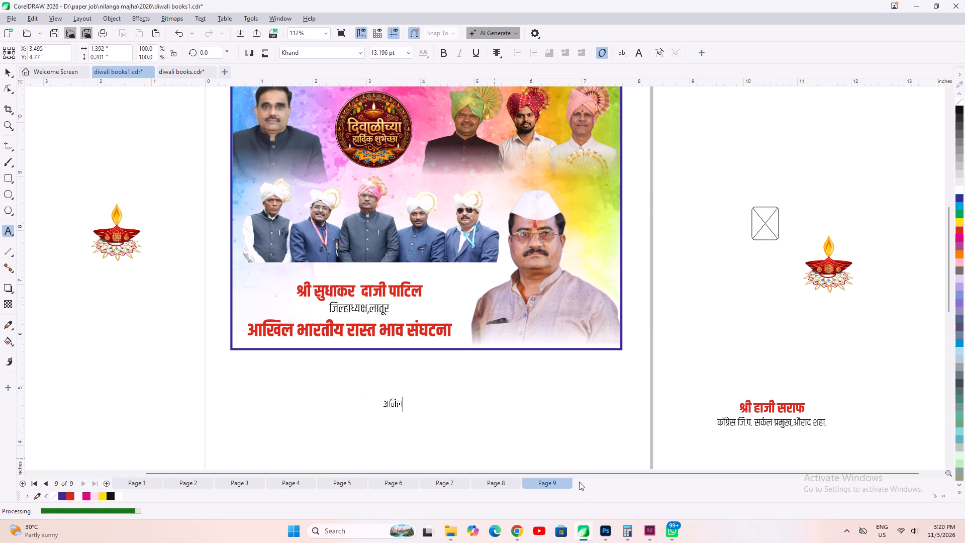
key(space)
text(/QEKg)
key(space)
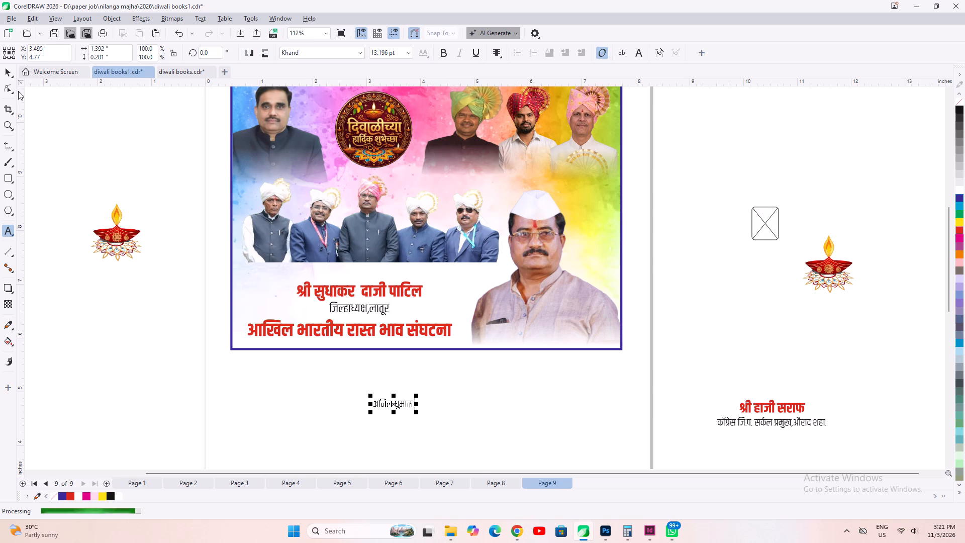
Place the new name caption below the first man in the group photo and shrink it to about 10.2 pt.
click(5, 69)
drag(394, 404, 295, 293)
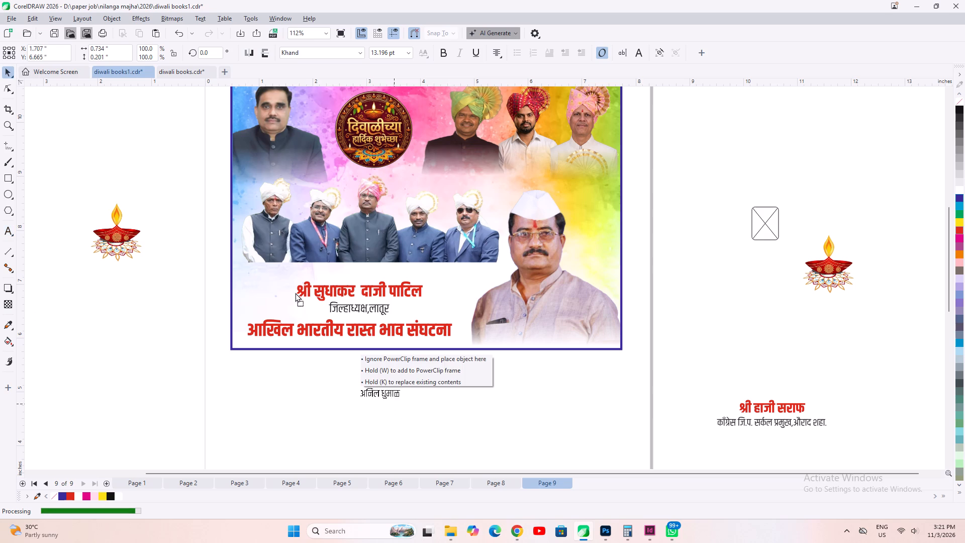
drag(295, 293, 268, 272)
scroll(268, 261, up, 7)
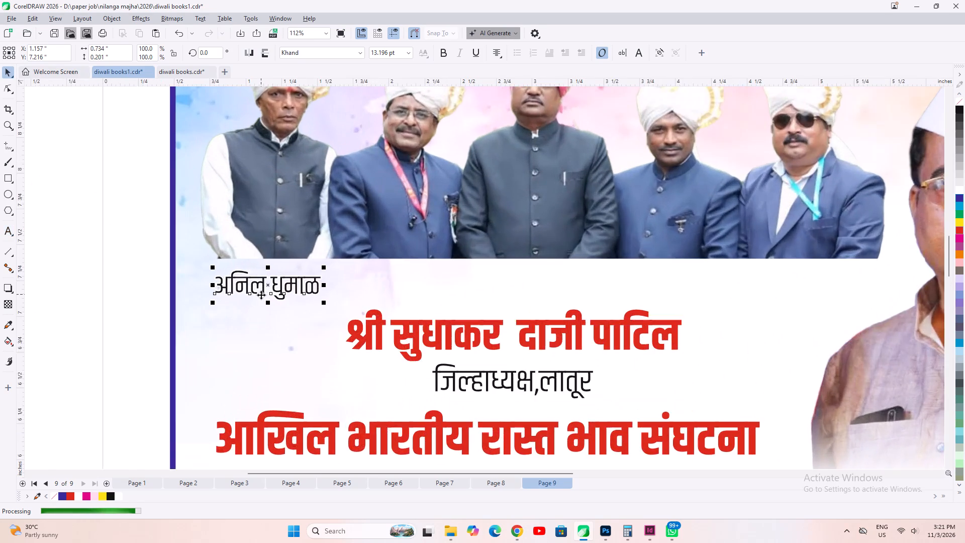
scroll(261, 295, up, 1)
shift+drag(206, 305, 219, 322)
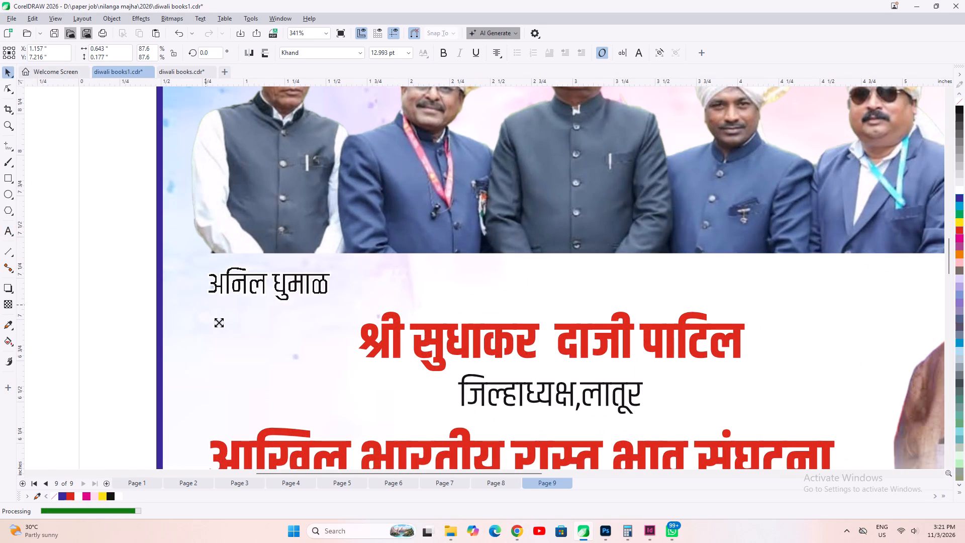
shift+drag(219, 322, 219, 323)
Make the first man's name caption bold and move it up close beneath the group photo.
click(440, 56)
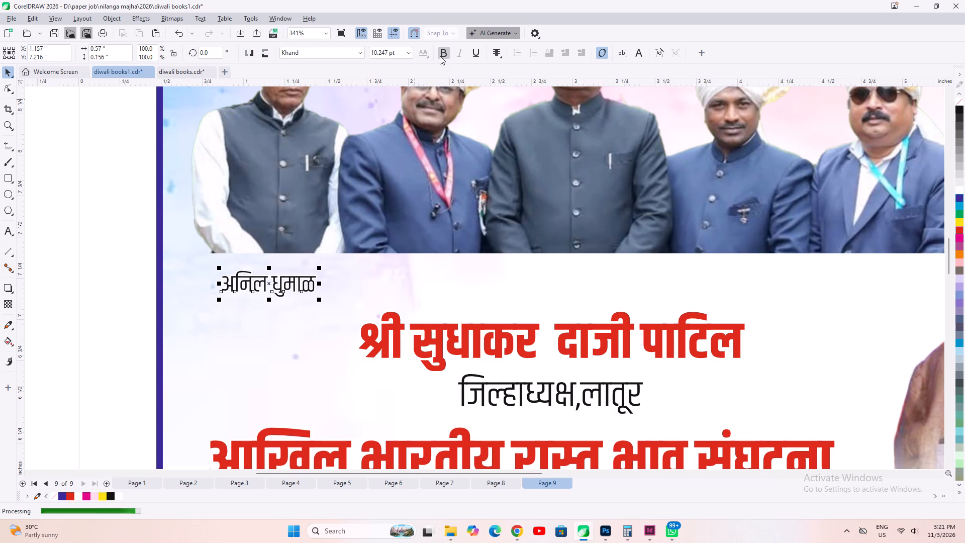
scroll(268, 280, up, 7)
drag(269, 273, 270, 267)
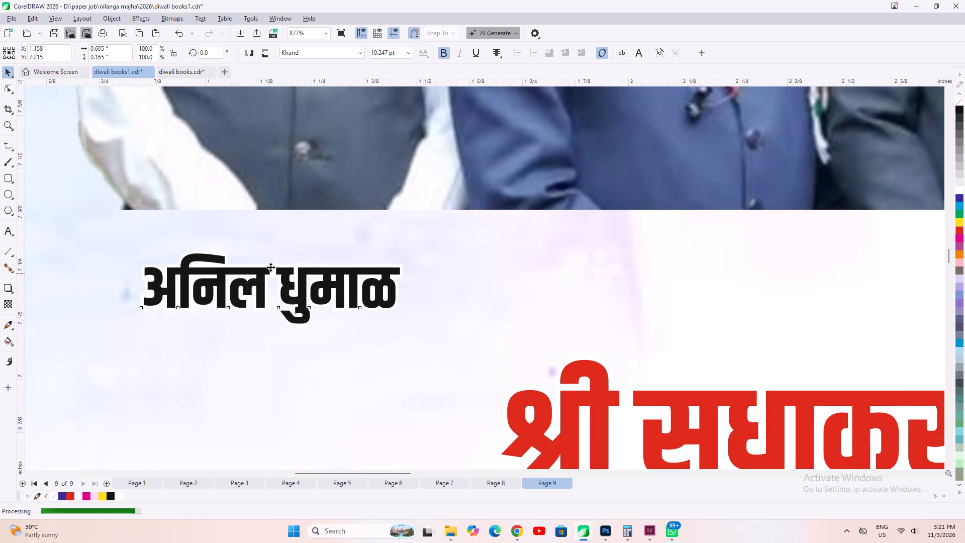
drag(270, 267, 282, 243)
scroll(266, 269, down, 6)
Duplicate the caption below the second man, replace its text with his name and centre it under him.
drag(278, 269, 343, 281)
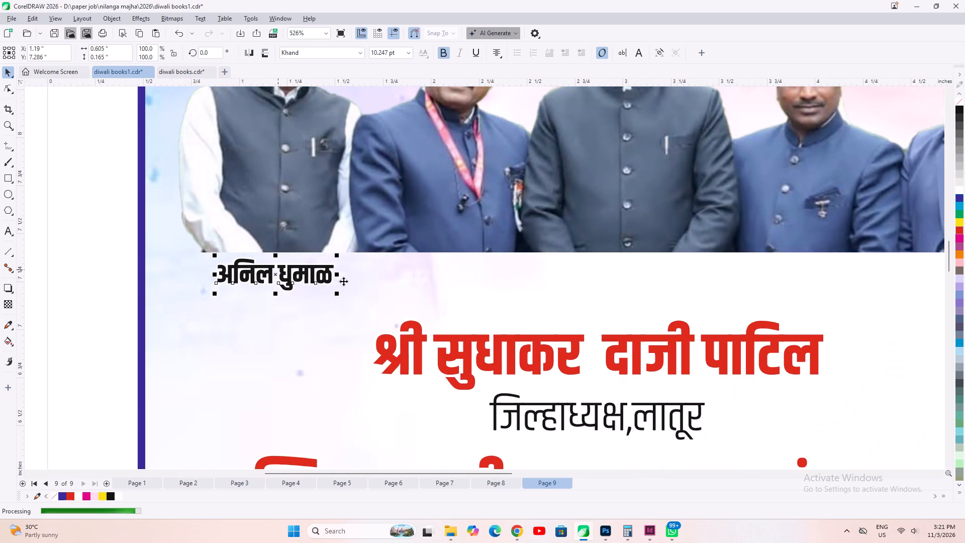
drag(343, 281, 456, 294)
ctrl+right_click(456, 294)
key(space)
key(ctrl+a)
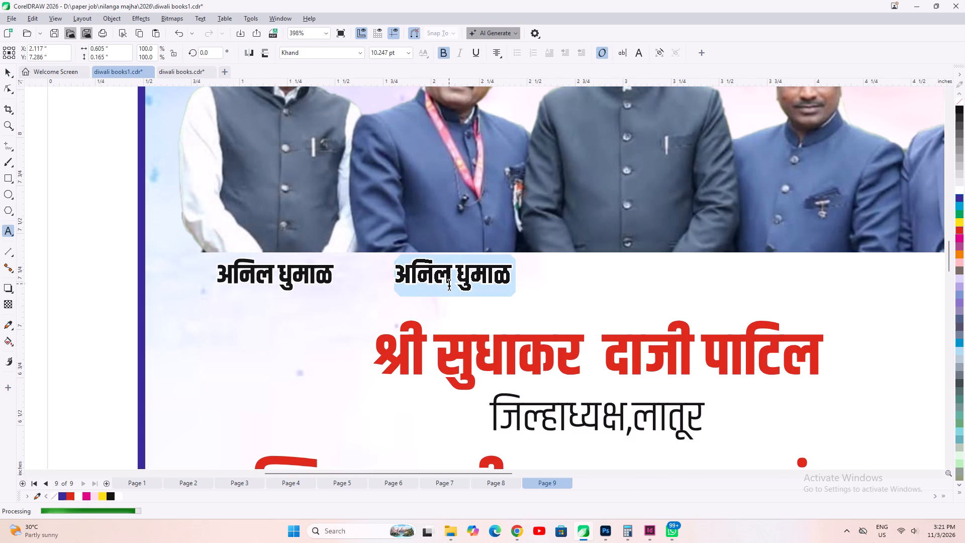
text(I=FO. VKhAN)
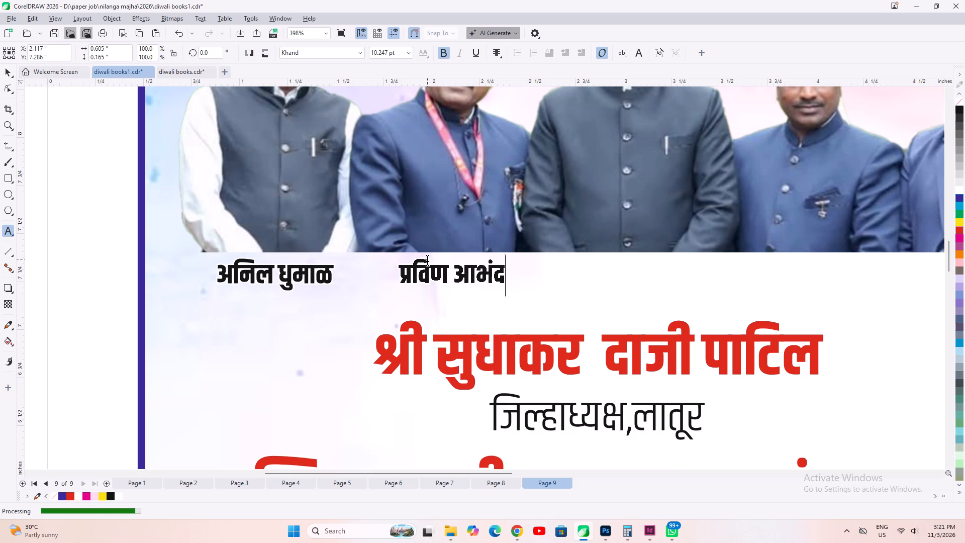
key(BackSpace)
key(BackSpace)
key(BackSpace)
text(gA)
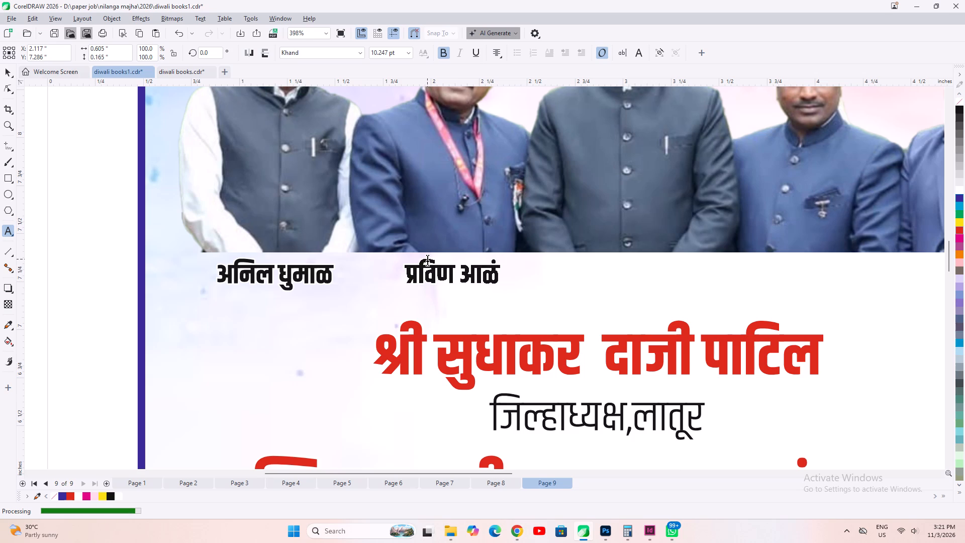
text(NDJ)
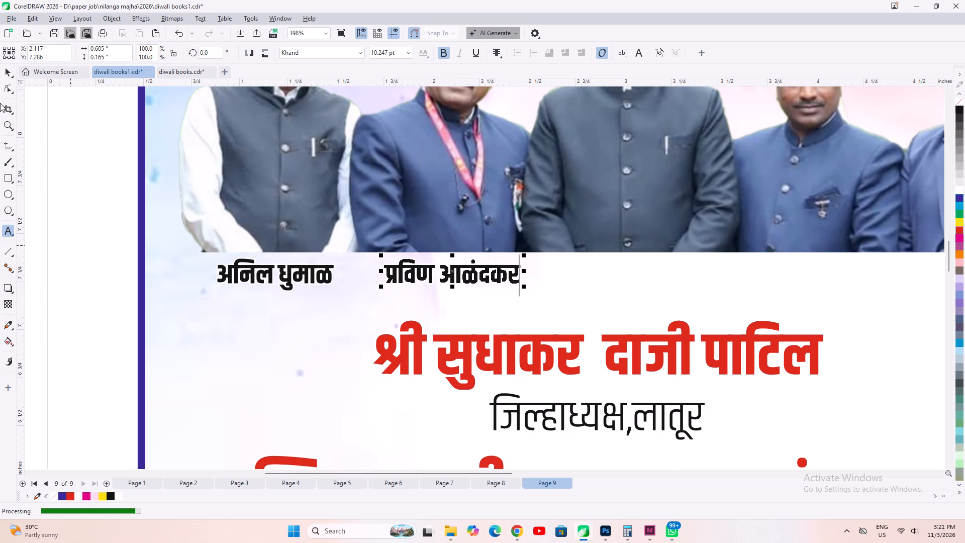
drag(7, 67, 13, 78)
ctrl+drag(450, 269, 444, 270)
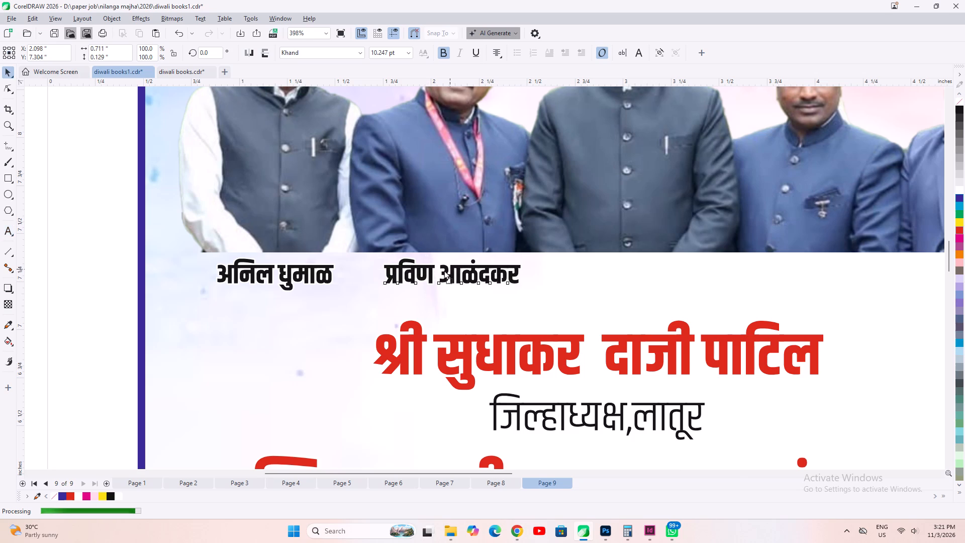
ctrl+drag(444, 270, 442, 270)
Duplicate the second caption below the third man in the group photo and replace its text with his name.
ctrl+drag(443, 274, 607, 277)
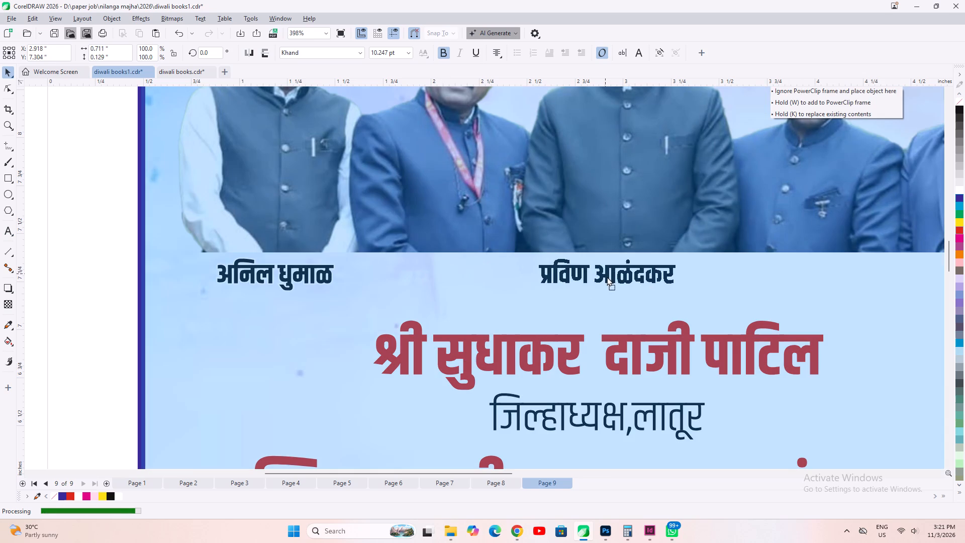
ctrl+drag(607, 277, 611, 276)
ctrl+right_drag(607, 277, 611, 276)
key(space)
key(ctrl+a)
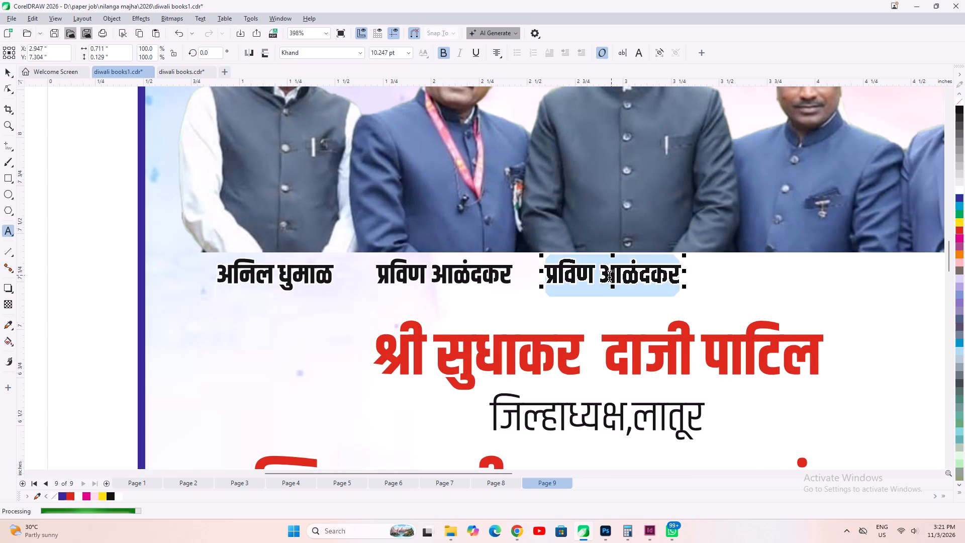
scroll(206, 345, down, 7)
scroll(495, 270, up, 2)
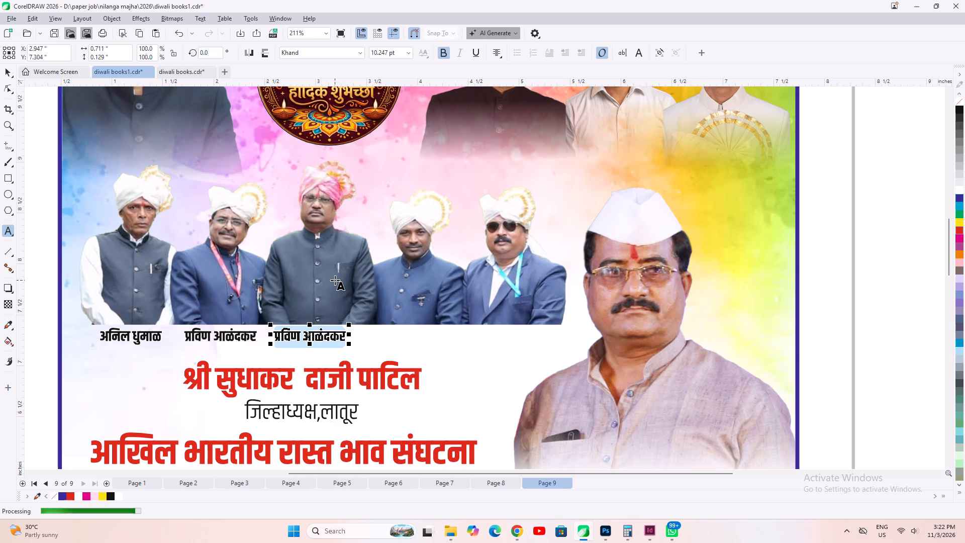
triple_click(305, 332)
click(305, 332)
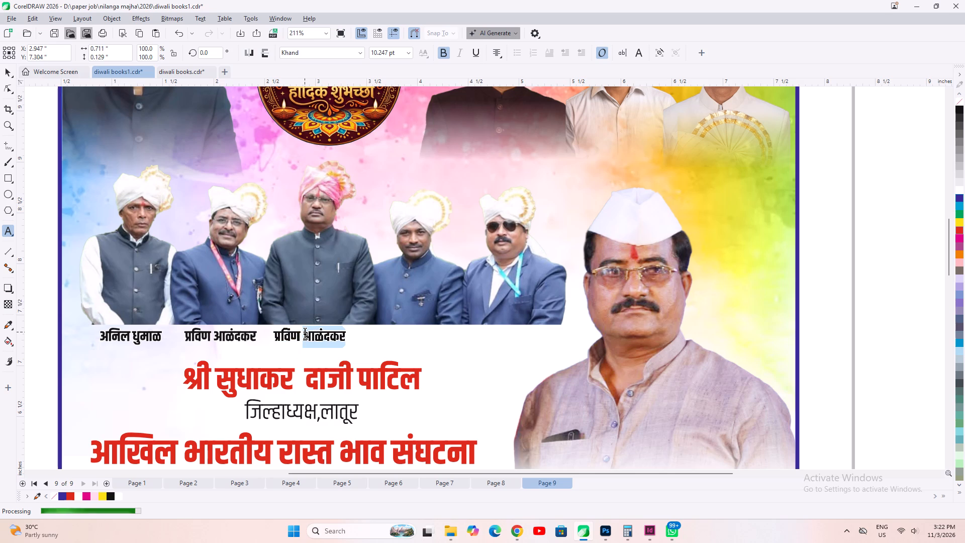
triple_click(309, 340)
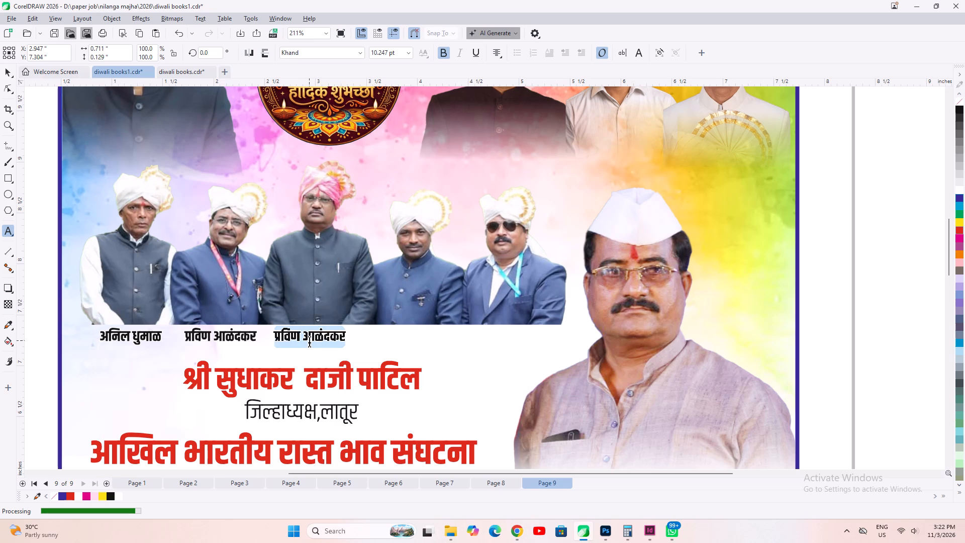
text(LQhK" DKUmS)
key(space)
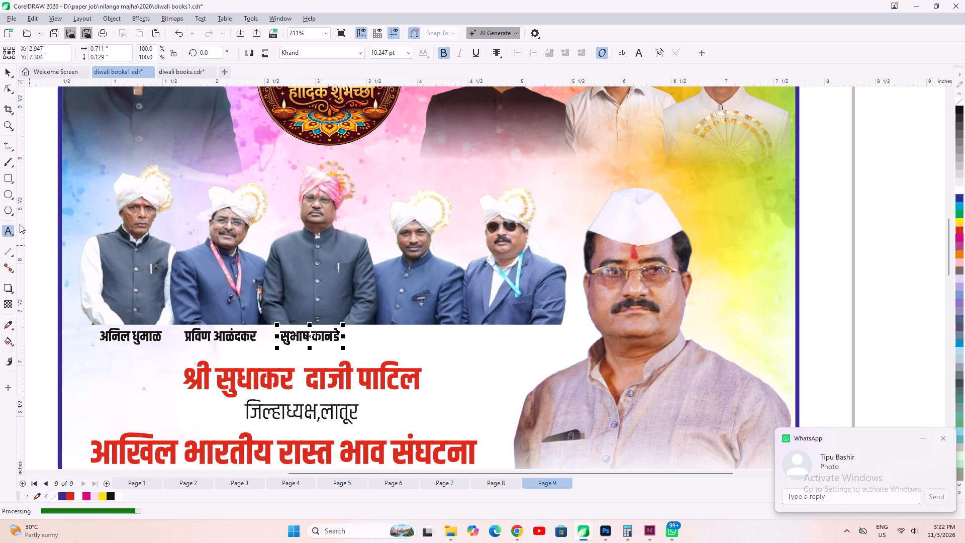
click(7, 73)
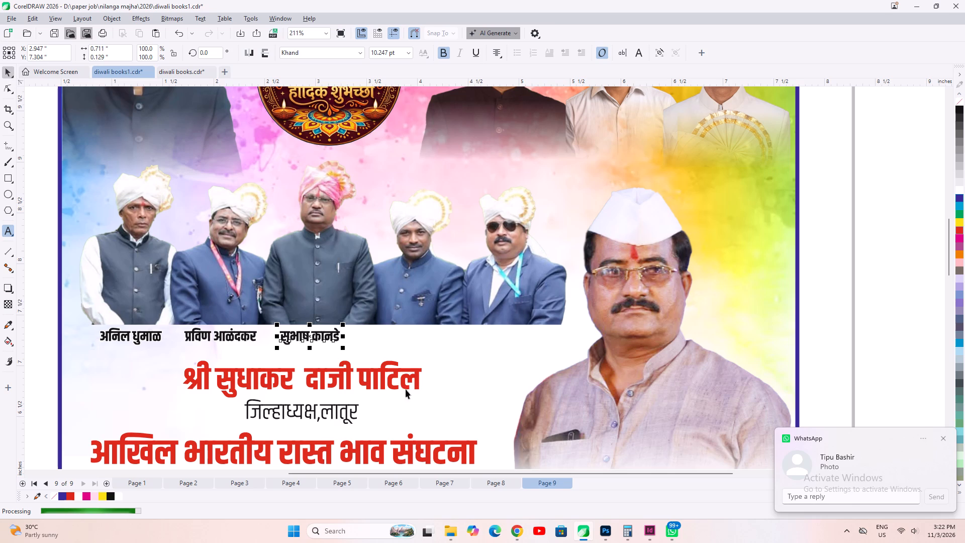
Duplicate the third man's caption below the fourth man in the group photo and select its text.
scroll(390, 382, up, 3)
ctrl+click(270, 312)
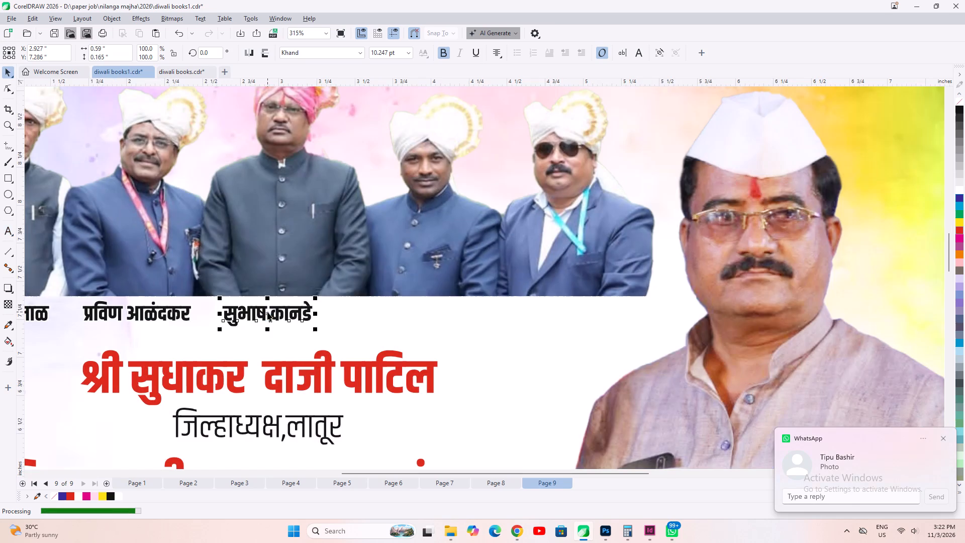
ctrl+drag(264, 311, 414, 324)
ctrl+right_click(414, 324)
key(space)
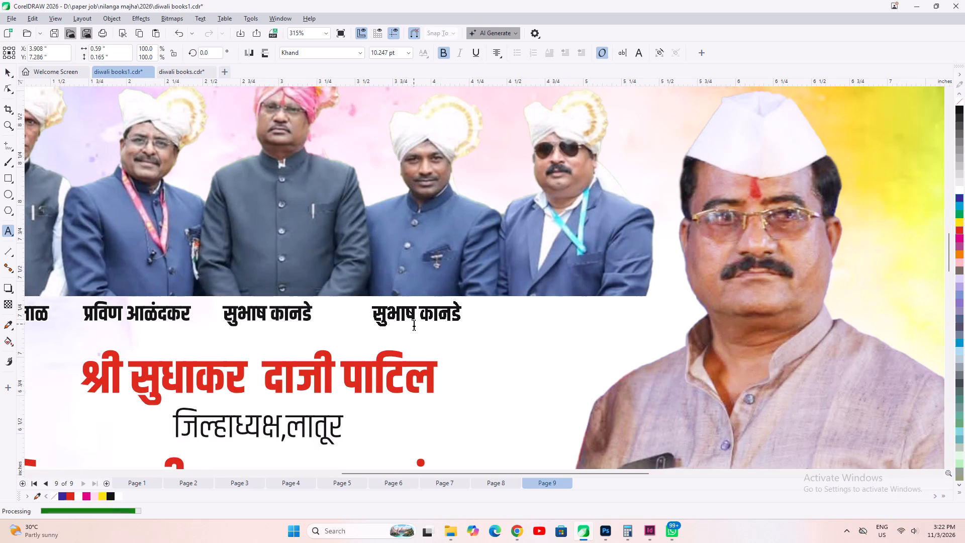
key(ctrl+a)
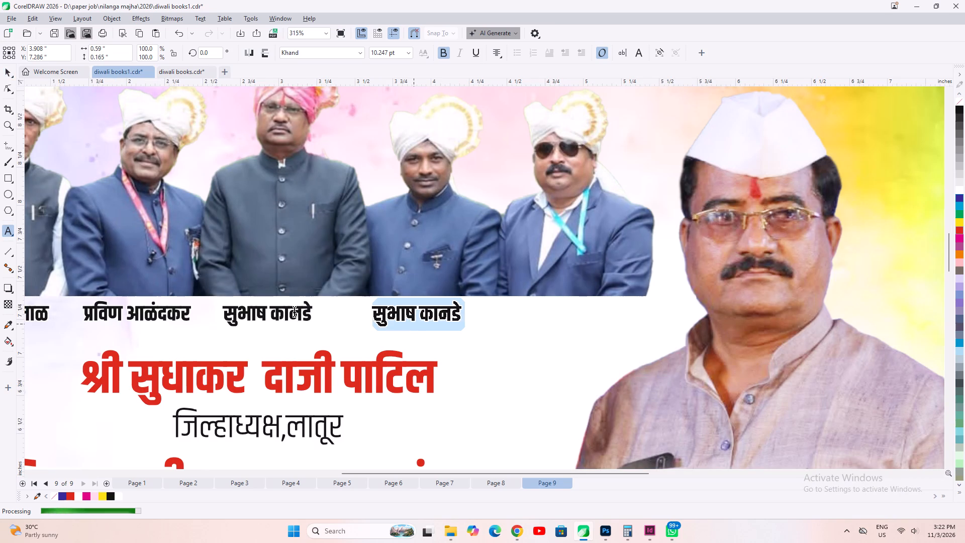
Correct the surname in the third man's caption by inserting the vowel sign ा after न.
click(295, 310)
key(Right)
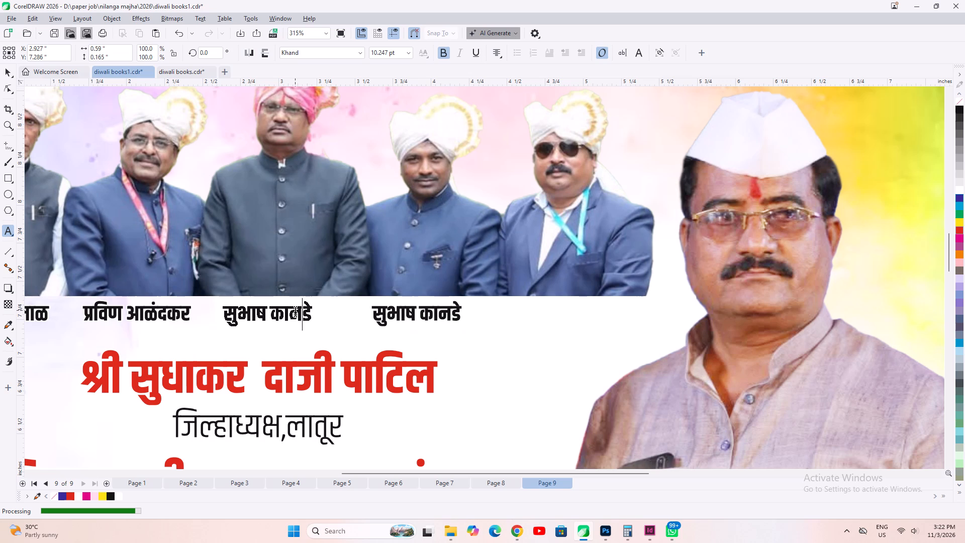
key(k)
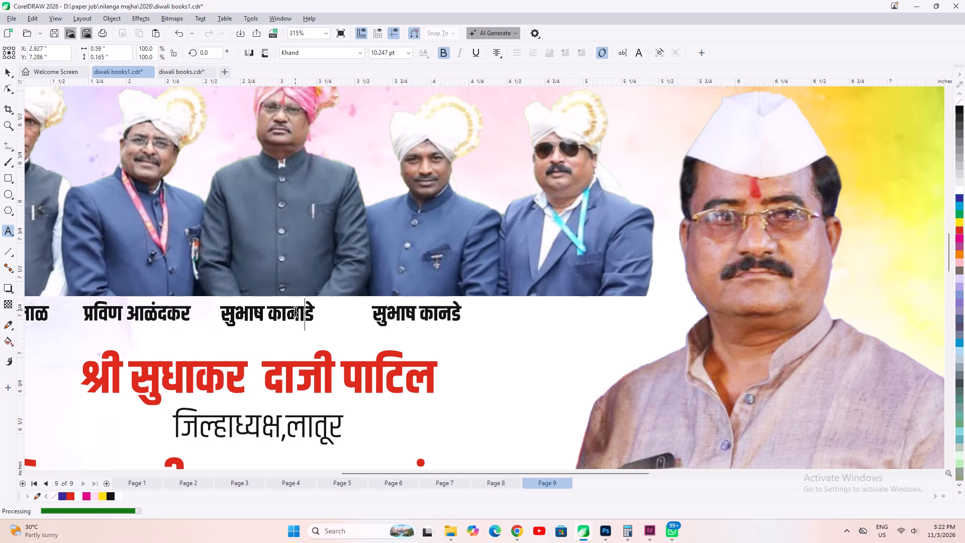
Replace the text of the caption below the fourth man in the group photo with his own name in Marathi.
click(409, 310)
key(ctrl+a)
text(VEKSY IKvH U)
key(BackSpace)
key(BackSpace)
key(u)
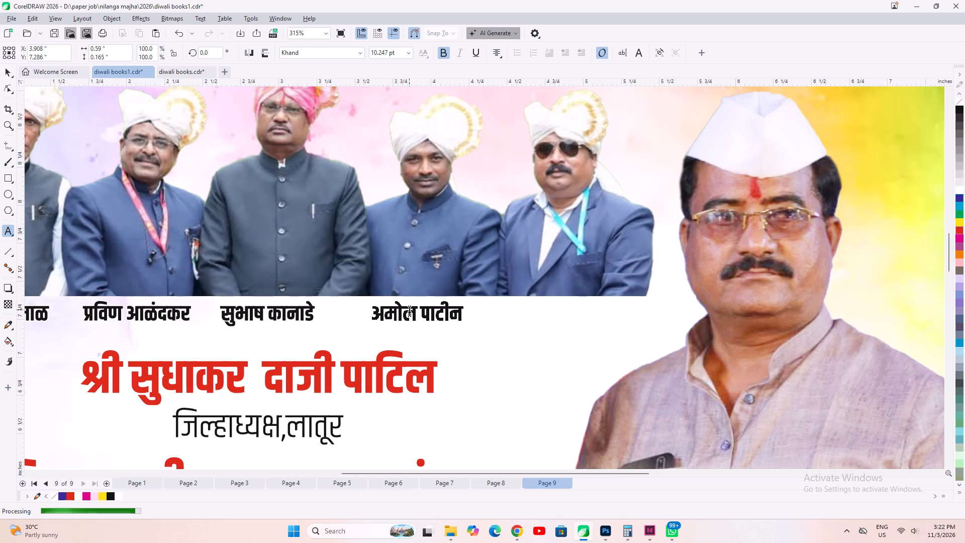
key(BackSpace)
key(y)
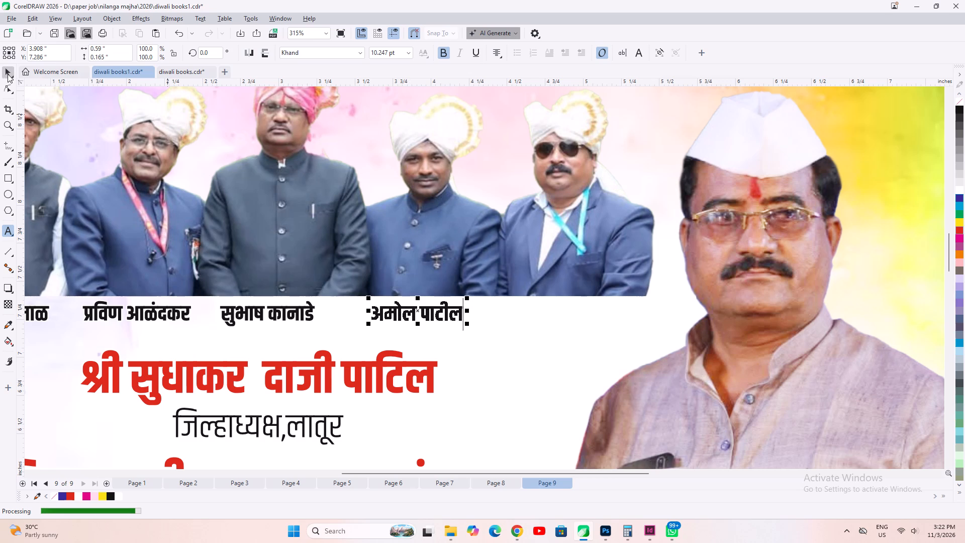
Duplicate the fourth man's caption below the fifth man in sunglasses, replace its text with his name in Marathi, and deselect it.
click(6, 74)
ctrl+drag(409, 311, 569, 327)
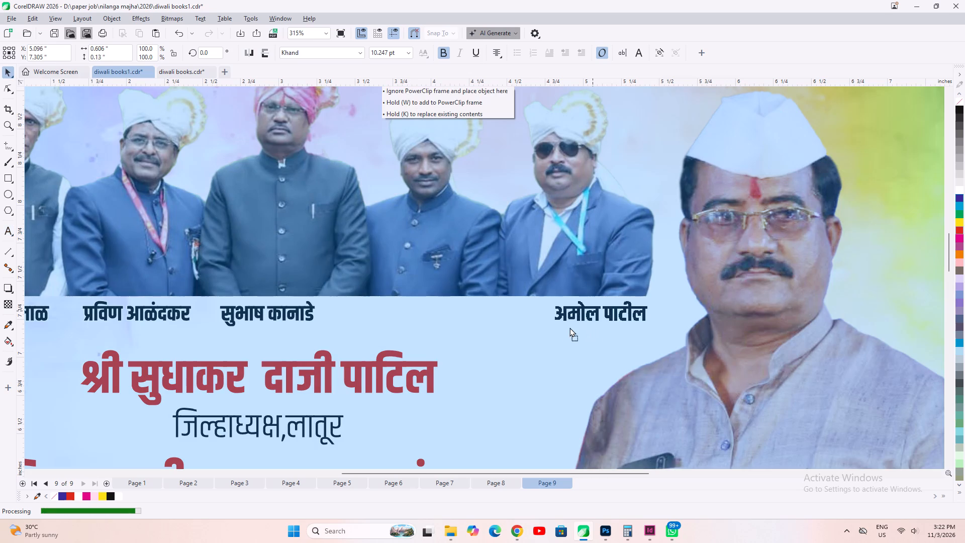
ctrl+drag(569, 327, 561, 328)
ctrl+right_click(561, 328)
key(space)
key(ctrl+a)
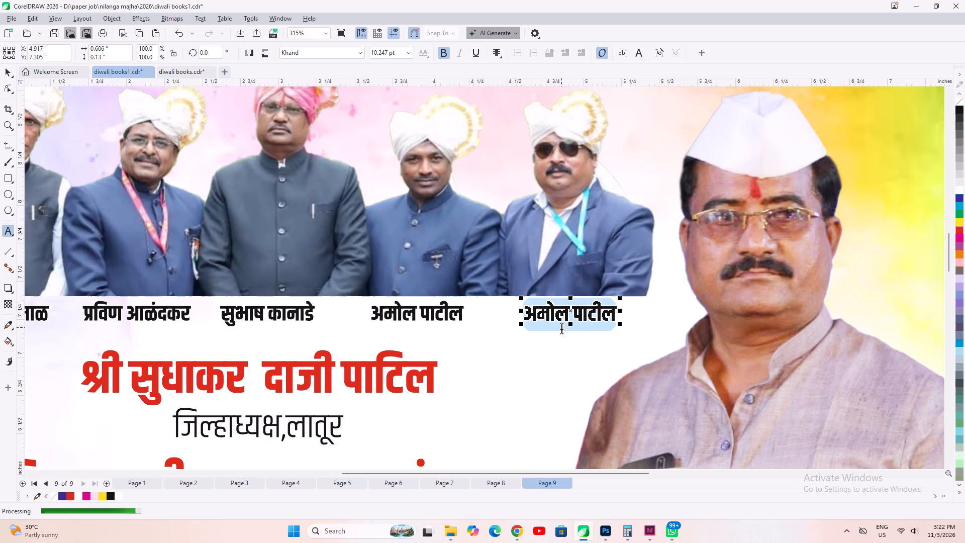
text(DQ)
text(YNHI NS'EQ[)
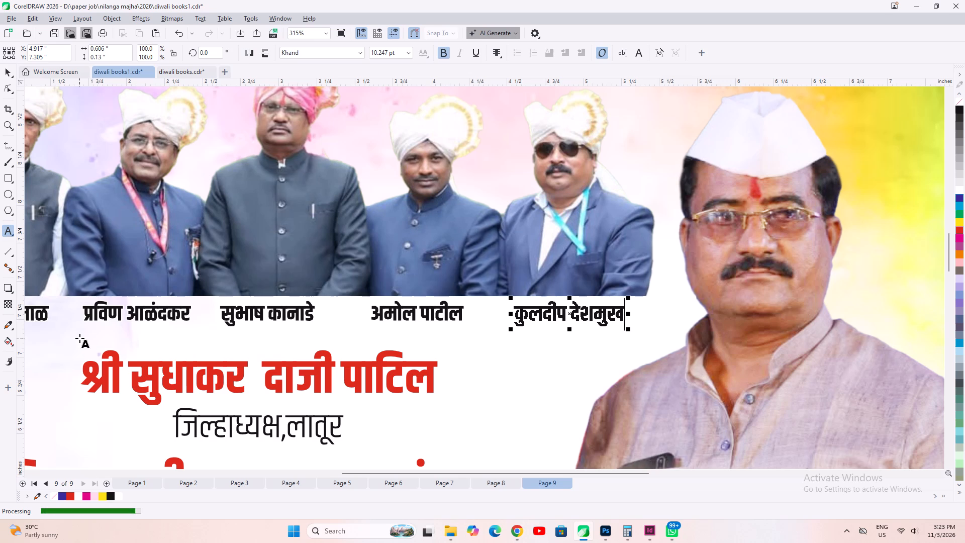
scroll(85, 345, down, 3)
scroll(364, 215, down, 3)
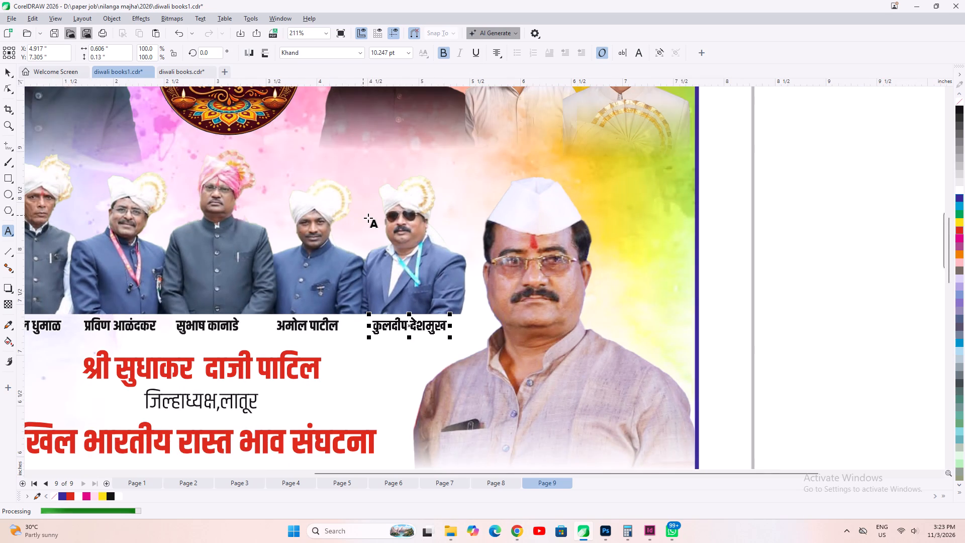
click(13, 73)
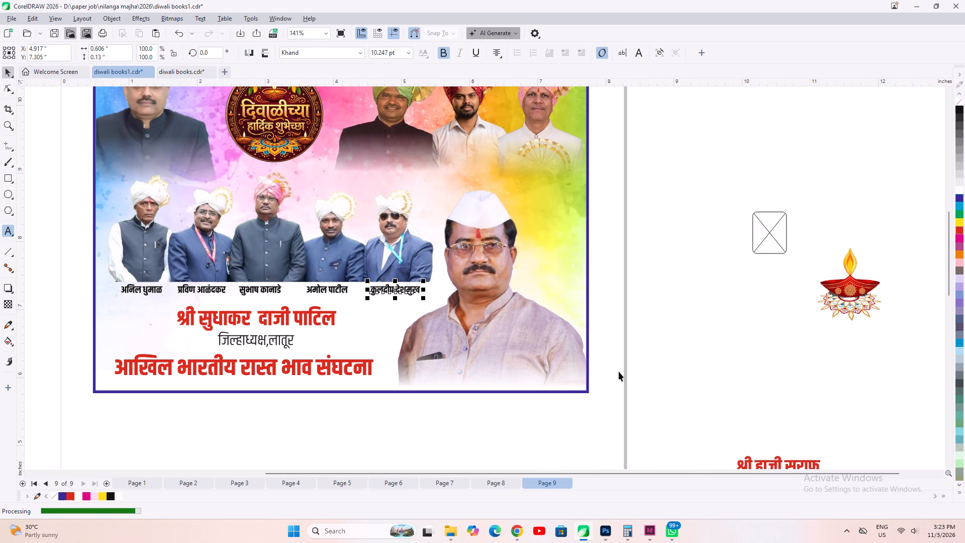
click(619, 372)
scroll(395, 327, down, 4)
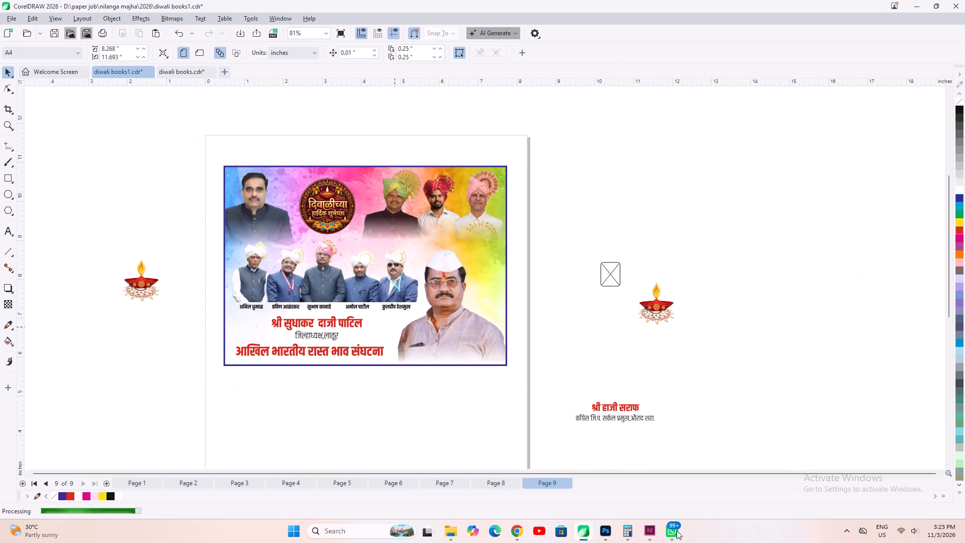
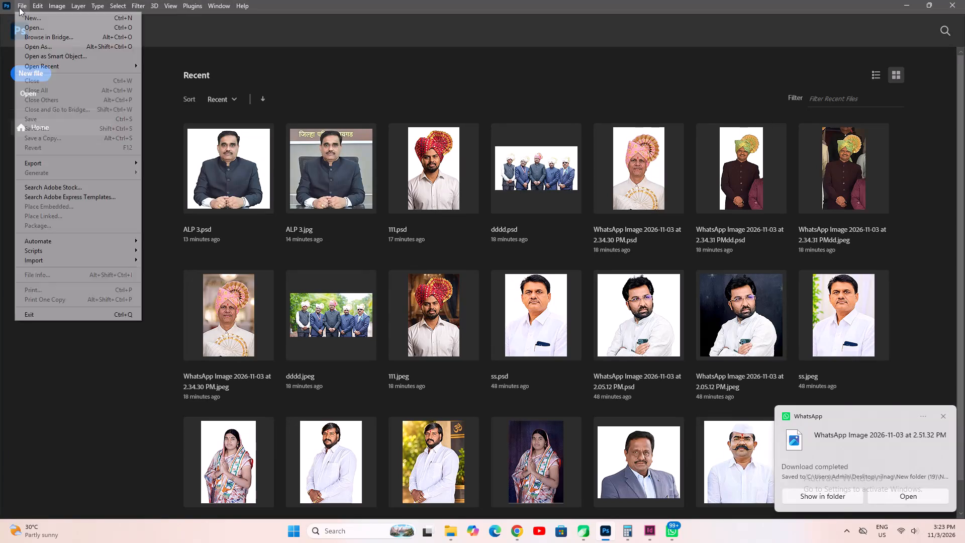
Browse the Desktop and its ads and asd folders in the Open dialog for the image file to open.
click(34, 29)
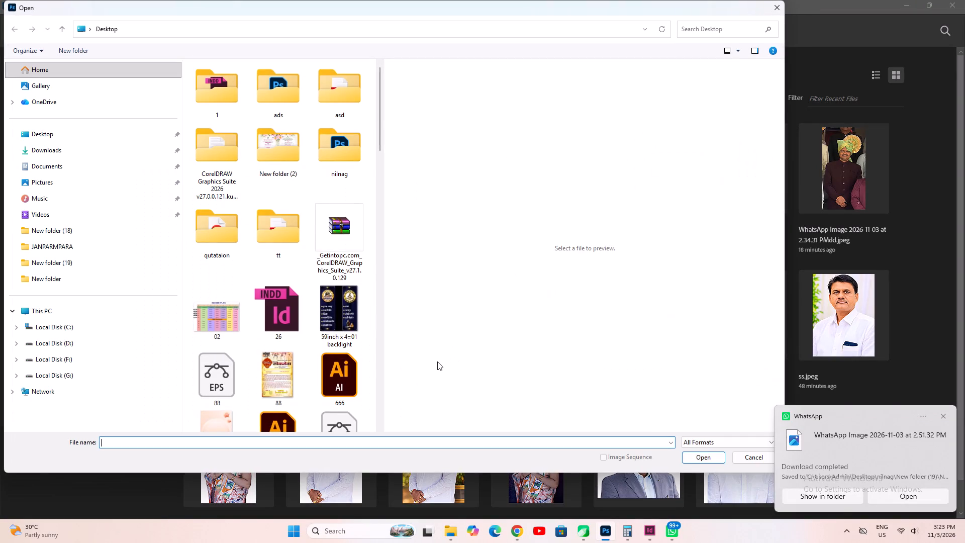
double_click(283, 95)
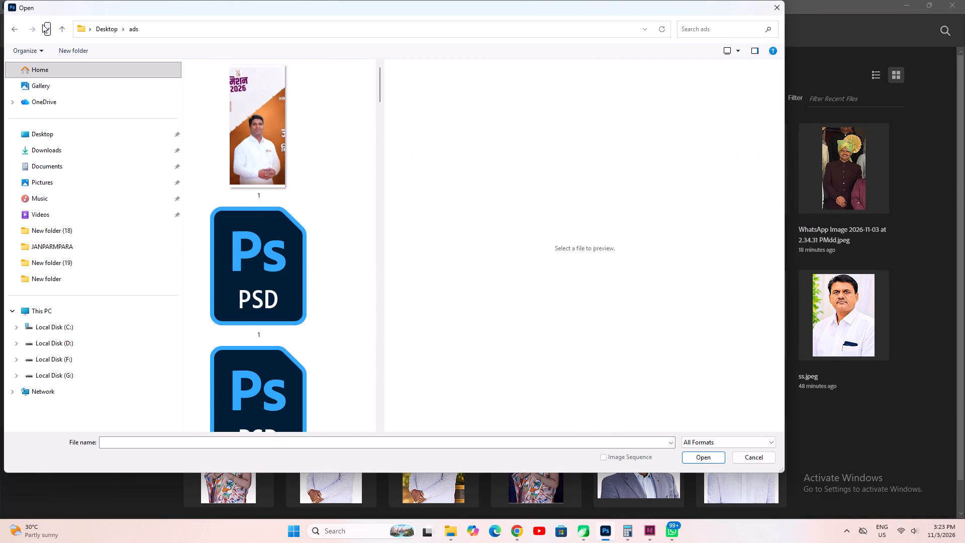
click(62, 26)
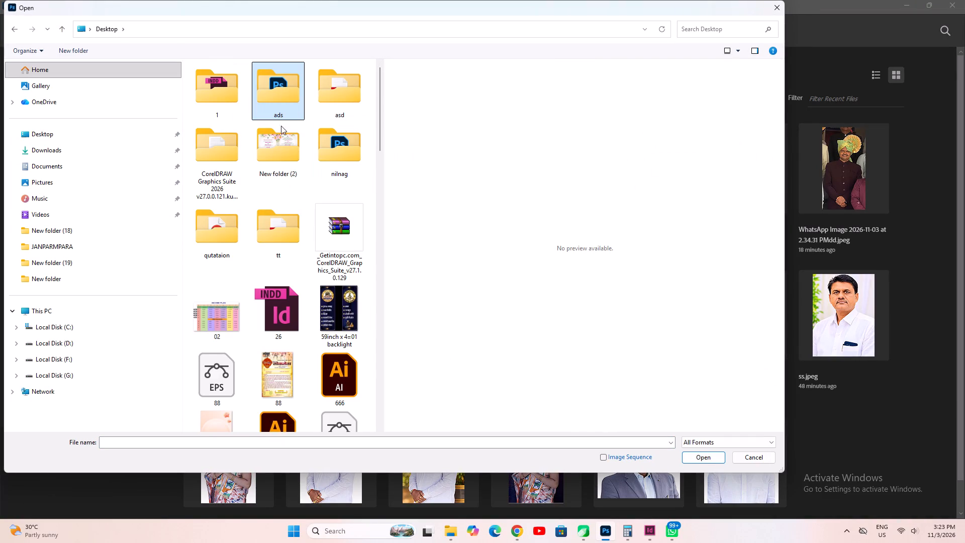
click(322, 90)
click(322, 90)
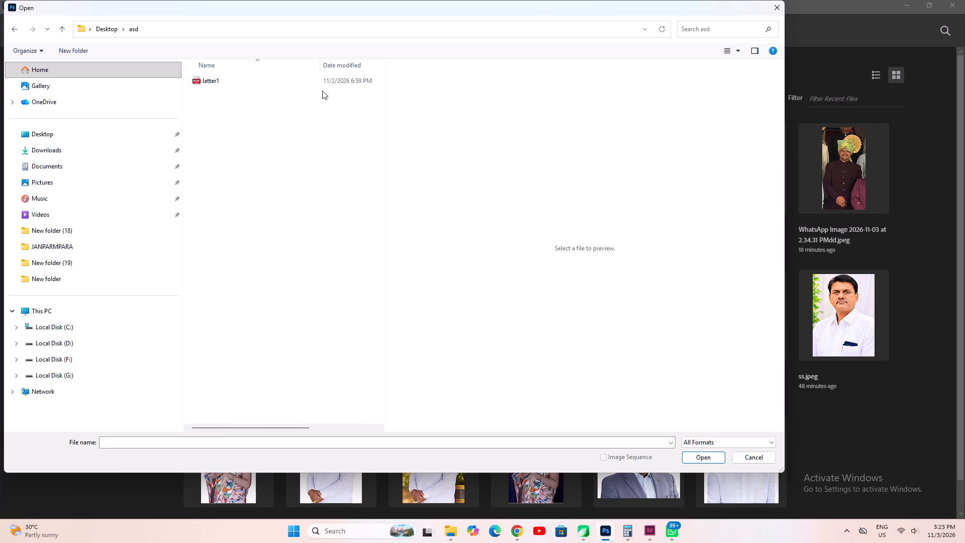
click(61, 28)
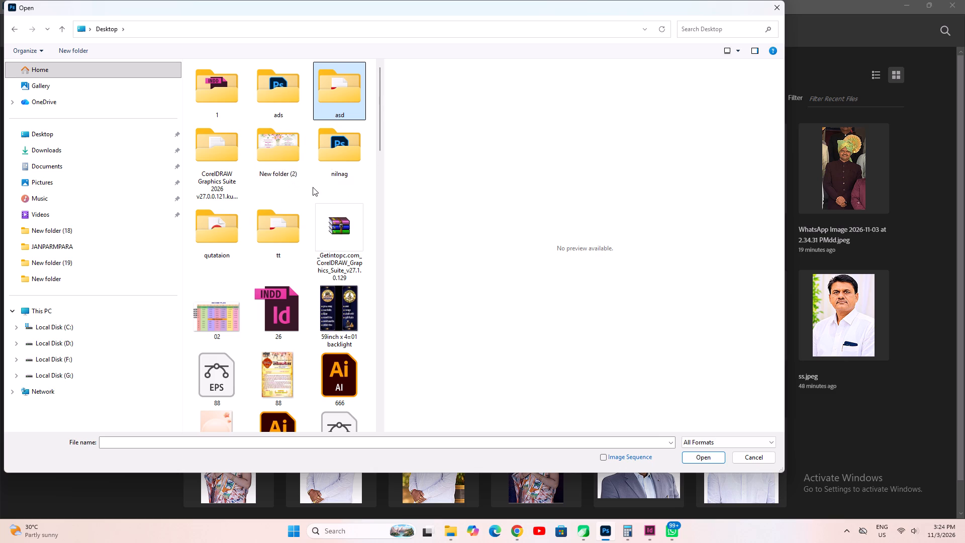
drag(380, 120, 380, 140)
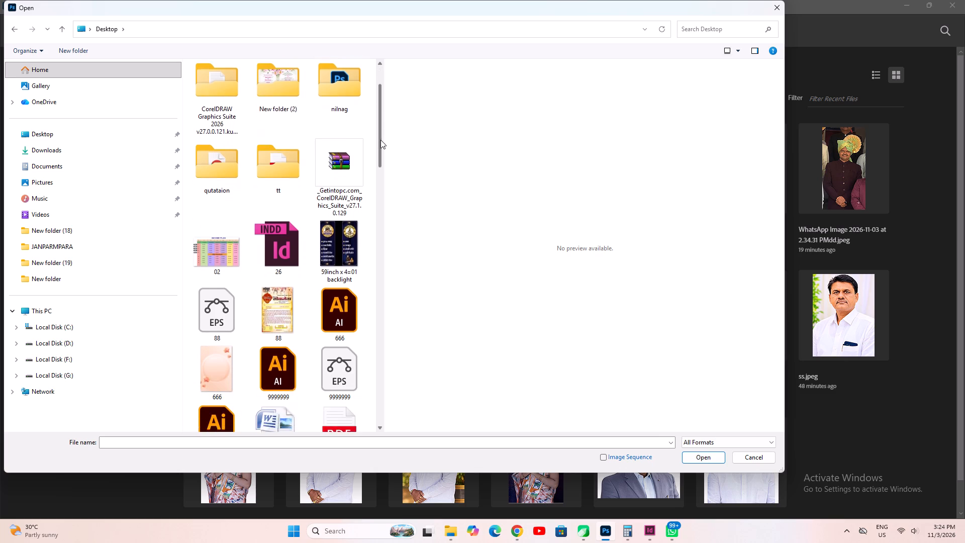
drag(380, 140, 386, 83)
click(294, 95)
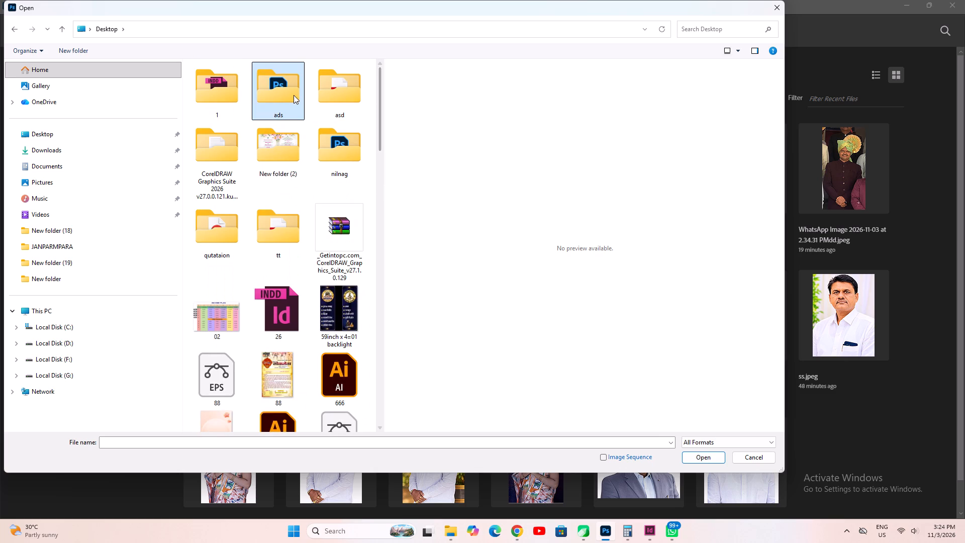
Go to the jobwork folder on Local Disk (D:) and find the entries starting with khan.
click(59, 343)
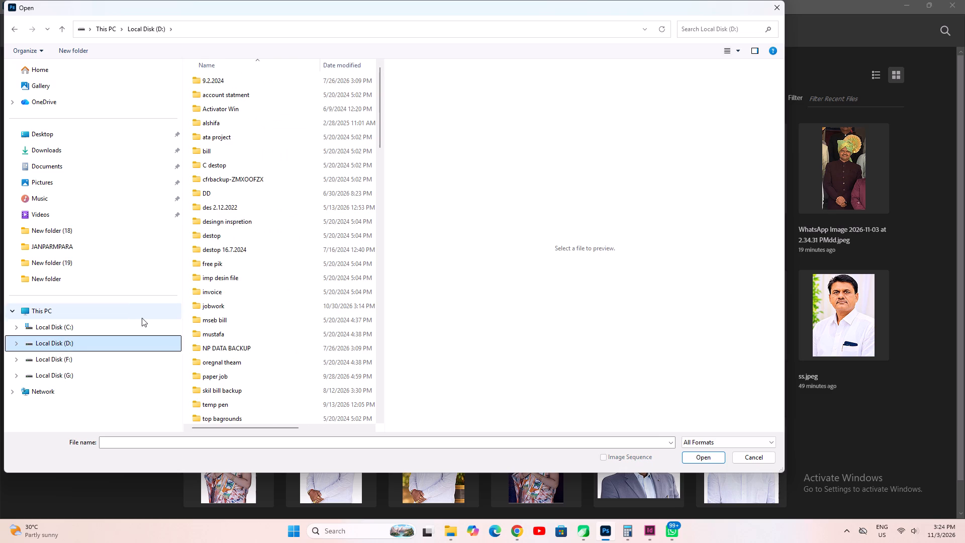
double_click(208, 307)
click(286, 195)
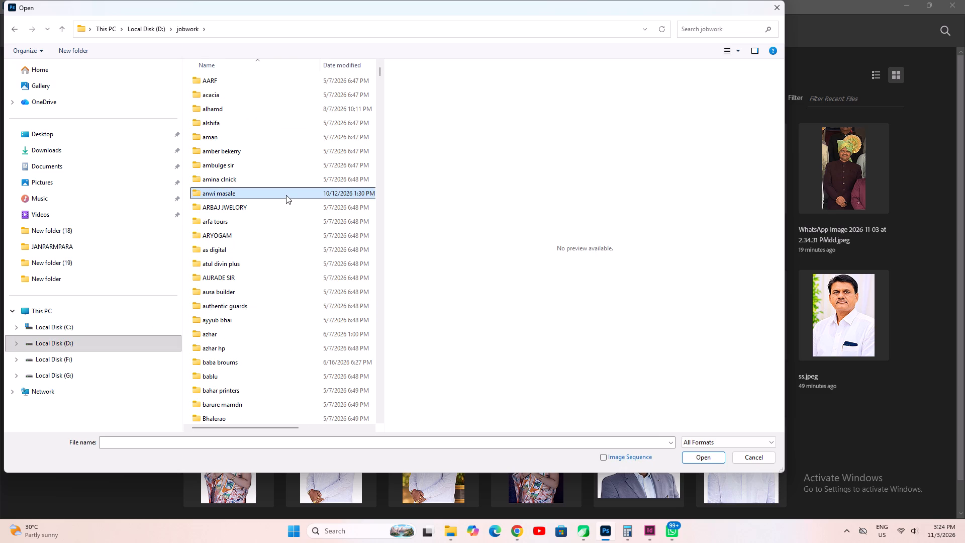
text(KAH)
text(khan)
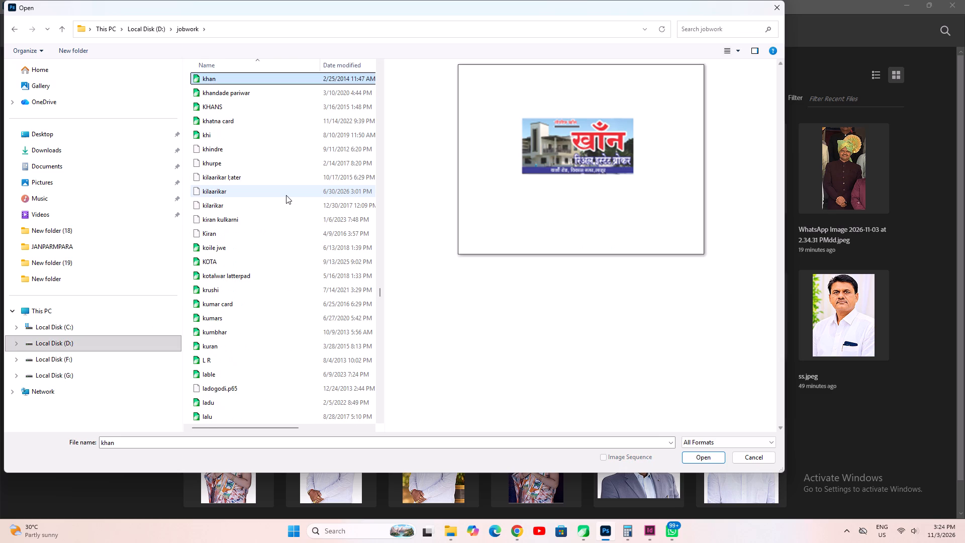
Open the portrait WhatsApp Image 2026-11-03 at 2.51.32 PM from nilnag > New folder (19) > New folder on the Desktop.
click(743, 460)
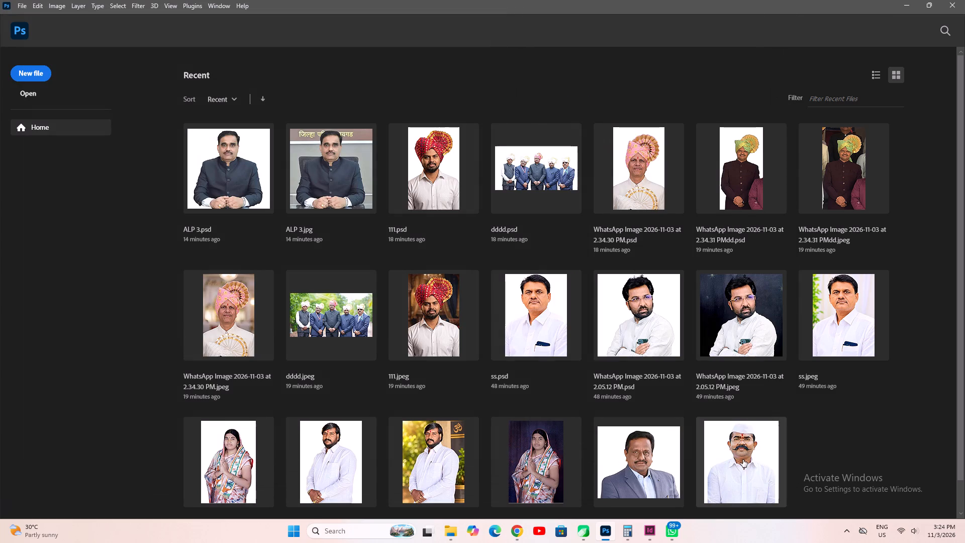
click(29, 101)
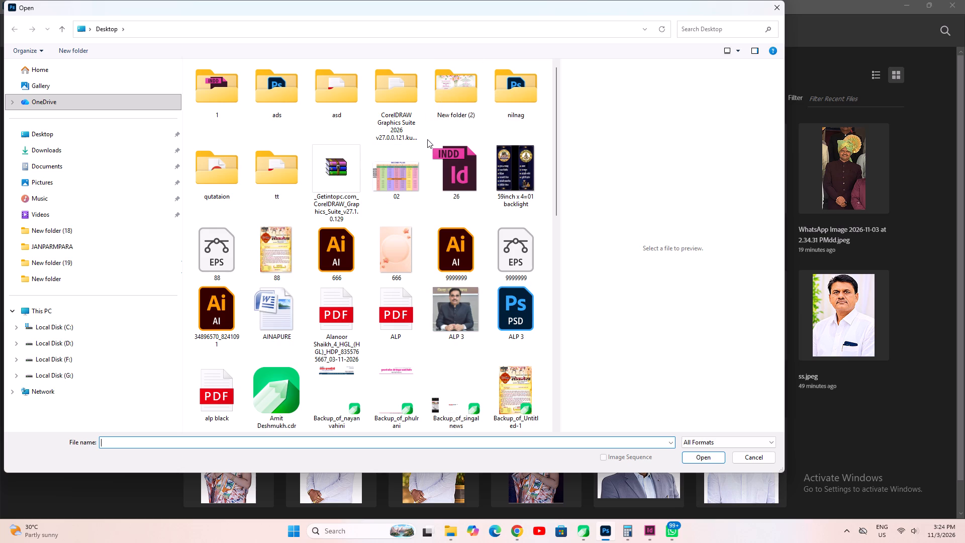
drag(555, 102, 557, 256)
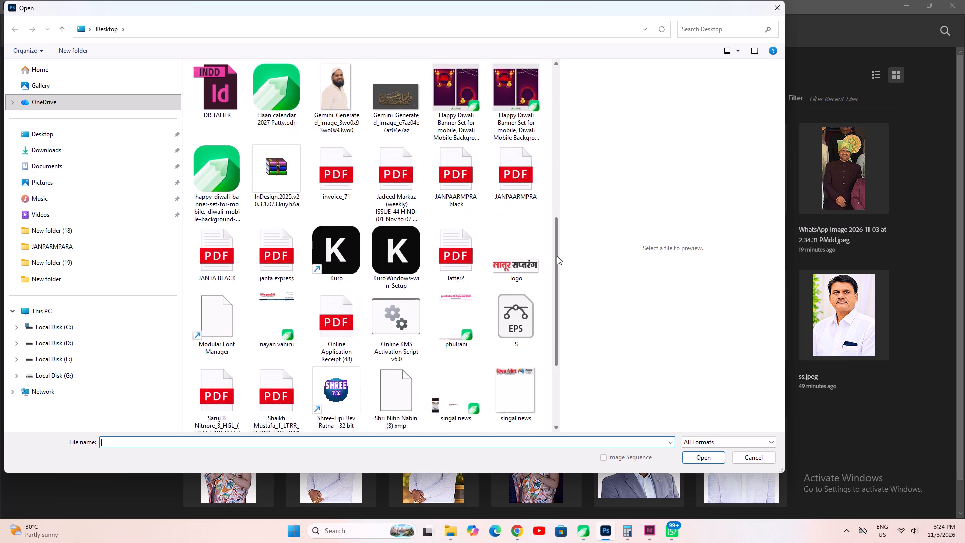
drag(557, 256, 558, 326)
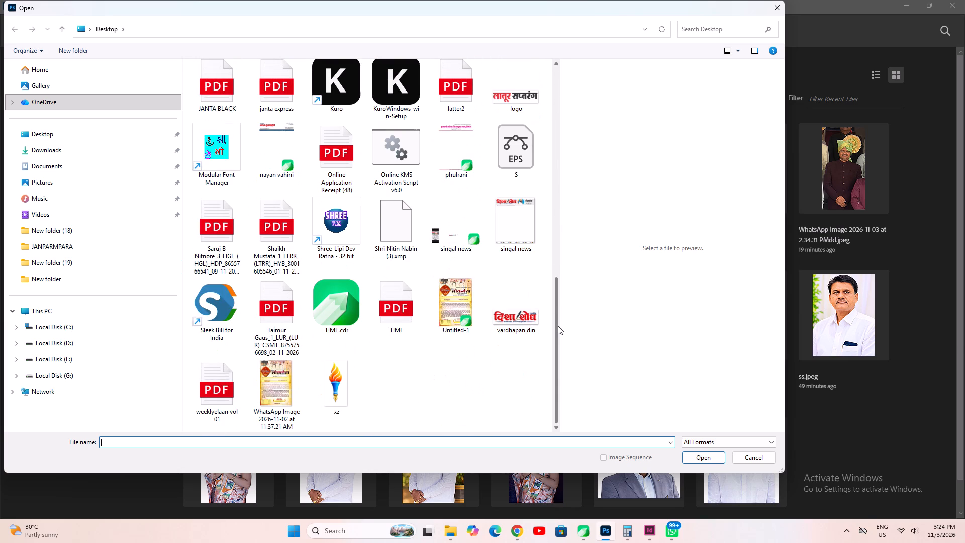
drag(558, 326, 558, 112)
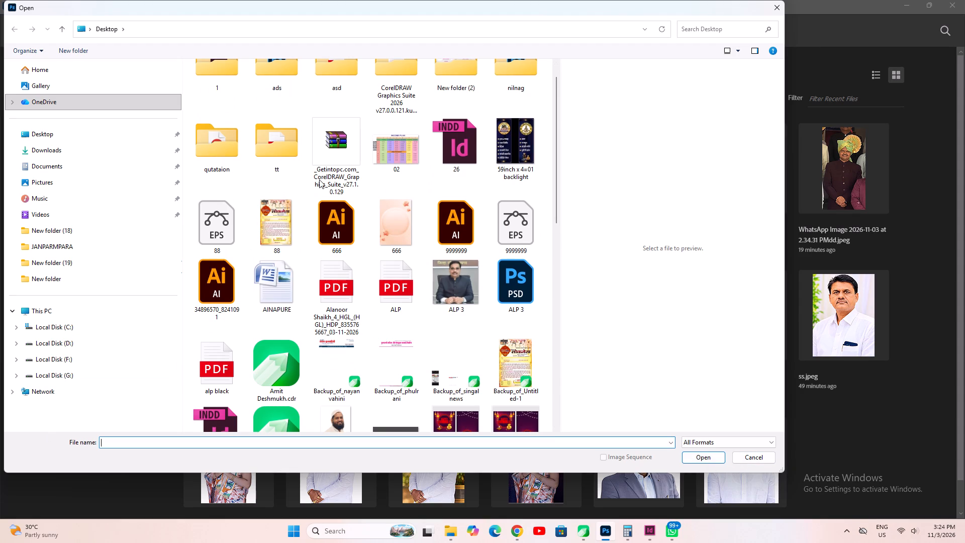
double_click(515, 74)
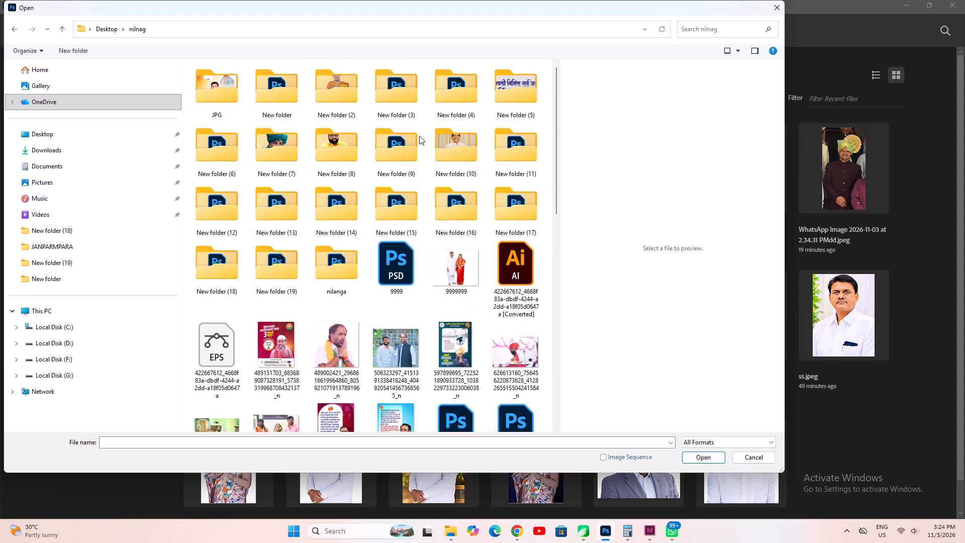
double_click(257, 285)
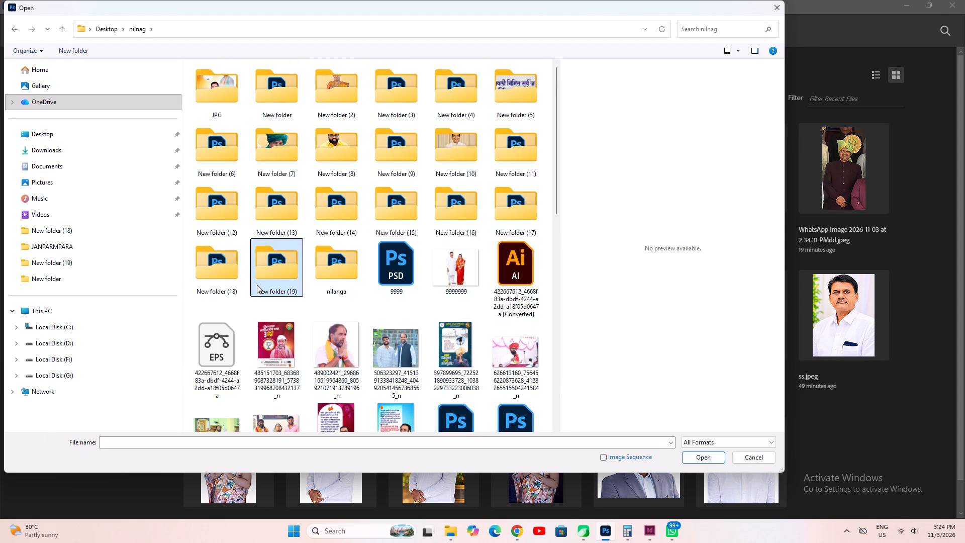
double_click(214, 101)
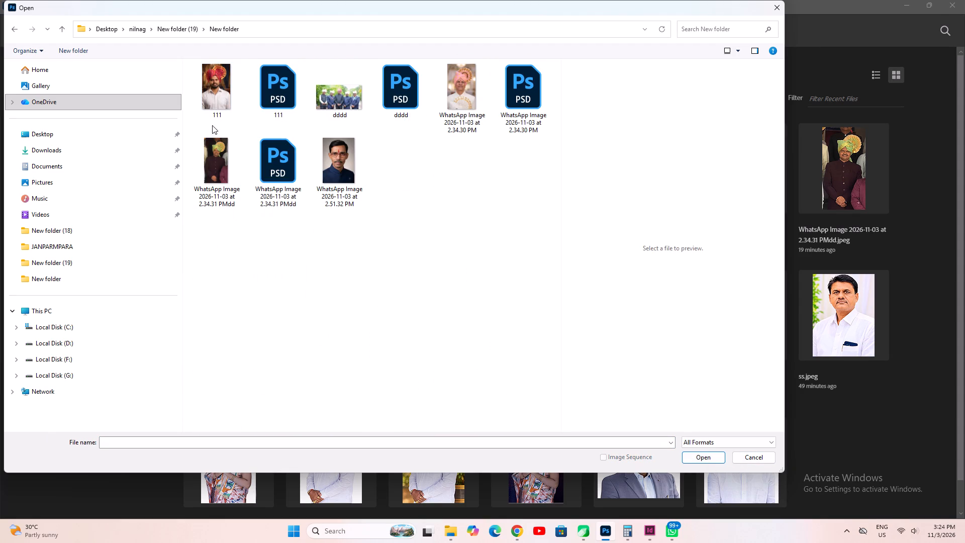
click(330, 168)
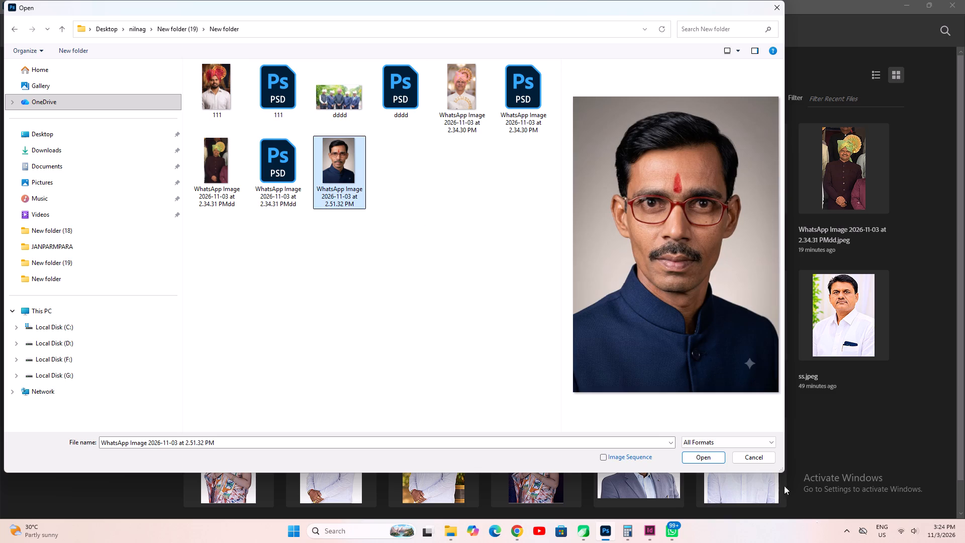
click(700, 458)
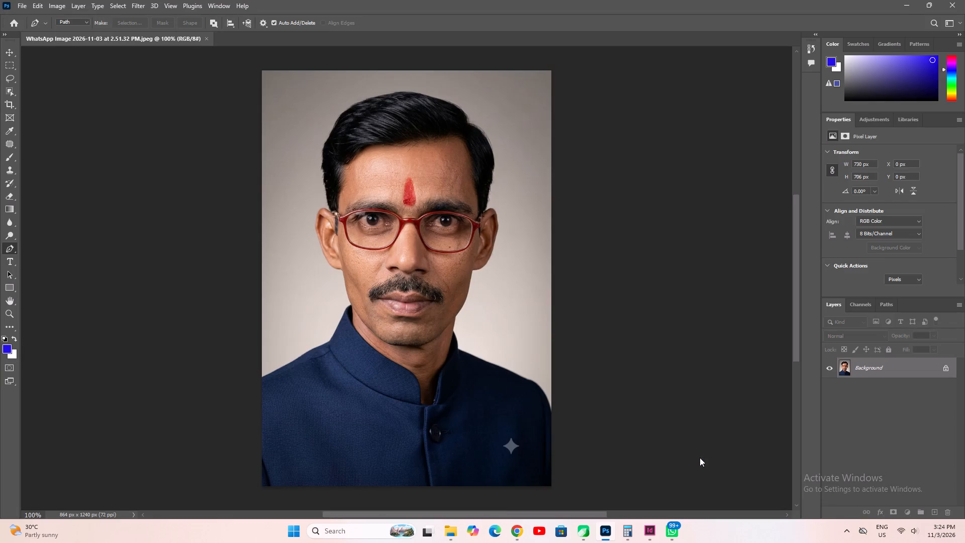
Remove the background behind the man in the navy jacket and save the cutout as a Photoshop PSD in the same folder.
click(406, 501)
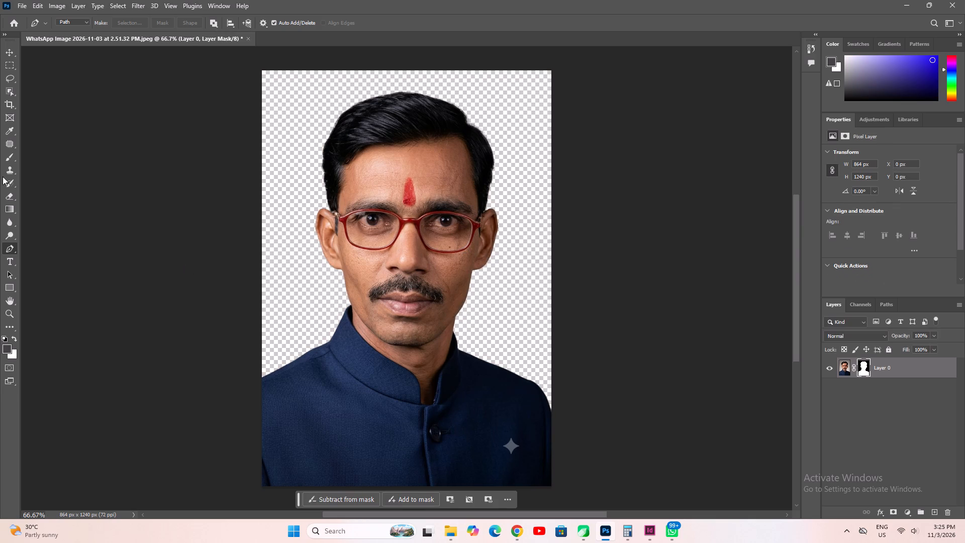
click(25, 10)
click(65, 118)
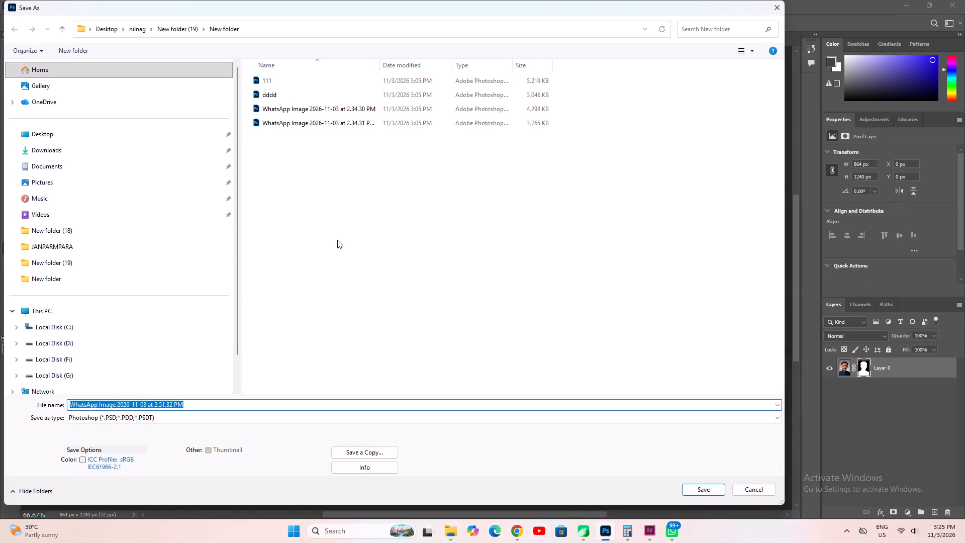
click(692, 494)
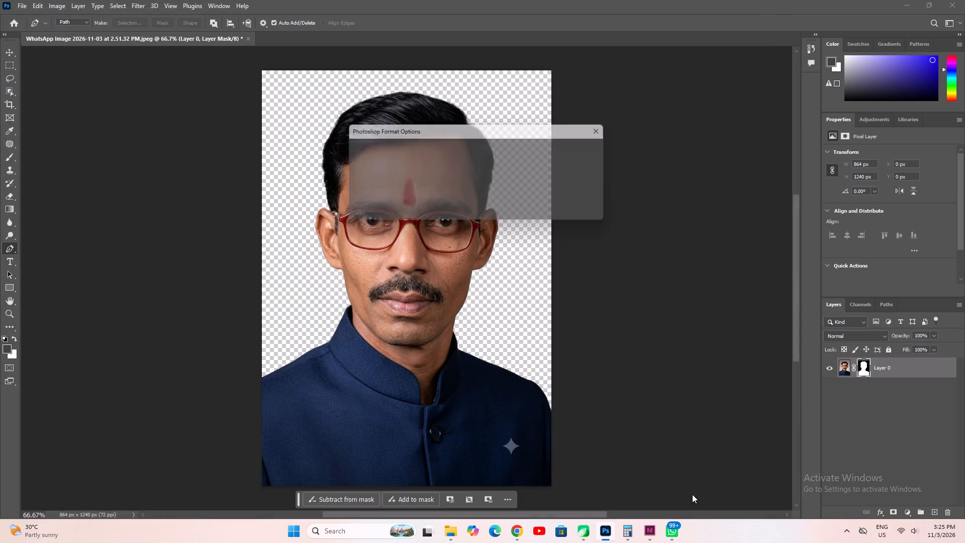
click(591, 147)
Switch to CorelDRAW and look through the banners of diwali books1 from page 9 back to page 1, stopping on page 2.
click(585, 527)
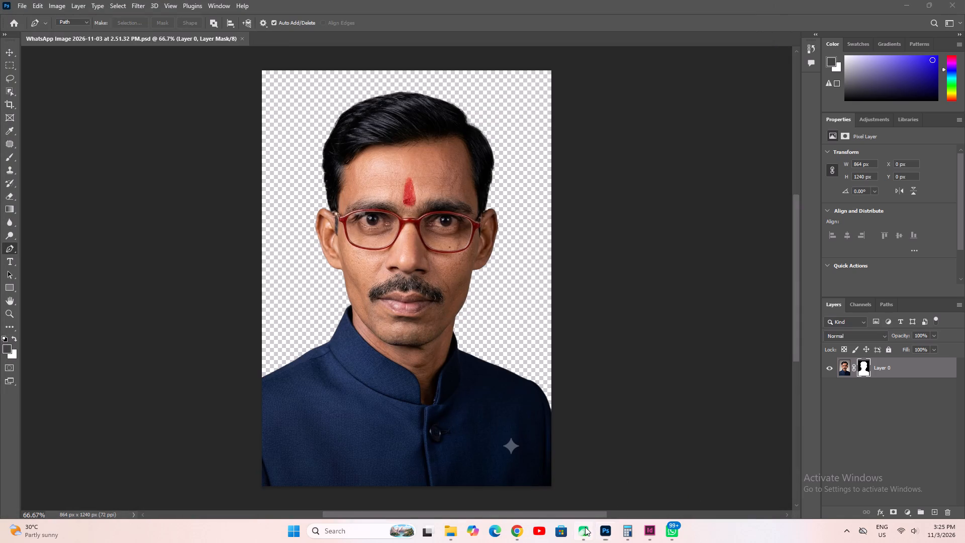
scroll(411, 141, down, 2)
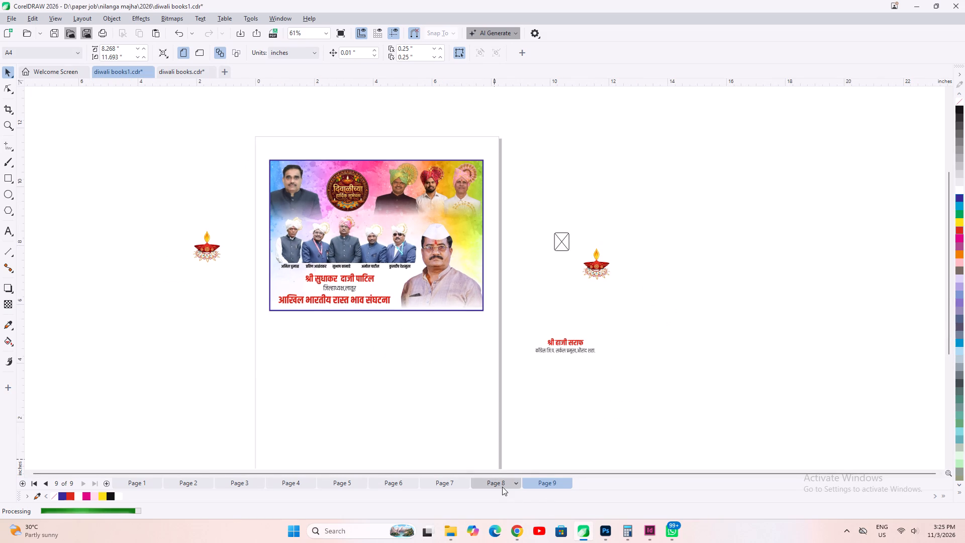
click(502, 487)
click(555, 487)
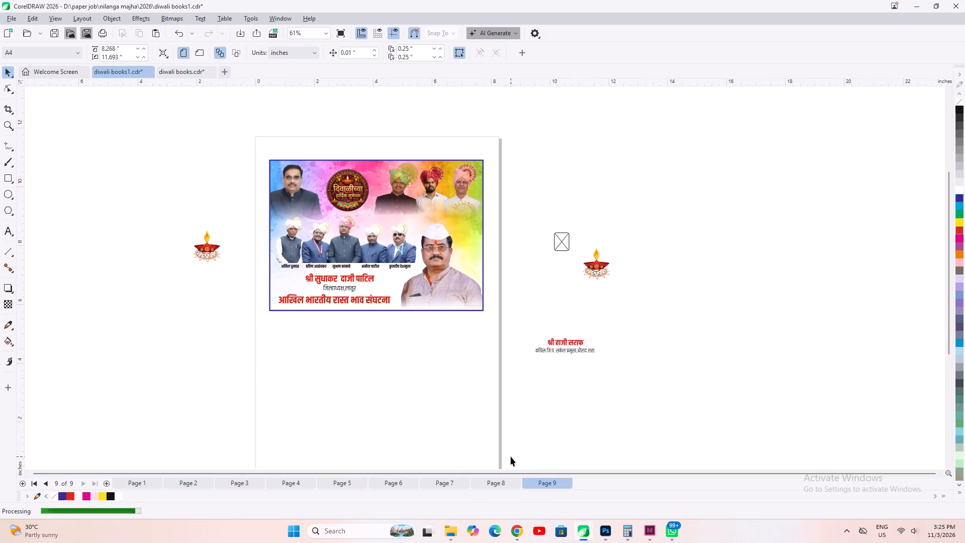
click(497, 483)
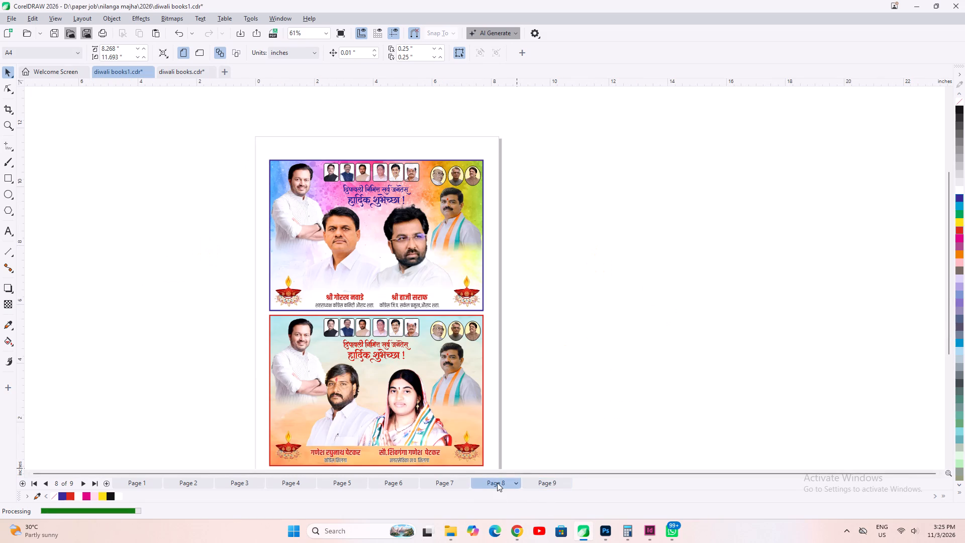
key(Page_Up)
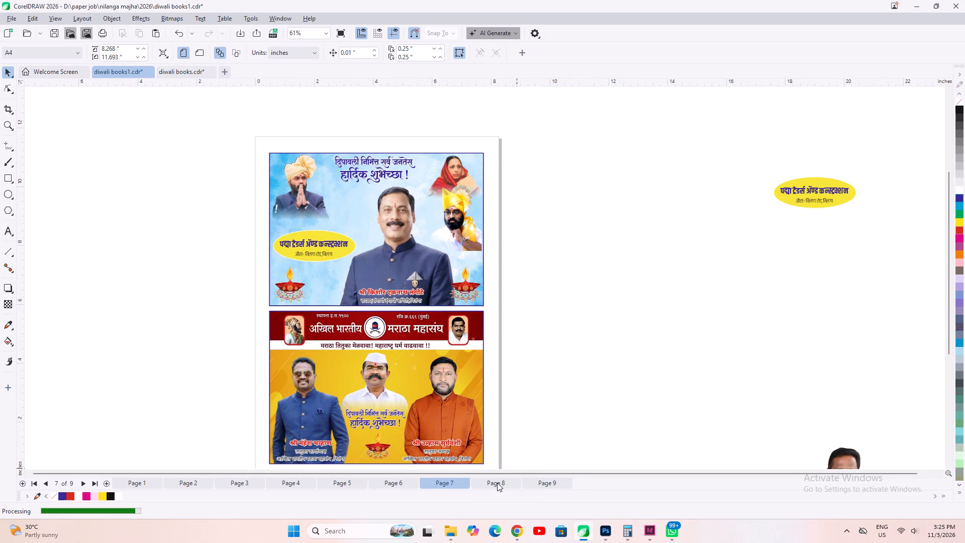
key(Page_Up)
key(Page_Up)
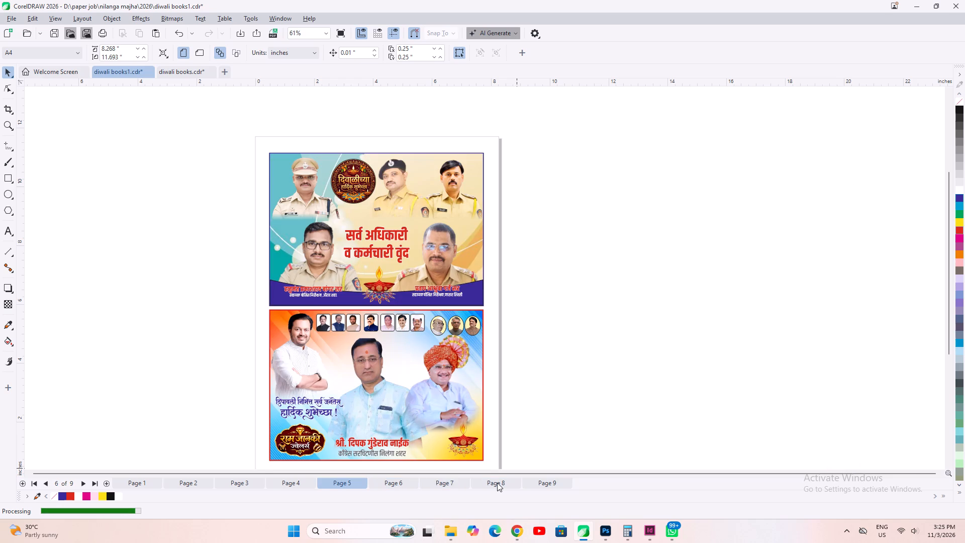
key(Page_Up)
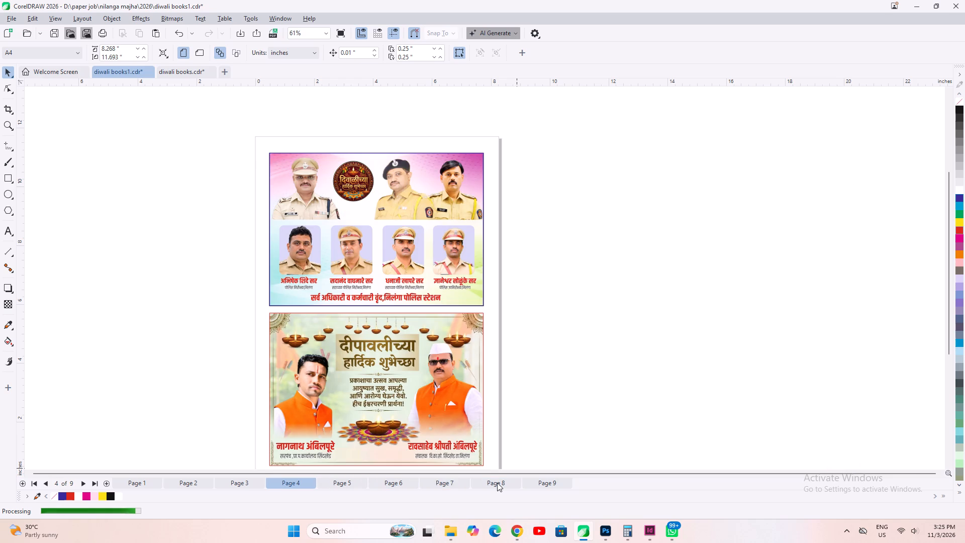
key(Page_Up)
key(Page_Up)
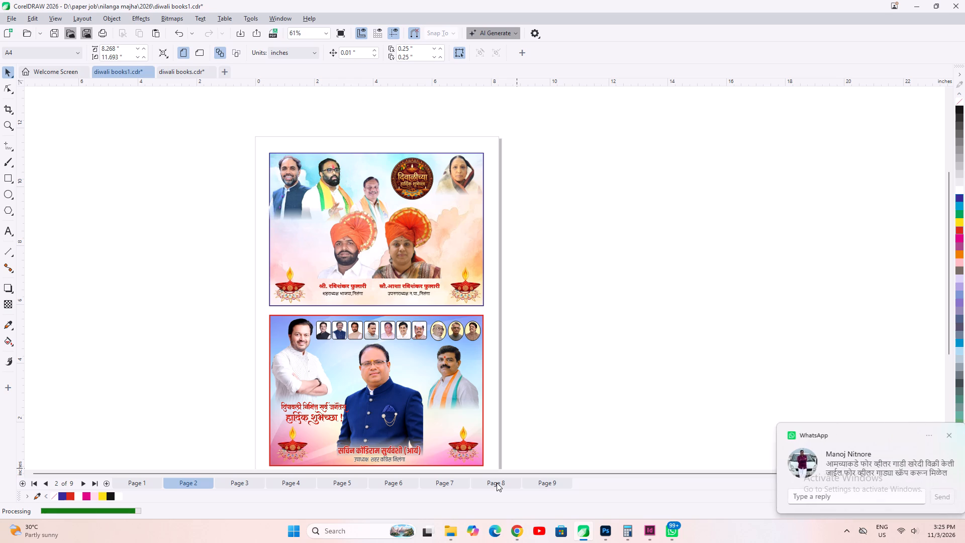
key(Page_Up)
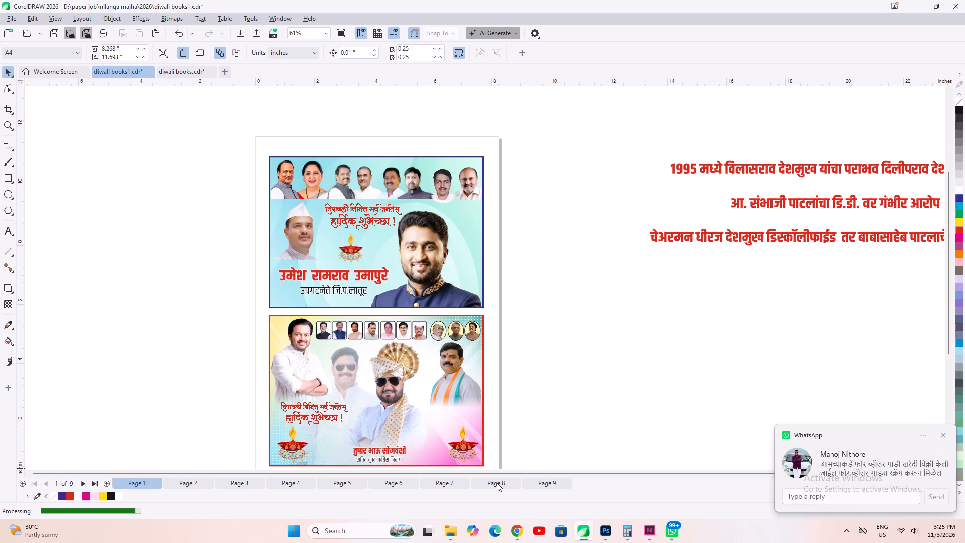
key(Page_Up)
click(556, 350)
key(Page_Down)
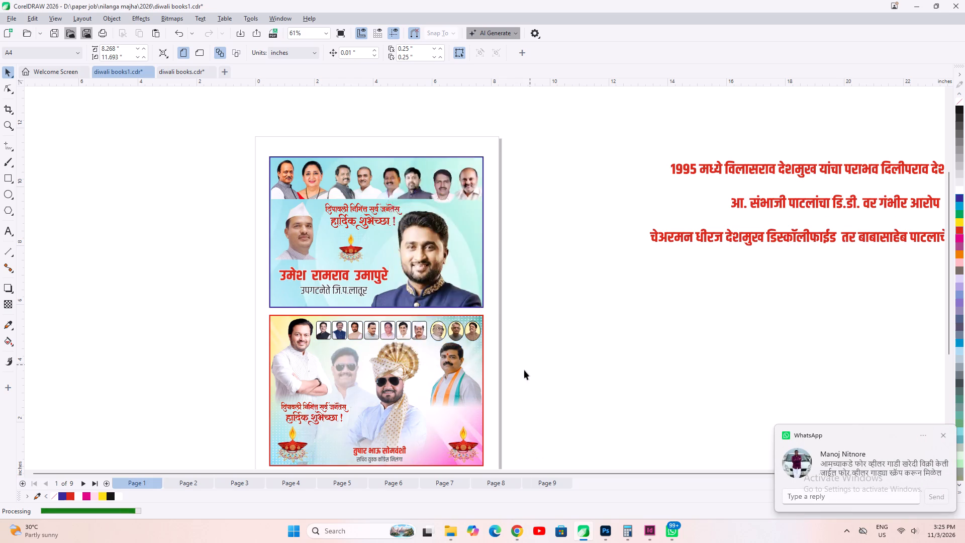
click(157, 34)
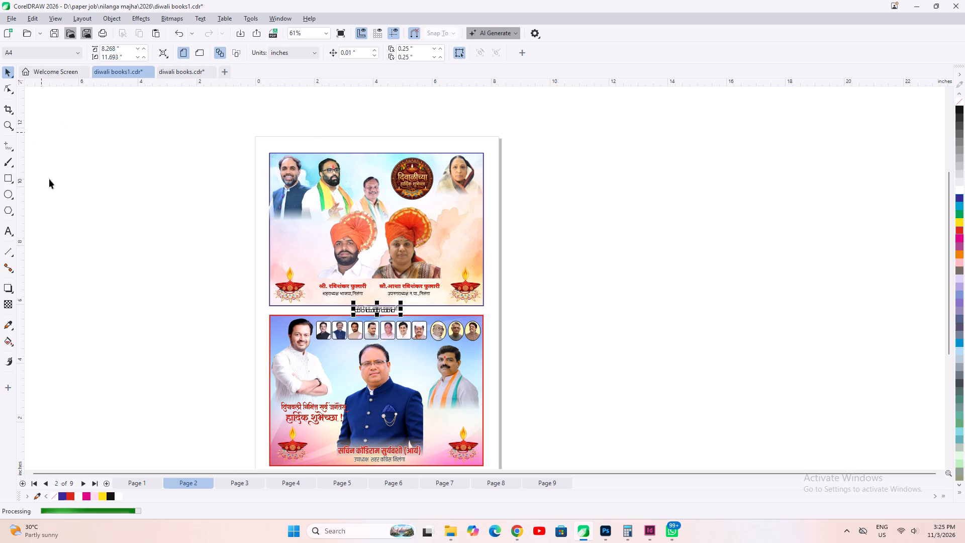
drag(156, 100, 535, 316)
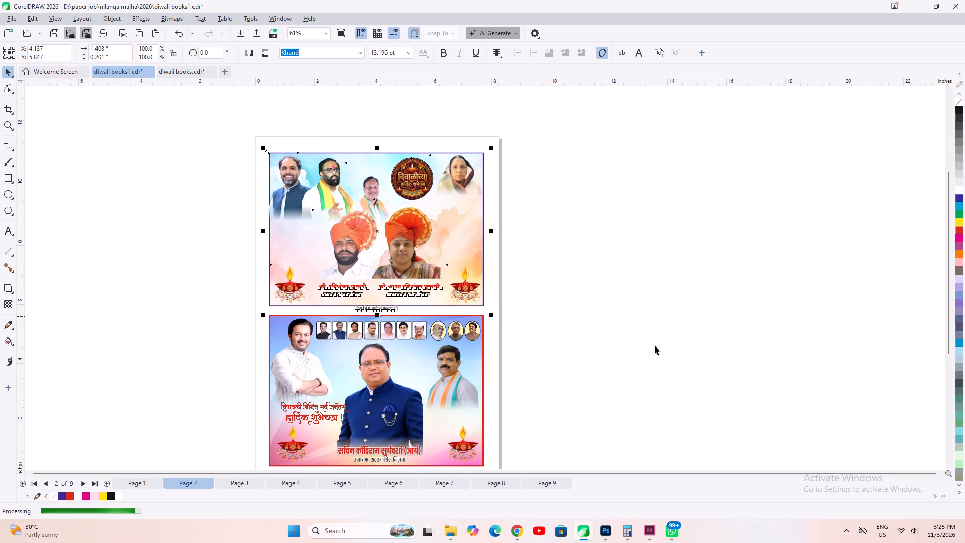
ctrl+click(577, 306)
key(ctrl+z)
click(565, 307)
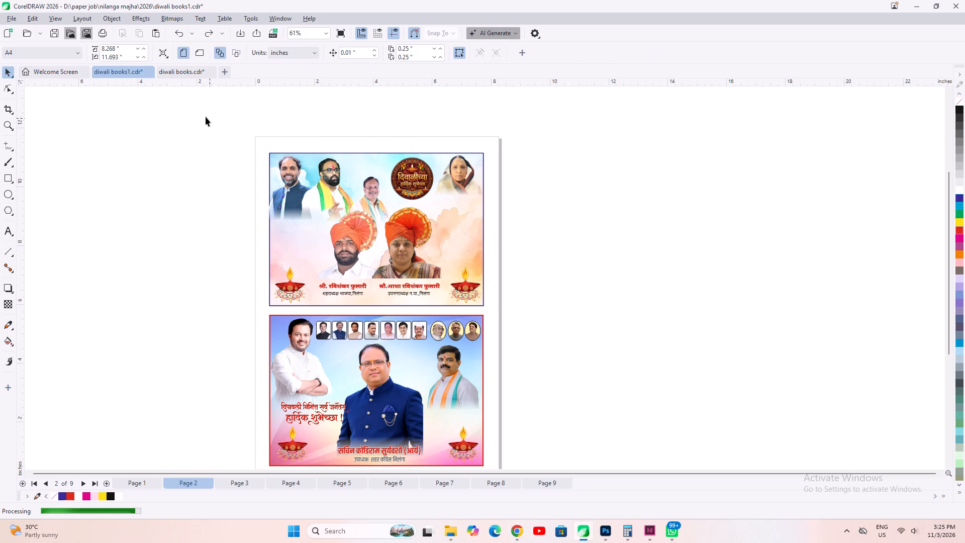
Copy the upper banner of page 2 and place it on page 9 directly below the existing banner.
drag(184, 112, 621, 315)
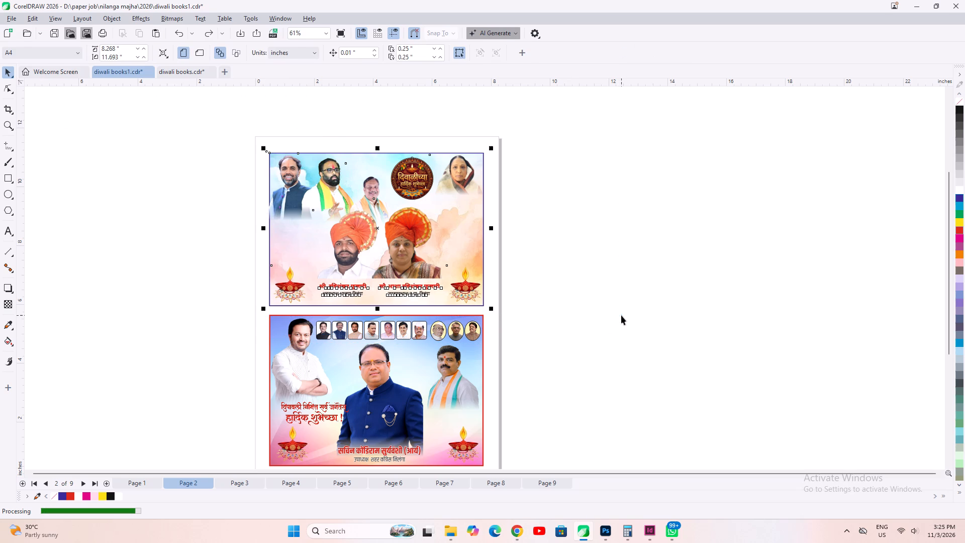
key(ctrl+c)
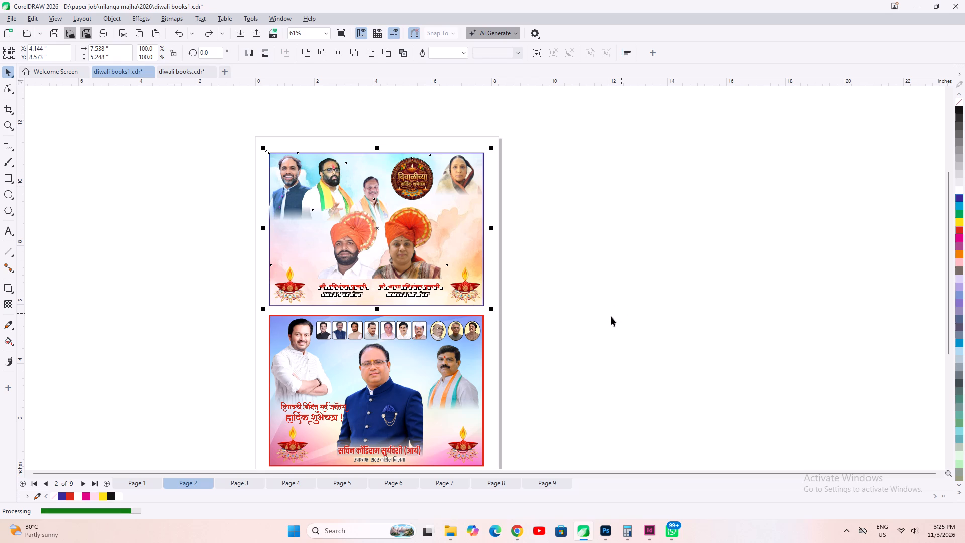
key(Page_Down)
key(Page_Down)
key(Page_Down)
key(Page_Down)
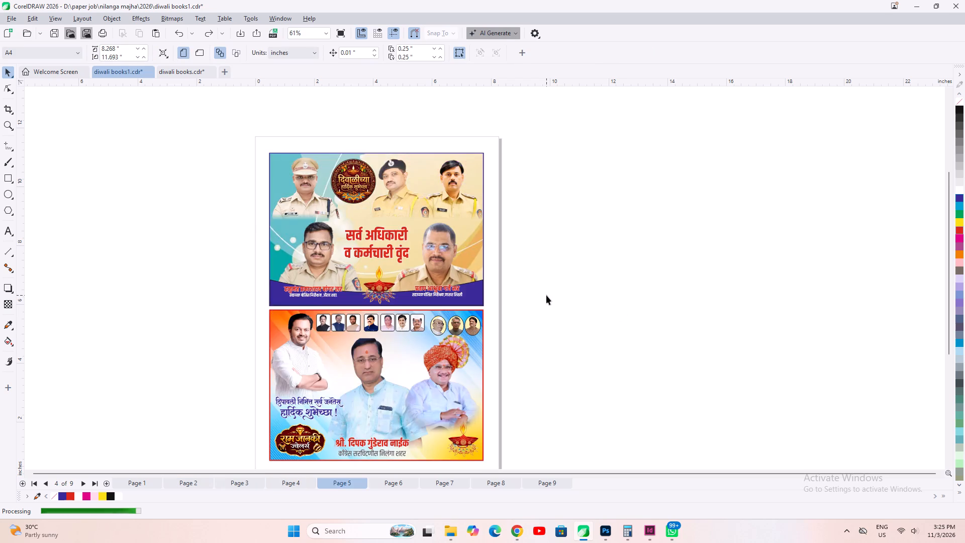
key(Page_Down)
key(Page_Down)
key(Page_Down)
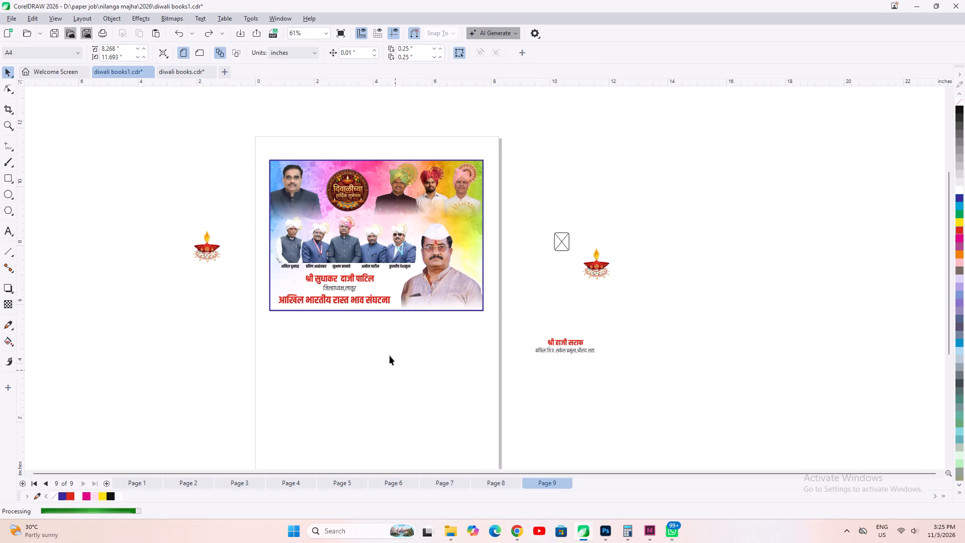
scroll(406, 248, down, 2)
click(693, 445)
right_click(652, 290)
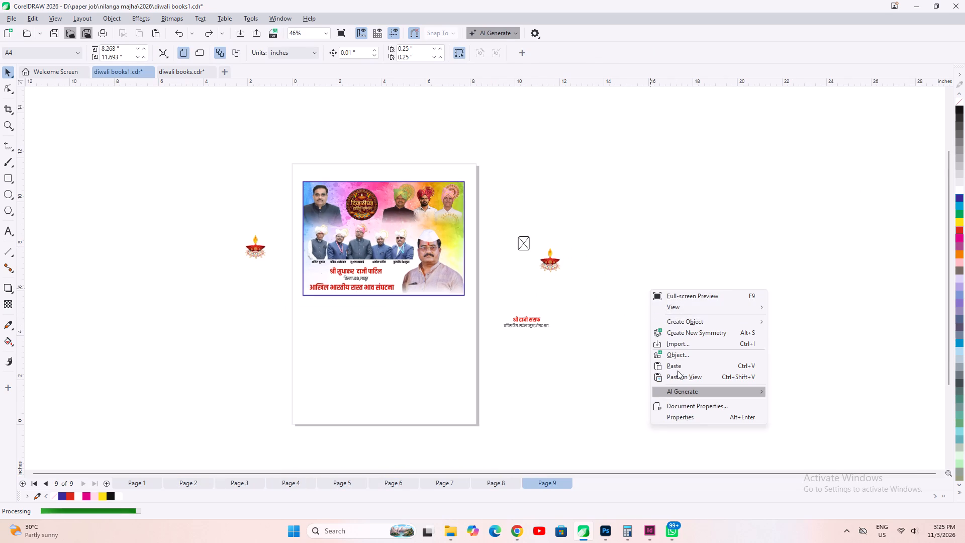
click(678, 371)
drag(409, 228, 406, 351)
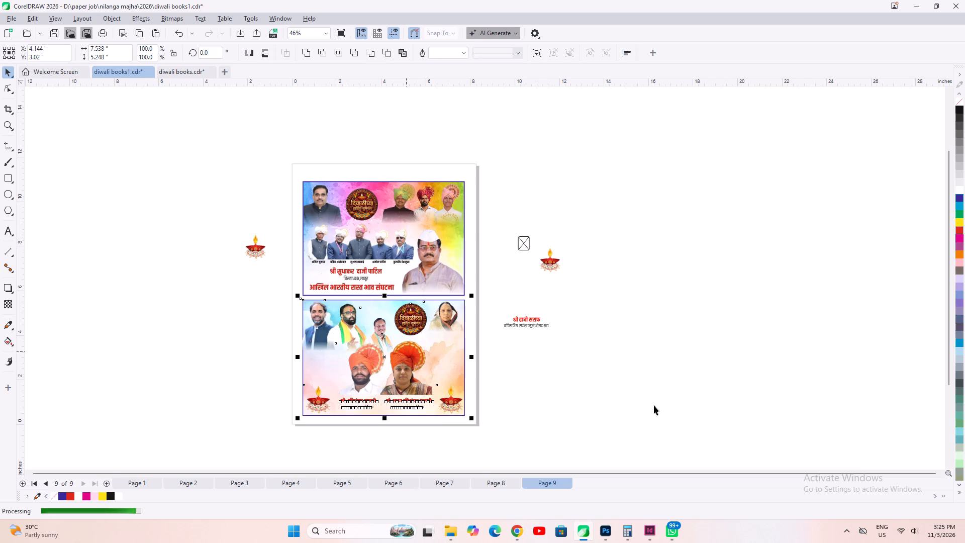
click(652, 404)
Look over the banners on pages 7, 6 and 8, and return to page 9.
click(448, 477)
click(450, 486)
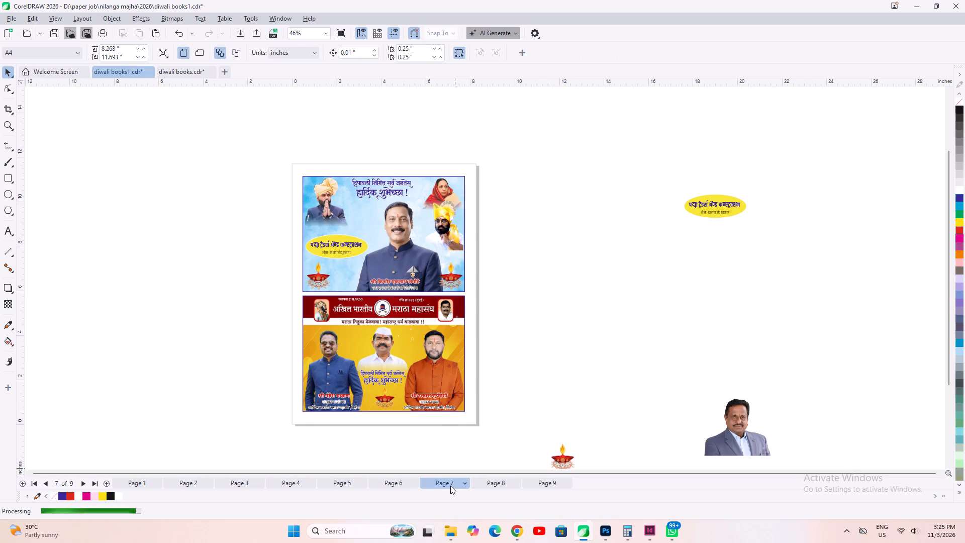
click(399, 480)
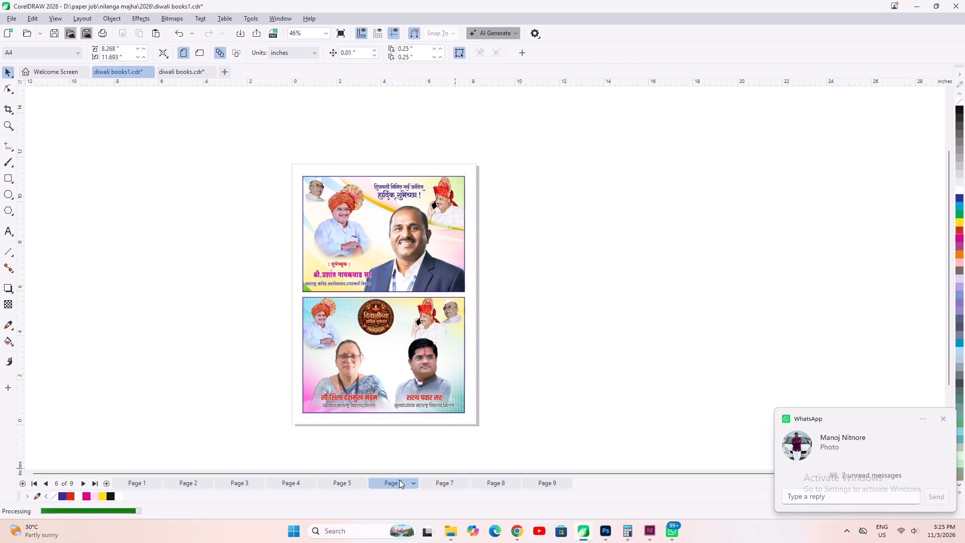
click(431, 483)
click(507, 484)
click(541, 484)
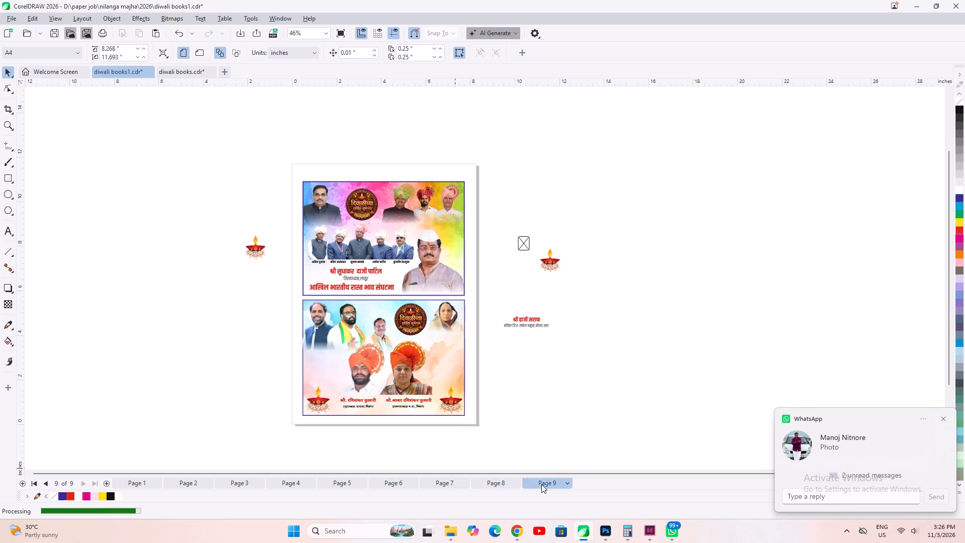
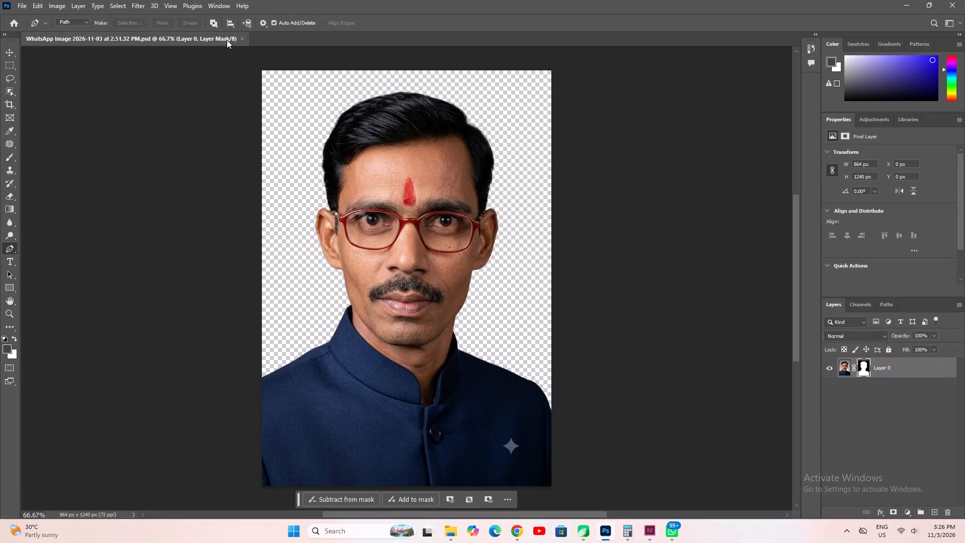
Close the cut-out portrait document WhatsApp Image 2026-11-03 at 2.51.32 PM.psd in Photoshop.
click(245, 36)
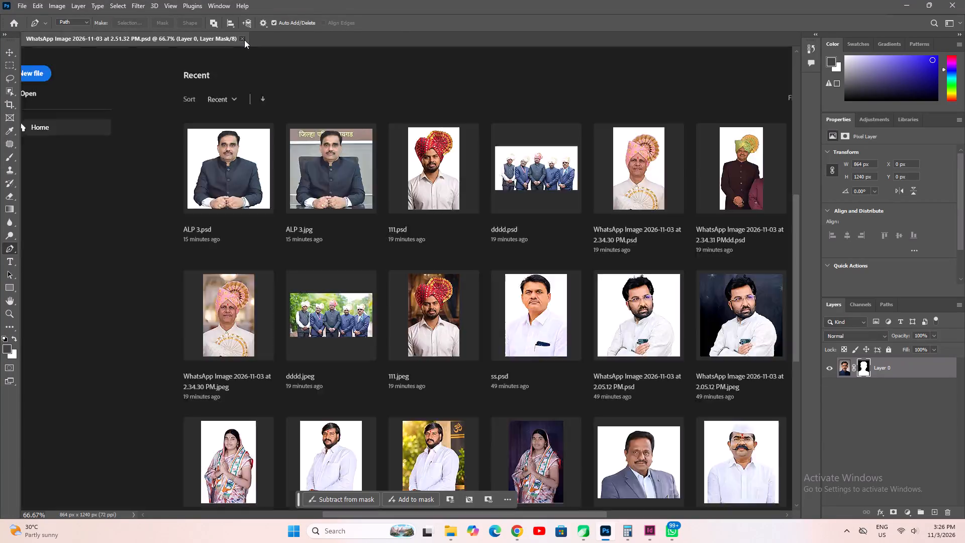
Check New folder inside New folder (19) for the WhatsApp Image 2026-11-03 at 2.51.32 PM portrait files, without opening any.
click(27, 94)
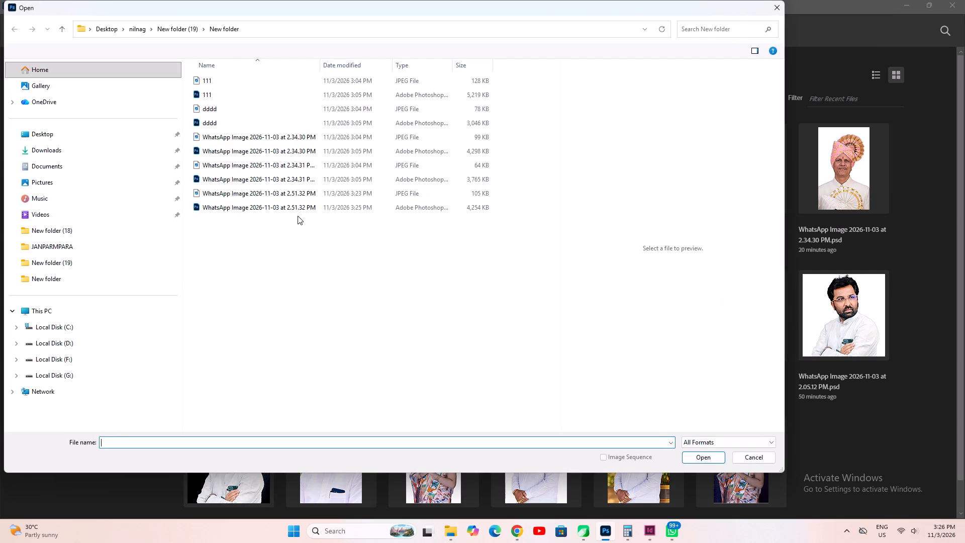
click(167, 29)
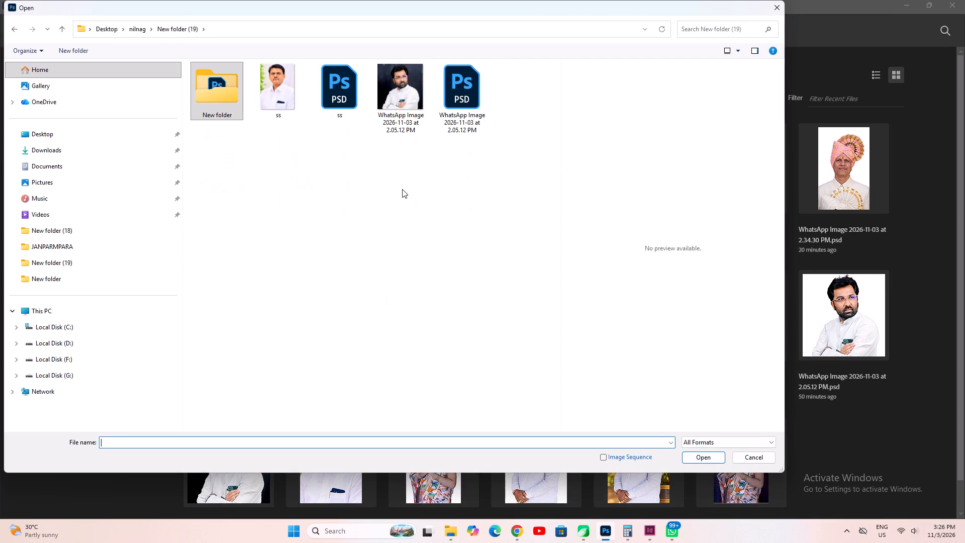
click(233, 116)
double_click(233, 115)
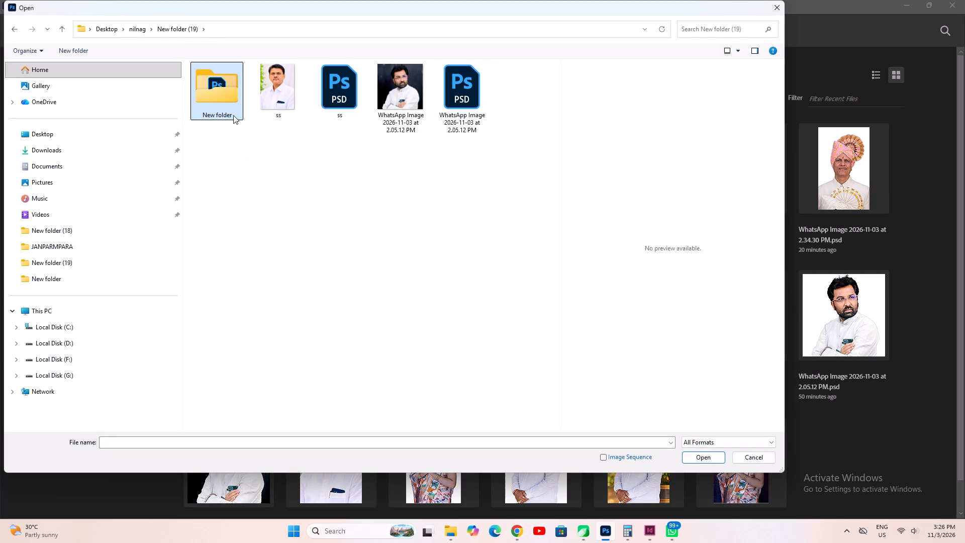
click(242, 205)
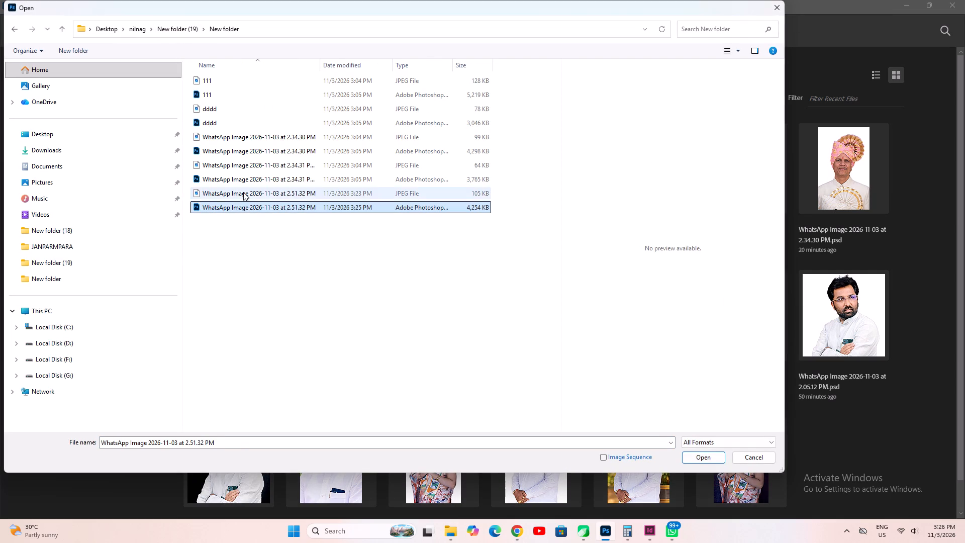
click(243, 192)
key(Down)
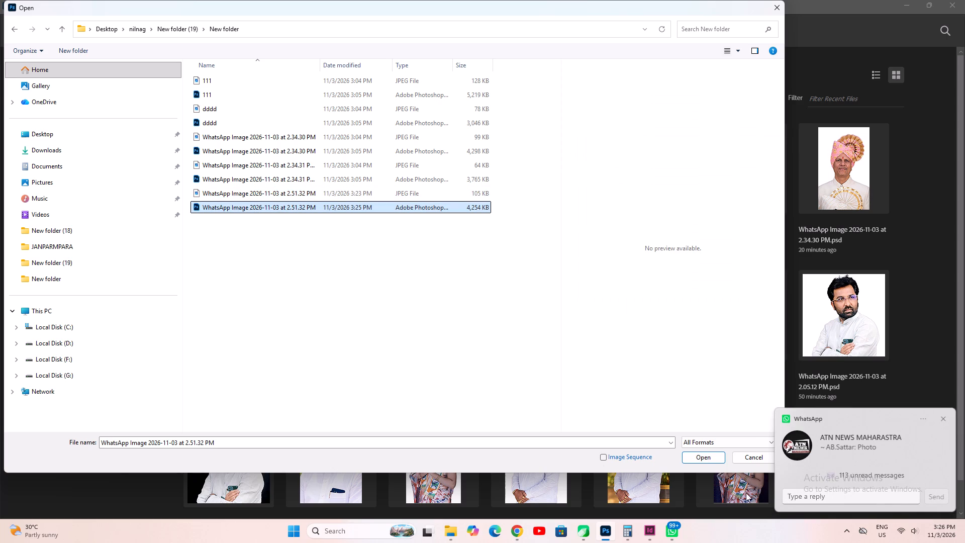
click(744, 458)
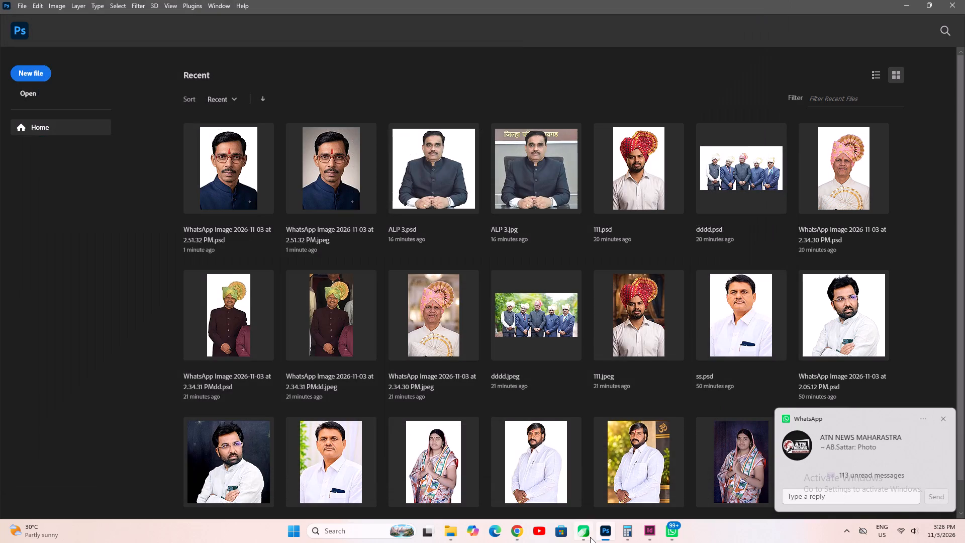
Switch to CorelDRAW and delete the two large portraits with orange turbans from the lower banner on page 9.
click(590, 537)
click(631, 310)
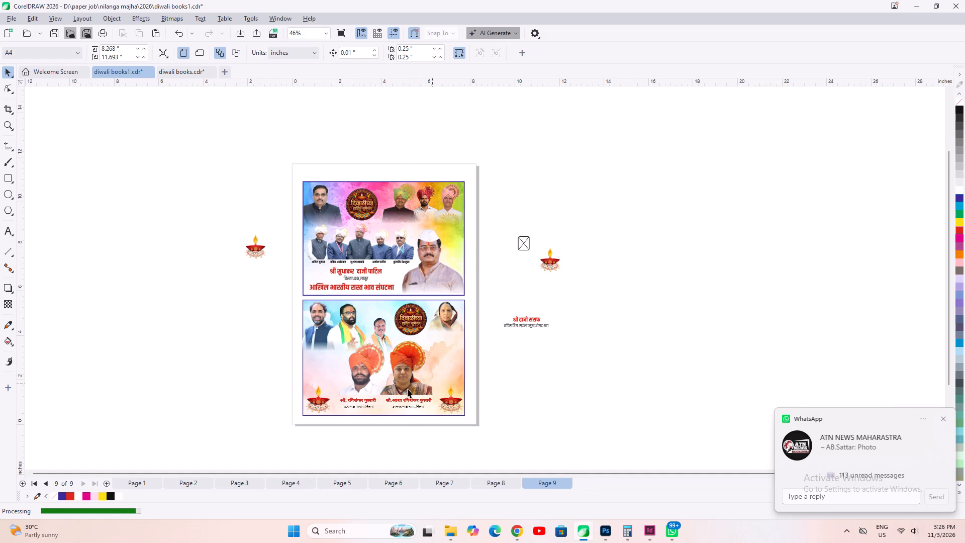
click(405, 389)
key(Delete)
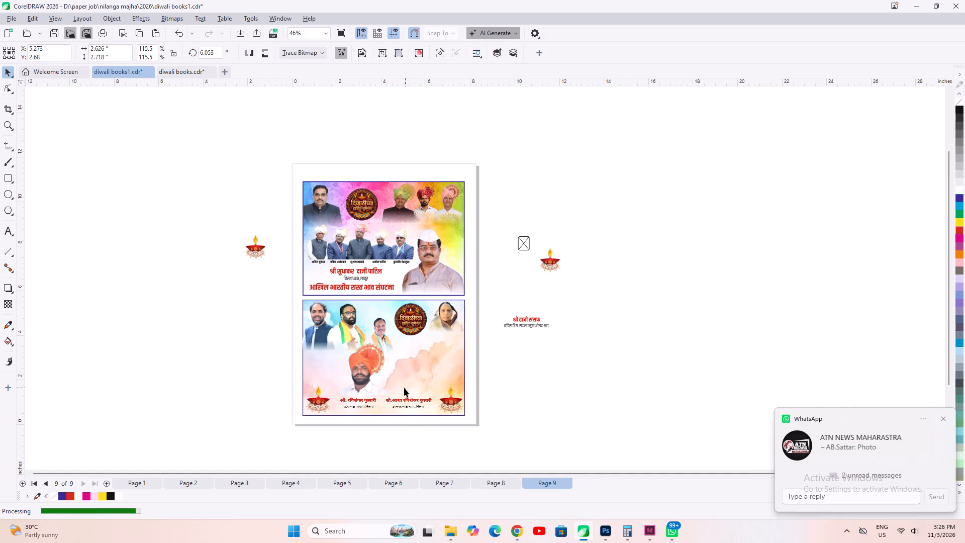
click(366, 386)
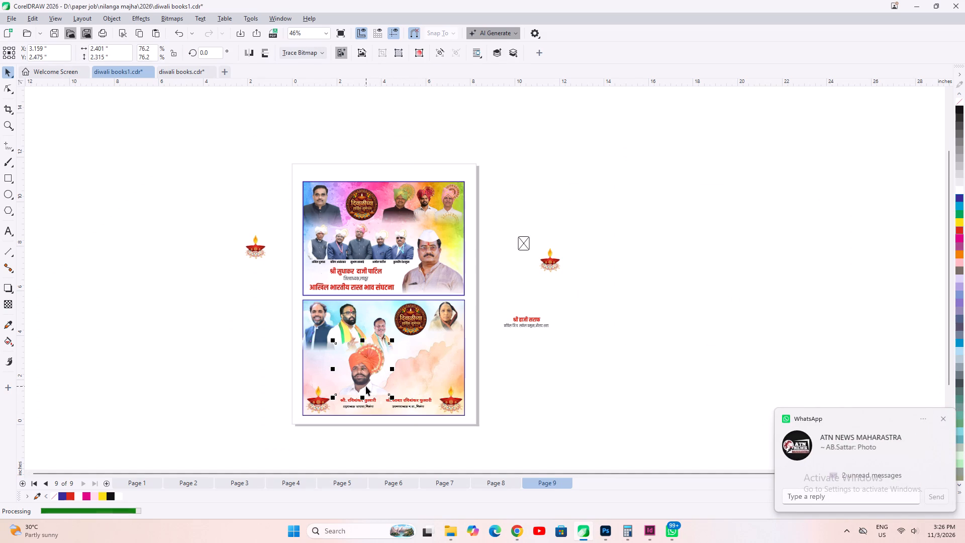
key(Delete)
Delete the caption beneath the woman's former portrait and both diya lamps from the lower banner's bottom edge.
click(416, 405)
key(Delete)
click(450, 402)
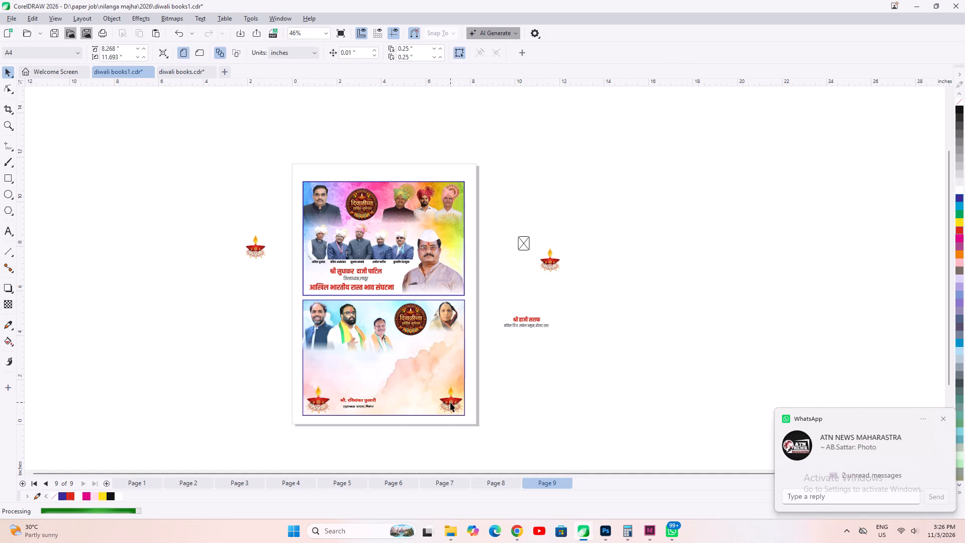
key(Delete)
click(307, 404)
key(Delete)
Move the lower banner's remaining name caption off the page into the empty area well to its right.
click(348, 402)
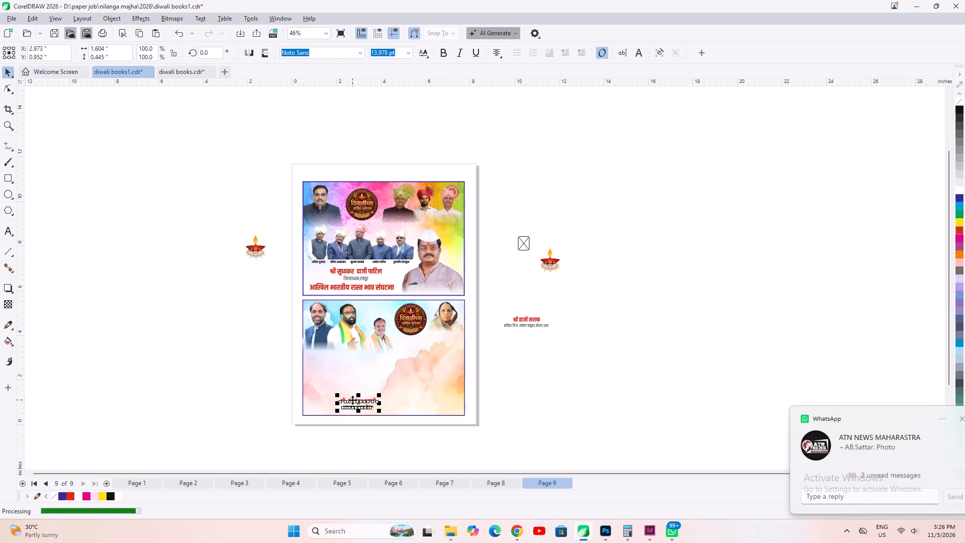
drag(352, 400, 726, 376)
click(552, 404)
Start an import and look through the Desktop files for the one to bring into the banner.
right_click(553, 391)
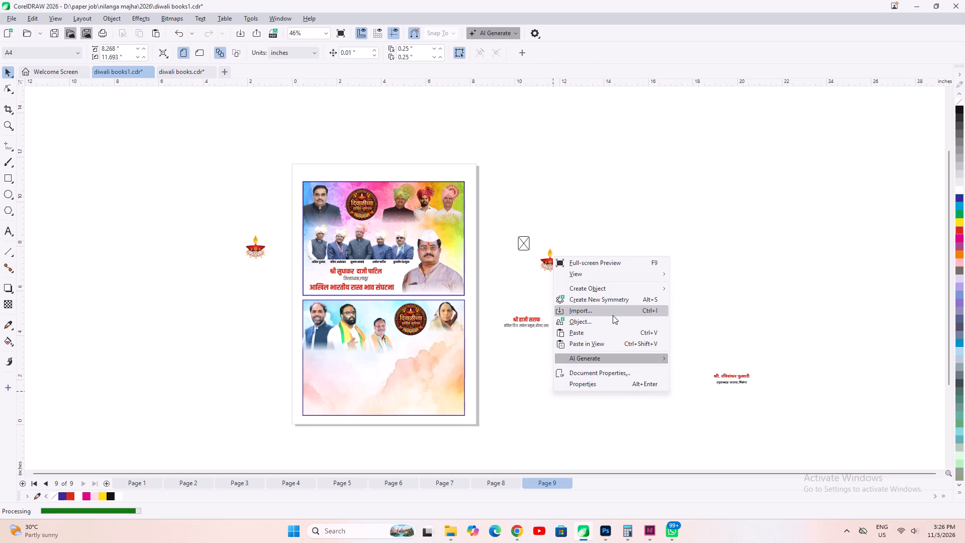
click(613, 316)
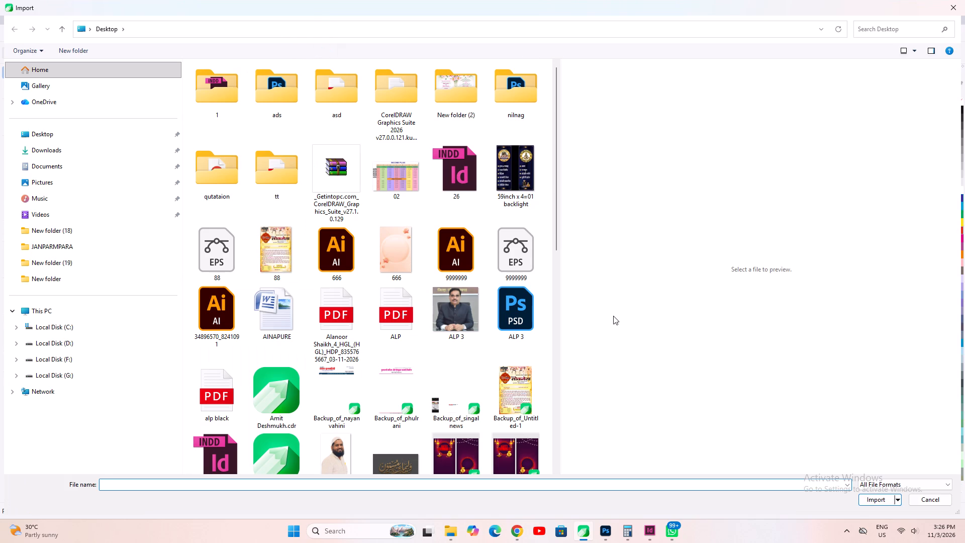
click(527, 322)
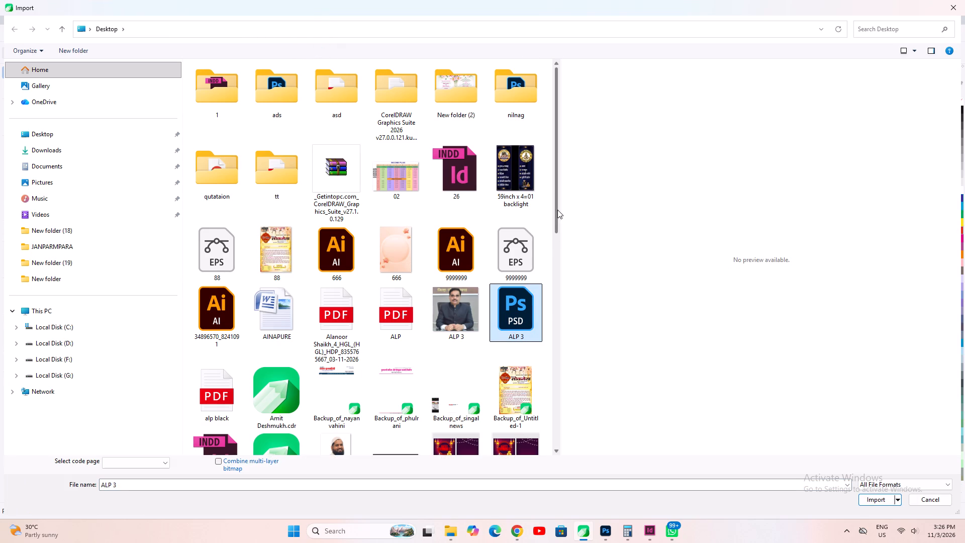
drag(557, 210, 557, 432)
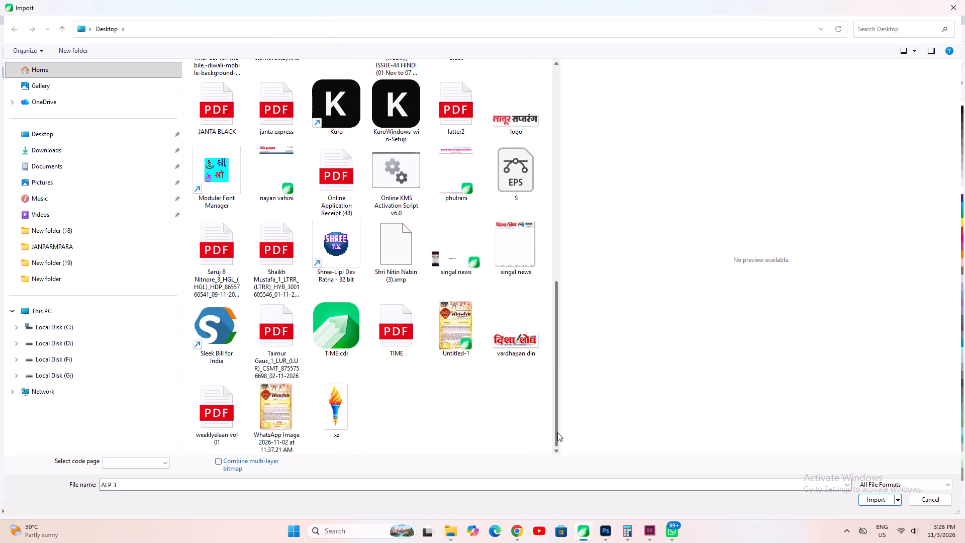
drag(557, 432, 553, 260)
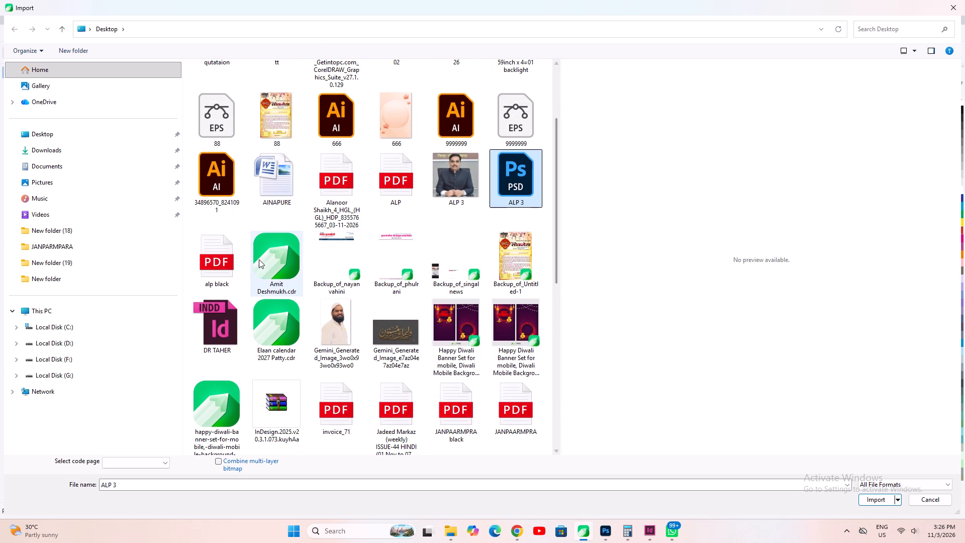
click(259, 259)
click(282, 329)
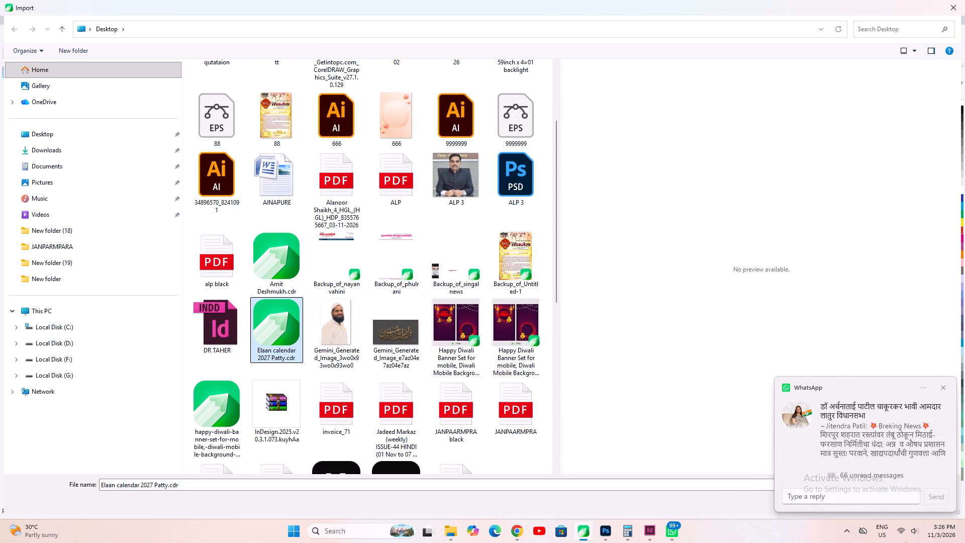
click(943, 538)
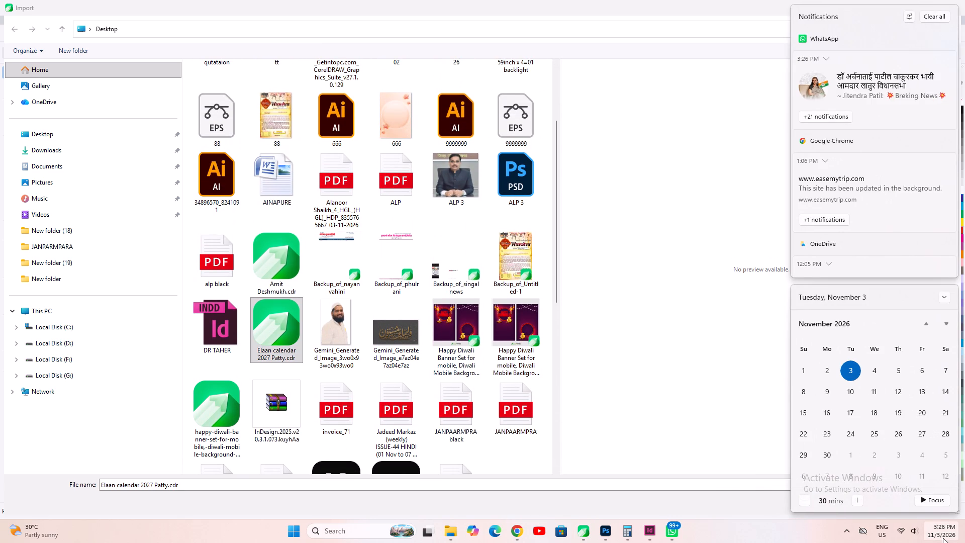
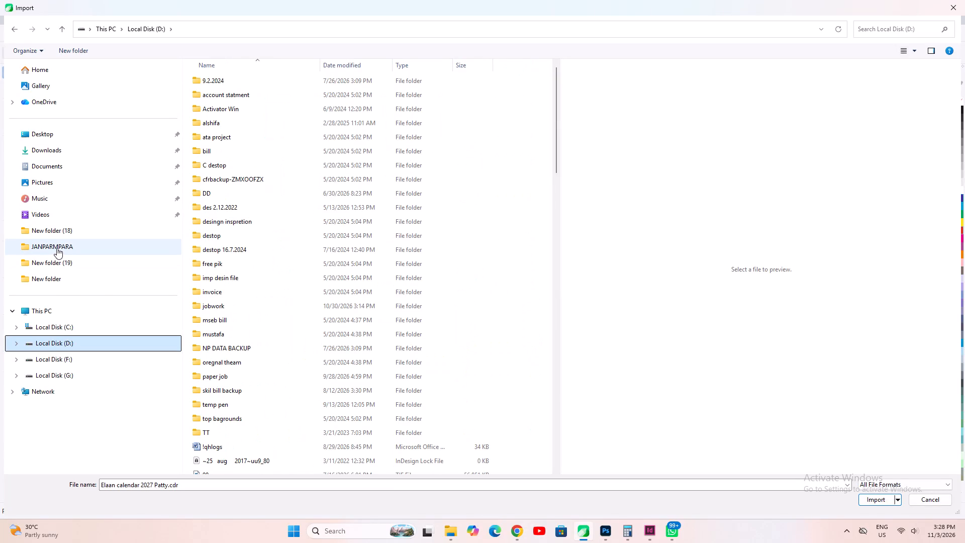
Look through the newspaper subfolders of paper job on Local Disk (D:) for the file to import, and cancel the import.
double_click(219, 377)
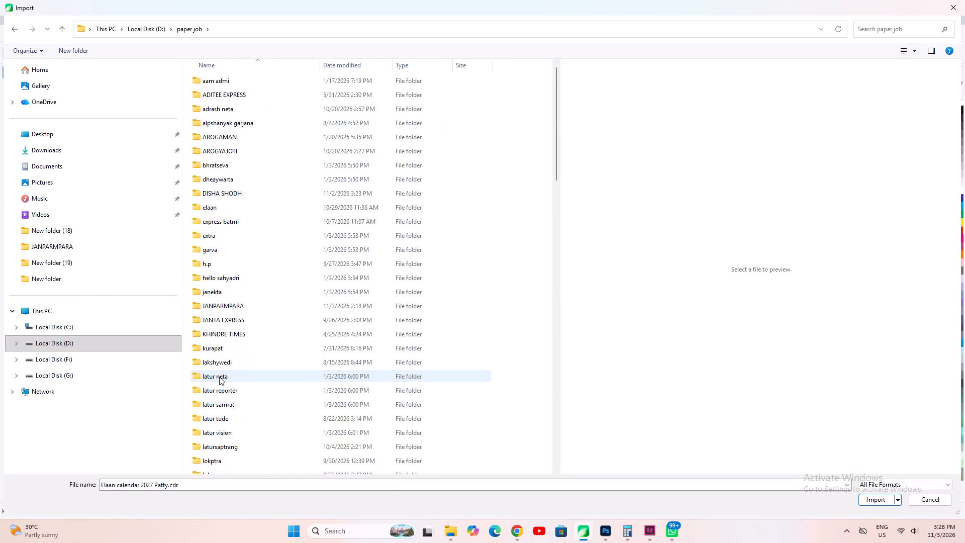
click(230, 329)
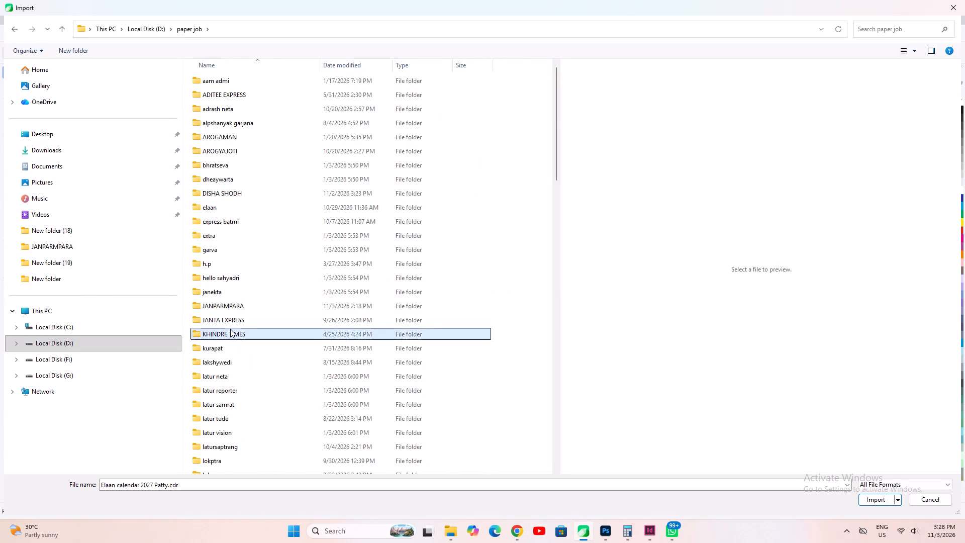
scroll(220, 328, up, 4)
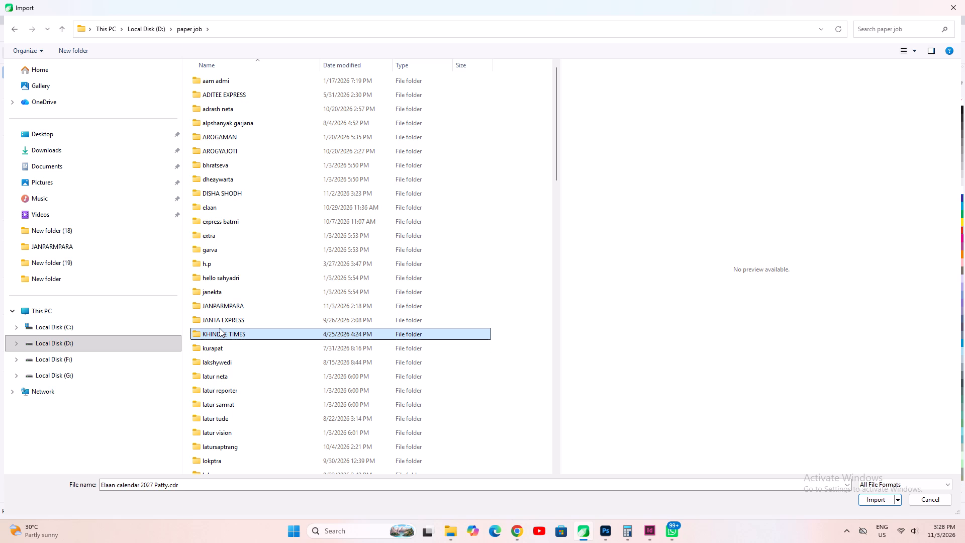
click(52, 340)
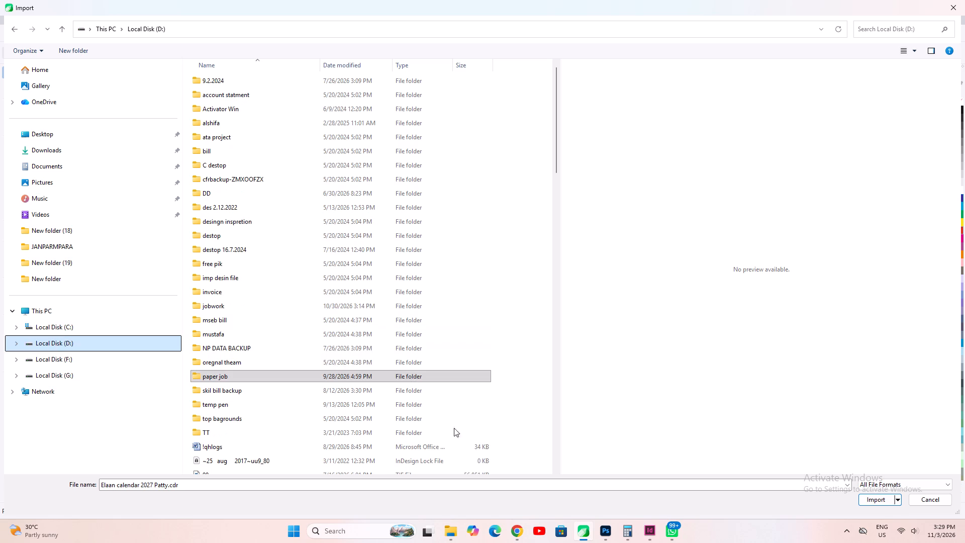
double_click(221, 377)
click(241, 296)
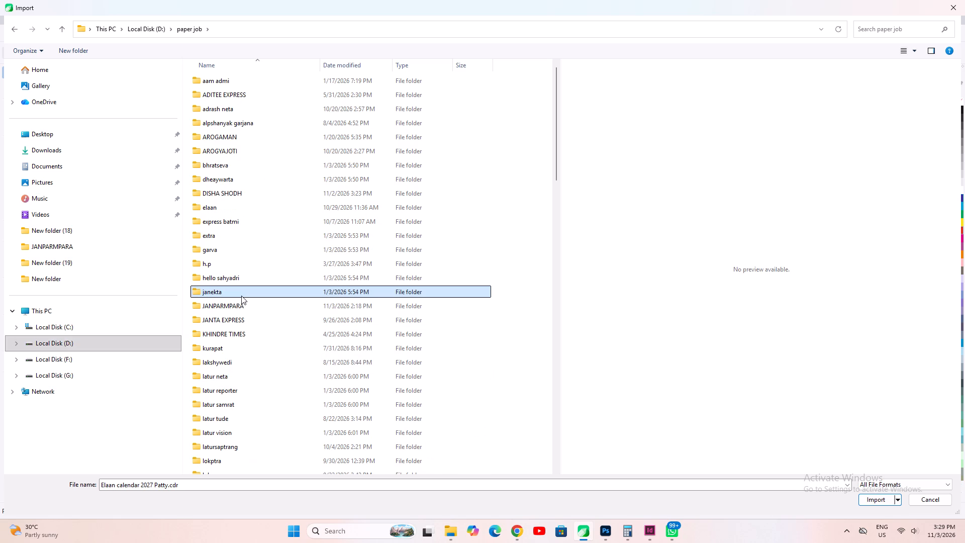
text(jan)
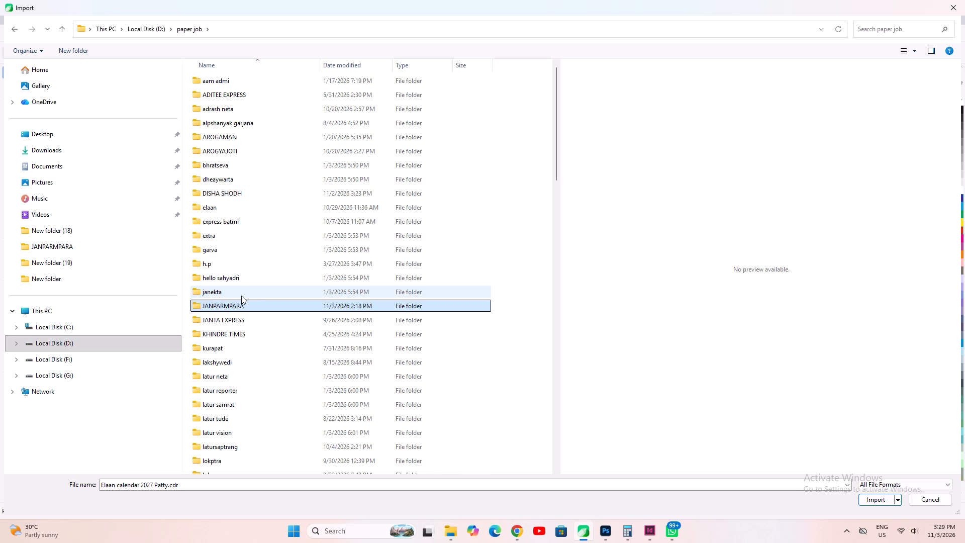
key(Down)
key(Down)
key(Down)
key(Down)
key(Down)
key(Down)
key(Down)
key(Down)
key(Down)
key(Down)
key(Down)
key(Down)
key(Down)
key(Down)
key(Down)
key(Down)
key(Down)
key(Down)
key(Down)
key(Down)
key(Down)
key(Down)
key(Down)
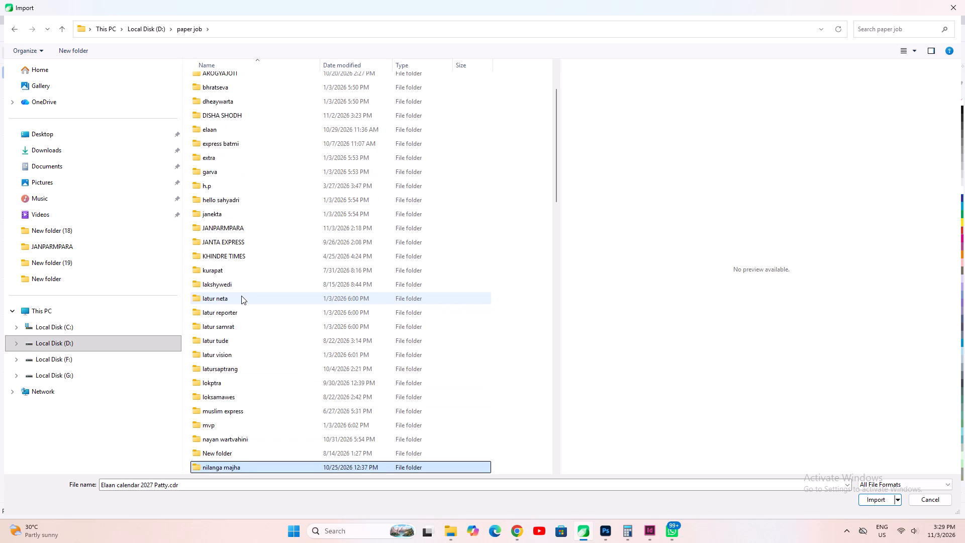
key(Up)
key(Up)
key(Up)
key(Up)
key(Up)
key(Up)
key(Up)
key(Up)
key(Up)
key(Up)
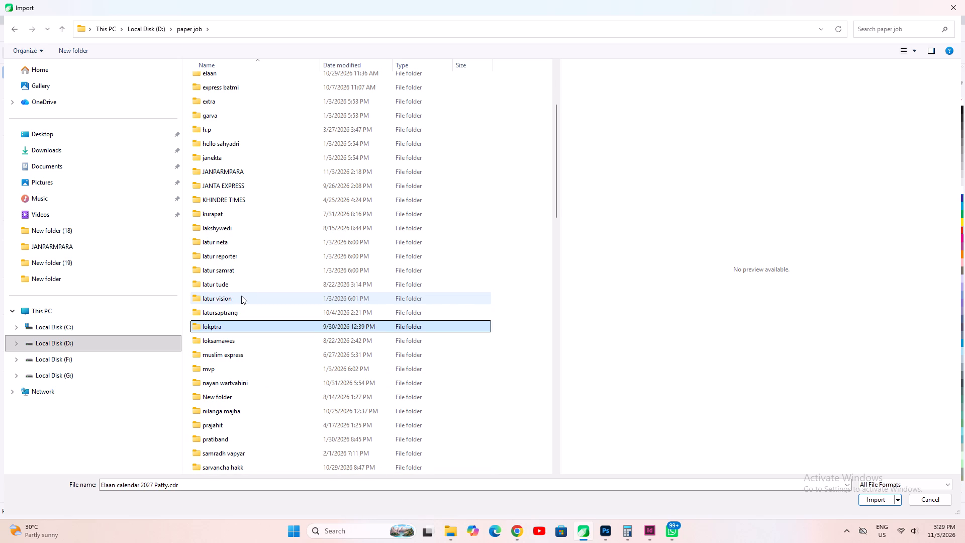
click(929, 501)
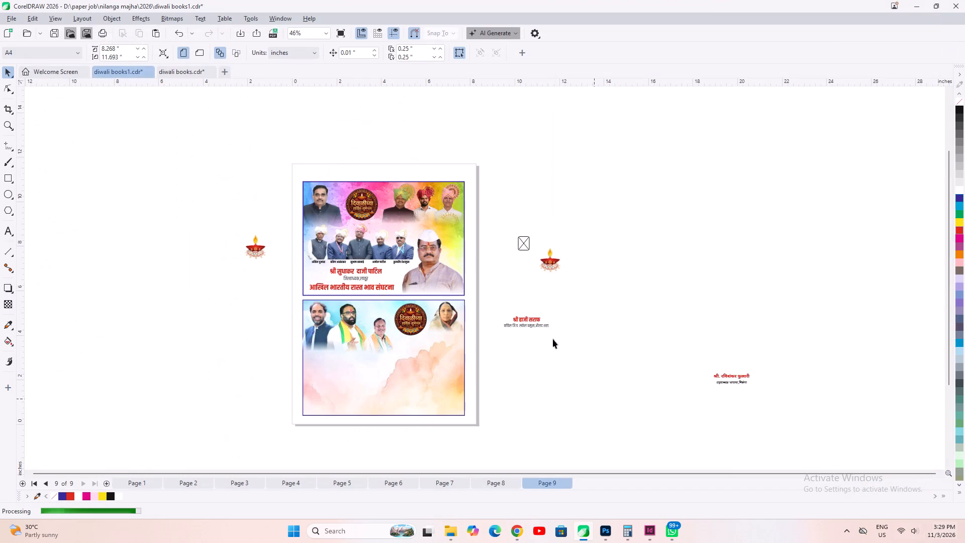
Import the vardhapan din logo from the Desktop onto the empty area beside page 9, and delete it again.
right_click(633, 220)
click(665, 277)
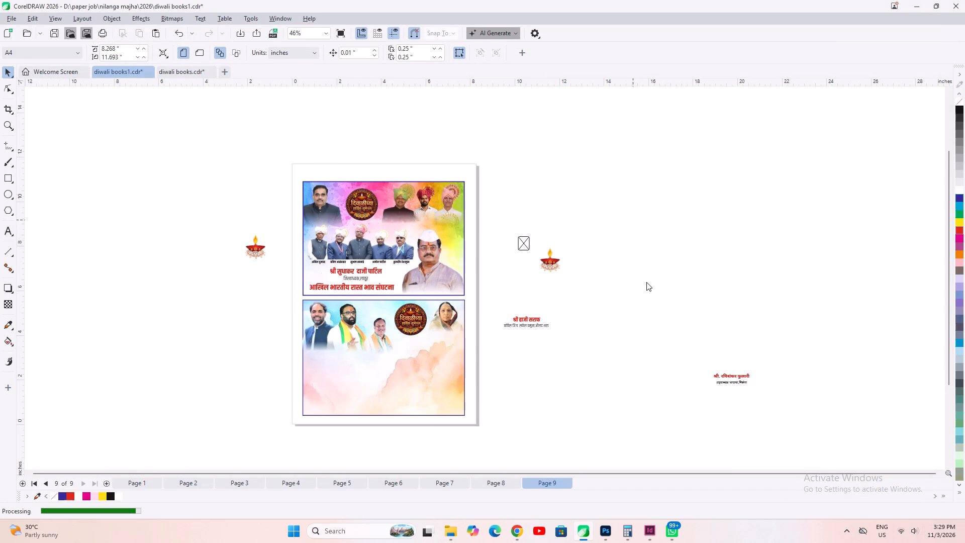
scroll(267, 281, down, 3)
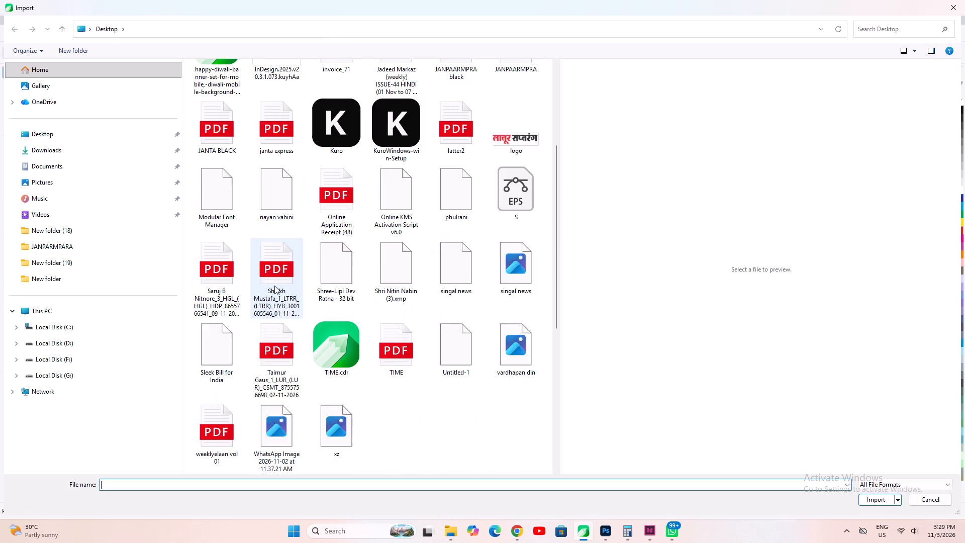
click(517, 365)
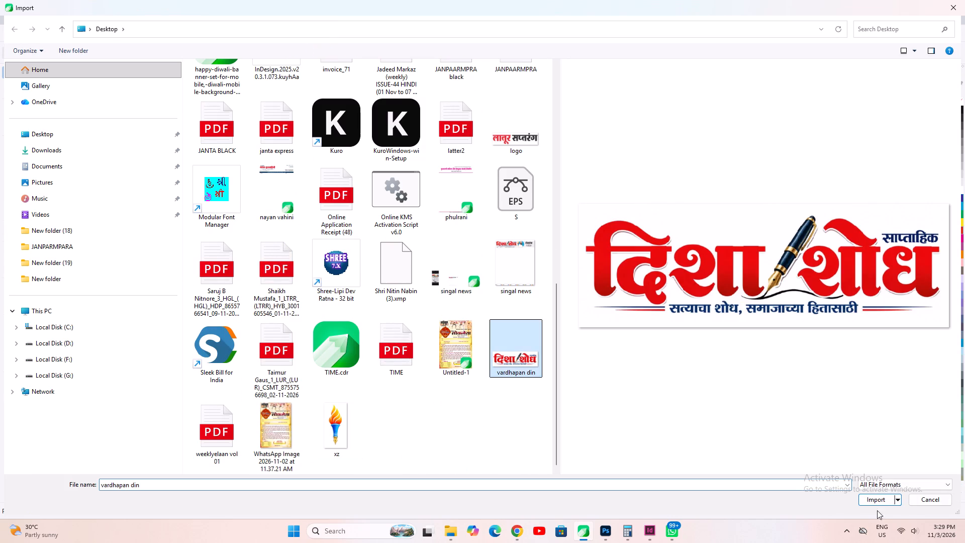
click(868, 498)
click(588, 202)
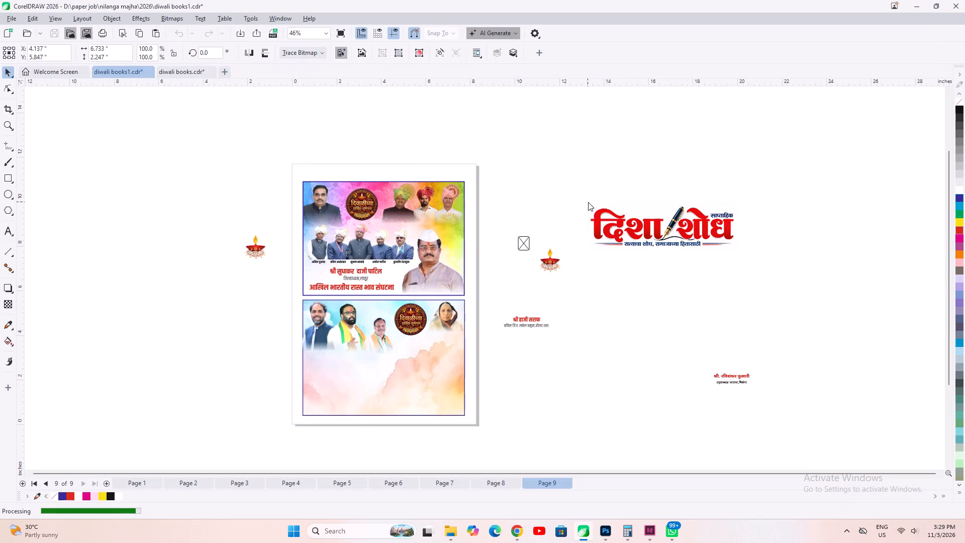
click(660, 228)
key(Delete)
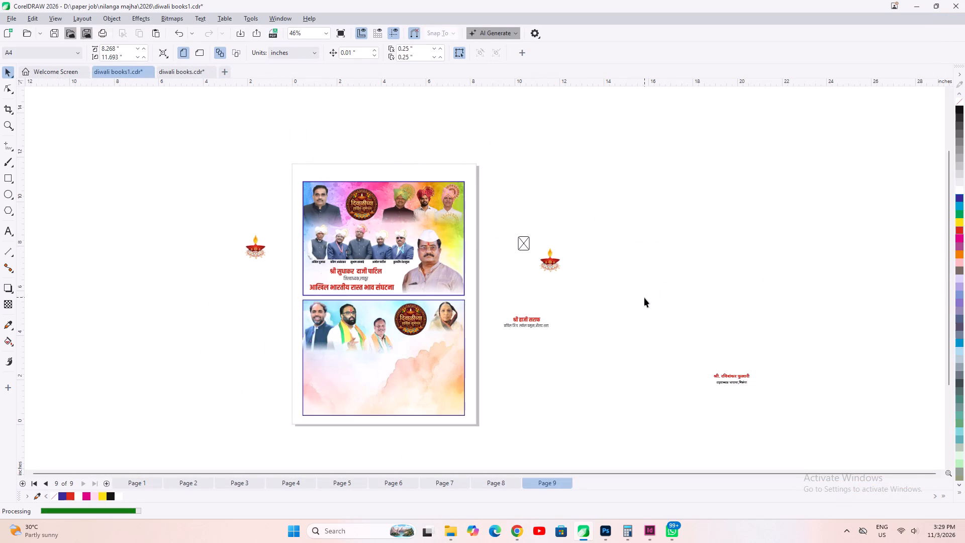
Start another import and look through the Desktop files, previewing the Gemini-generated portrait and the ALP 3 photo.
right_click(625, 317)
click(668, 375)
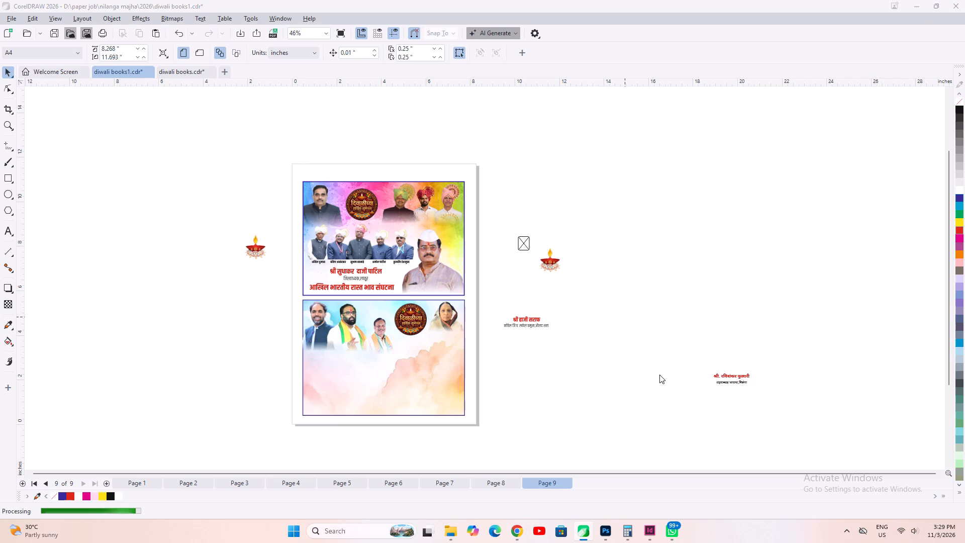
drag(554, 184, 555, 190)
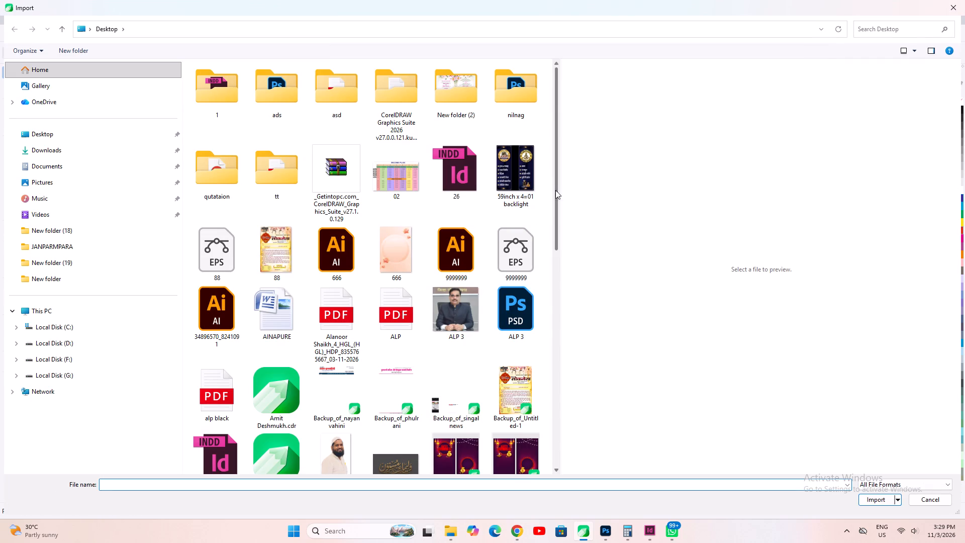
drag(555, 190, 571, 402)
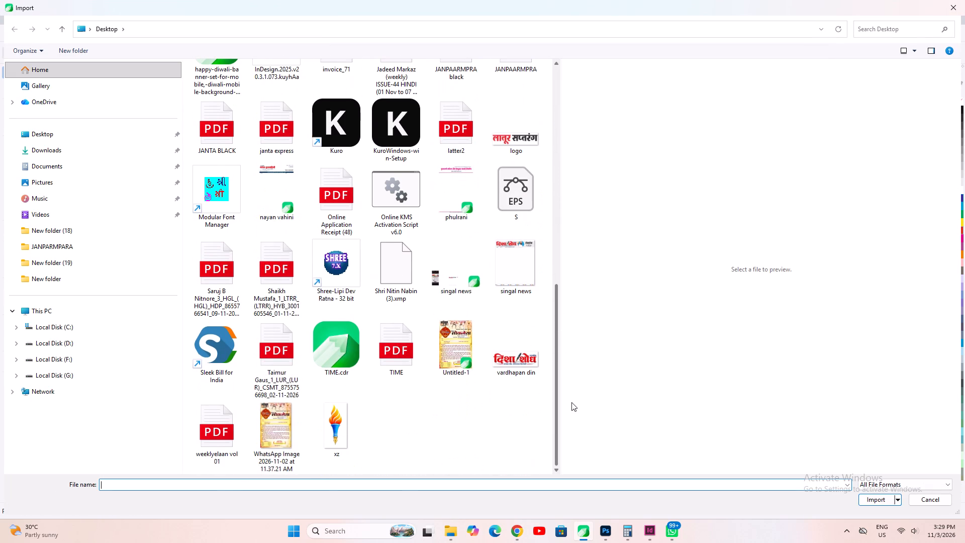
drag(571, 402, 562, 275)
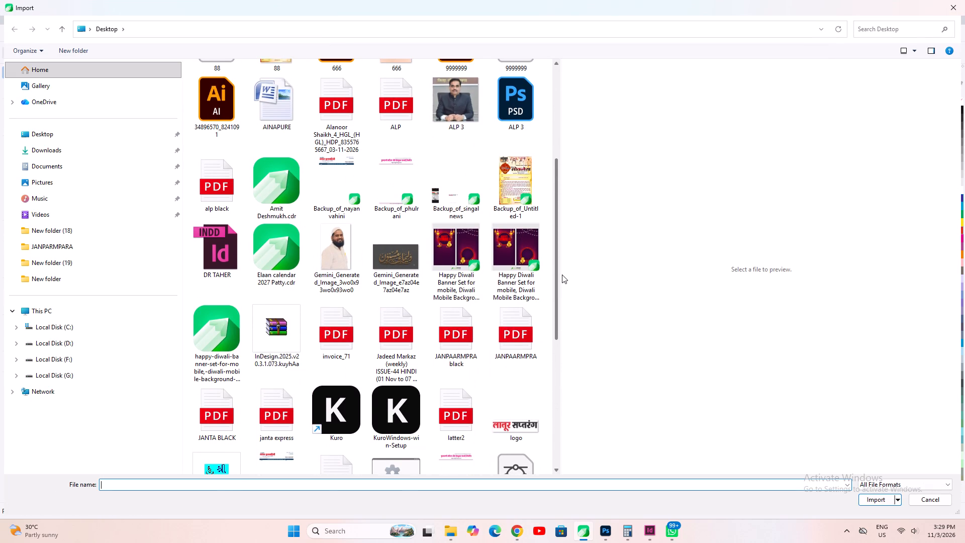
drag(562, 275, 567, 240)
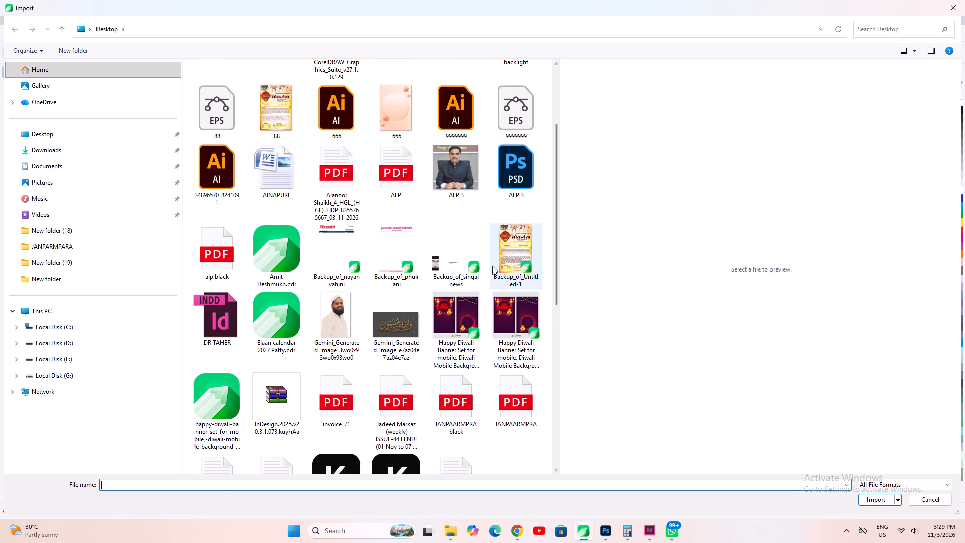
click(340, 339)
click(476, 182)
drag(552, 199, 552, 192)
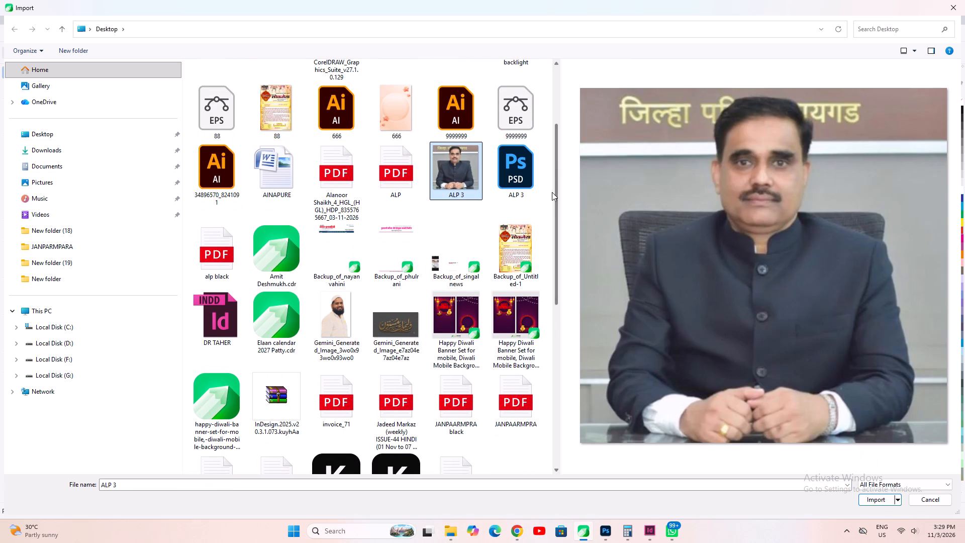
drag(552, 192, 552, 143)
Delete the file 59inch x 4=01 backlight from the Desktop and cancel the import.
click(512, 170)
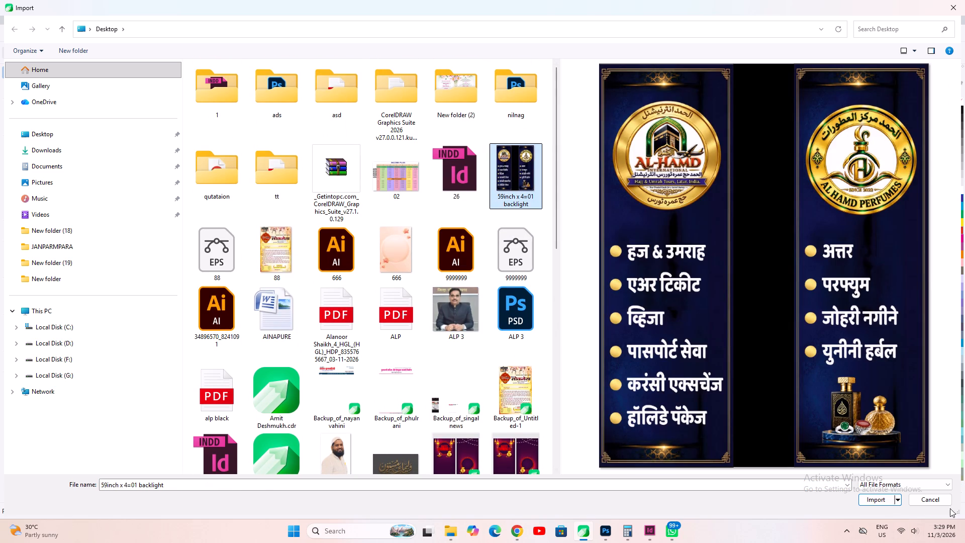
key(Delete)
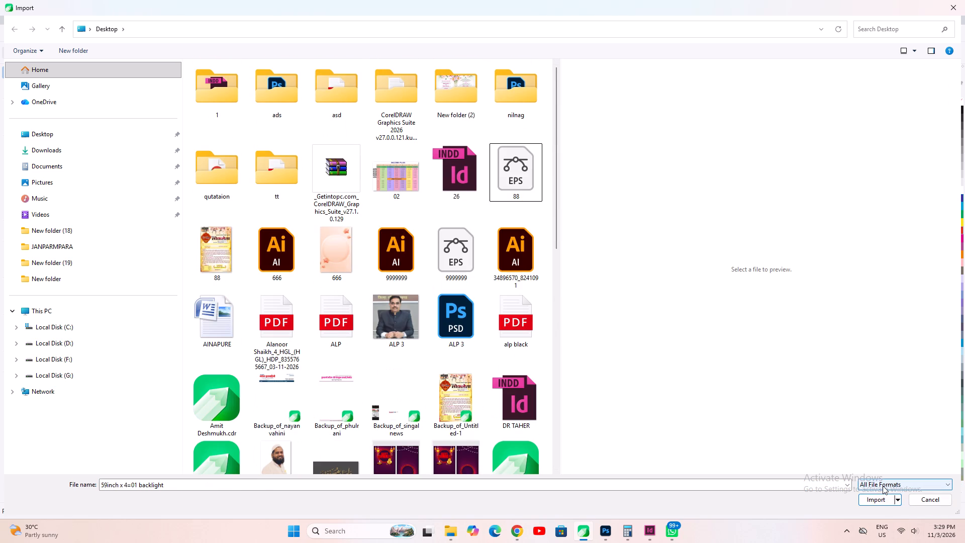
click(931, 506)
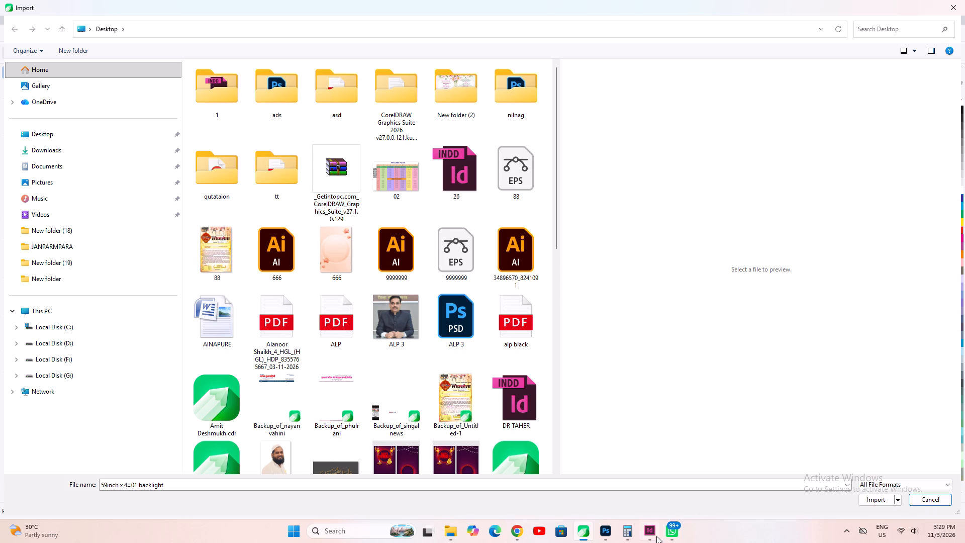
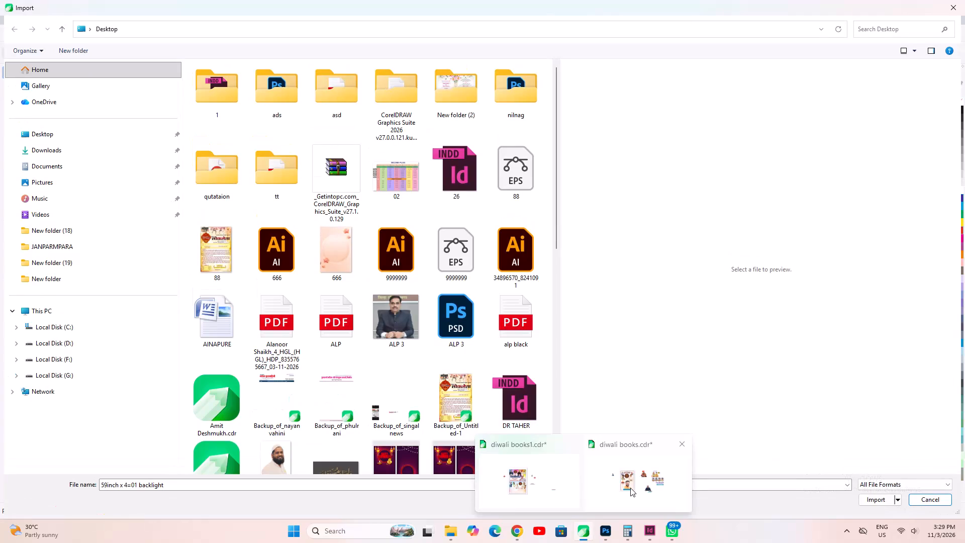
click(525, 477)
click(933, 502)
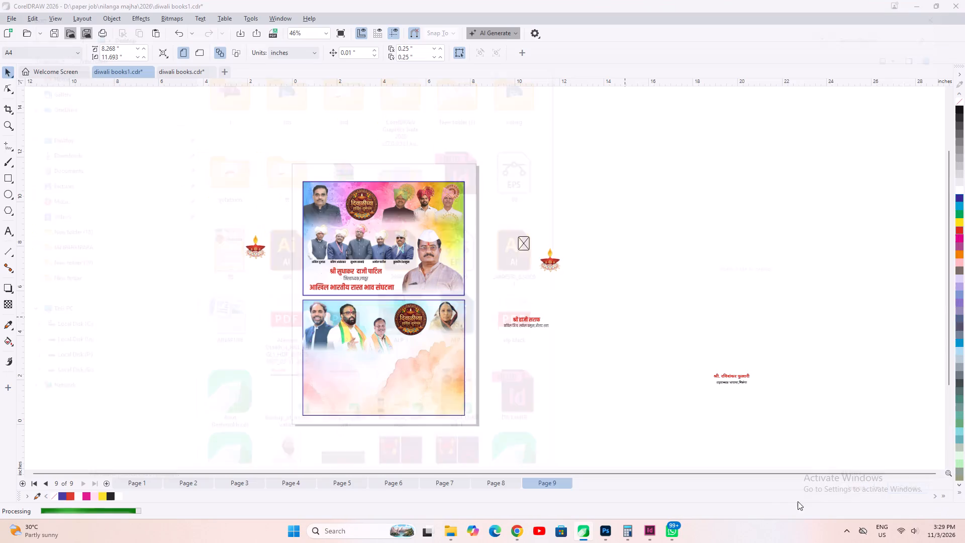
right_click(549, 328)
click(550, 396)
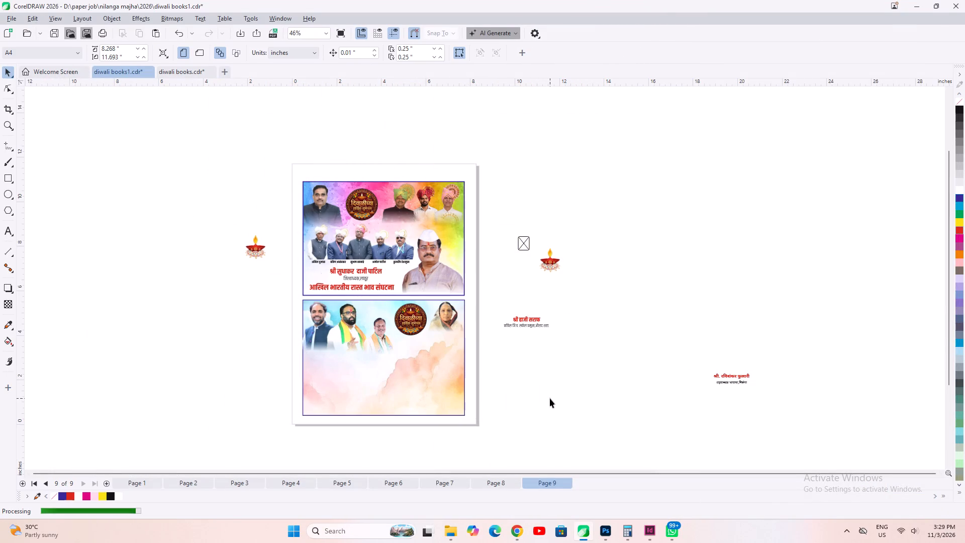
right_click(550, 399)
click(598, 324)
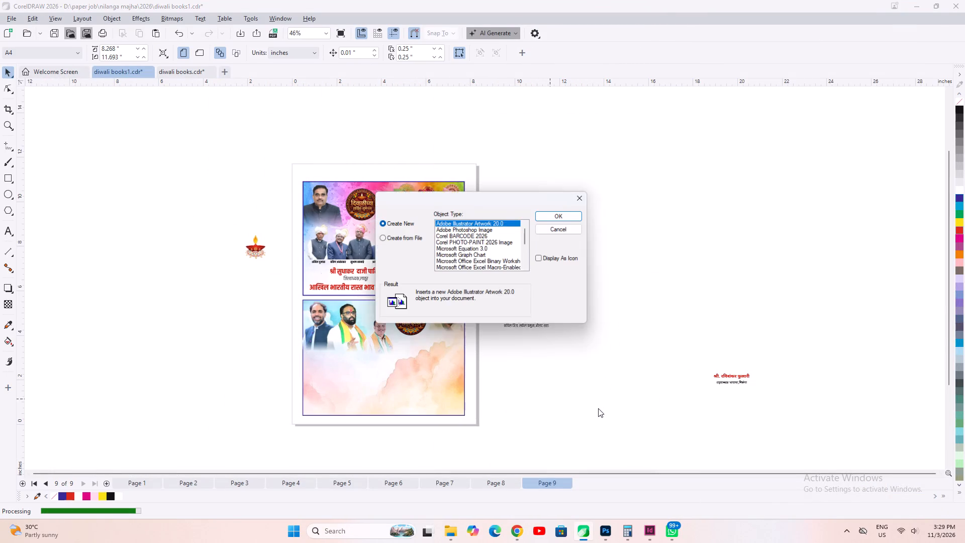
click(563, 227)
Import the Photoshop file WhatsApp Image 2026-11-03 at 2.51.32 PM from Desktop > nilnag > New folder (19) > New folder beside page 9.
right_click(613, 235)
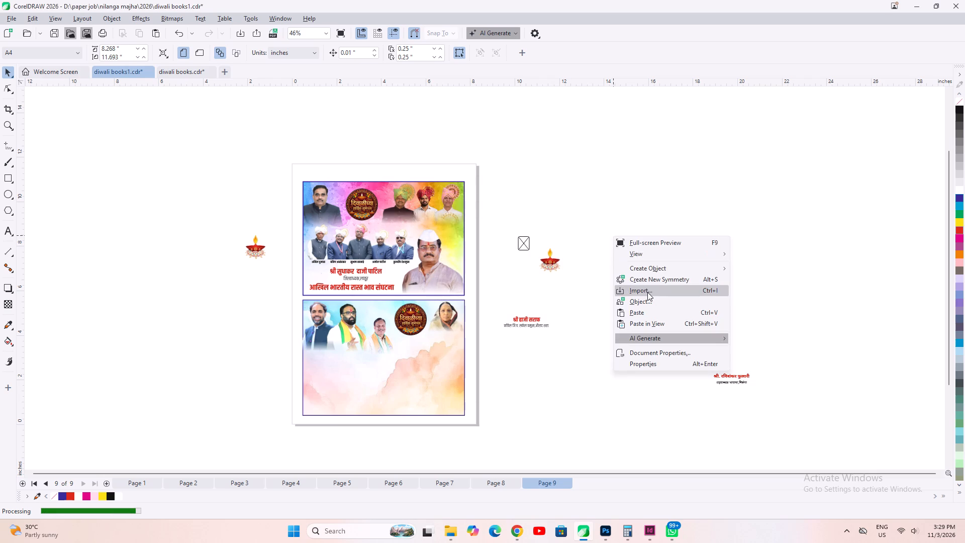
click(647, 292)
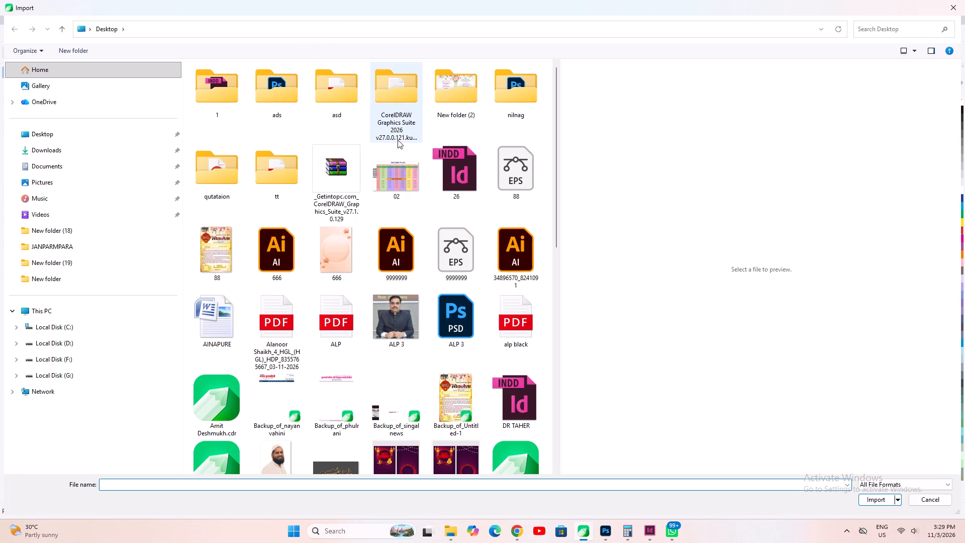
double_click(513, 100)
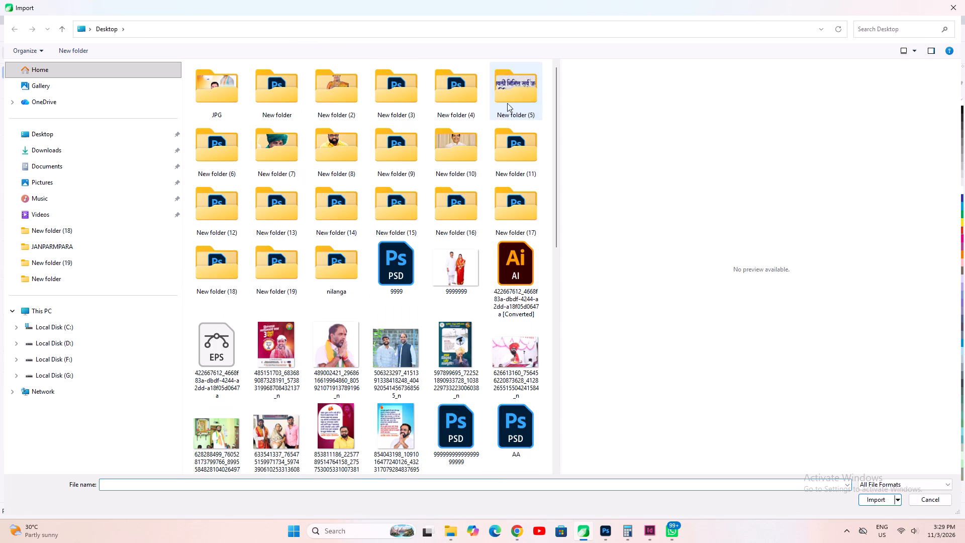
double_click(291, 277)
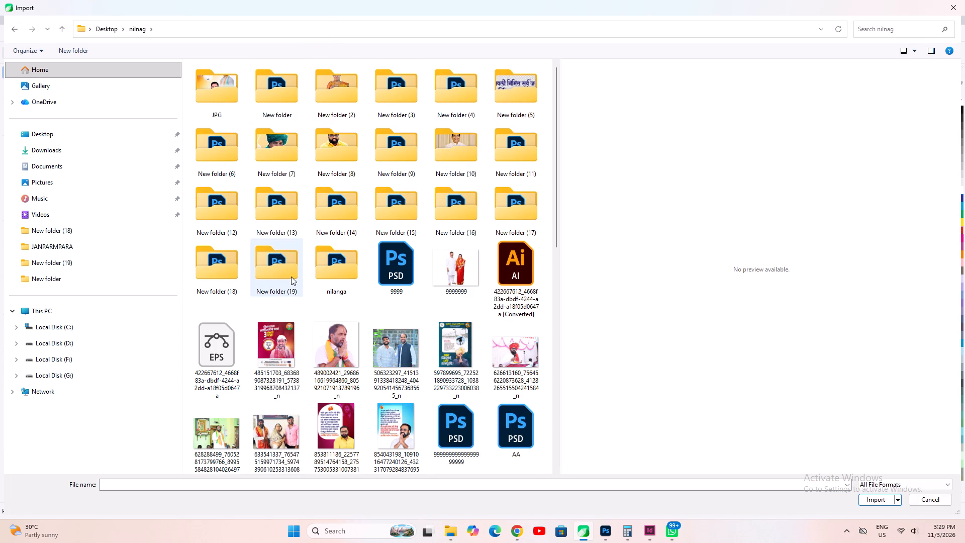
double_click(204, 108)
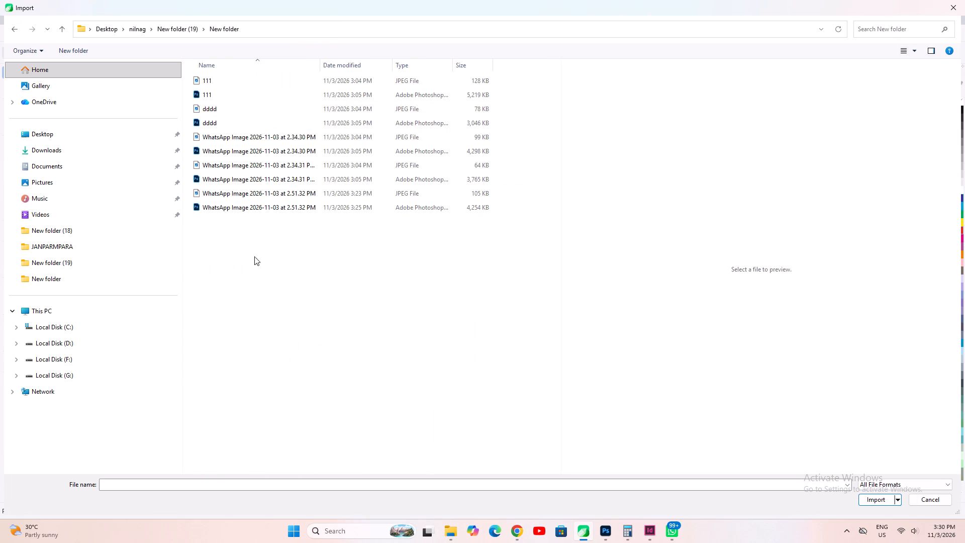
click(228, 193)
click(228, 204)
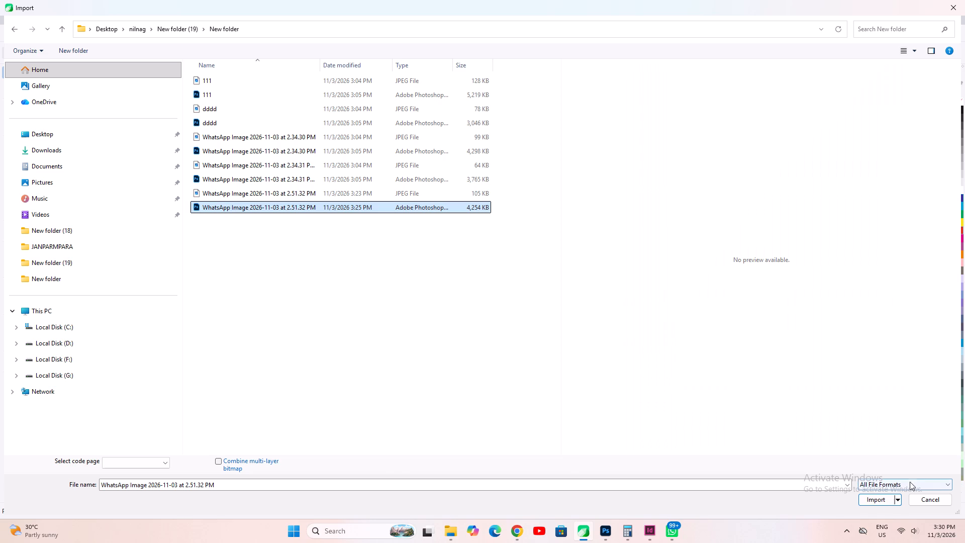
click(882, 504)
click(625, 188)
click(733, 311)
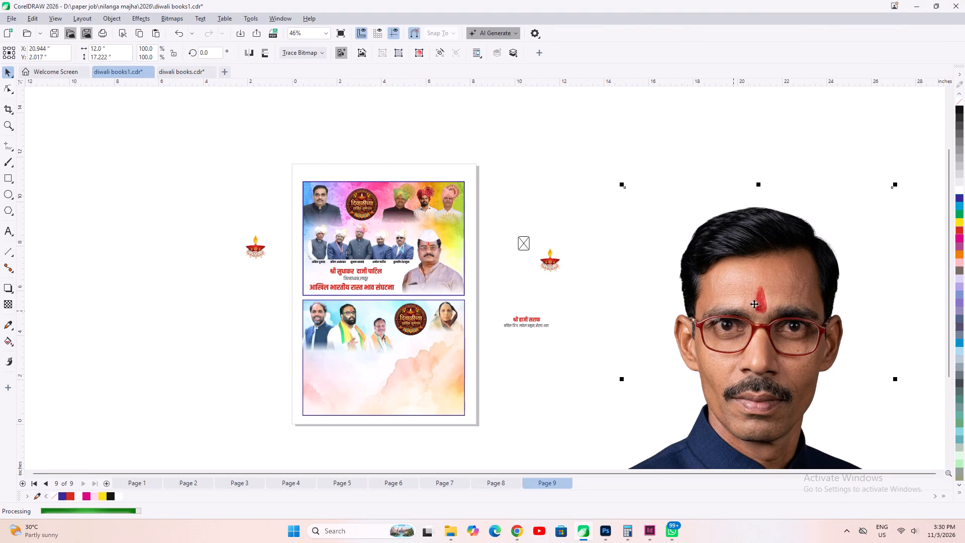
Shrink the imported portrait to about 1.78 x 2.55 inches and move it onto the lower banner below the Diwali emblem.
shift+drag(624, 185, 702, 348)
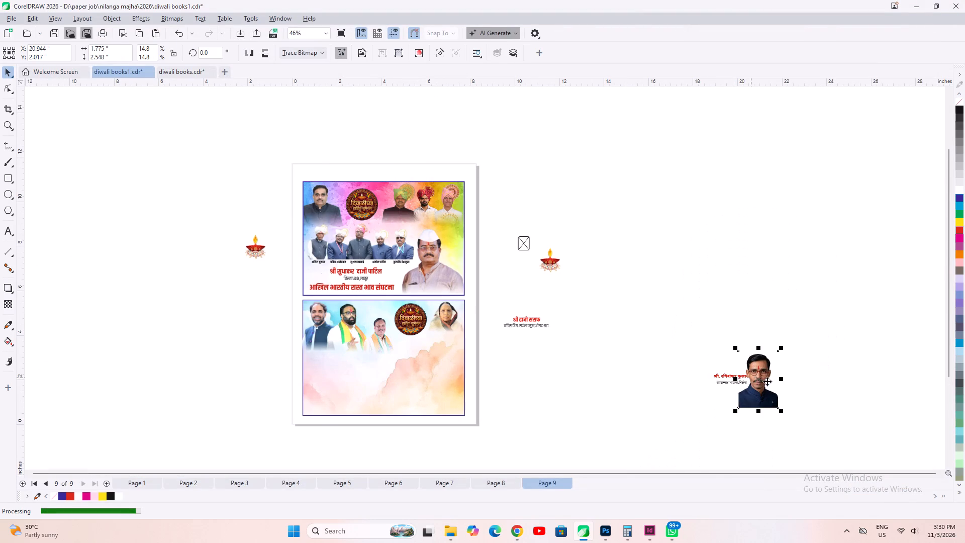
drag(767, 381, 396, 380)
scroll(397, 404, up, 4)
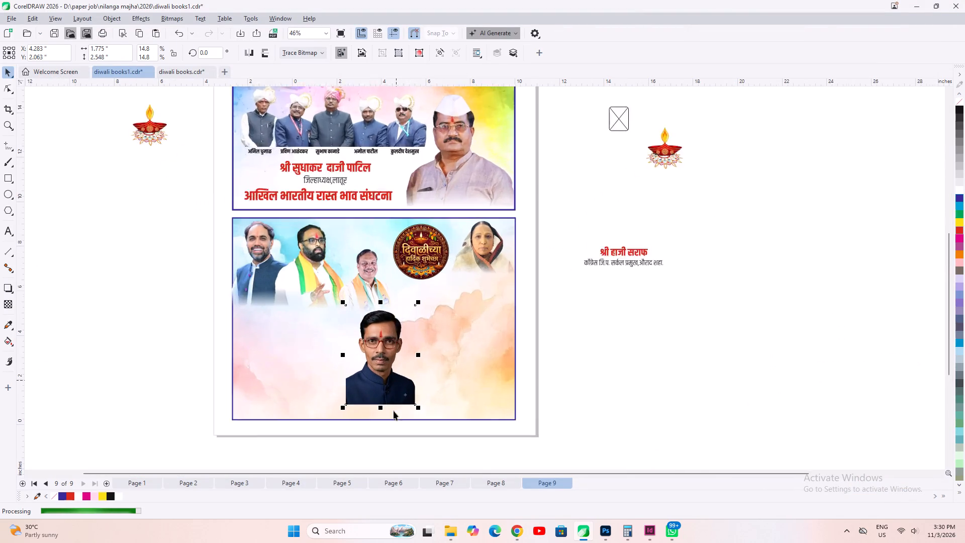
scroll(394, 411, up, 3)
drag(376, 302, 453, 265)
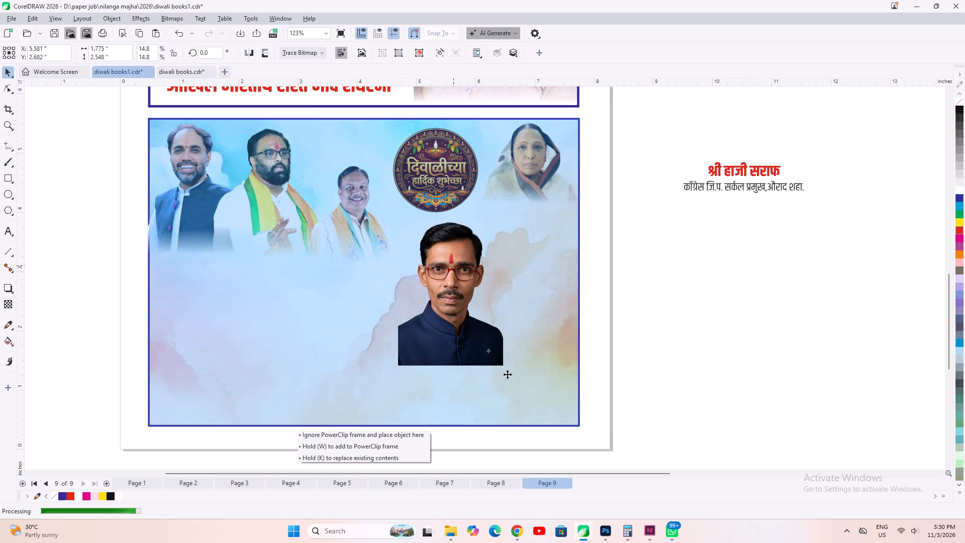
Enlarge the portrait to about 2.74 x 3.93 inches and position it at the lower banner's right end, overlapping the bottom border.
scroll(523, 425, up, 1)
drag(507, 364, 623, 468)
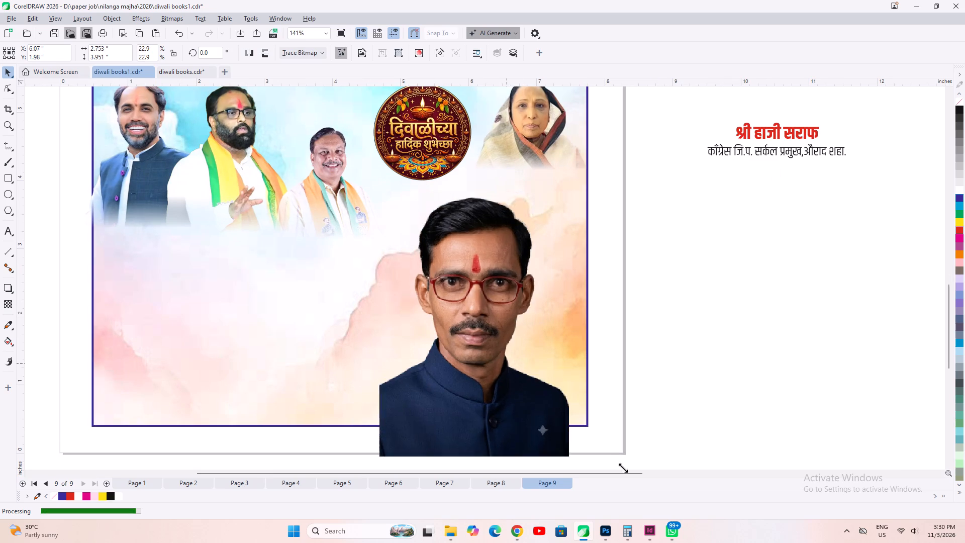
drag(623, 468, 625, 472)
drag(515, 247, 504, 213)
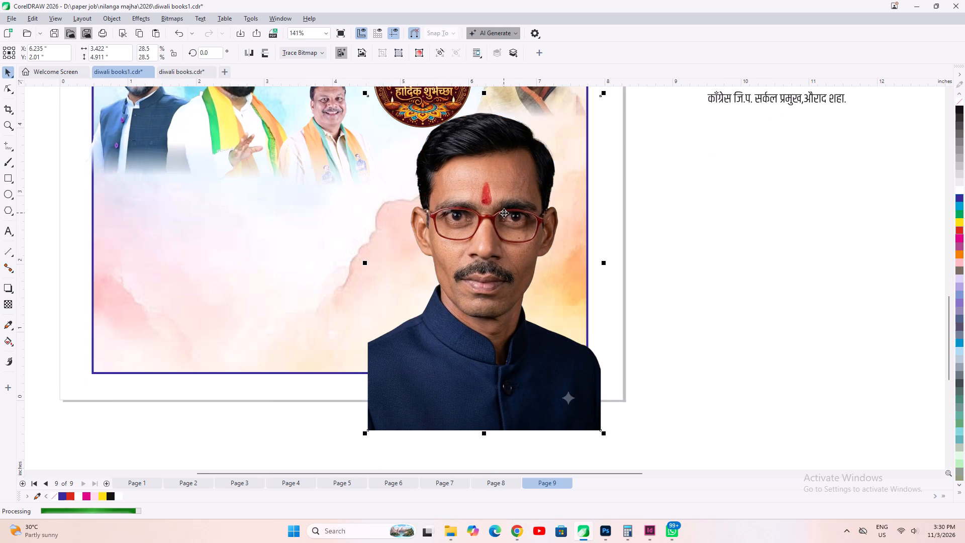
scroll(523, 255, down, 2)
drag(521, 218, 524, 230)
shift+drag(589, 410, 571, 403)
drag(480, 271, 473, 268)
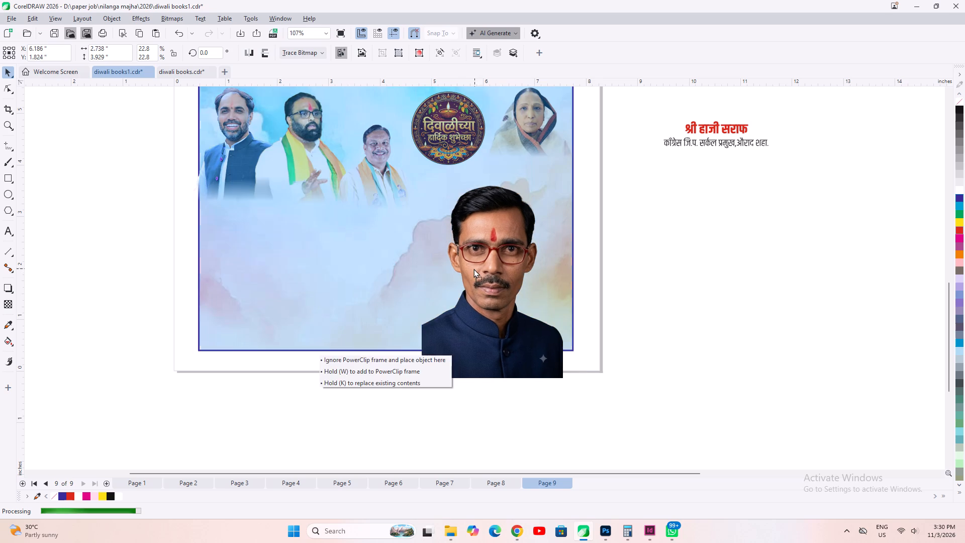
drag(473, 268, 473, 268)
Mirror the portrait on the lower banner horizontally.
click(250, 54)
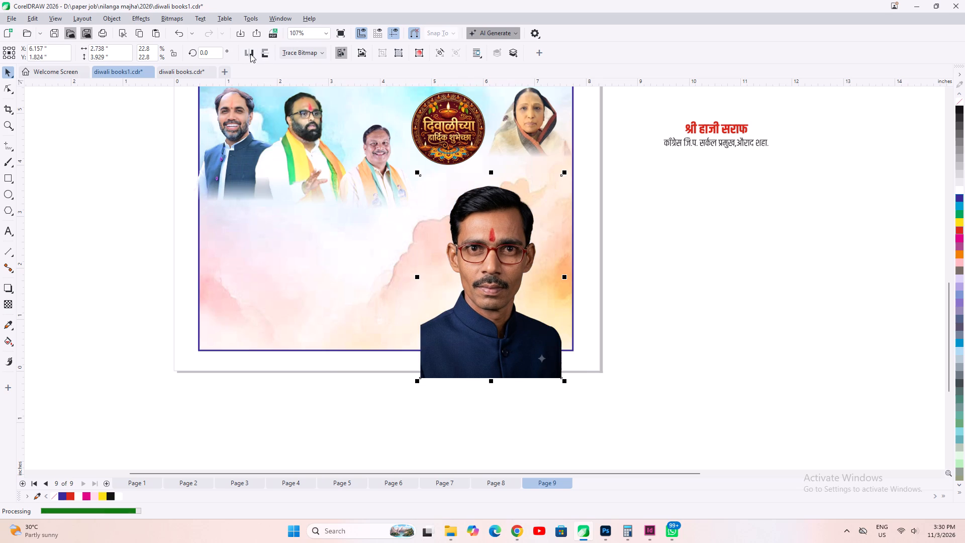
Add a Light adjustment to the mirrored portrait.
click(136, 21)
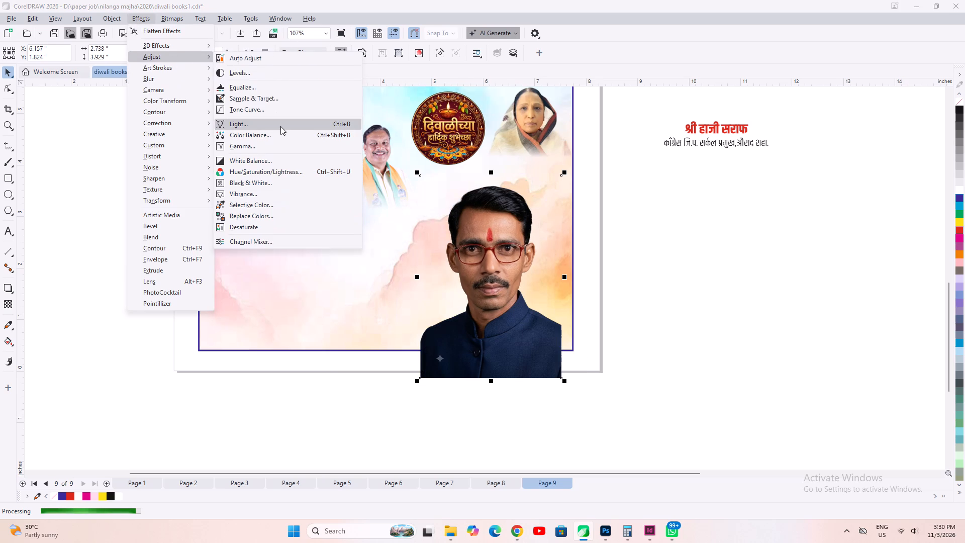
double_click(280, 126)
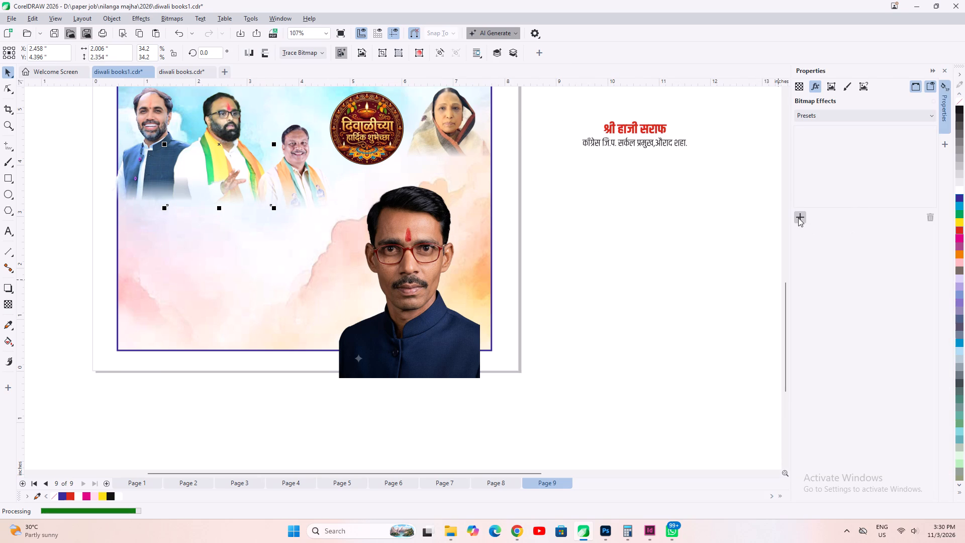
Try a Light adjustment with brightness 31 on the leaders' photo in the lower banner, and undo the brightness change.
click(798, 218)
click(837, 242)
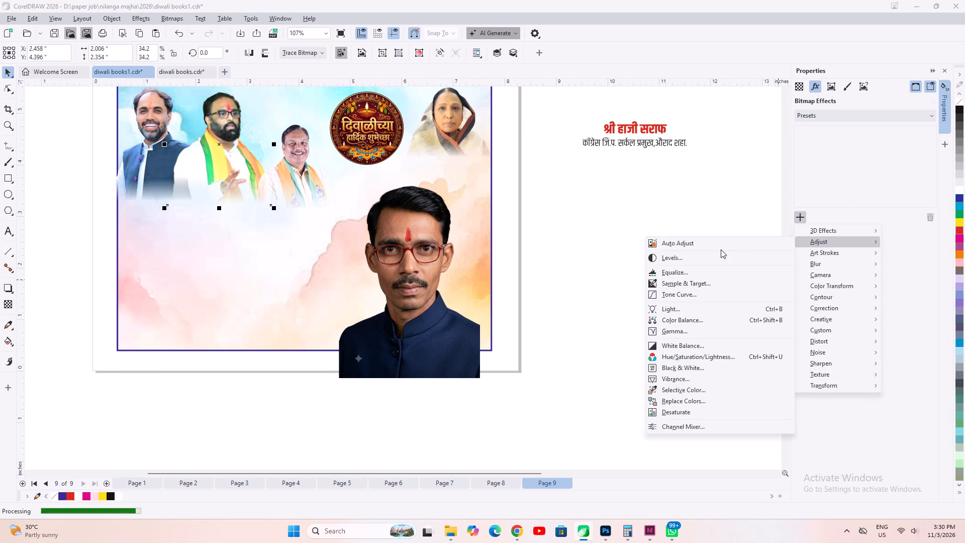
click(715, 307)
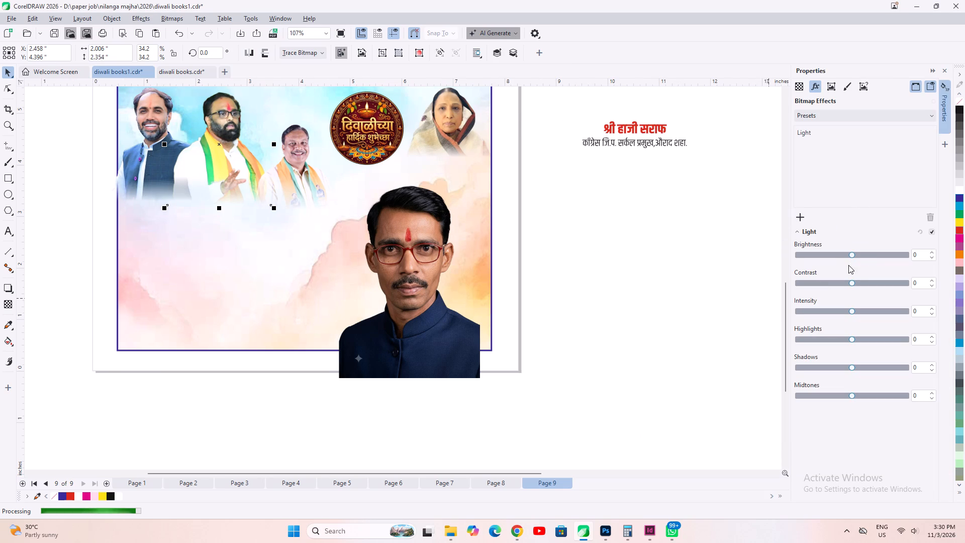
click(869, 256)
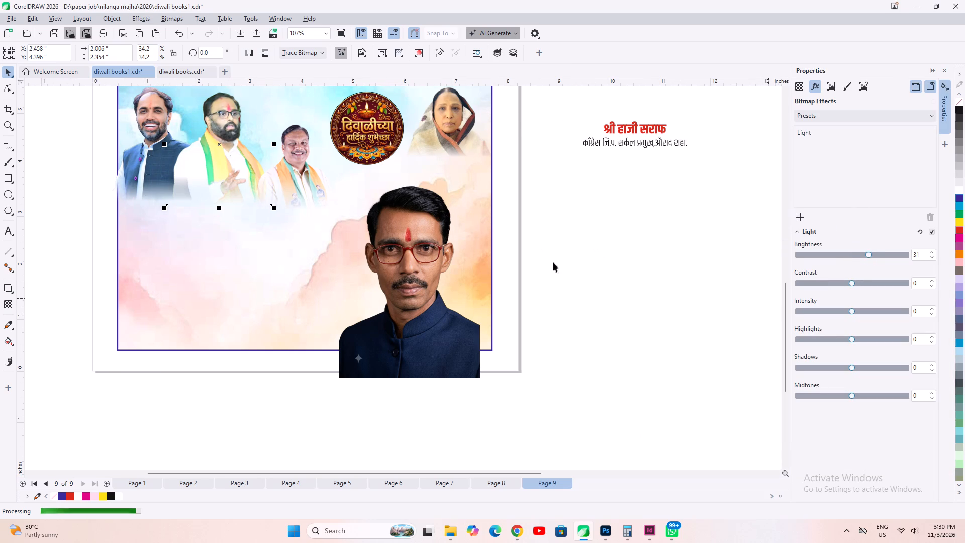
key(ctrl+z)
Set the large portrait's Light adjustment to brightness 32 and contrast 14.
click(659, 284)
click(399, 361)
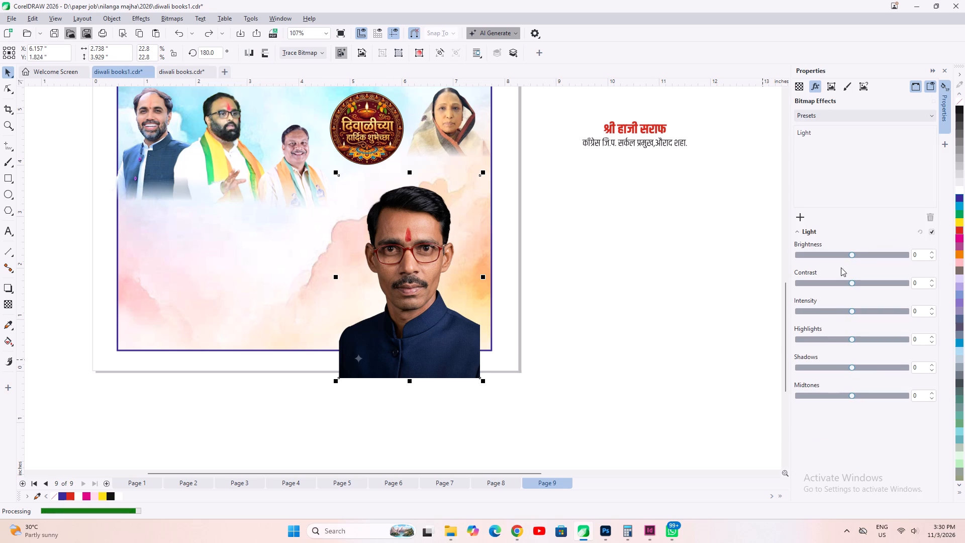
click(867, 256)
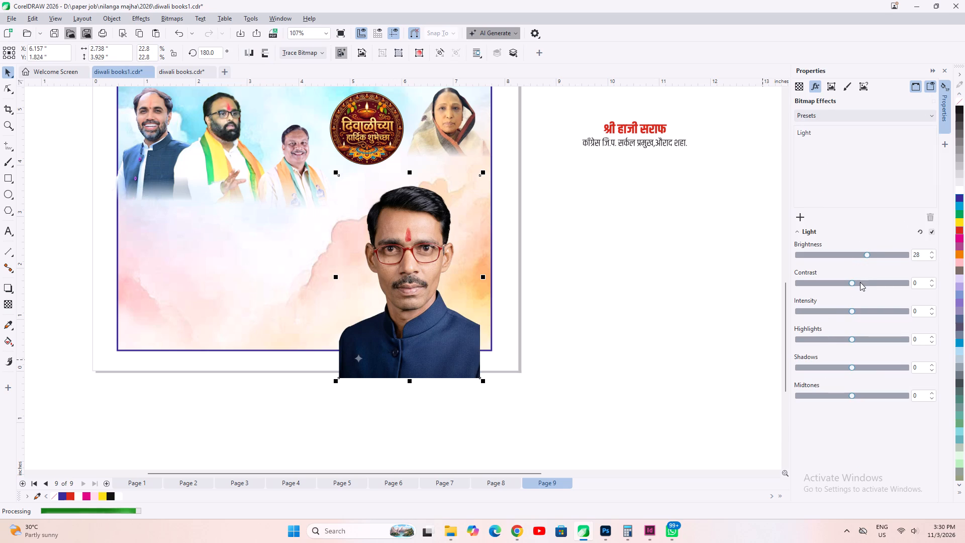
click(860, 282)
click(866, 257)
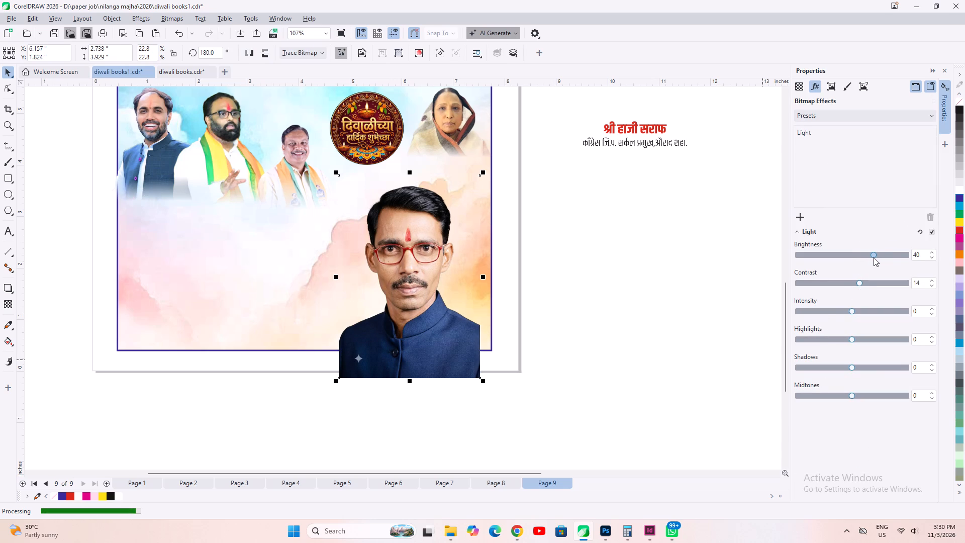
click(868, 257)
Crop the bottom of the portrait by moving its lower edge nodes up to just above the lower banner's bottom border.
click(3, 67)
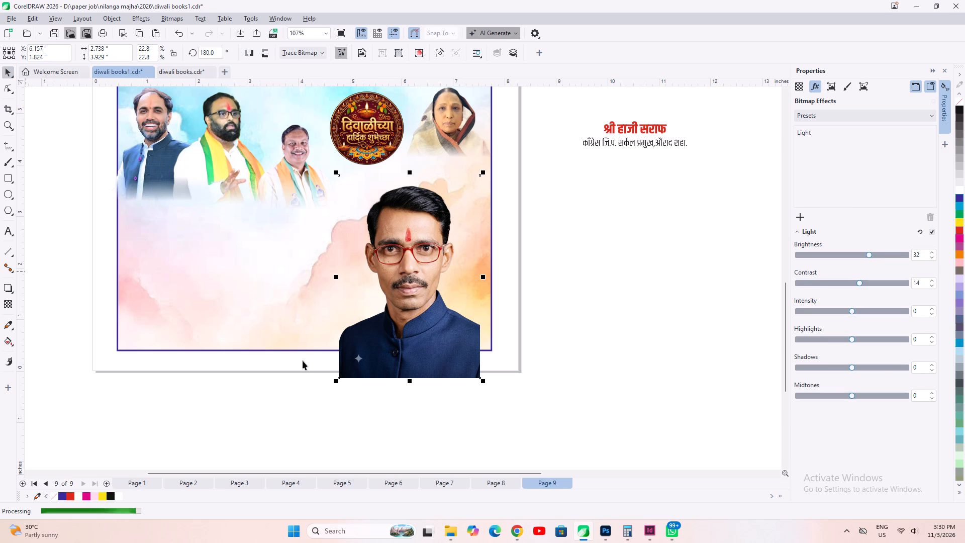
drag(632, 394, 623, 394)
click(388, 392)
click(391, 382)
click(391, 377)
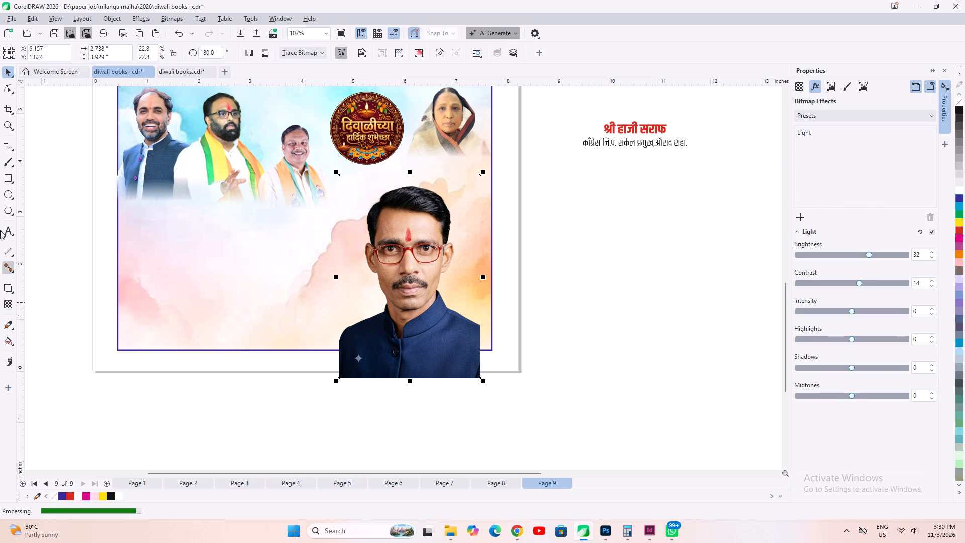
click(7, 93)
drag(259, 318, 634, 394)
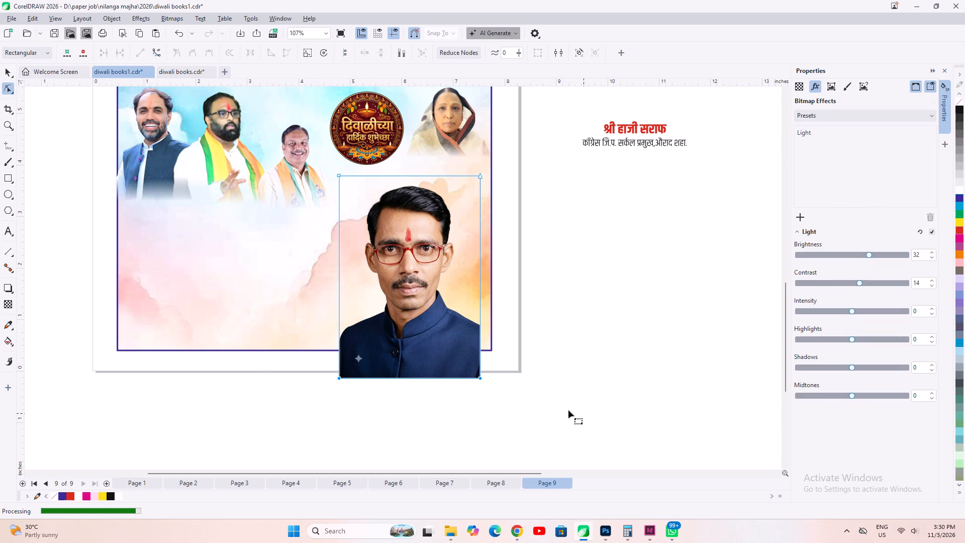
scroll(413, 398, up, 3)
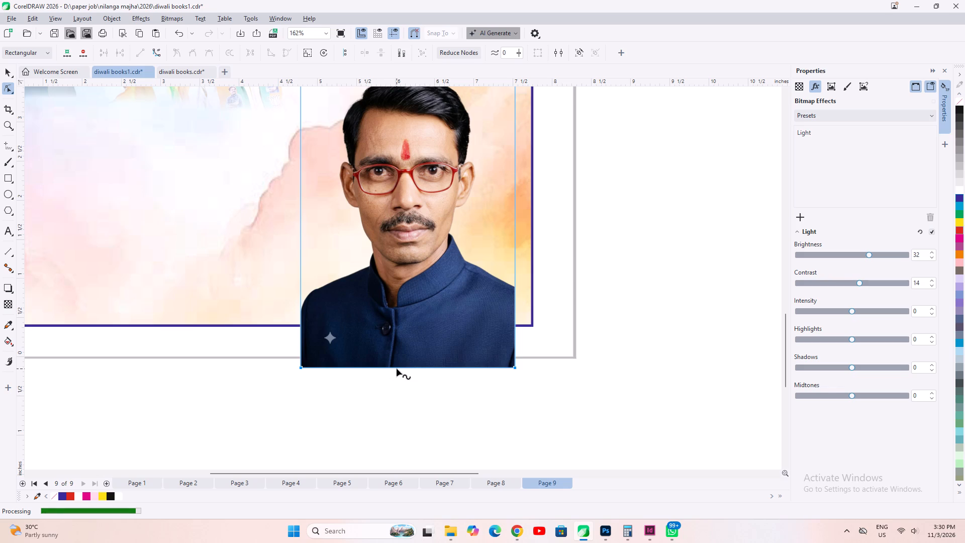
shift+drag(397, 369, 393, 322)
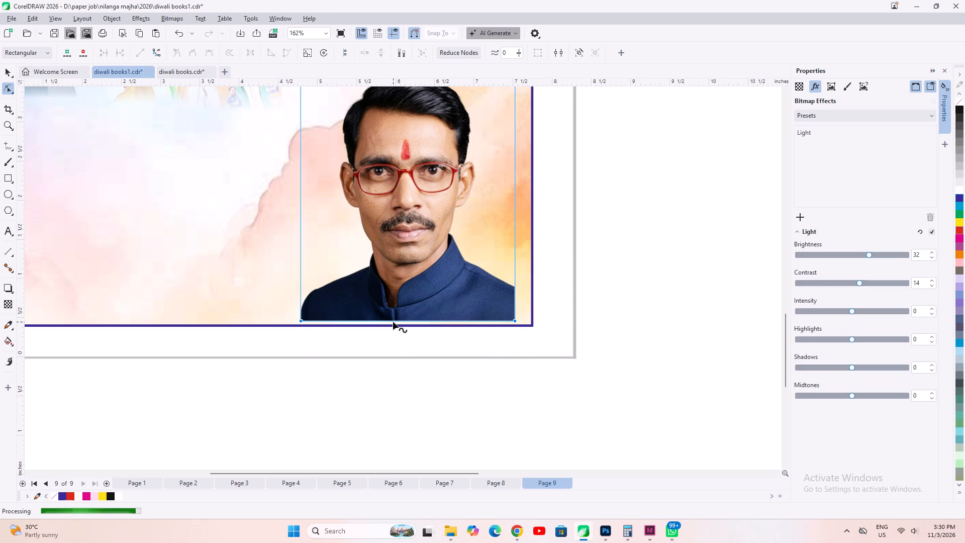
Enlarge the cropped portrait to about 2.77 x 3.38 inches so its bottom edge meets the lower banner's border.
click(0, 70)
scroll(581, 355, up, 2)
click(1, 67)
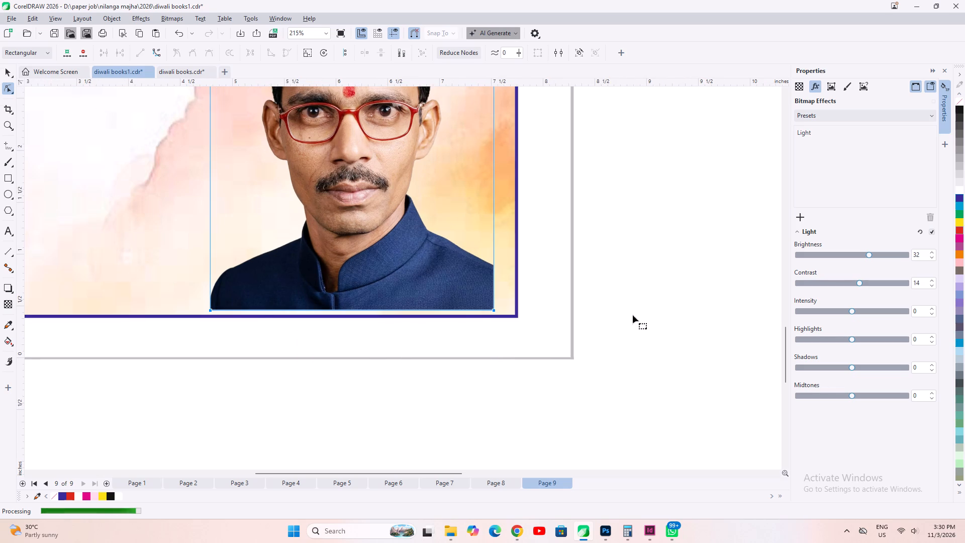
scroll(672, 330, up, 1)
click(14, 75)
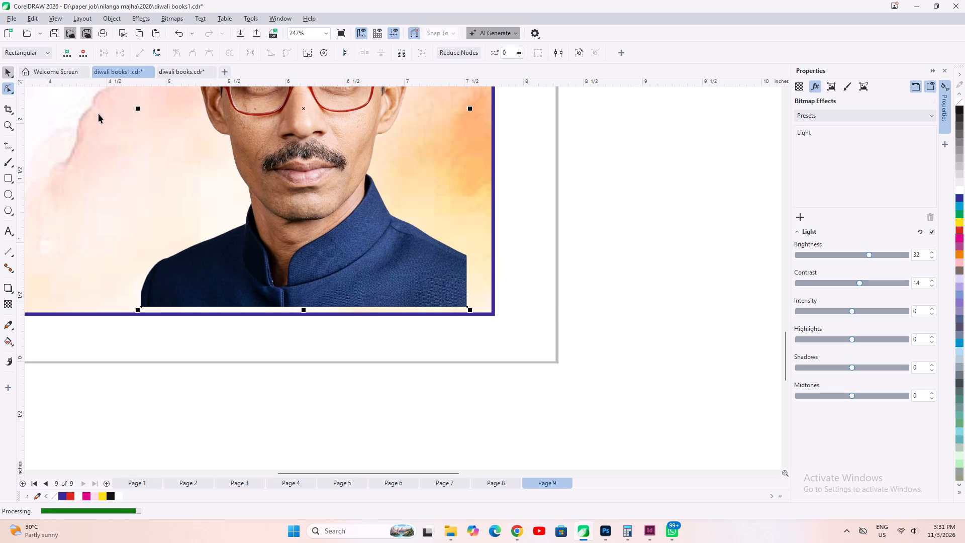
drag(473, 310, 477, 313)
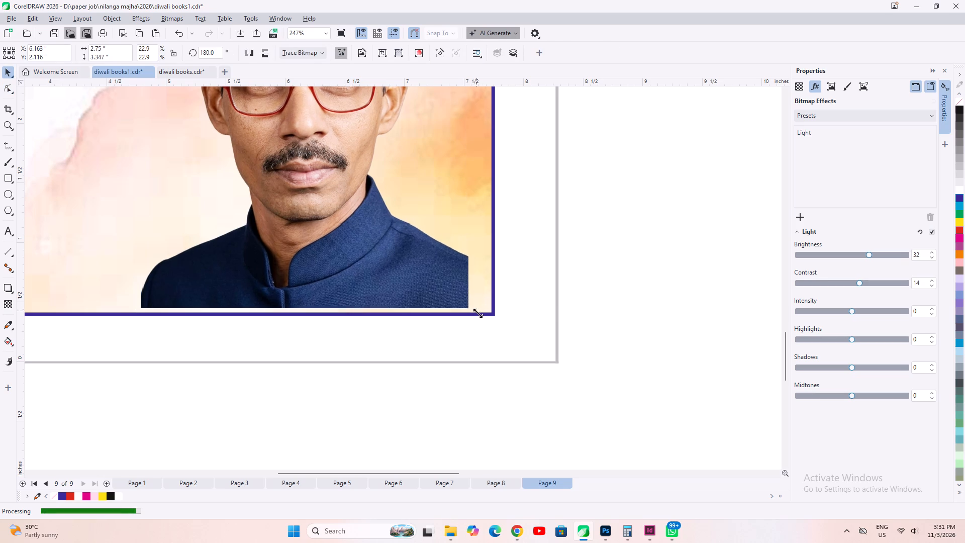
drag(477, 313, 484, 315)
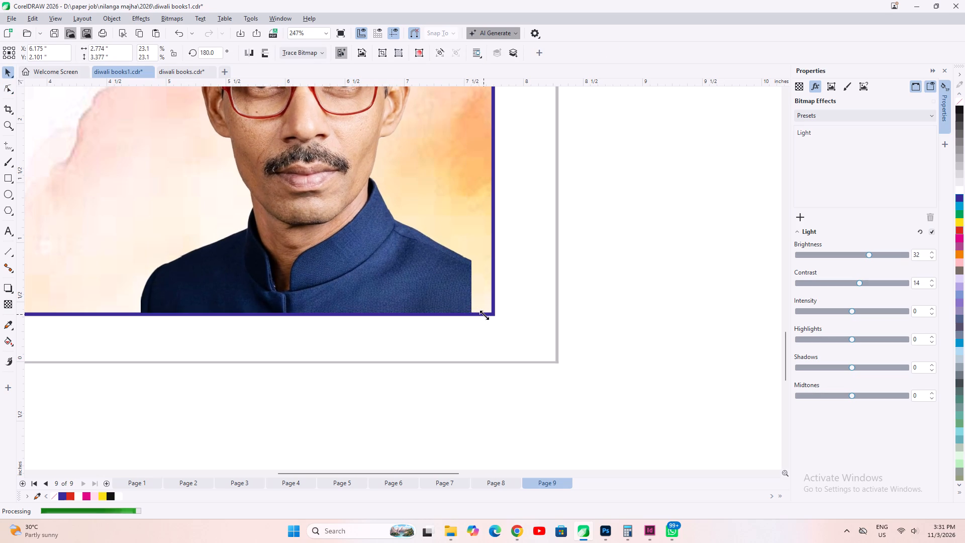
Move the portrait against the lower banner's right border and enlarge it to about 3.22 x 3.92 inches.
drag(484, 315, 482, 314)
scroll(510, 405, down, 3)
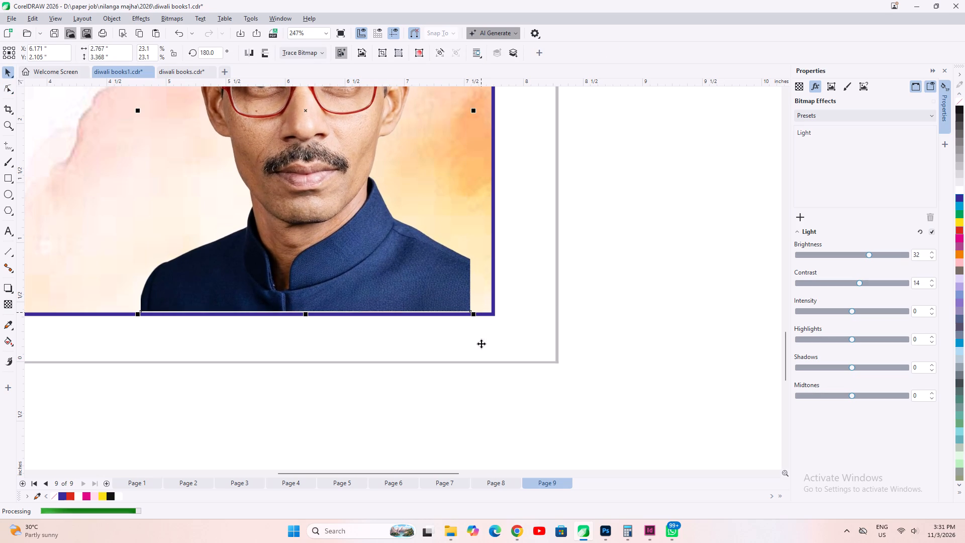
drag(381, 208, 394, 211)
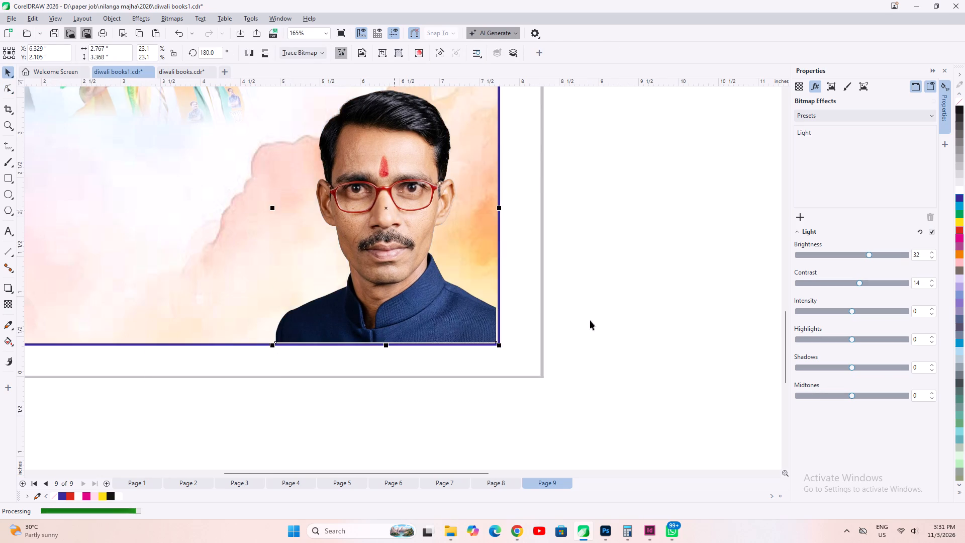
click(600, 336)
scroll(601, 401, down, 7)
click(651, 300)
click(526, 330)
scroll(458, 282, up, 1)
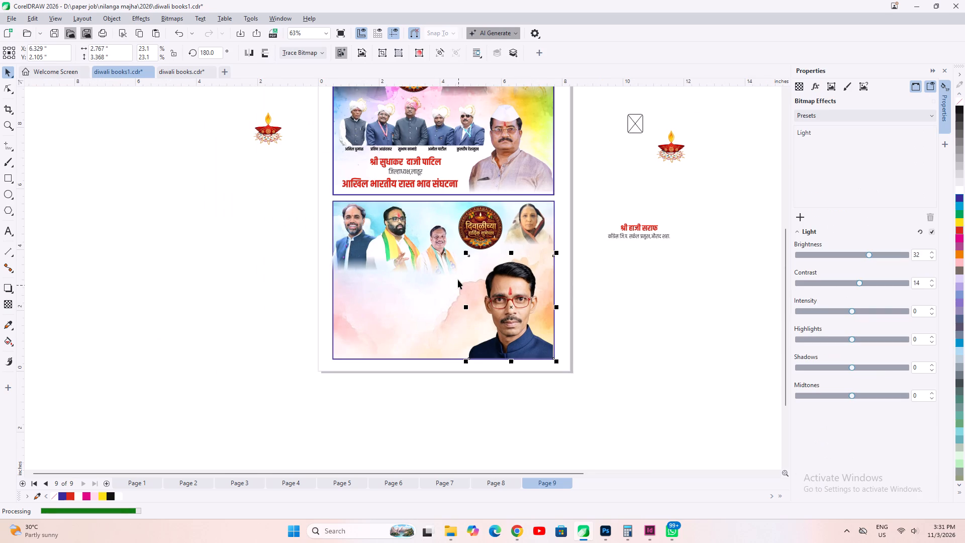
drag(465, 250, 449, 227)
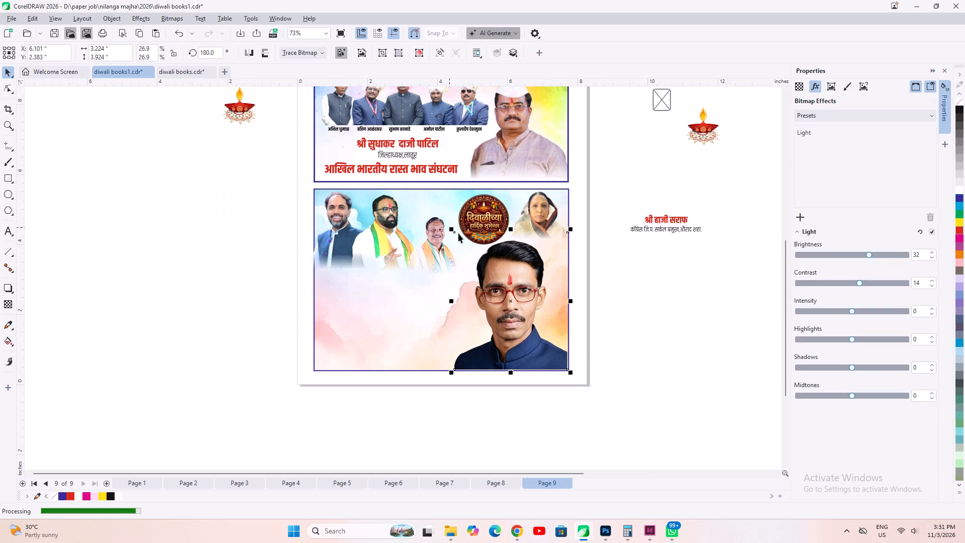
scroll(571, 343, up, 2)
click(710, 338)
Move the name-and-title text beside the page into the lower banner, bring it to the front and enlarge it to about 3.66 x 0.93 inches.
click(693, 170)
click(697, 182)
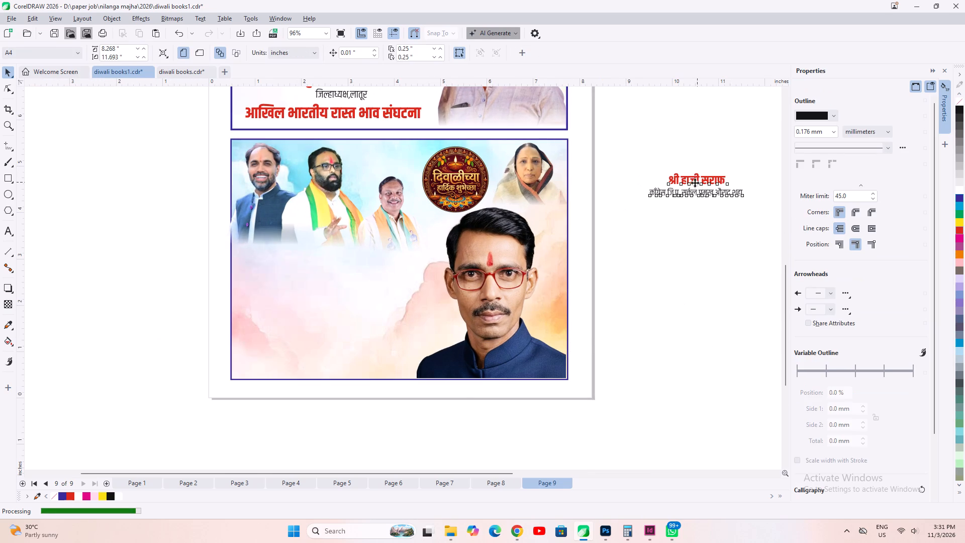
drag(694, 183, 323, 337)
scroll(358, 362, up, 2)
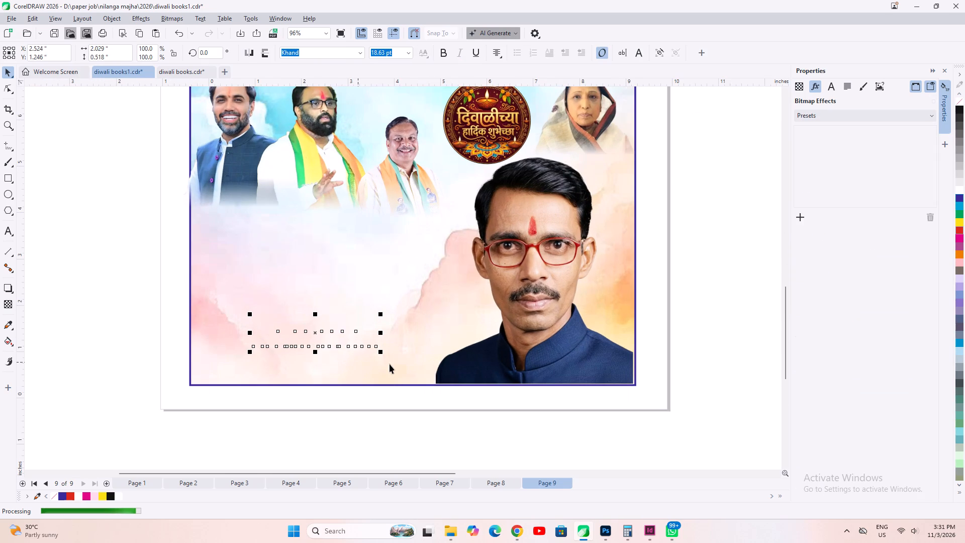
key(shift+Page_Up)
shift+drag(383, 352, 408, 372)
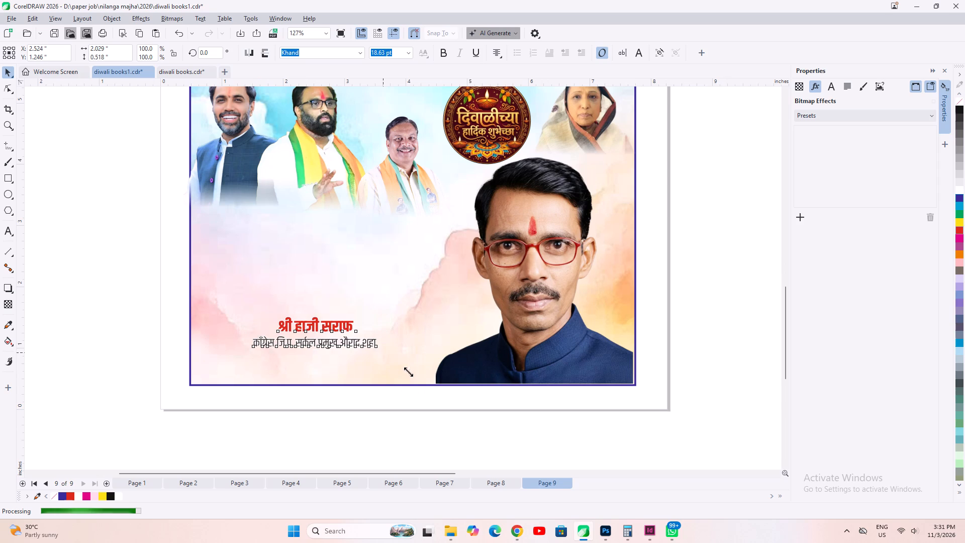
shift+drag(408, 372, 433, 395)
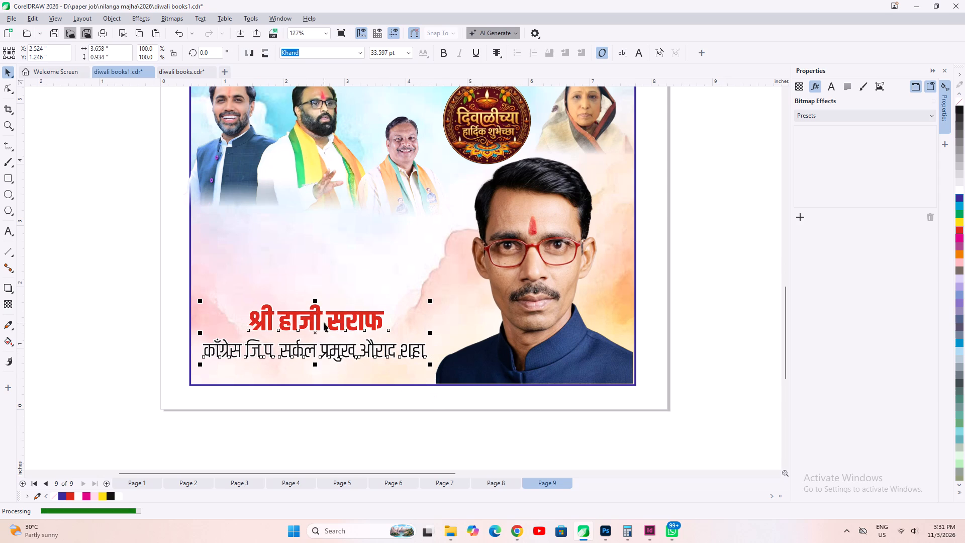
drag(308, 313, 310, 321)
Replace the name after श्री in the red line with the greeter's name.
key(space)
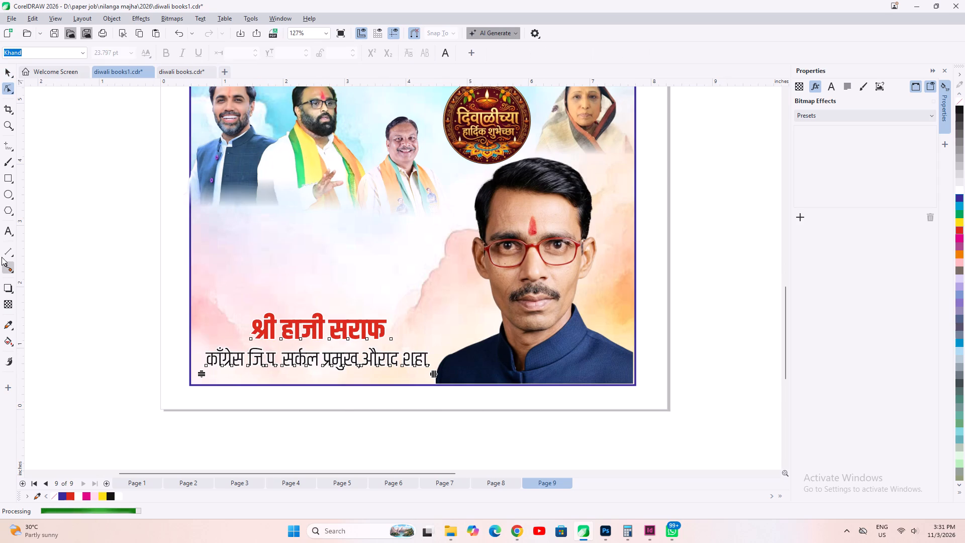
click(5, 231)
drag(281, 327, 458, 327)
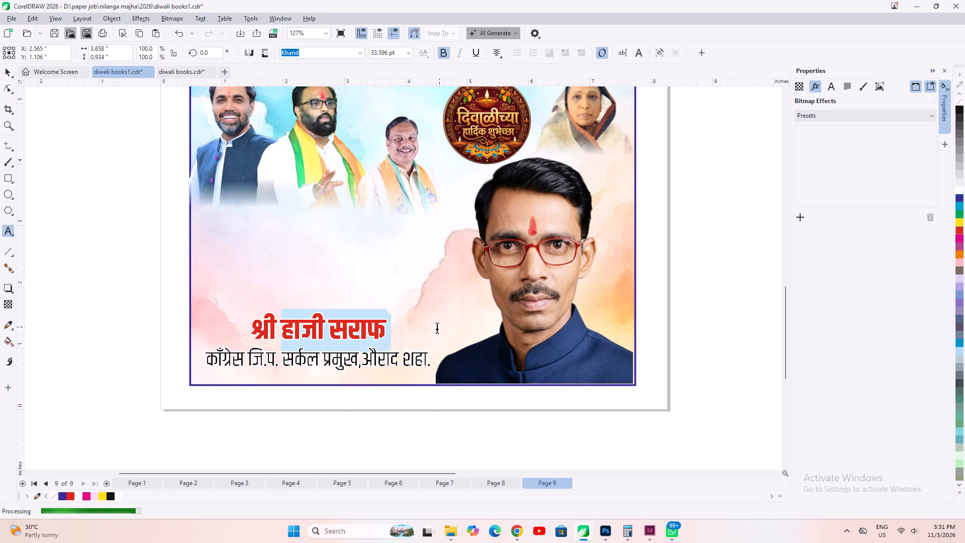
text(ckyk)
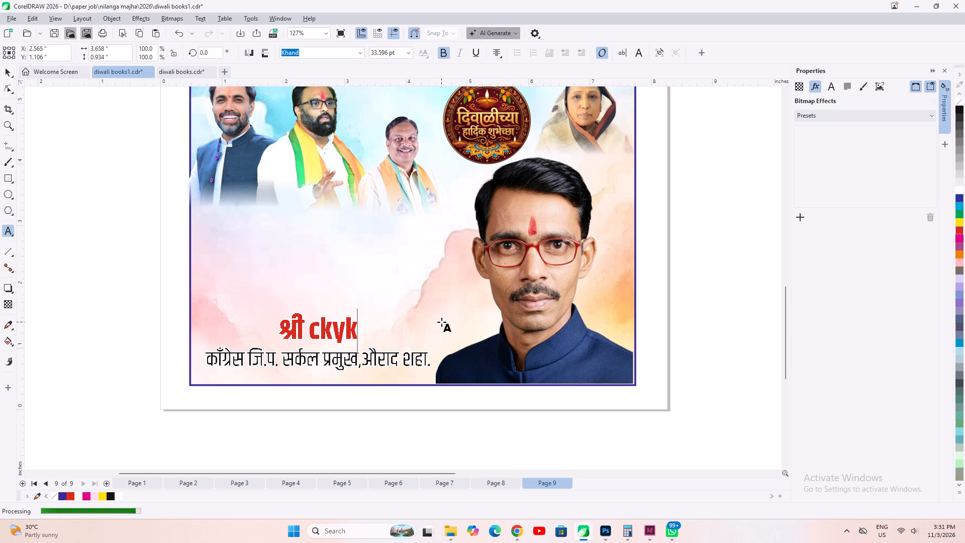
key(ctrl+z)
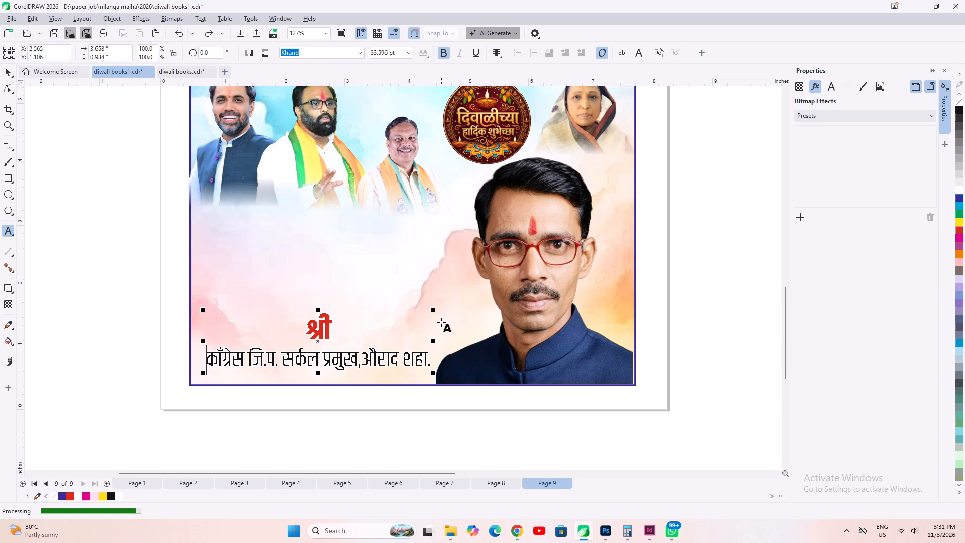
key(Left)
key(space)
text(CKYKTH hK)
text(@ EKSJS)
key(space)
Replace the designation line under the greeter's name with भाजपा पदाधिकारी.
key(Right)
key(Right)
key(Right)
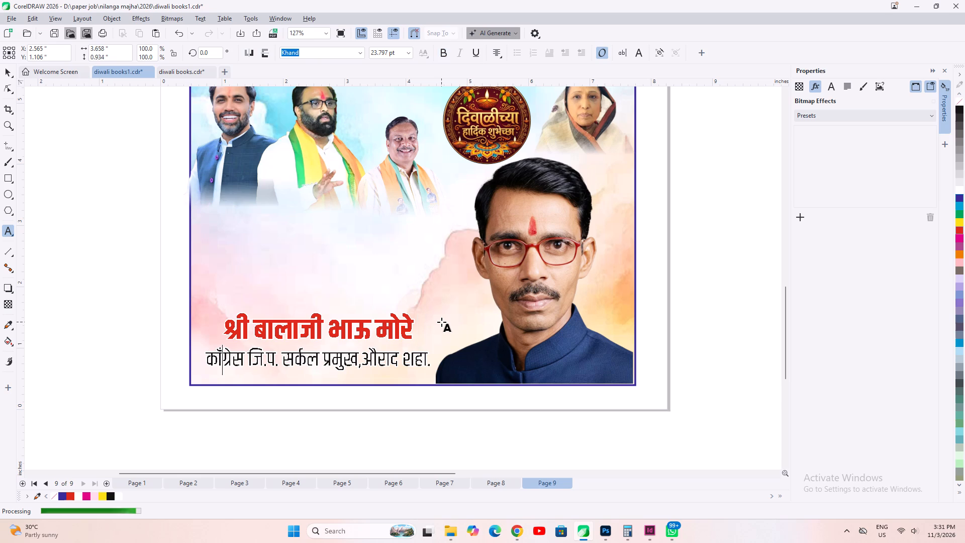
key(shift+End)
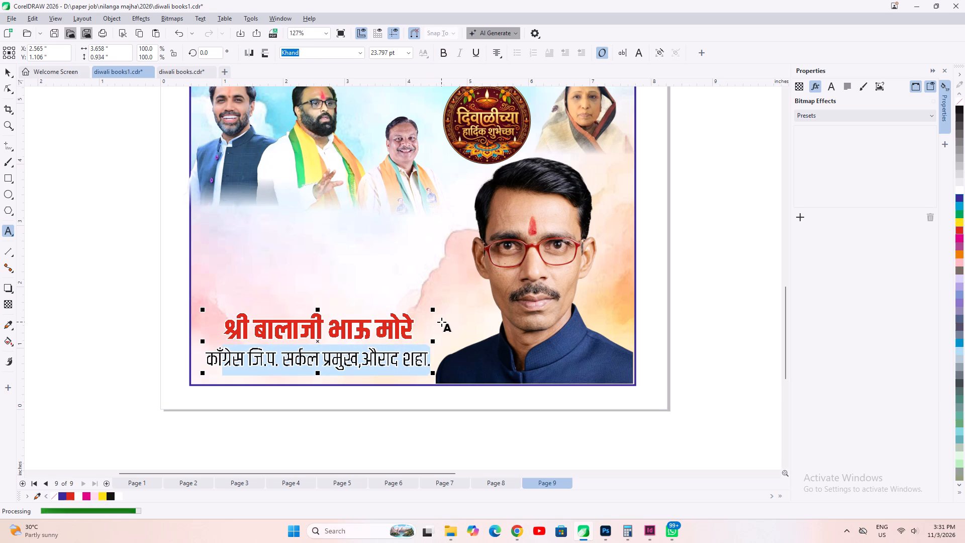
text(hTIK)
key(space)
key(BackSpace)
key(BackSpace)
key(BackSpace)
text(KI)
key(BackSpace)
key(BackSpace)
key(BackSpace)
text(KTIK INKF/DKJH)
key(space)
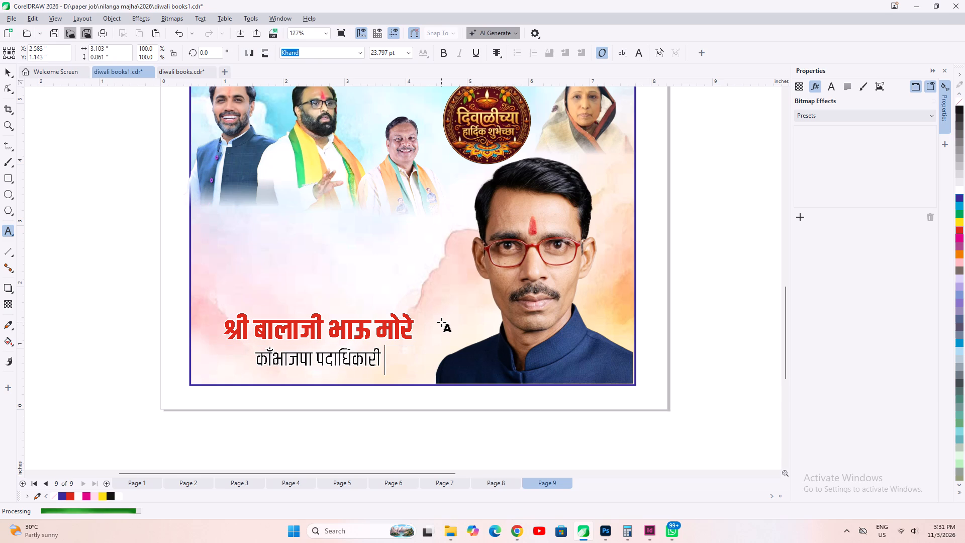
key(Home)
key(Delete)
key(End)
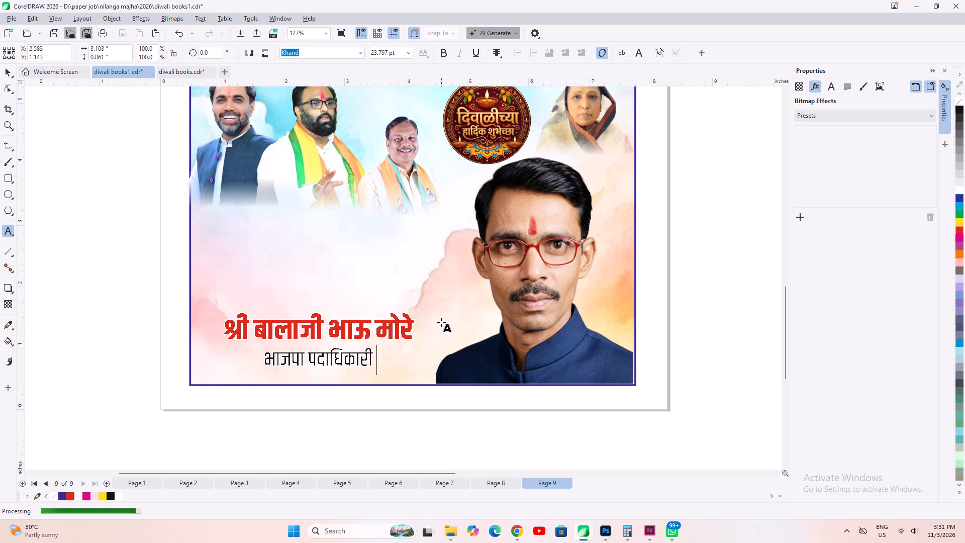
Append ,बोटकुळ ता.निलंगा to the designation line.
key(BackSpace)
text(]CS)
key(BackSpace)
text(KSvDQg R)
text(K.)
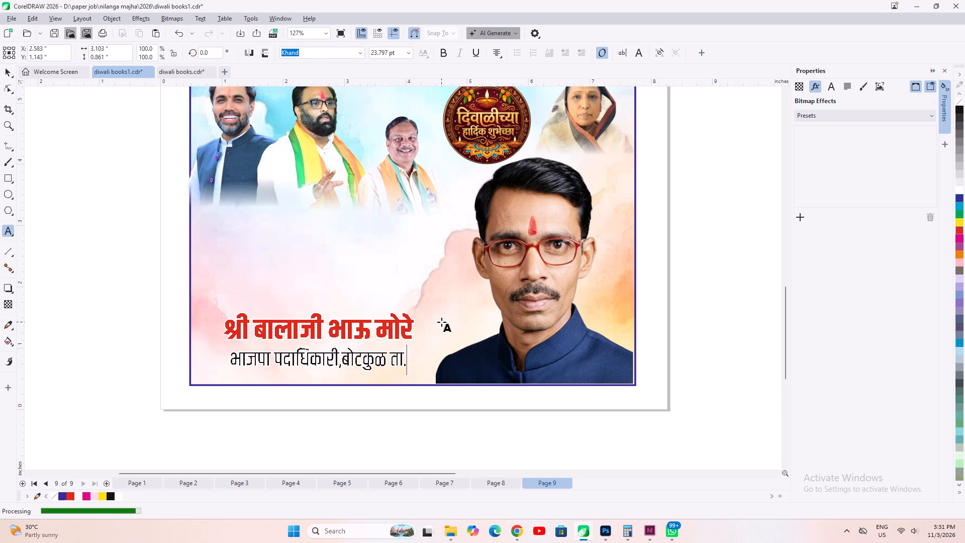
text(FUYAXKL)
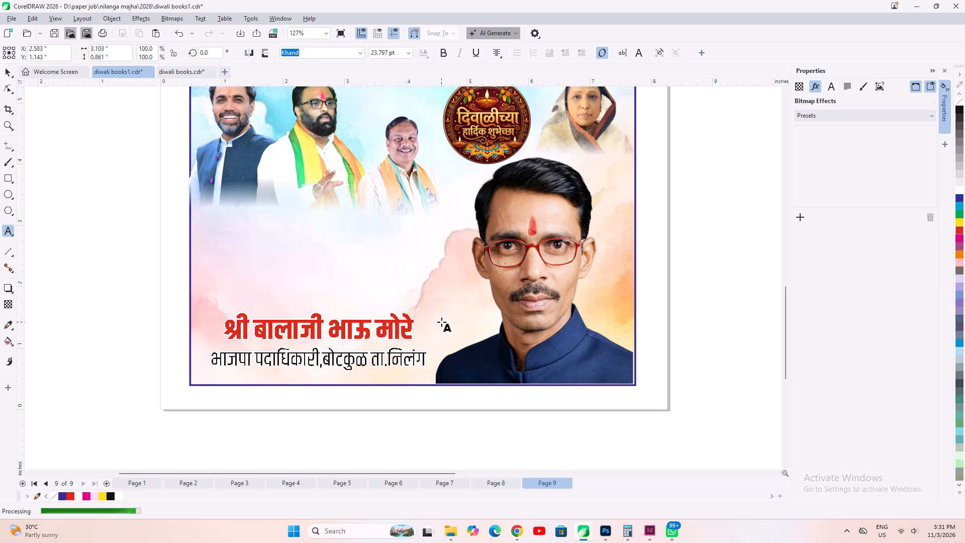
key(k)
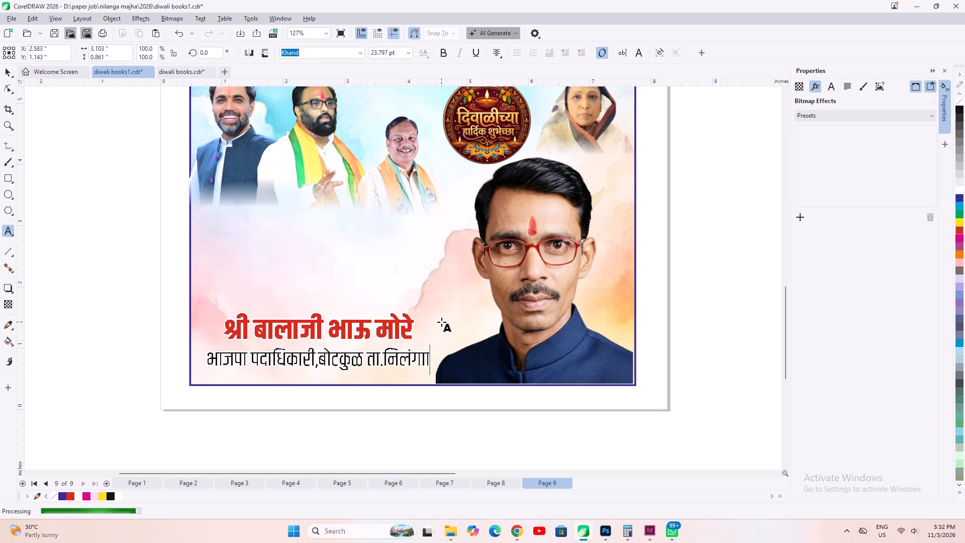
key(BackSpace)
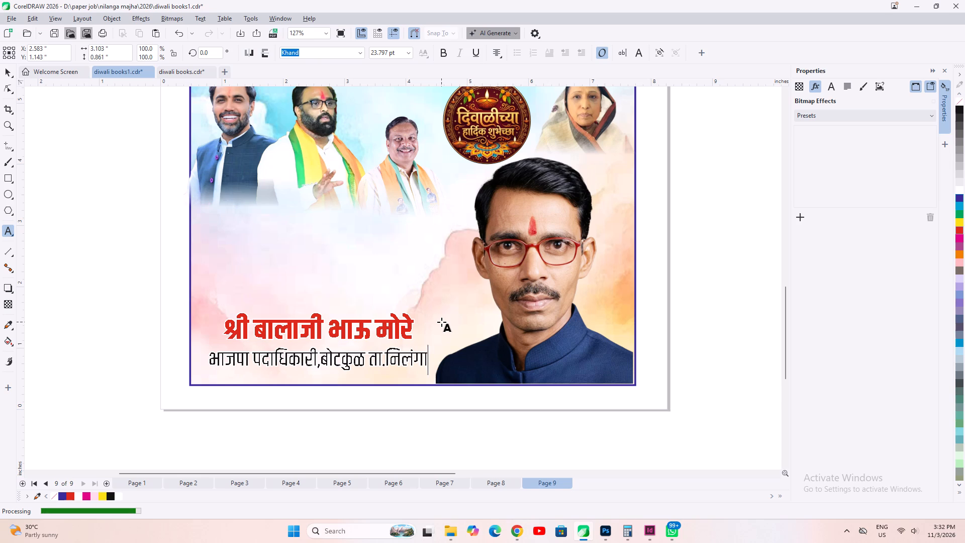
Move the diya lamp from the left of the page above the greeter's name, bring it to the front and enlarge it.
scroll(399, 323, down, 4)
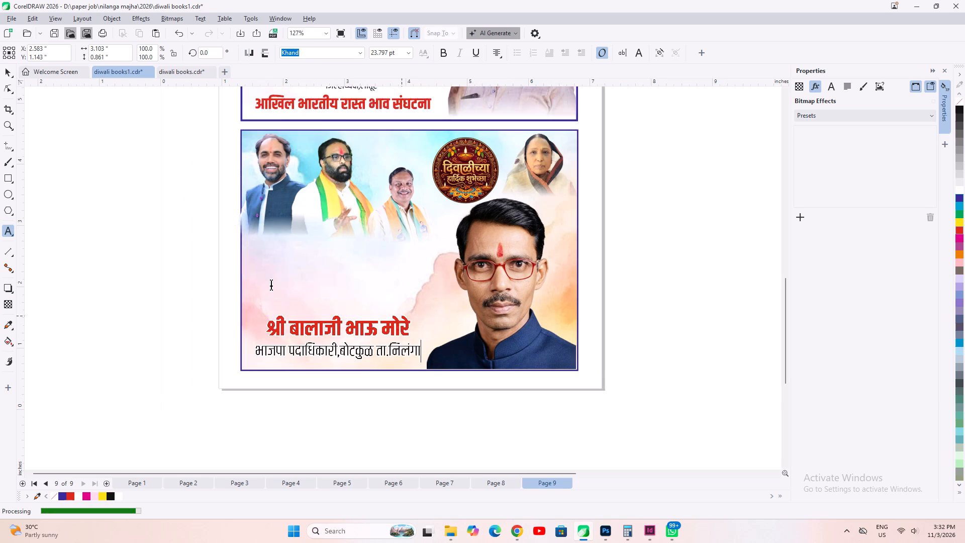
scroll(323, 288, down, 3)
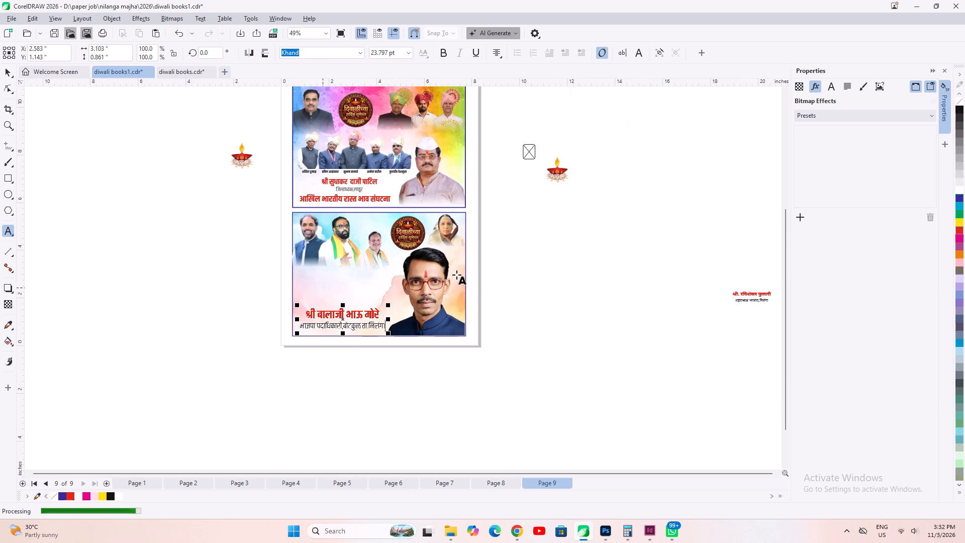
click(10, 70)
drag(210, 117, 265, 189)
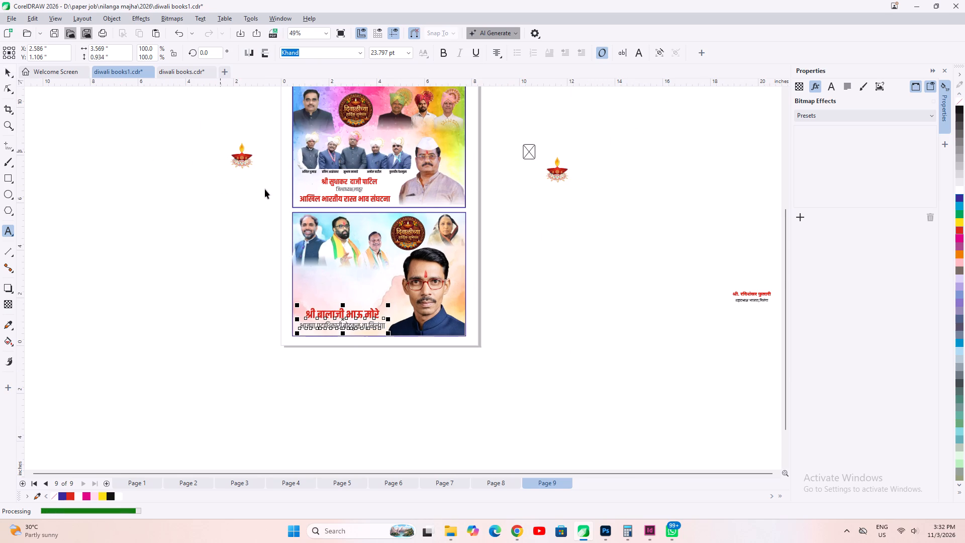
drag(265, 189, 265, 190)
drag(245, 157, 348, 290)
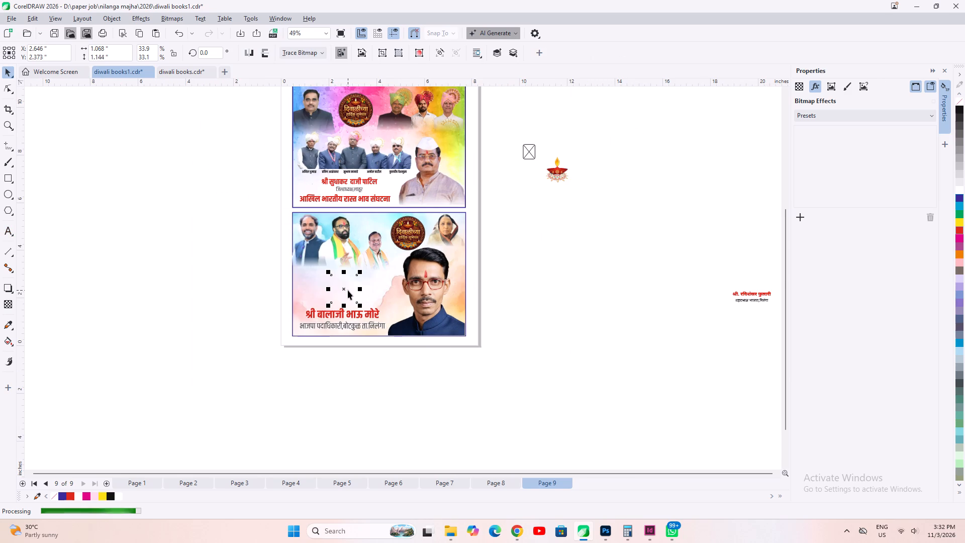
key(shift+Page_Up)
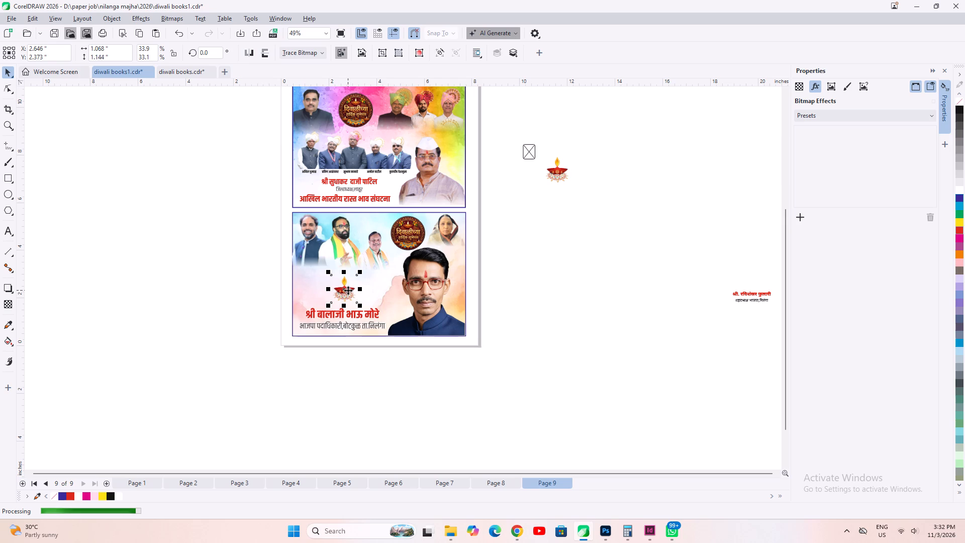
scroll(344, 276, up, 9)
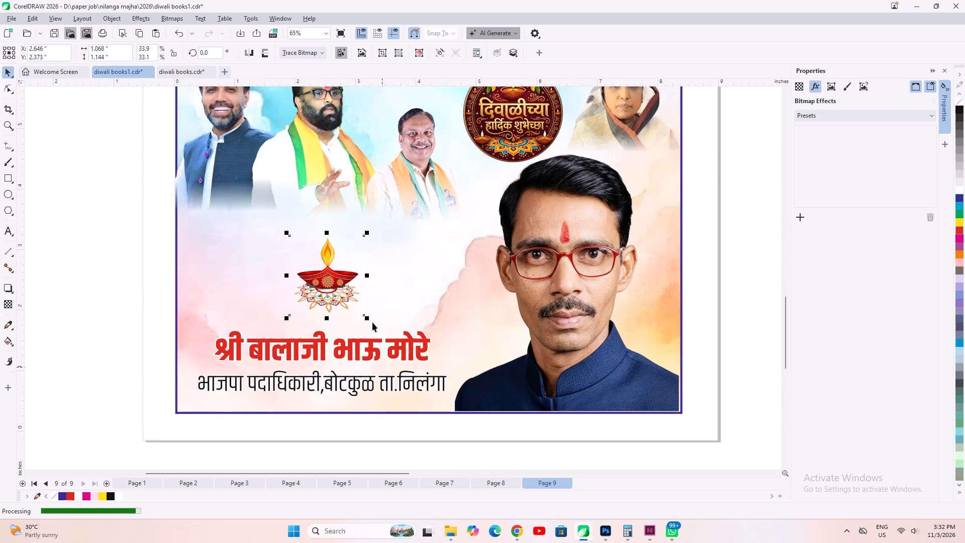
shift+drag(367, 314, 393, 344)
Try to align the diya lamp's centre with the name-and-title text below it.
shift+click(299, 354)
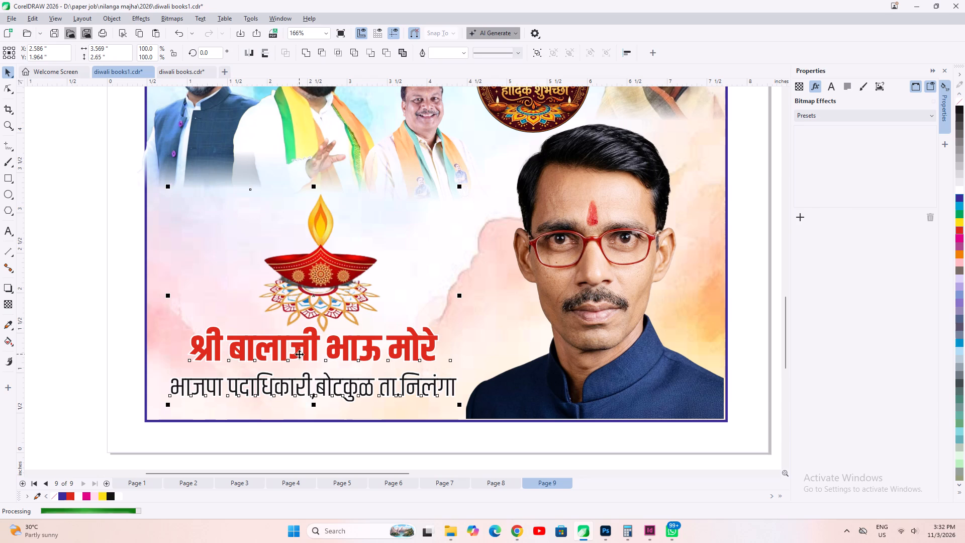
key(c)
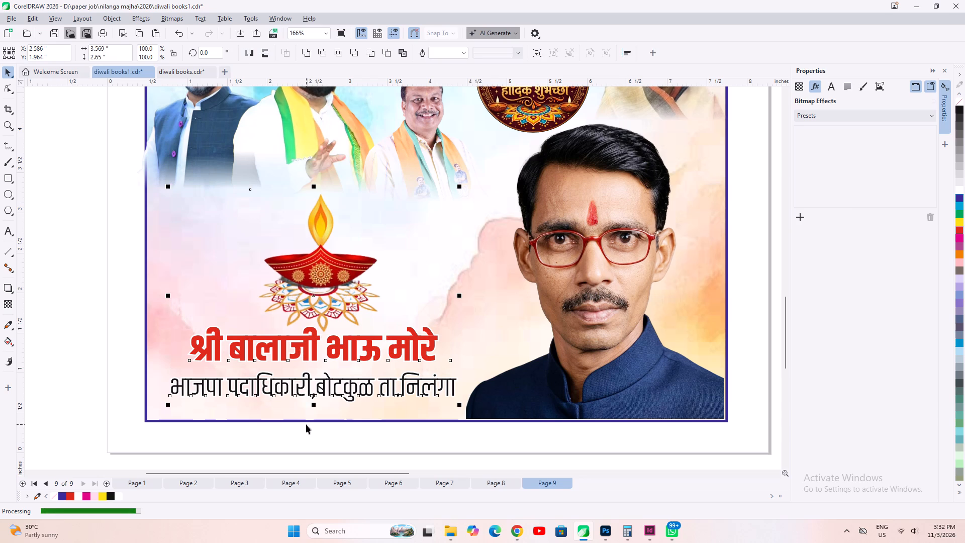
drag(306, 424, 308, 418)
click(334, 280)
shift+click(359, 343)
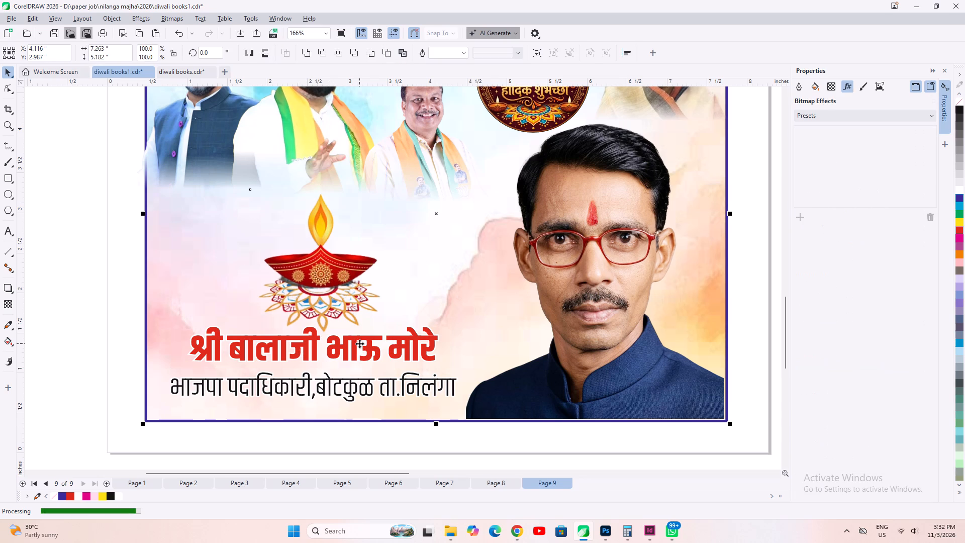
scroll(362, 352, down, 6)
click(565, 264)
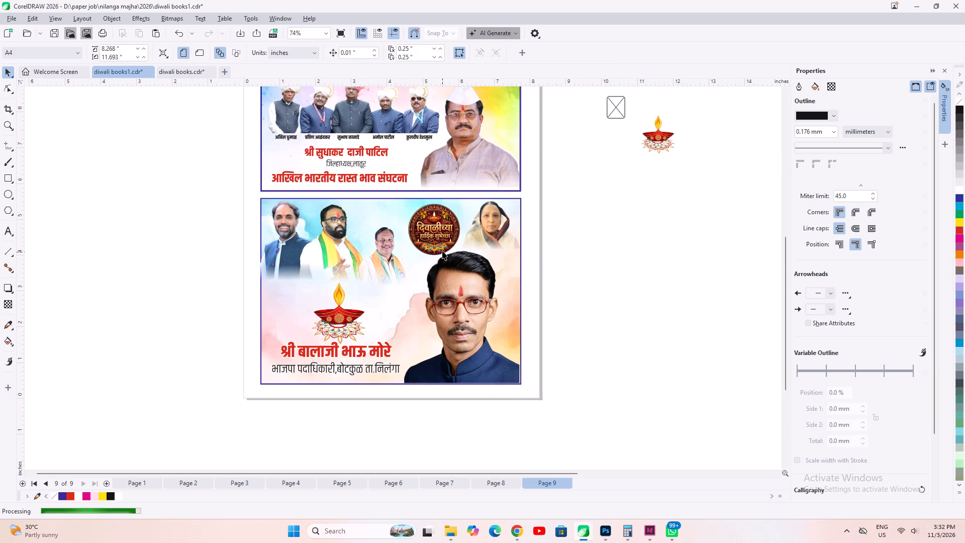
Reduce the lower banner's round Diwali greeting emblem to about 1.36 x 1.35 inches.
click(431, 234)
scroll(457, 223, up, 3)
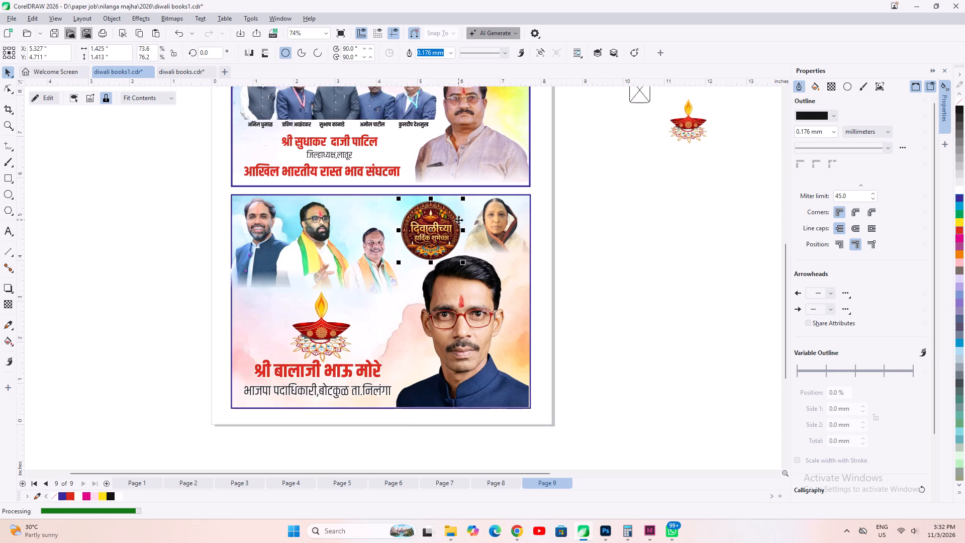
scroll(458, 232, up, 2)
shift+click(462, 290)
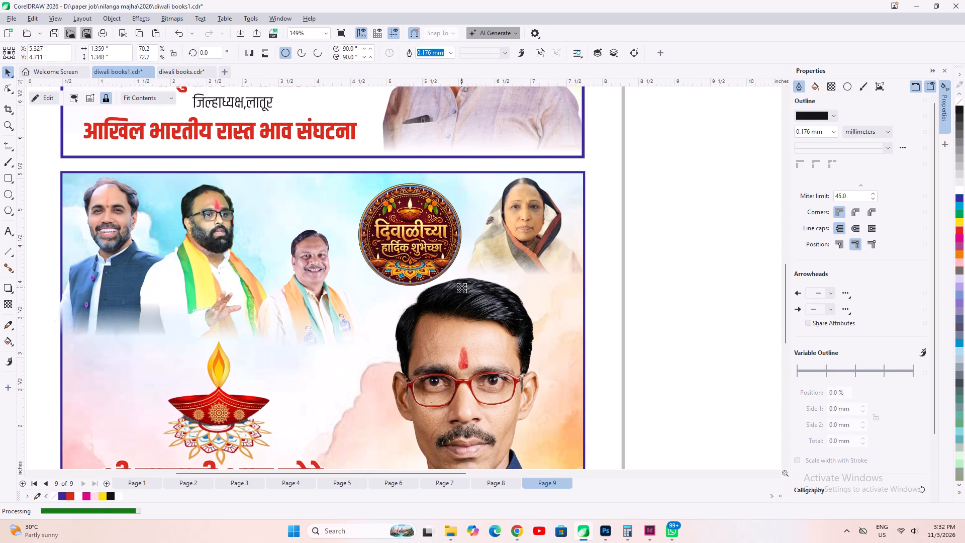
click(678, 312)
Shift the third leader's photo in the lower banner slightly toward the round greeting emblem.
click(334, 318)
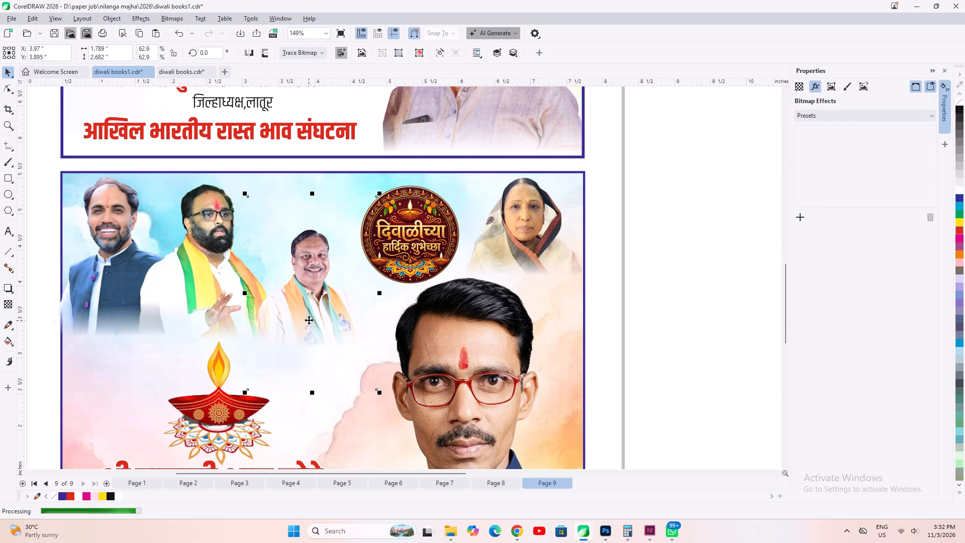
drag(310, 320, 317, 319)
click(152, 288)
click(92, 305)
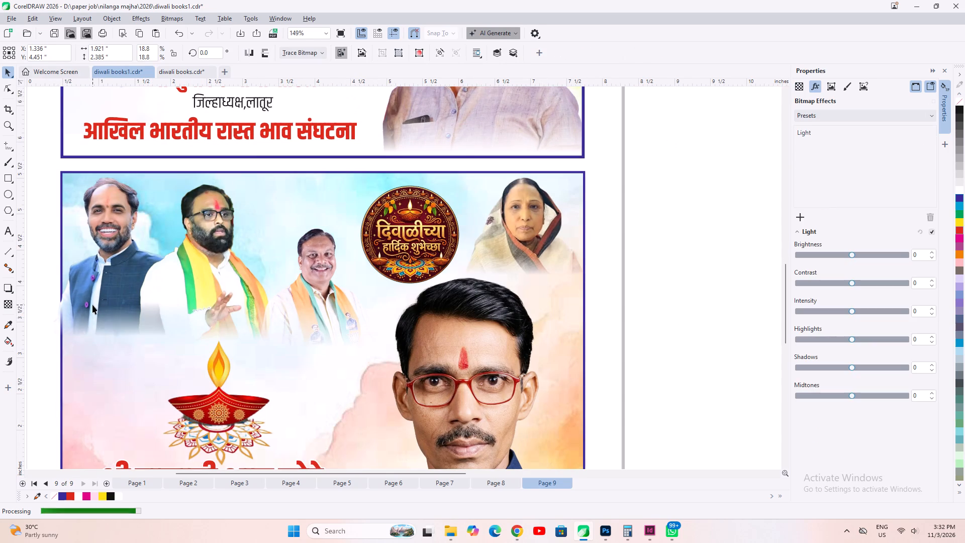
scroll(260, 338, down, 9)
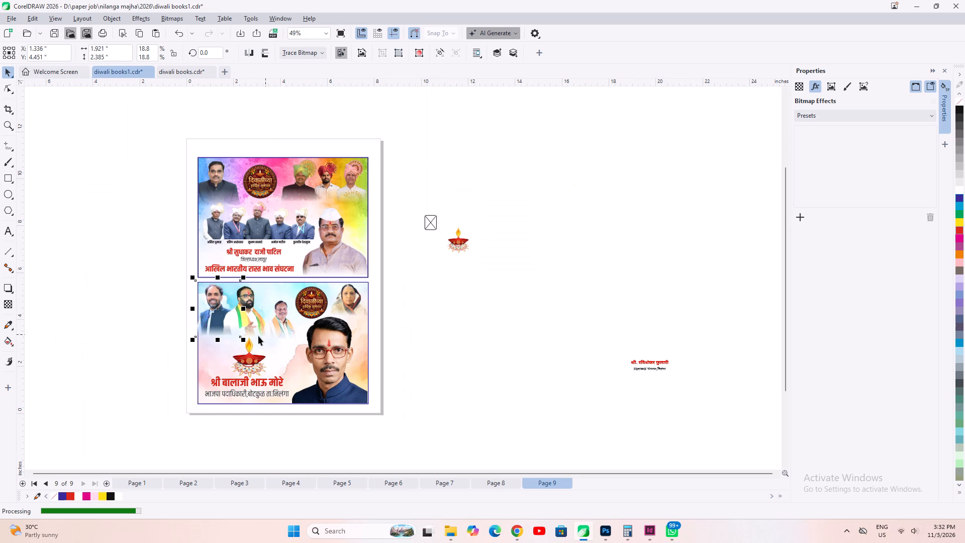
Move the greeter's name and designation text in the lower banner slightly down, away from the diya lamp.
scroll(245, 415, up, 4)
drag(99, 335, 354, 415)
scroll(238, 396, up, 3)
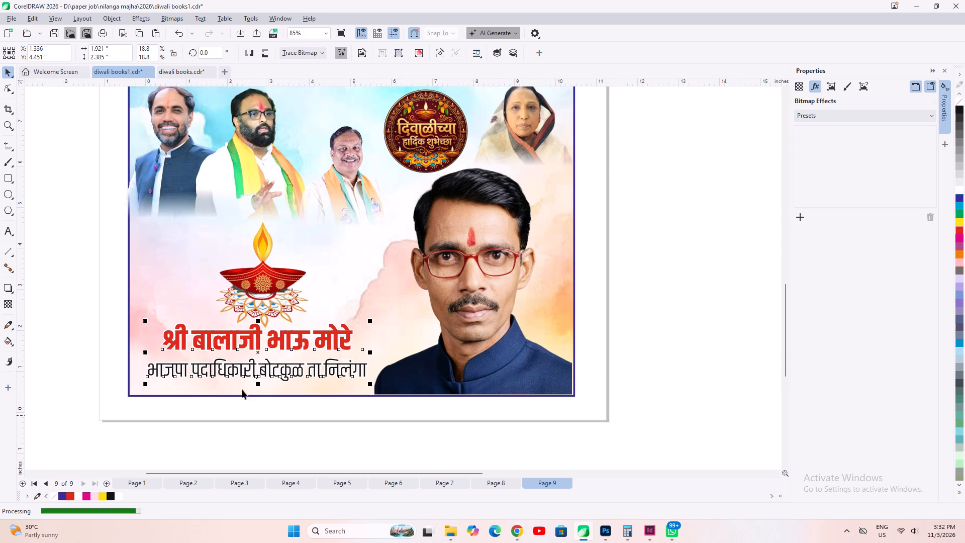
drag(256, 329, 256, 336)
key(ctrl+z)
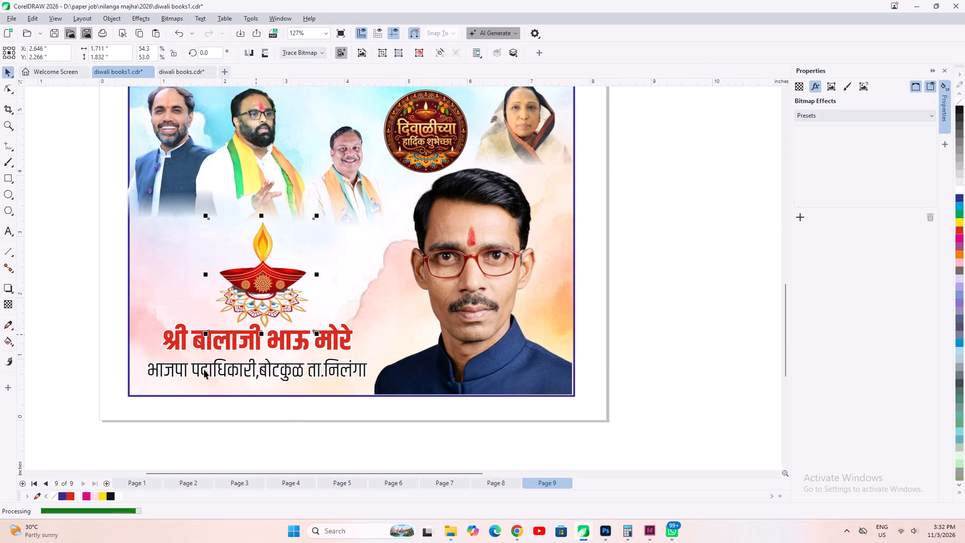
click(204, 370)
click(234, 331)
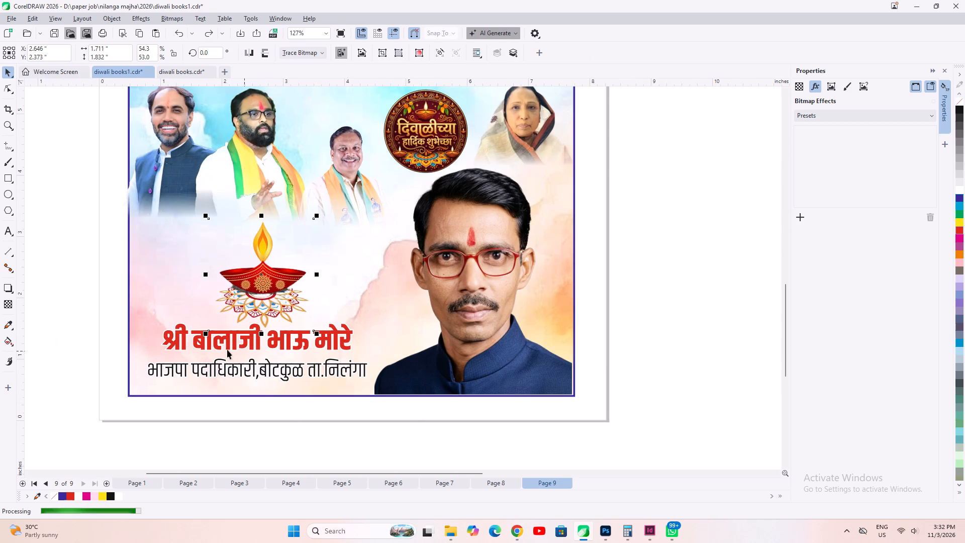
click(230, 346)
drag(257, 351, 257, 357)
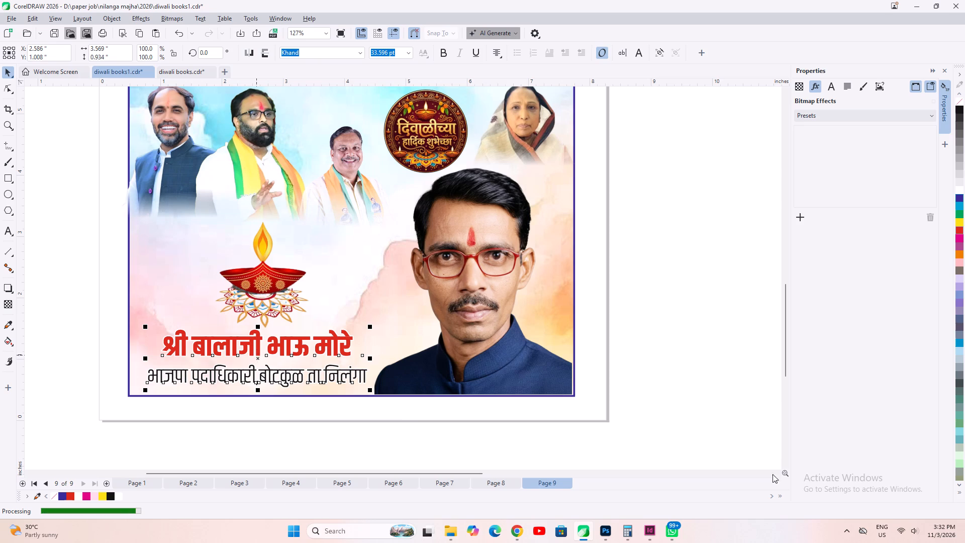
Save the diwali books1 document with the finished page 9 banners.
click(661, 370)
scroll(232, 404, down, 5)
drag(472, 442, 150, 240)
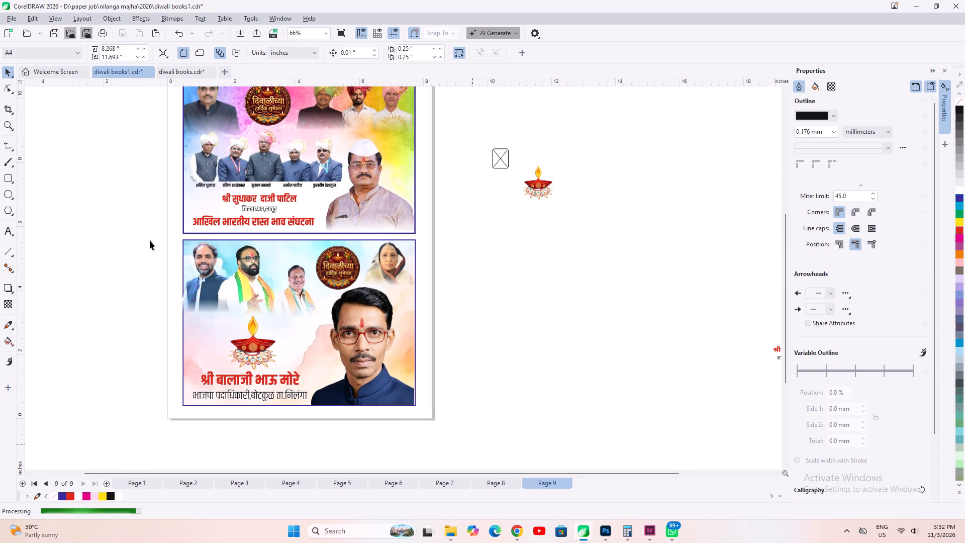
drag(150, 240, 143, 218)
scroll(174, 348, down, 3)
click(517, 388)
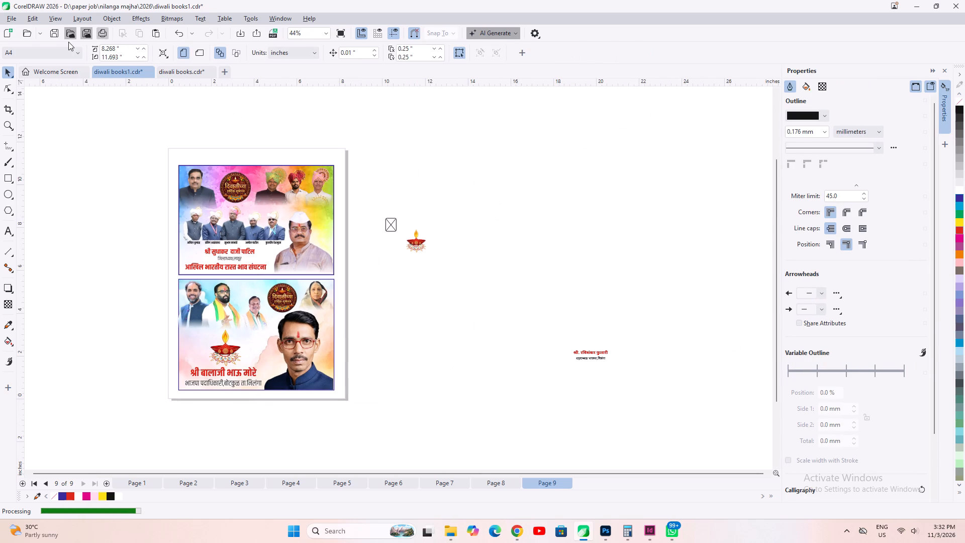
click(57, 35)
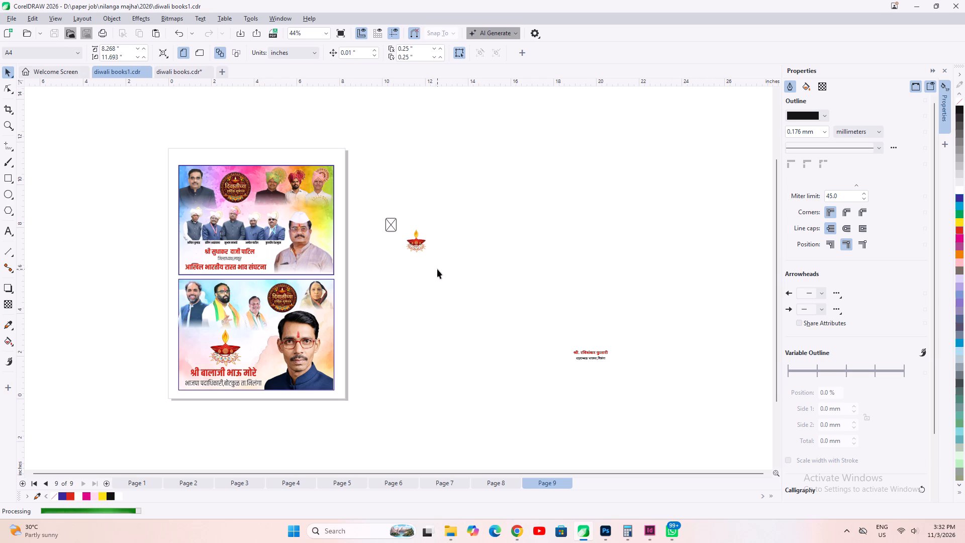
Close the Properties docker to widen the drawing area.
click(945, 71)
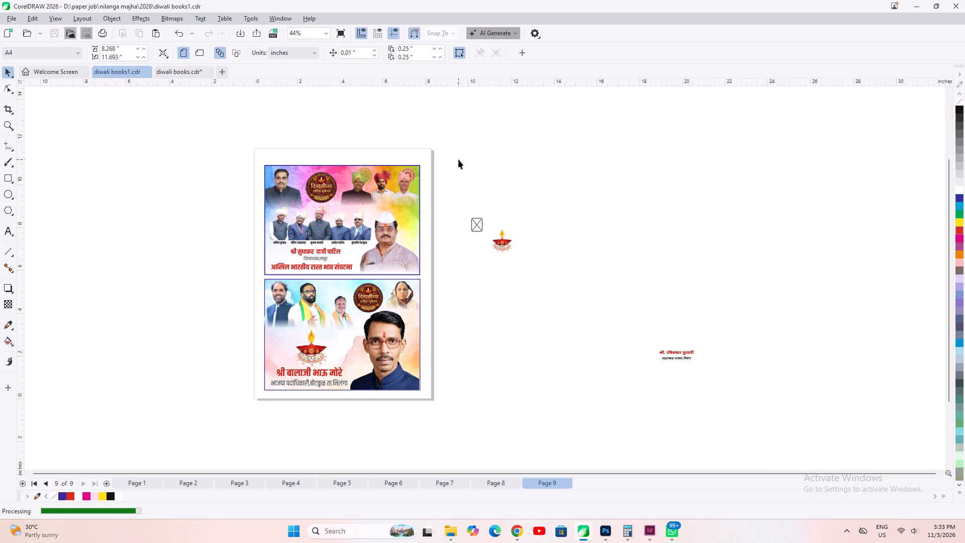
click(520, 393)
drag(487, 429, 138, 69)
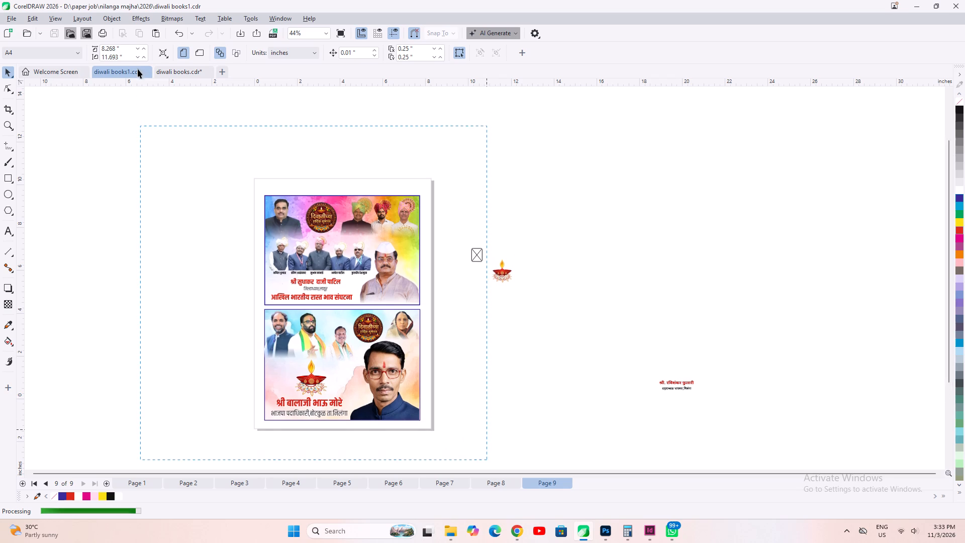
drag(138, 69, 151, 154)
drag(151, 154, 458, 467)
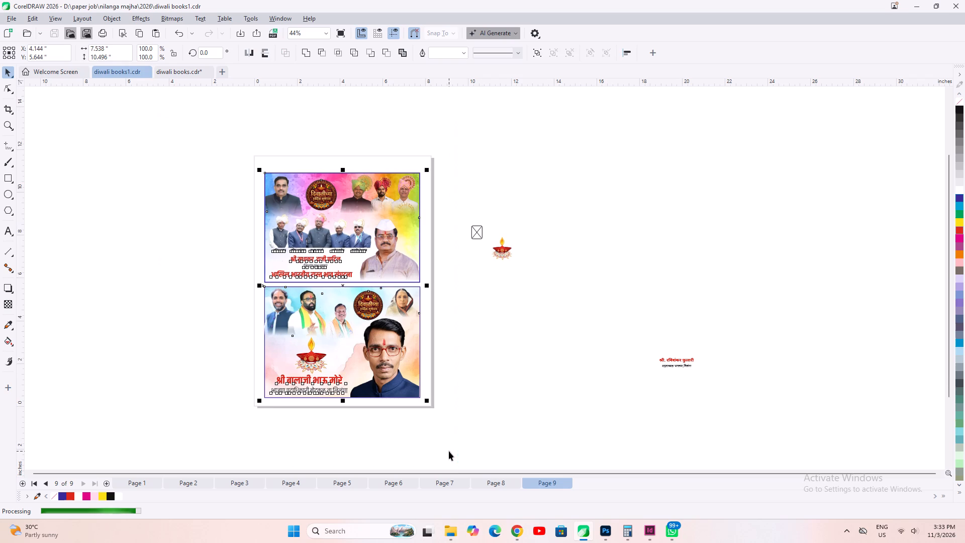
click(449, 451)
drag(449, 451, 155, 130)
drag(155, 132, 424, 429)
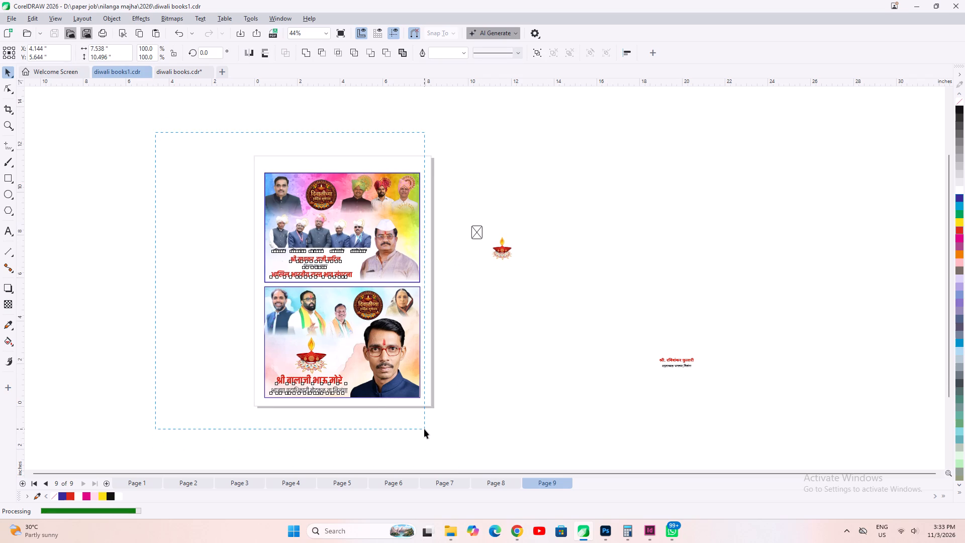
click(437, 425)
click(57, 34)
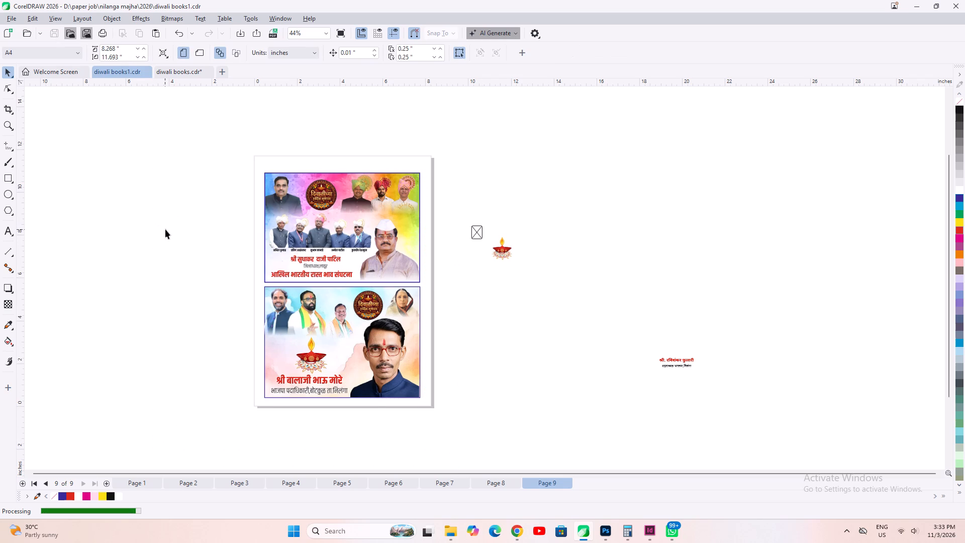
Minimise the CorelDRAW window.
click(578, 533)
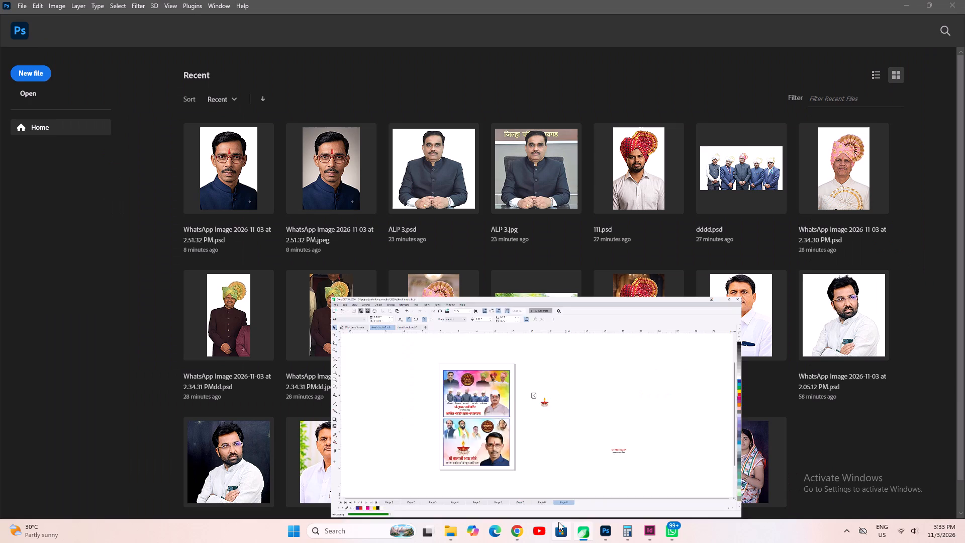
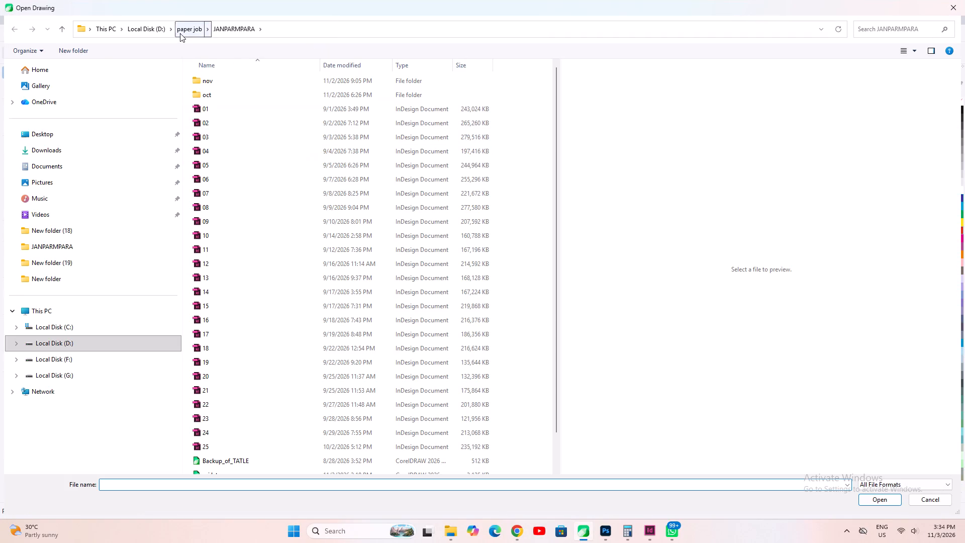
Go to the paper job folder on Local Disk (D:) and look through its subfolders for the drawing to open.
click(180, 33)
click(213, 216)
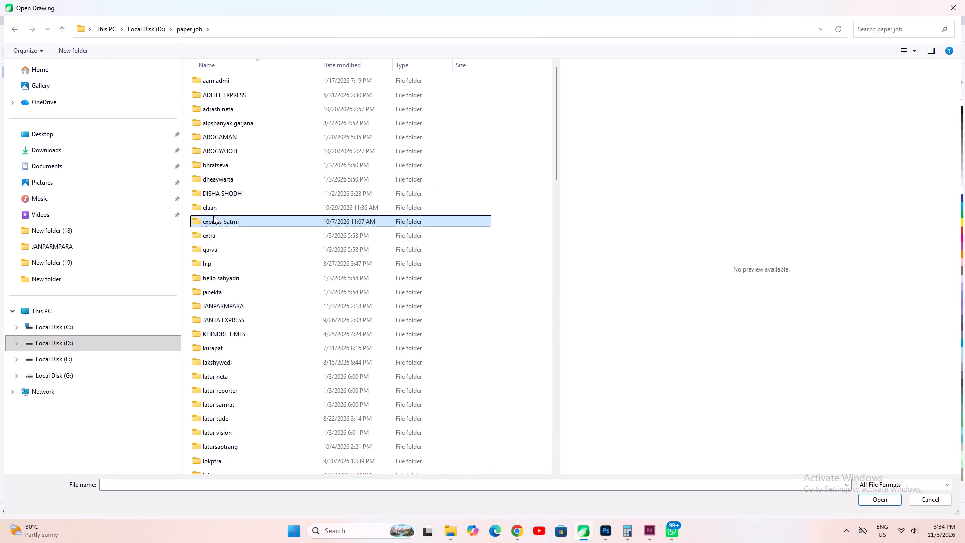
text(AS)
drag(557, 139, 557, 177)
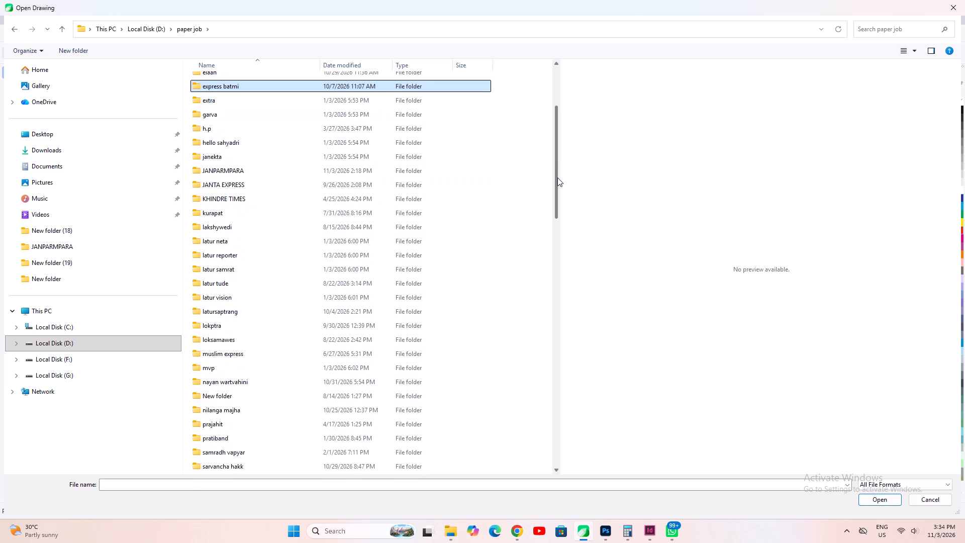
drag(557, 177, 555, 186)
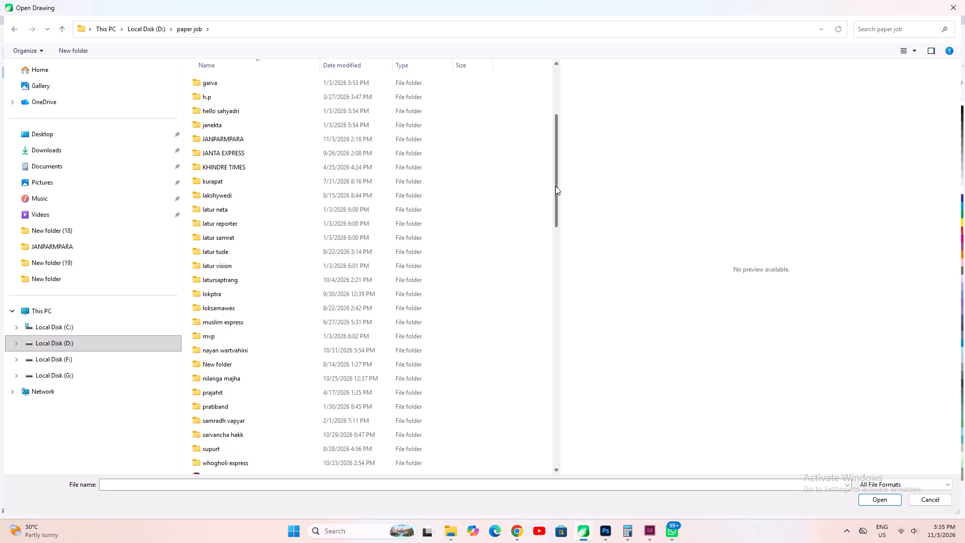
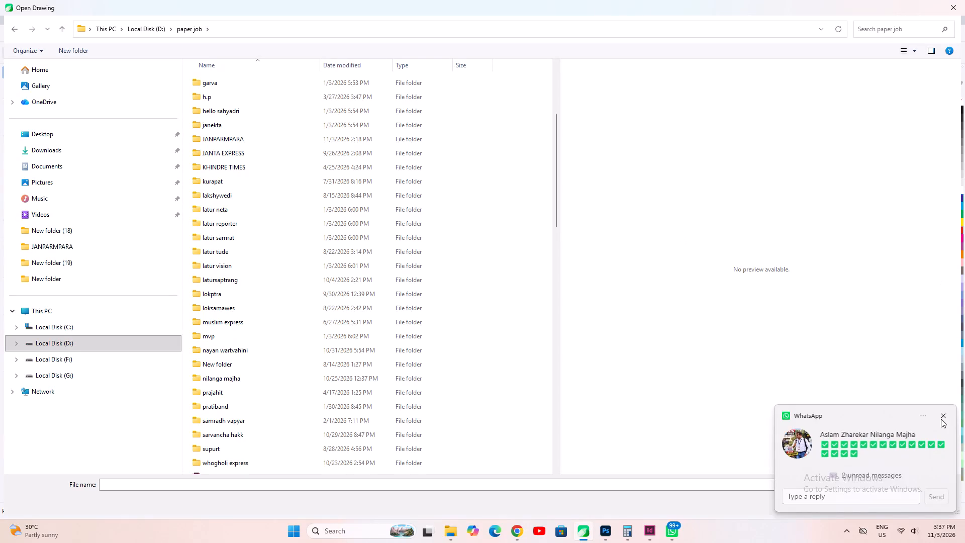
Look through the remaining subfolders and files in the paper job folder, and cancel opening a drawing.
click(941, 417)
drag(557, 188, 557, 191)
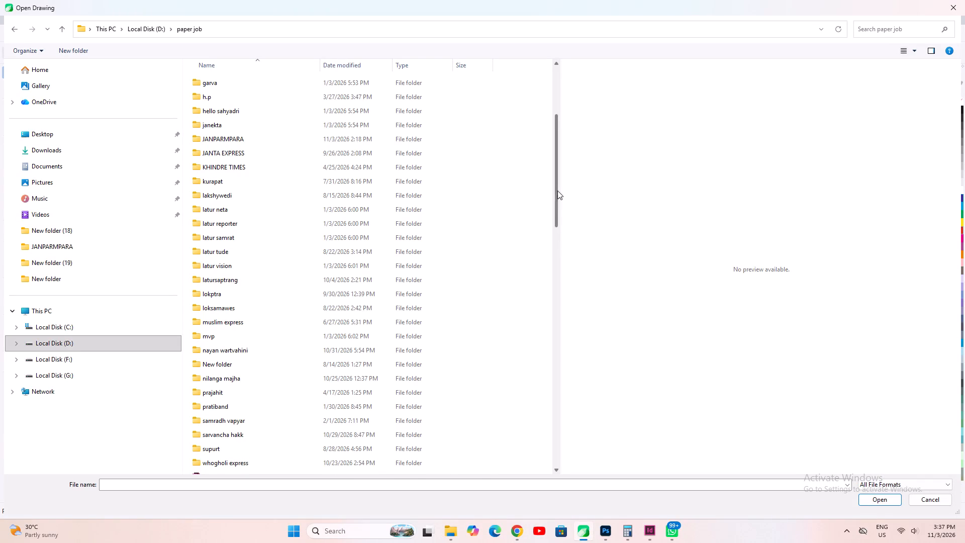
drag(557, 191, 557, 205)
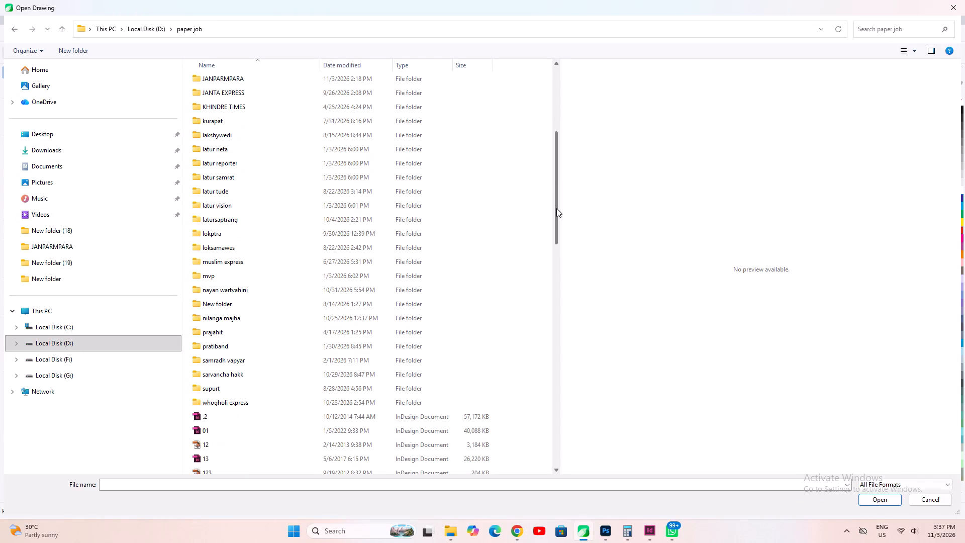
drag(556, 208, 543, 261)
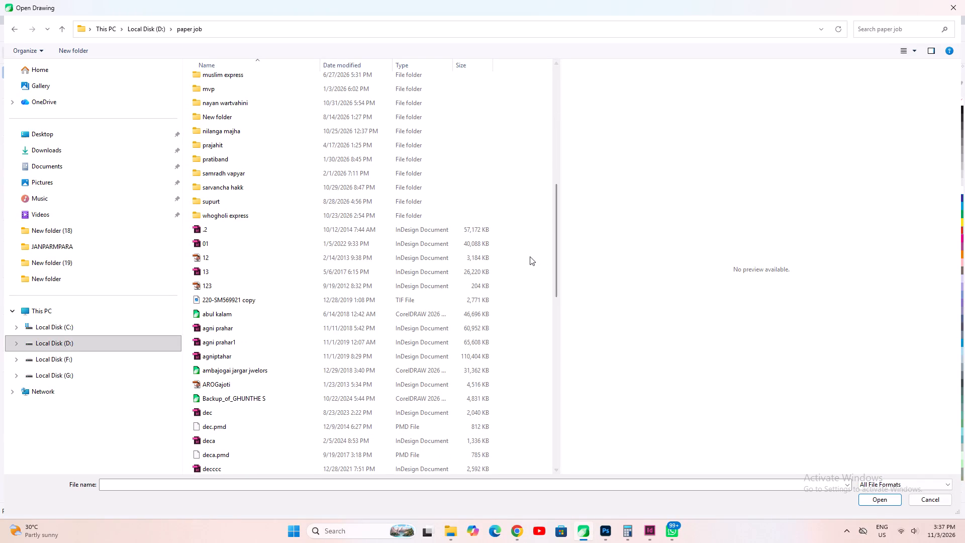
scroll(400, 449, down, 4)
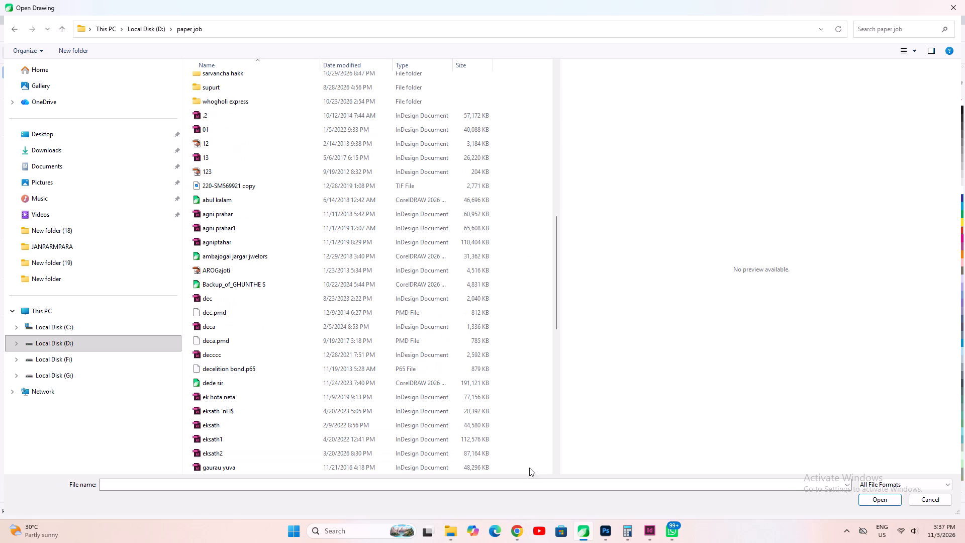
scroll(529, 468, down, 2)
click(922, 502)
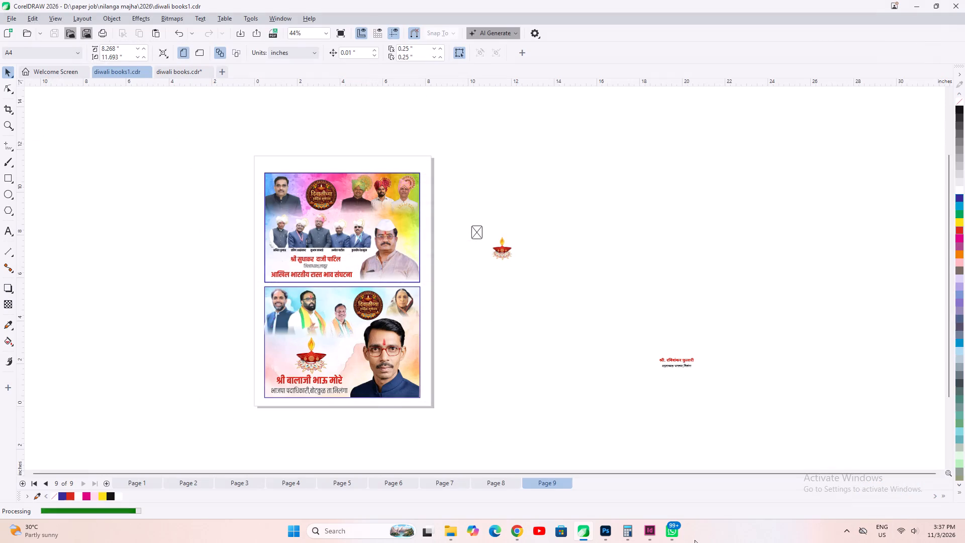
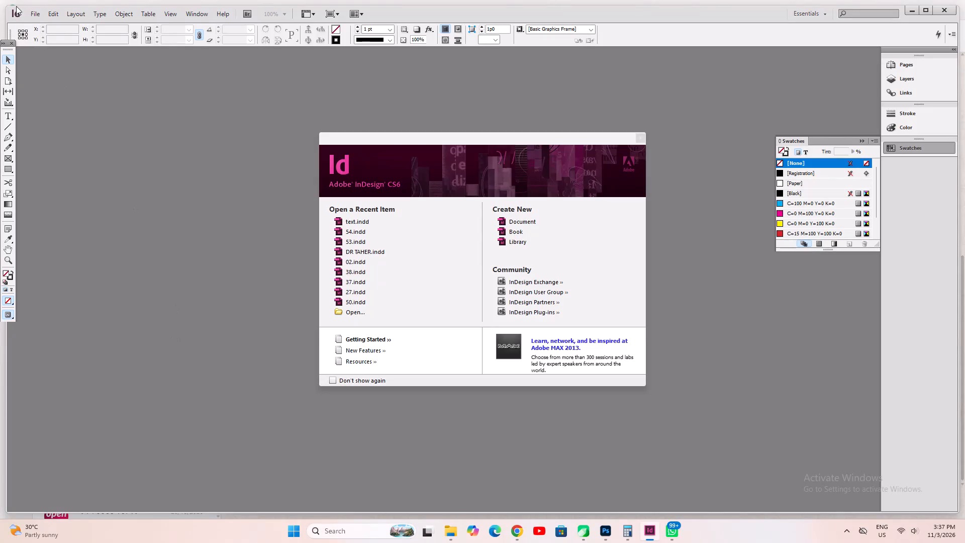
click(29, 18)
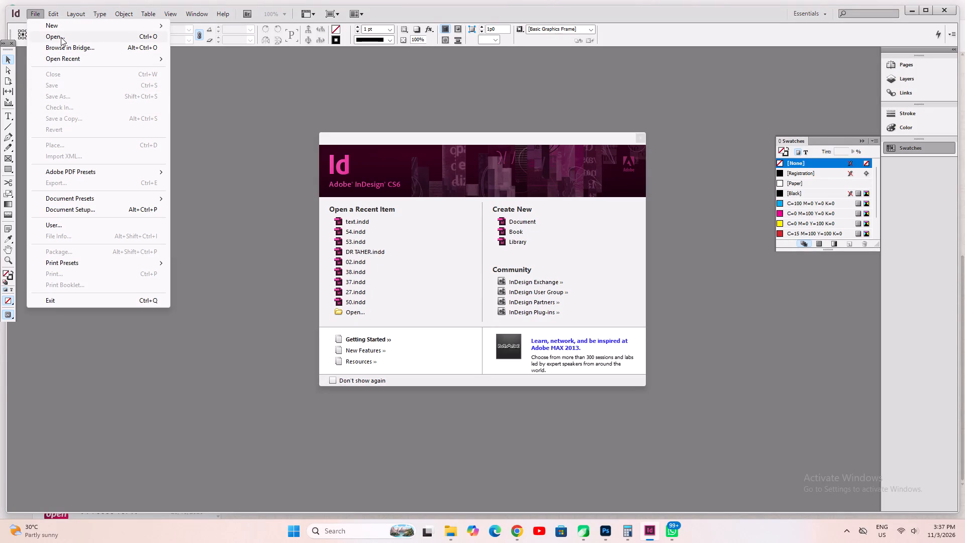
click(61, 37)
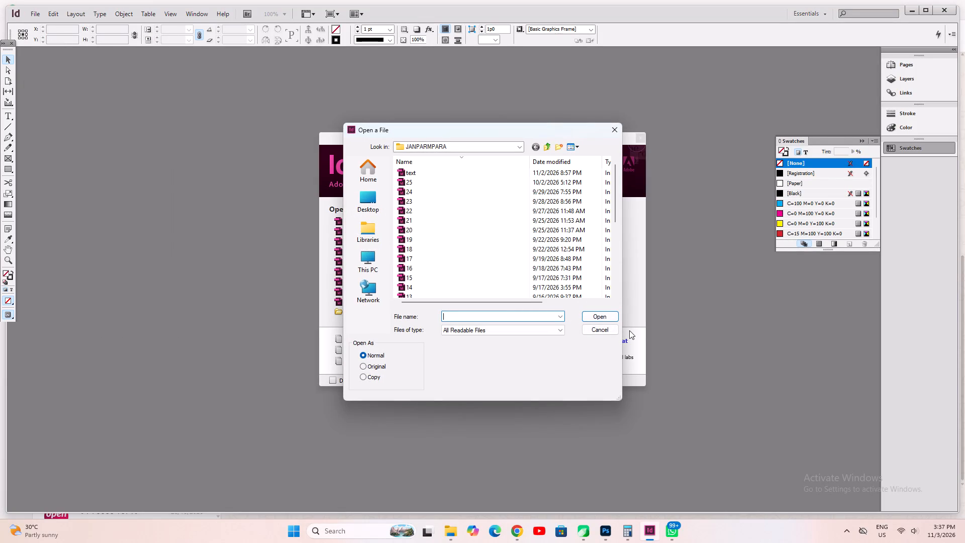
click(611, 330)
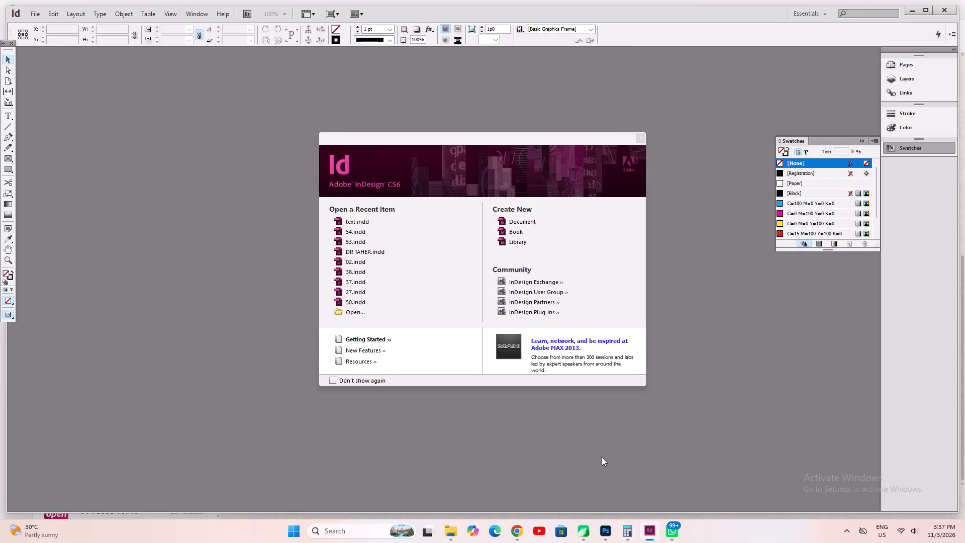
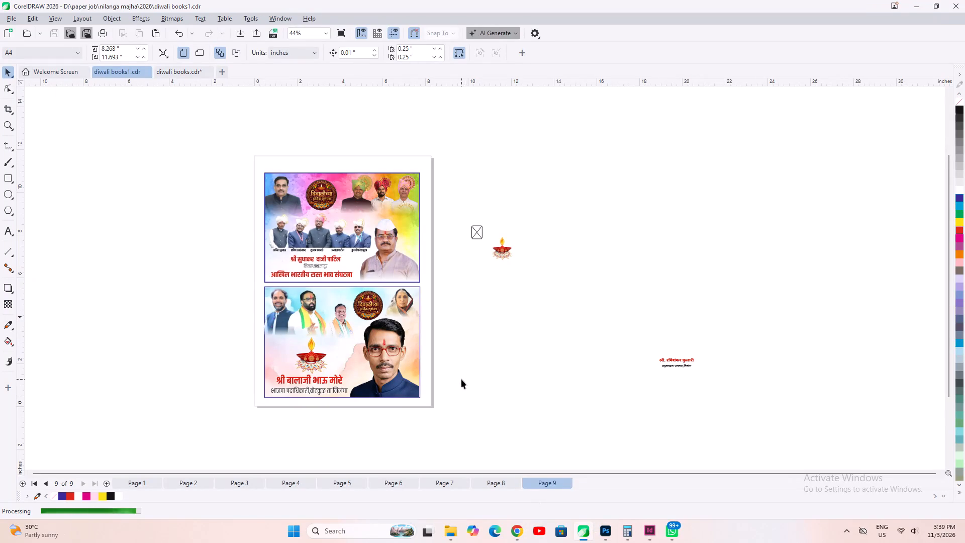
Select all the objects of both banners on page 9.
drag(470, 421, 208, 141)
drag(208, 141, 446, 427)
drag(461, 434, 419, 383)
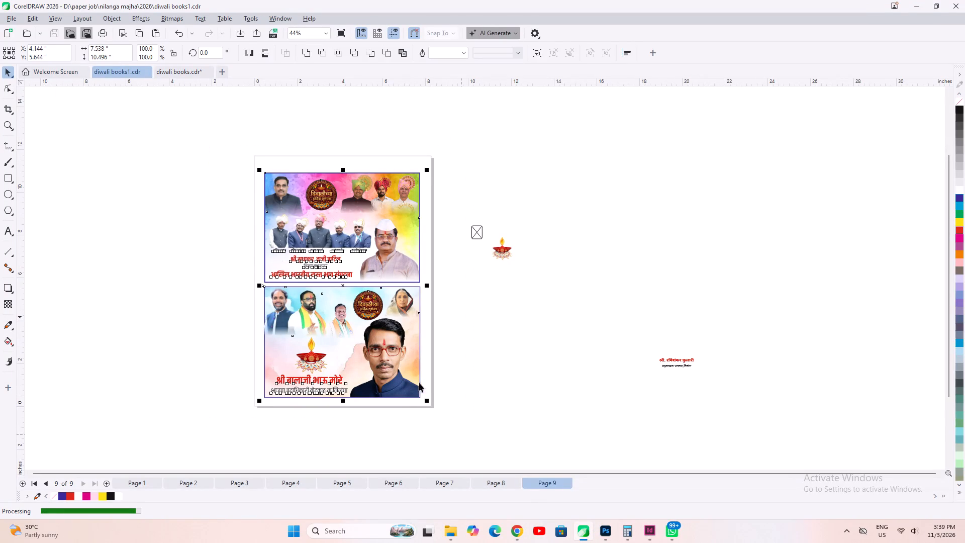
drag(419, 383, 239, 126)
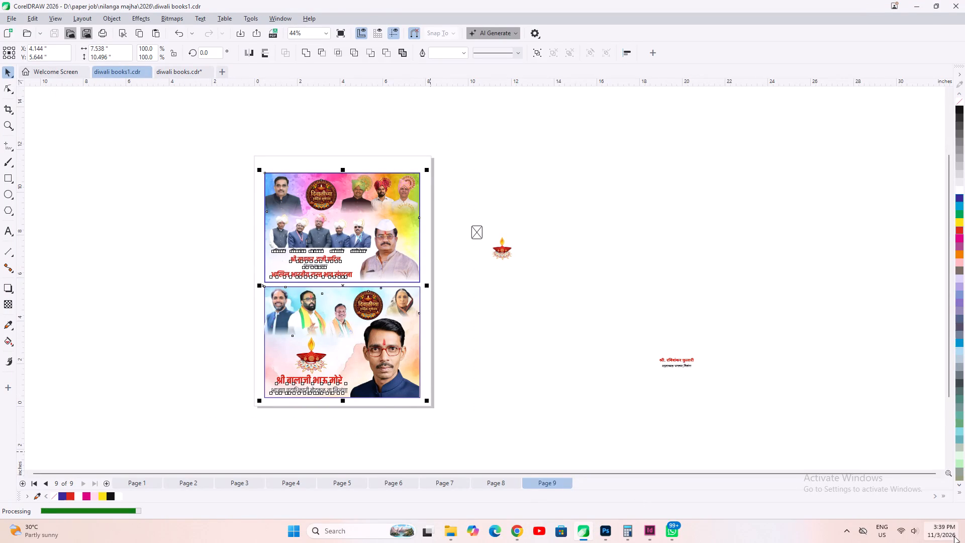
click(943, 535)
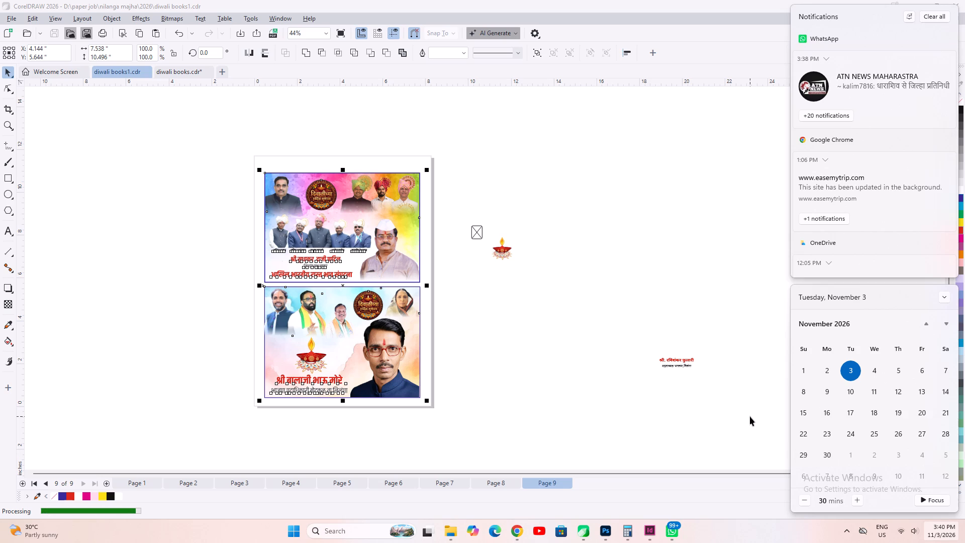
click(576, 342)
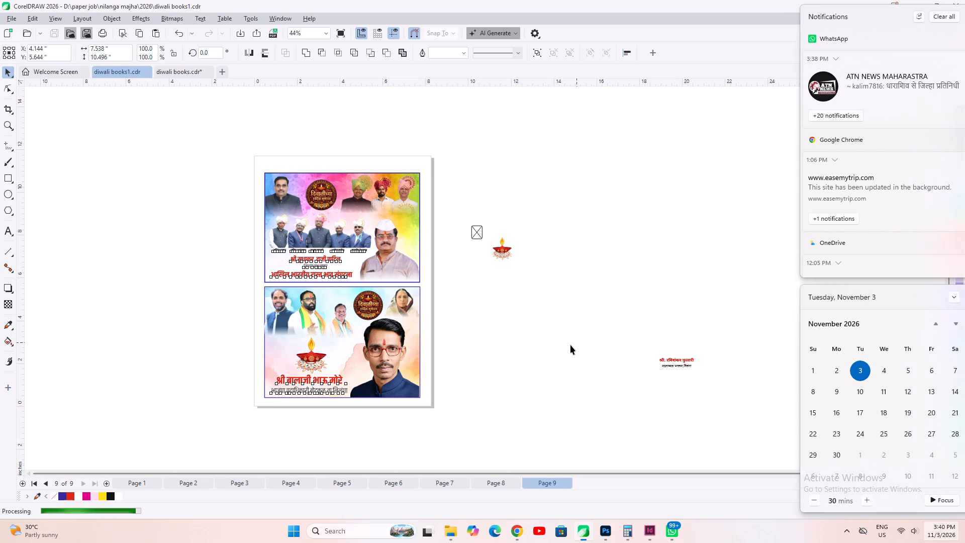
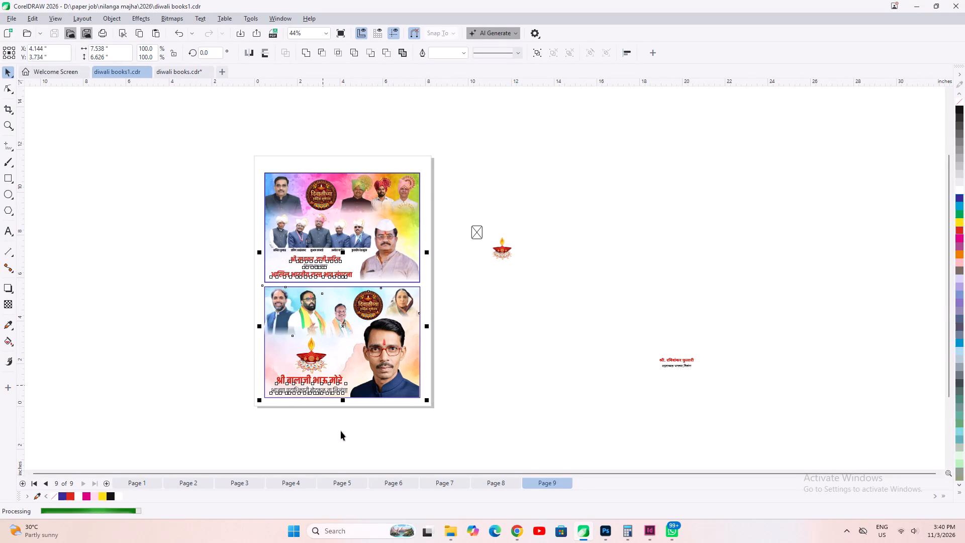
Crop the right edge of the woman's photo in the lower page 9 banner inward to the blue frame with the Shape tool.
click(548, 344)
click(402, 363)
ctrl+click(405, 310)
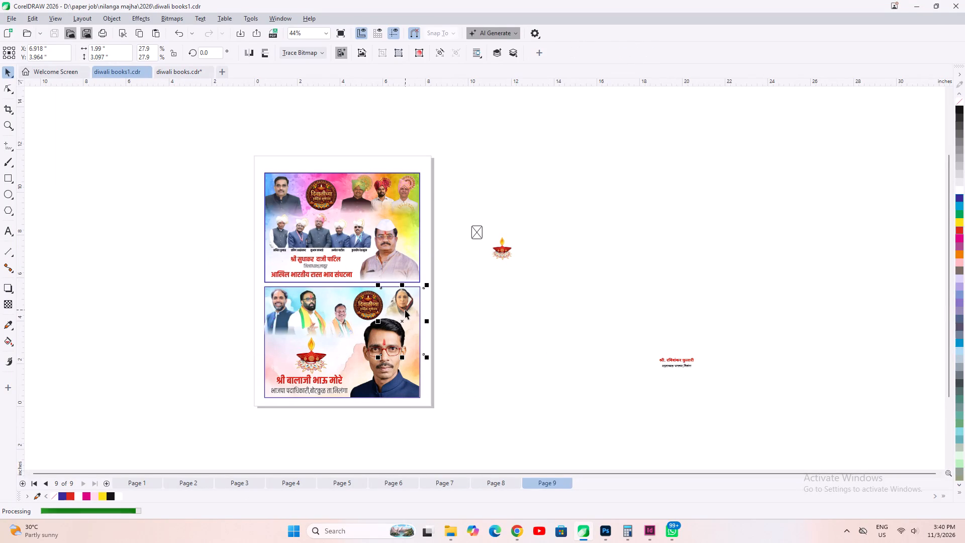
scroll(405, 310, up, 4)
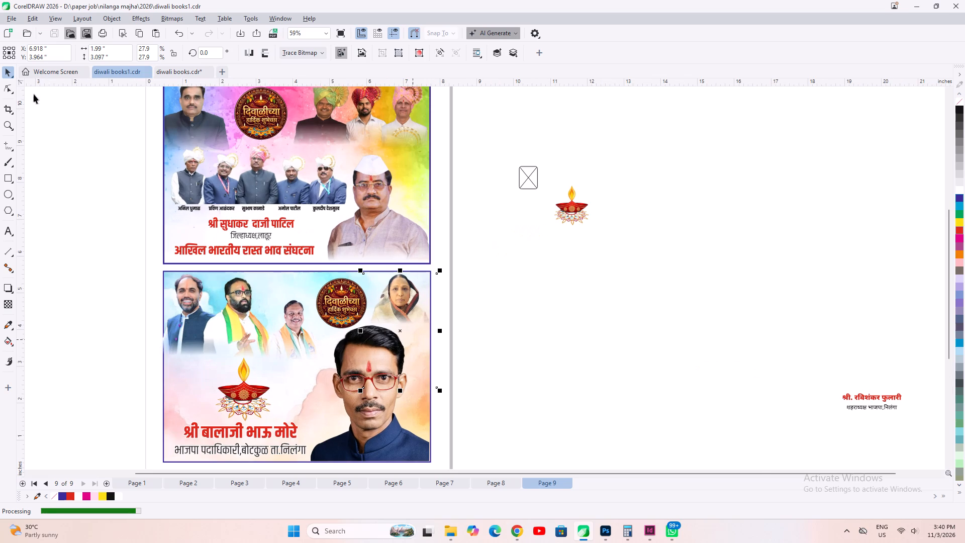
click(12, 89)
drag(413, 221, 500, 477)
scroll(435, 280, up, 2)
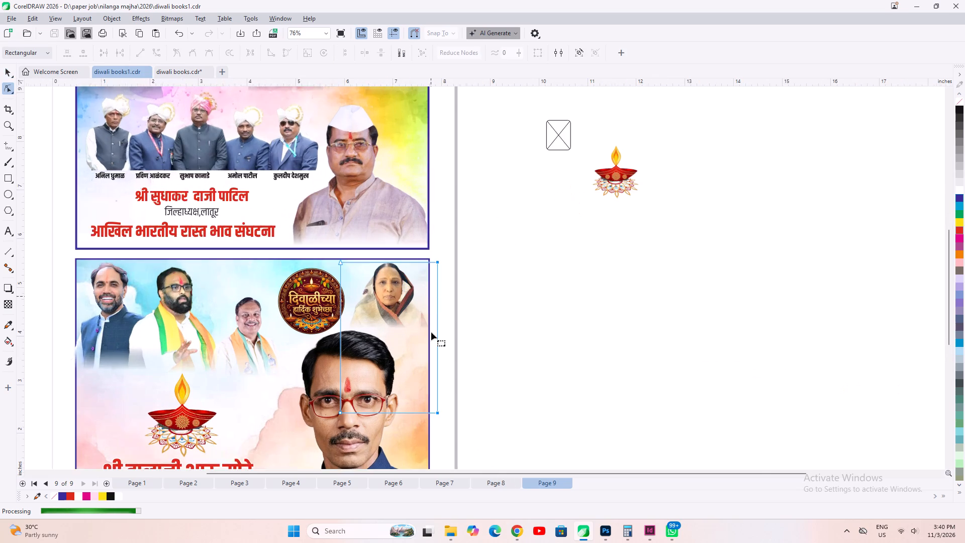
scroll(431, 333, up, 2)
shift+drag(440, 353, 430, 355)
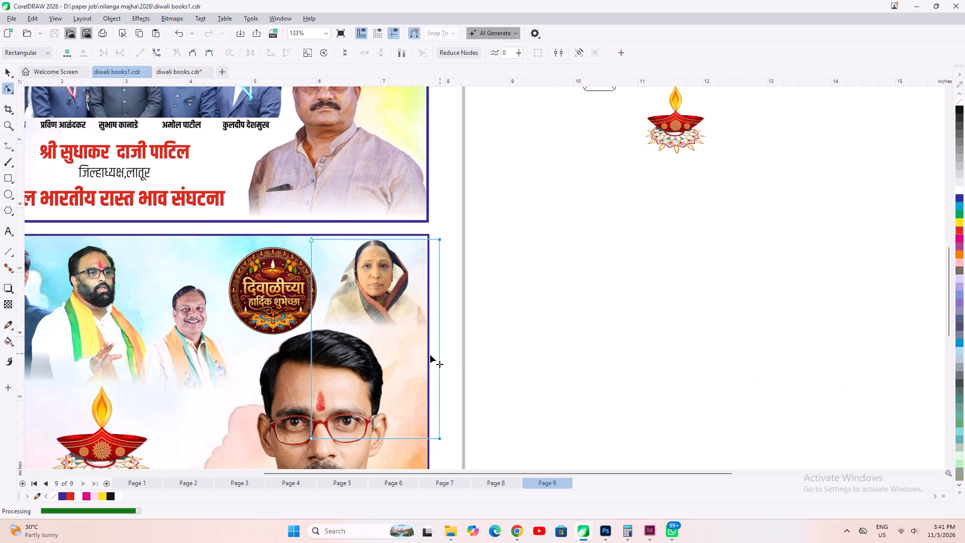
shift+drag(430, 355, 427, 353)
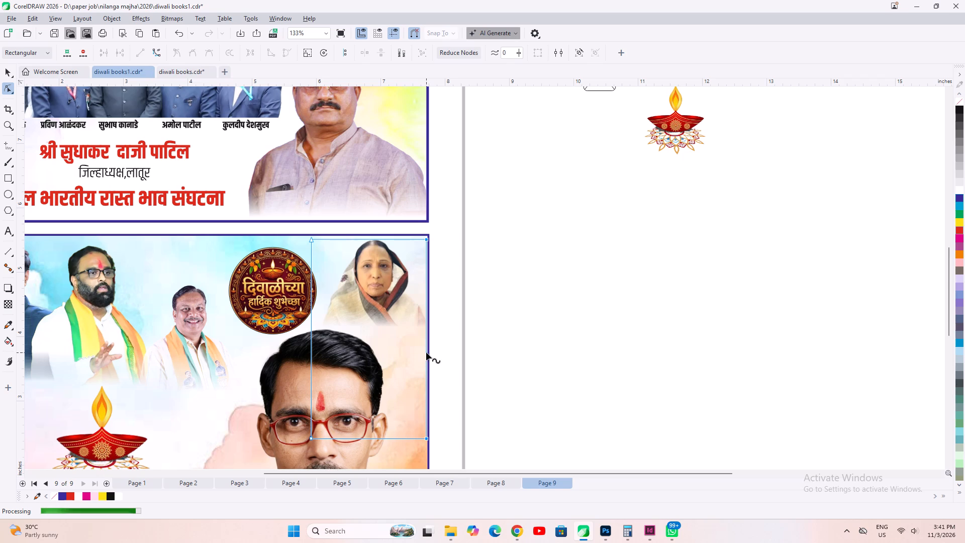
Crop the left edge of the woman's photo inward until it clears the round Diwali badge, leaving it about 1.65 inches wide.
drag(292, 223, 327, 451)
scroll(344, 317, up, 6)
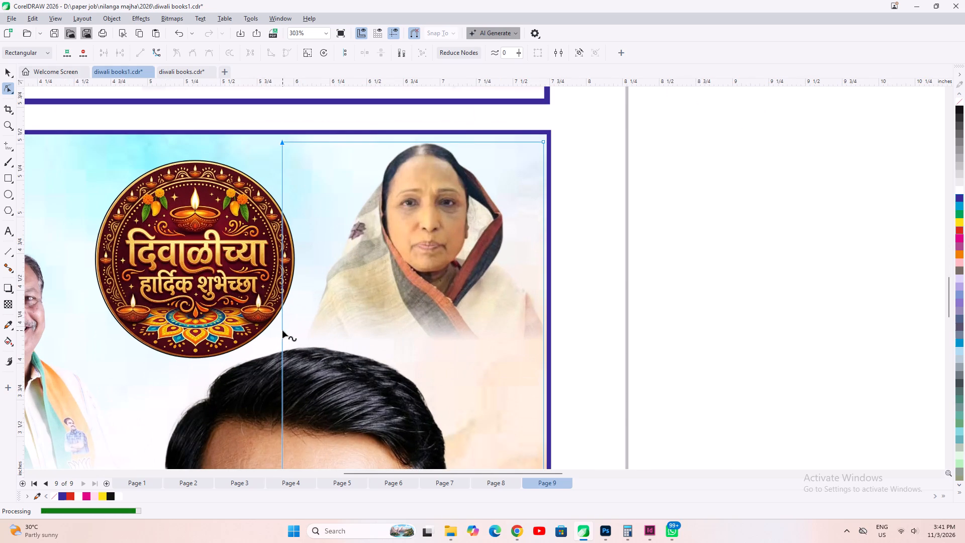
shift+drag(282, 330, 291, 331)
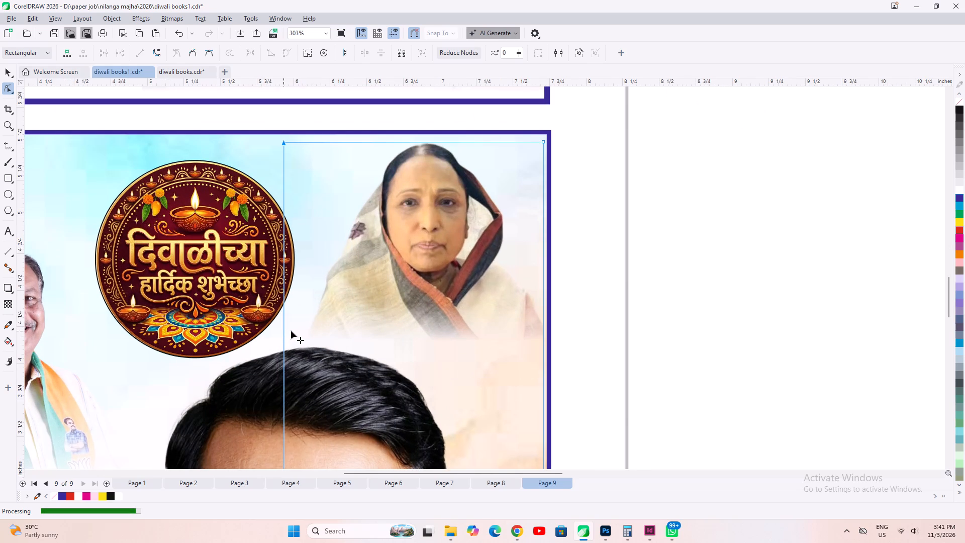
shift+drag(291, 331, 302, 331)
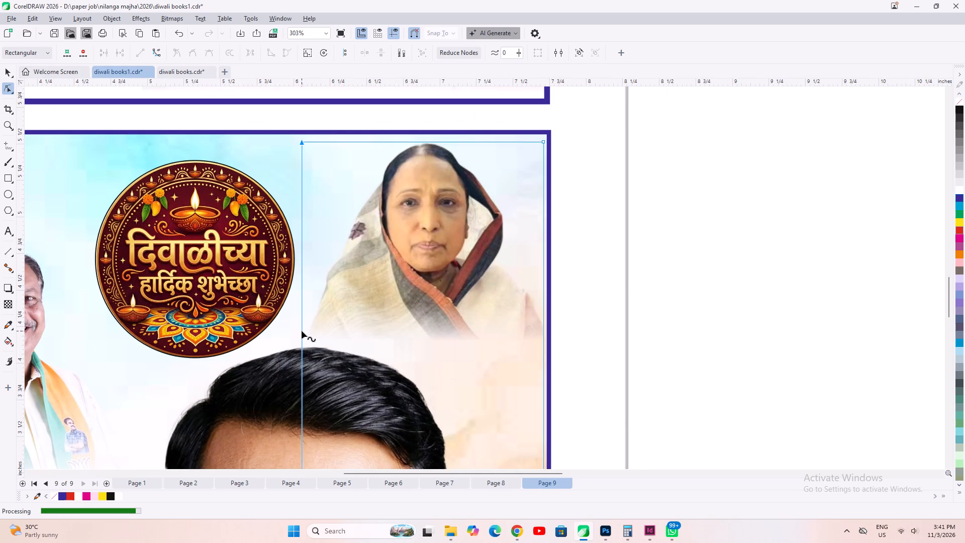
scroll(359, 251, down, 5)
click(5, 75)
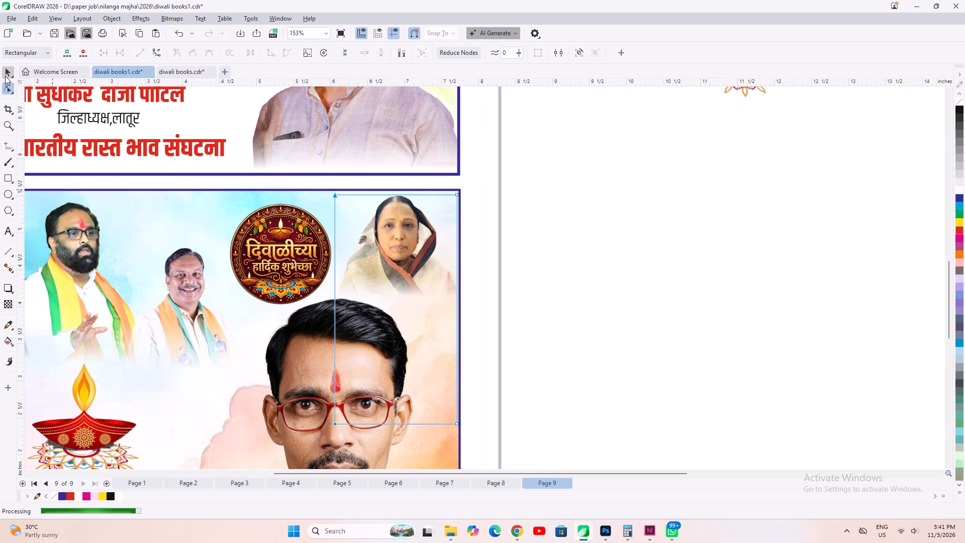
click(738, 274)
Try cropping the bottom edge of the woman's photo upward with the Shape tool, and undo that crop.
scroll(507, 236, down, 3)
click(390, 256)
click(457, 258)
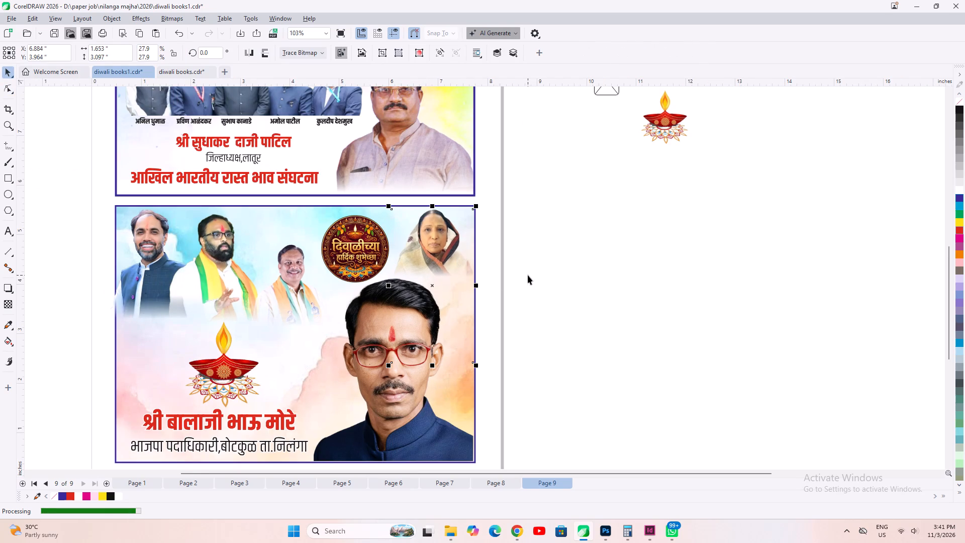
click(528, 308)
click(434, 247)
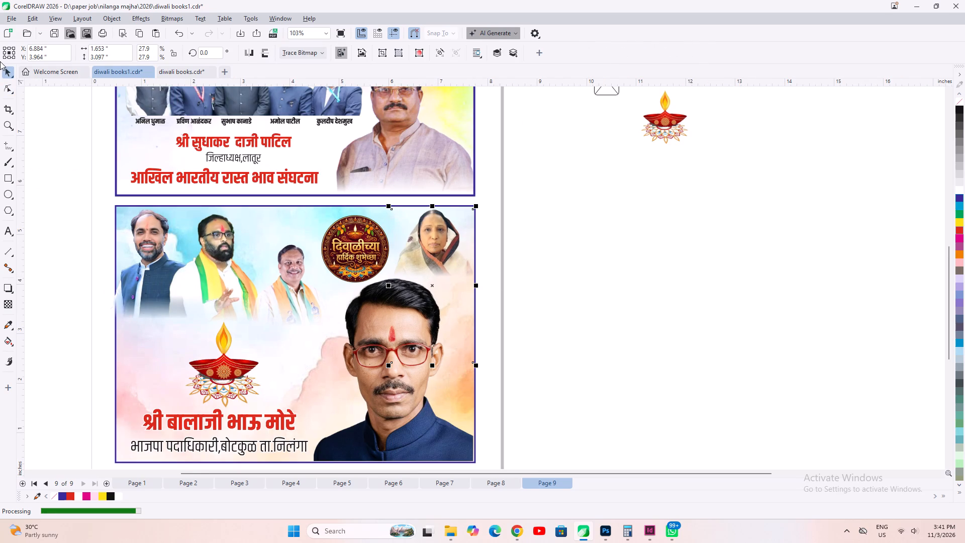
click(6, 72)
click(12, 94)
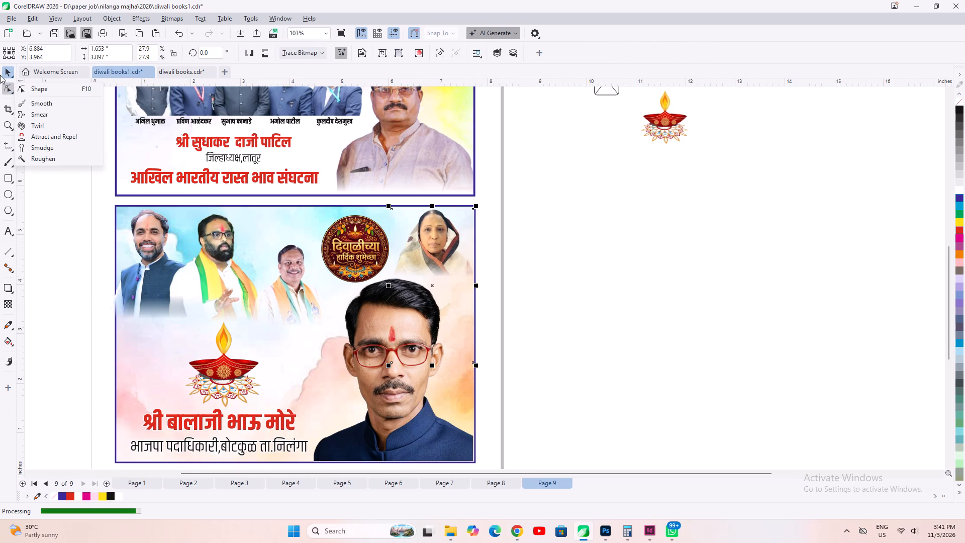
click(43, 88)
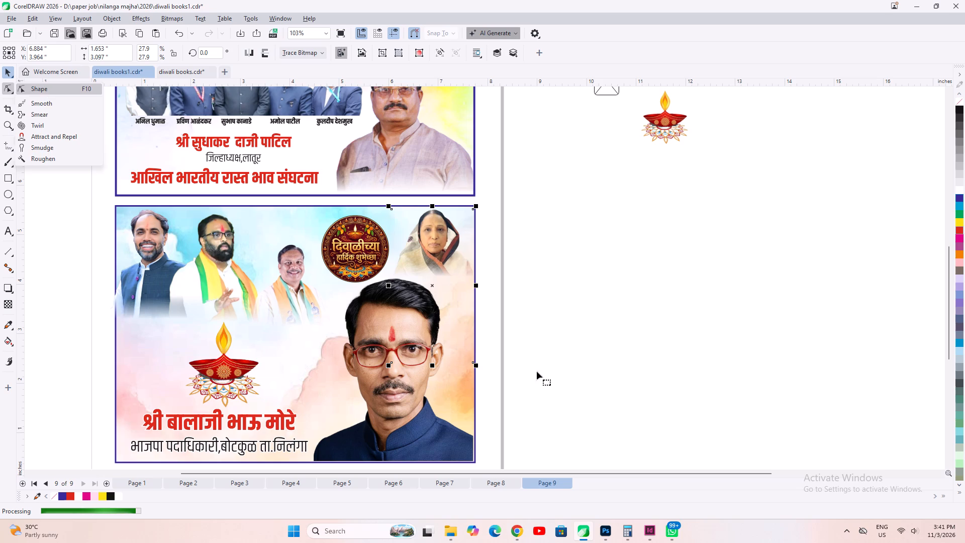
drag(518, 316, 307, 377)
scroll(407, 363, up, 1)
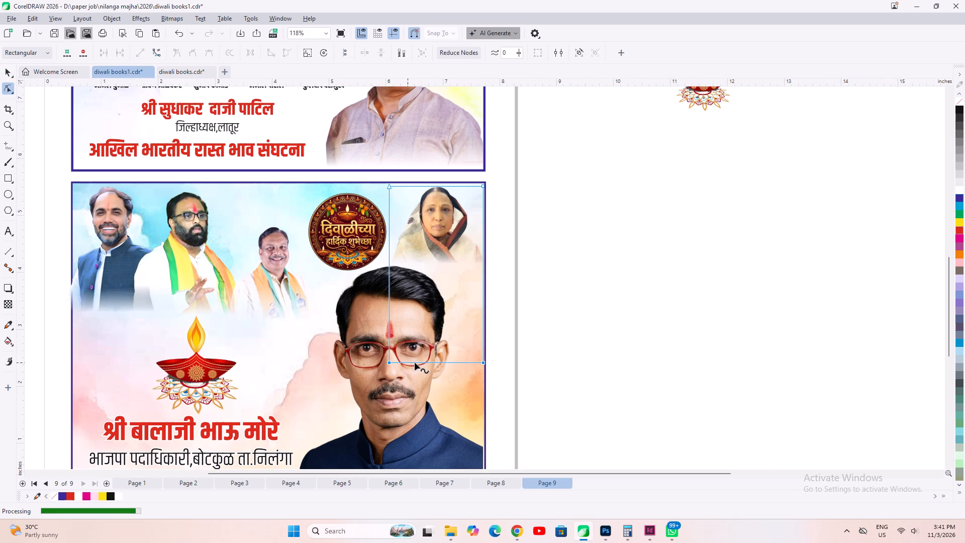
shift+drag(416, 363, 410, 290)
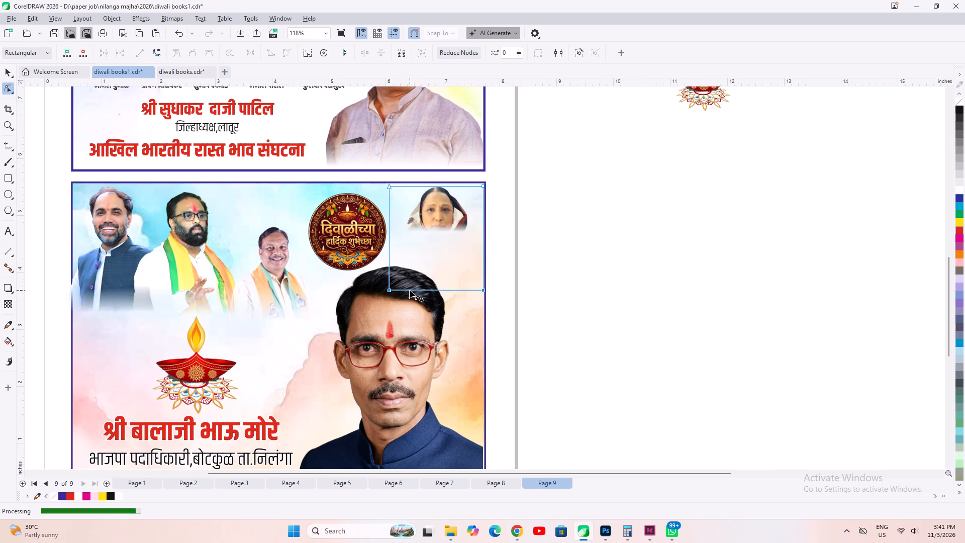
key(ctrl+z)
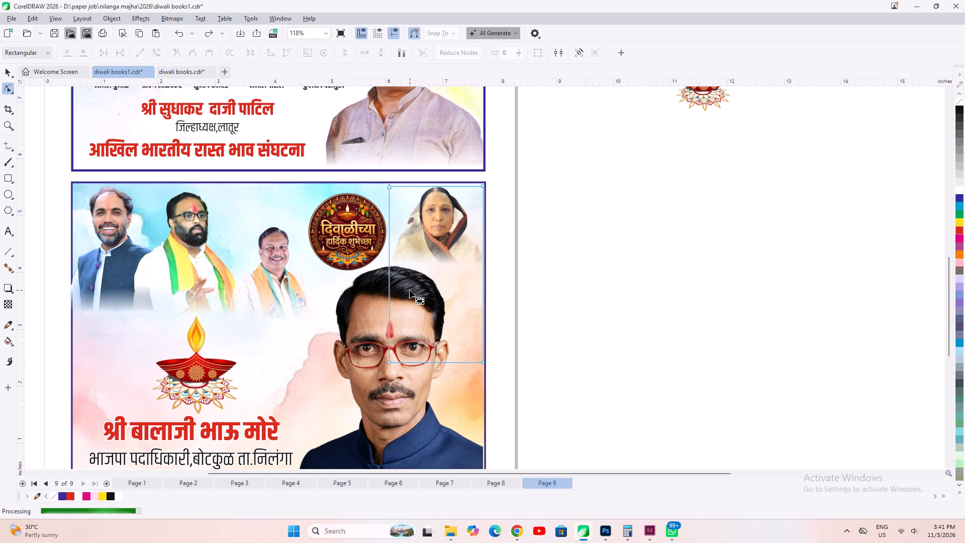
Shift both ends of the woman's photo's linear transparency lower, at about -81.3°, so that more of her shawl shows before fading.
click(7, 75)
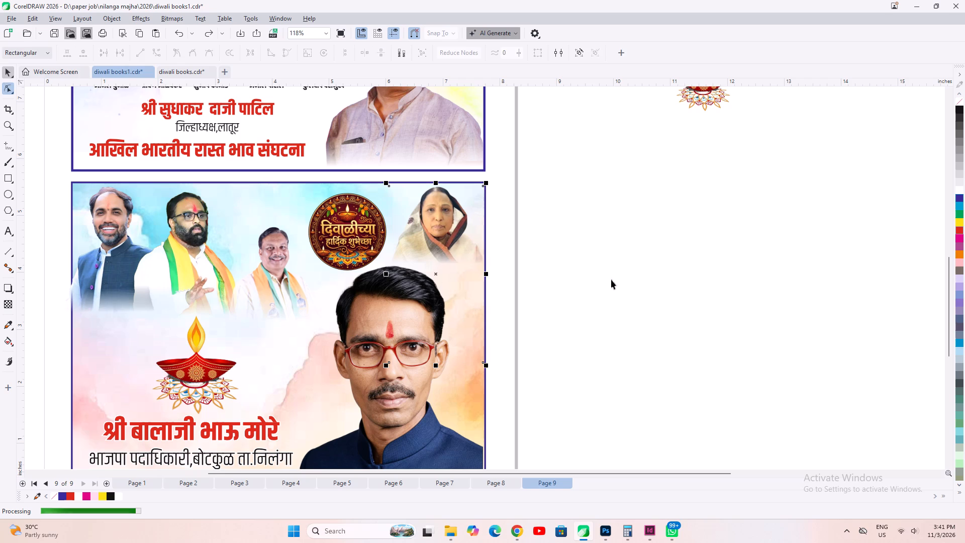
drag(664, 279, 654, 280)
click(414, 242)
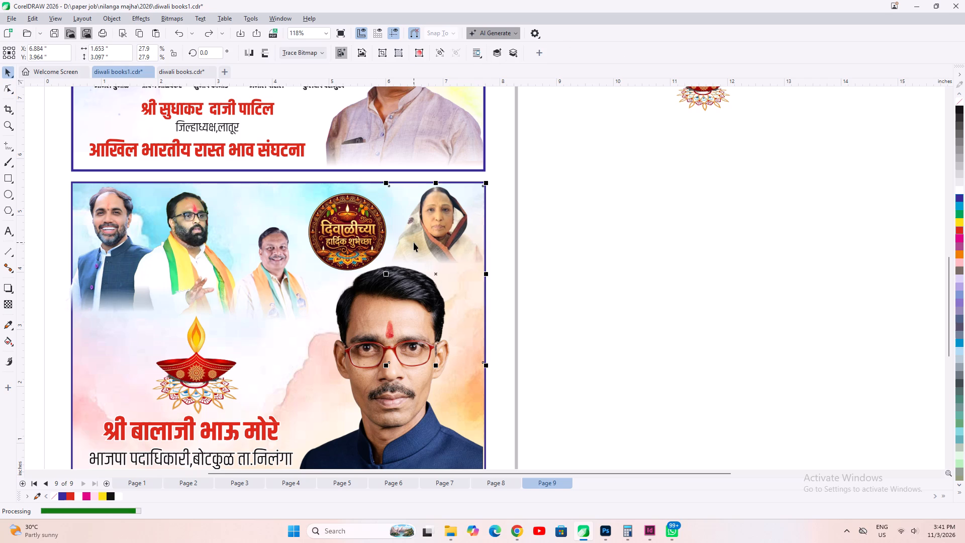
click(7, 305)
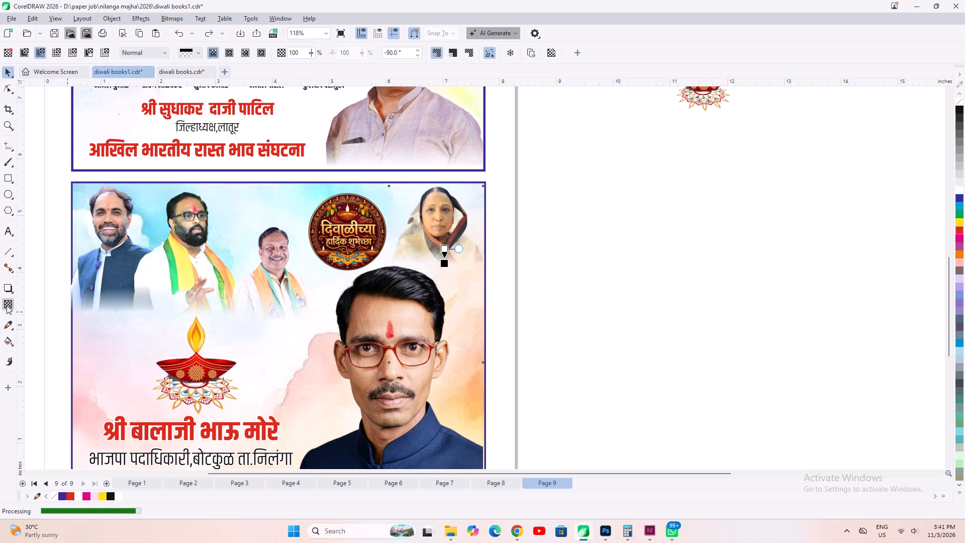
scroll(519, 280, up, 8)
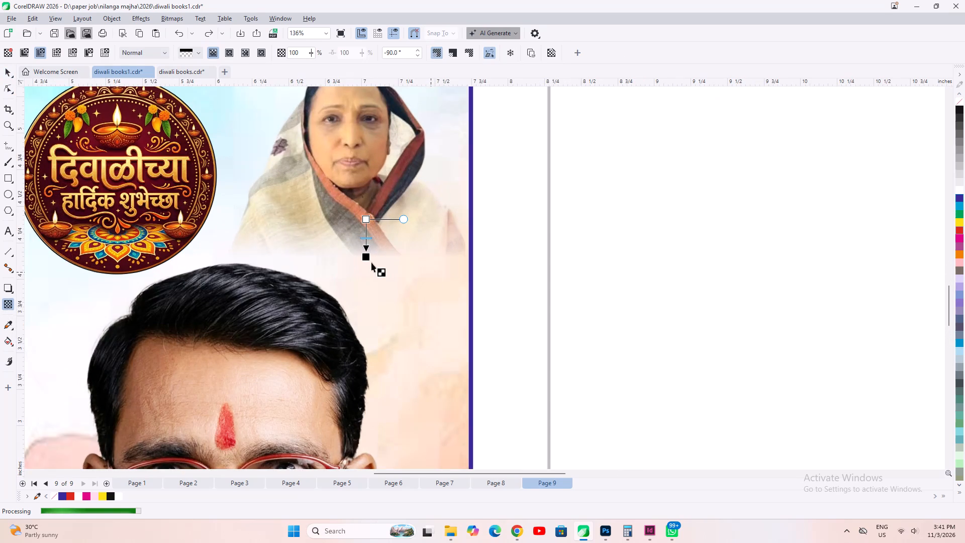
drag(358, 257, 360, 281)
drag(359, 211, 356, 237)
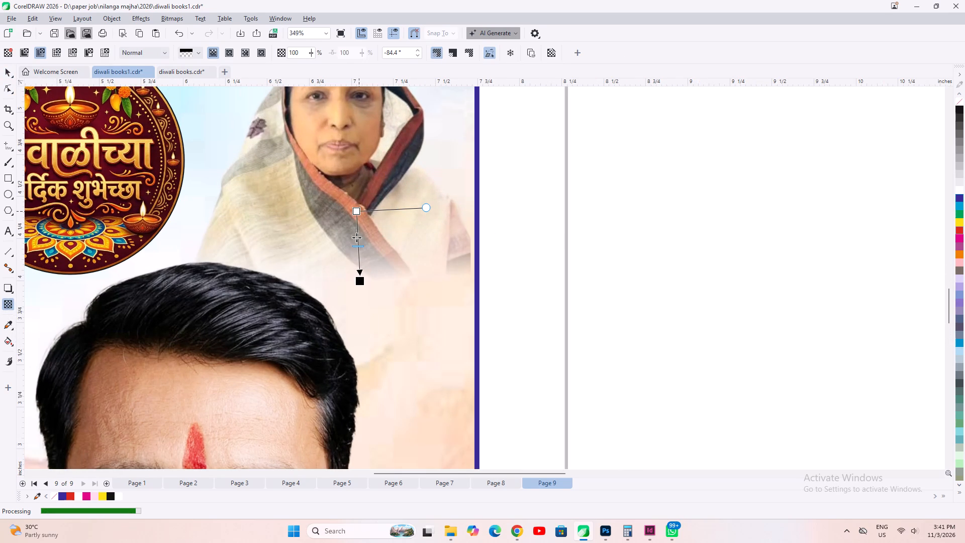
drag(356, 237, 356, 238)
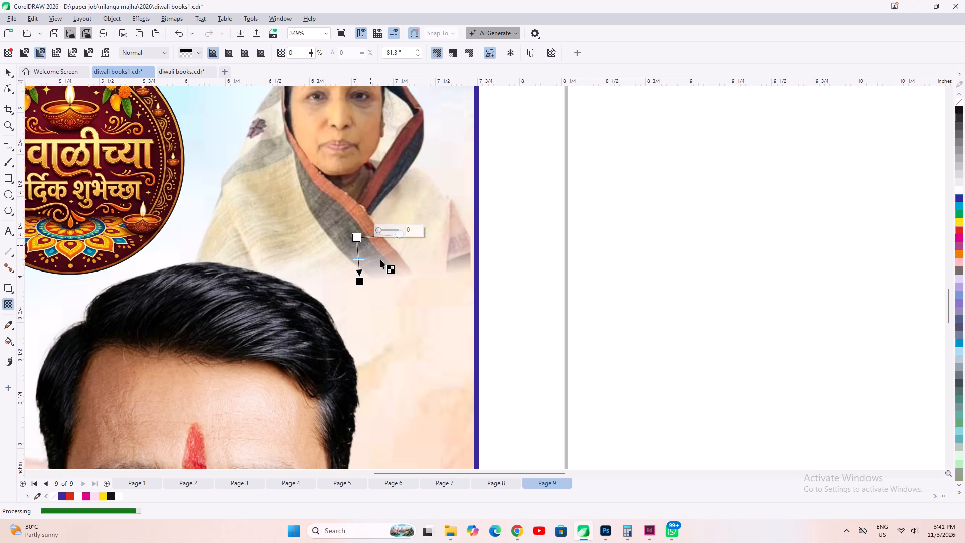
click(400, 237)
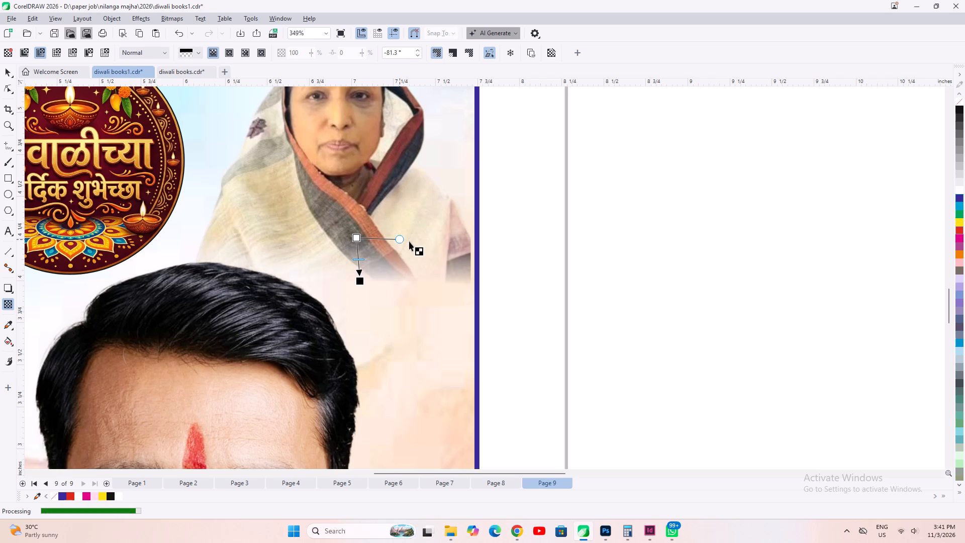
drag(10, 76, 11, 80)
click(560, 302)
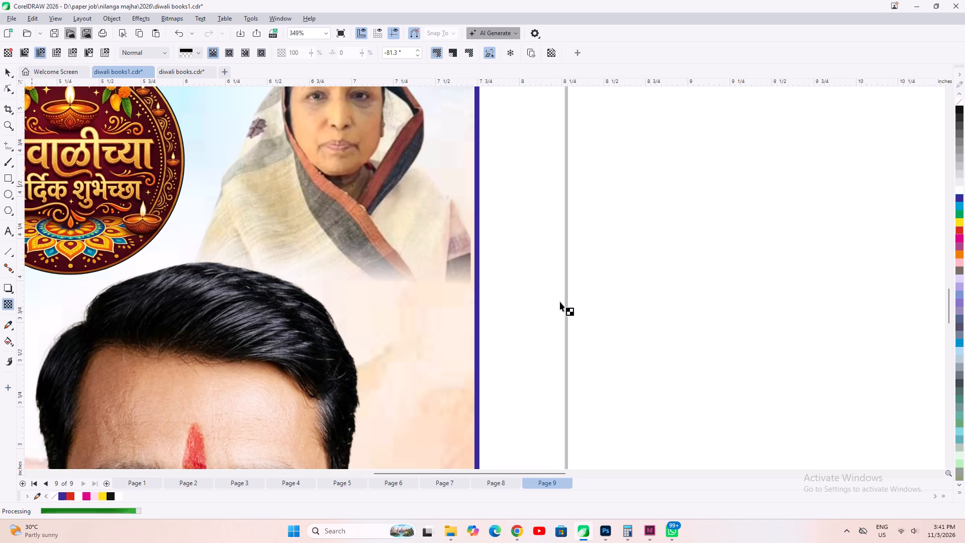
drag(0, 69, 5, 72)
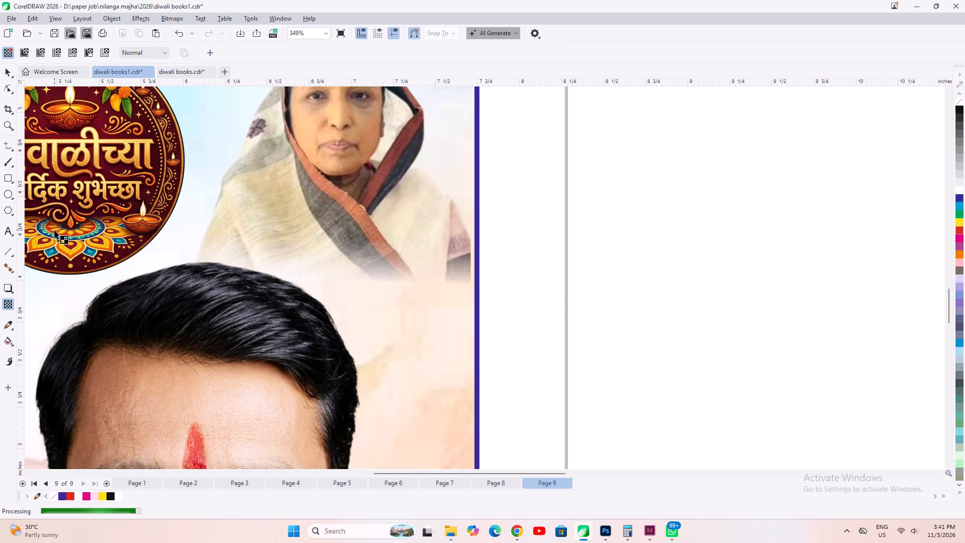
click(7, 71)
drag(612, 258, 604, 258)
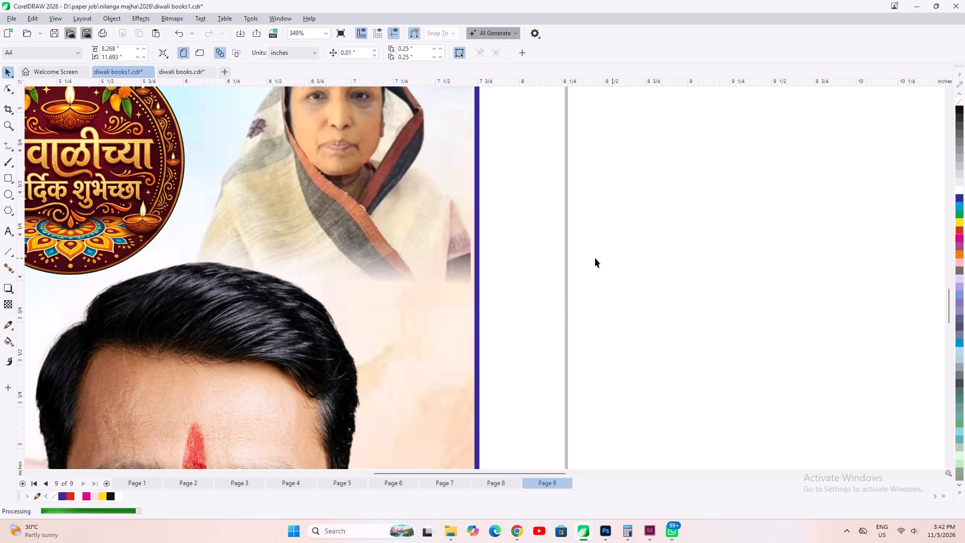
Reposition the woman's photo slightly beside the Diwali badge in the upper-right corner of the lower banner.
click(396, 264)
scroll(399, 269, down, 6)
click(375, 186)
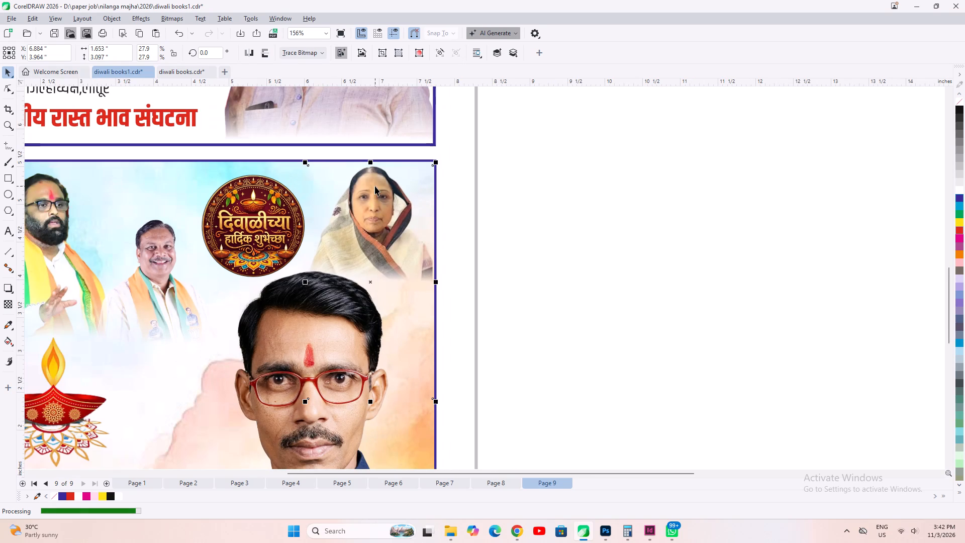
click(375, 186)
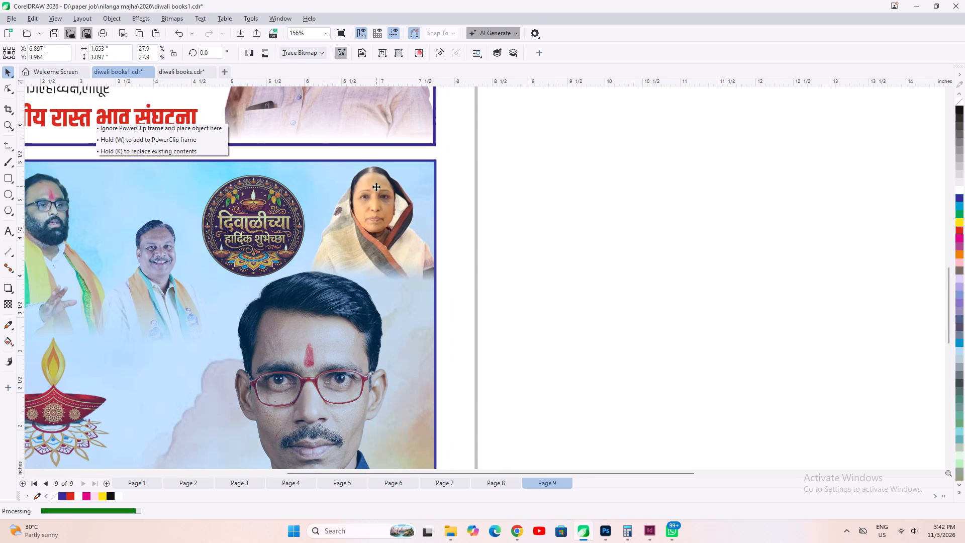
Scale the large portrait of the man in glasses down very slightly from its upper corner in the lower banner.
click(315, 314)
scroll(315, 314, down, 9)
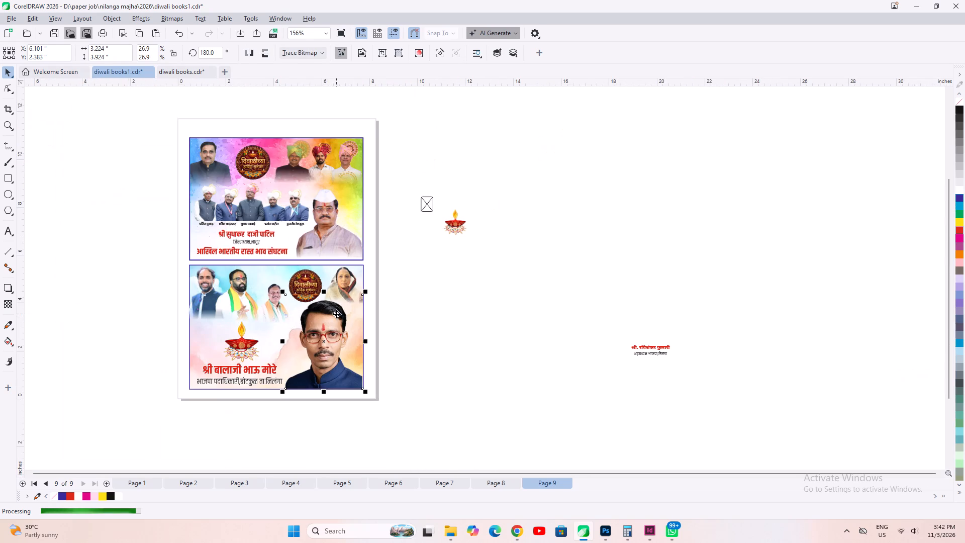
scroll(327, 324, up, 6)
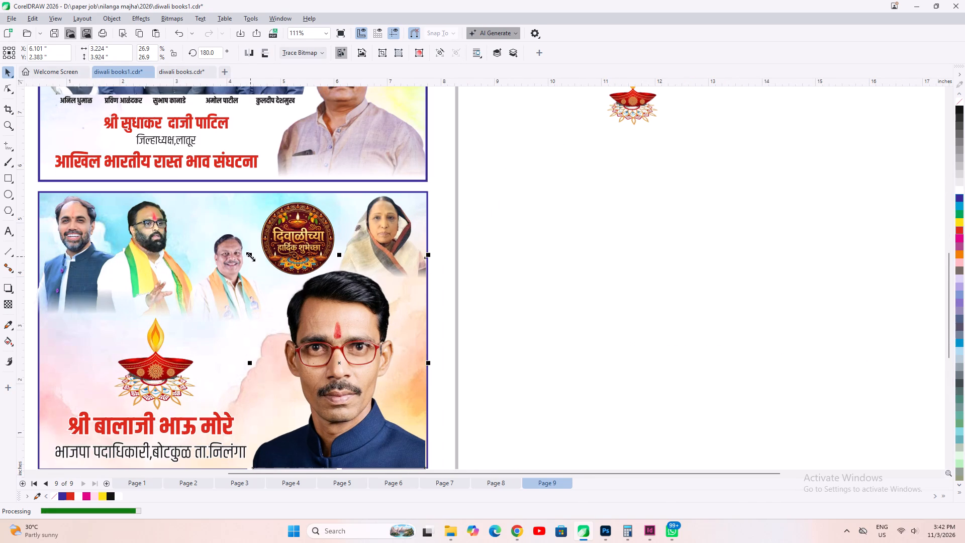
click(250, 256)
click(568, 361)
Shift the round Diwali badge slightly away from the woman's photo, centring it horizontally at about 5.3 inches in the lower banner.
click(282, 253)
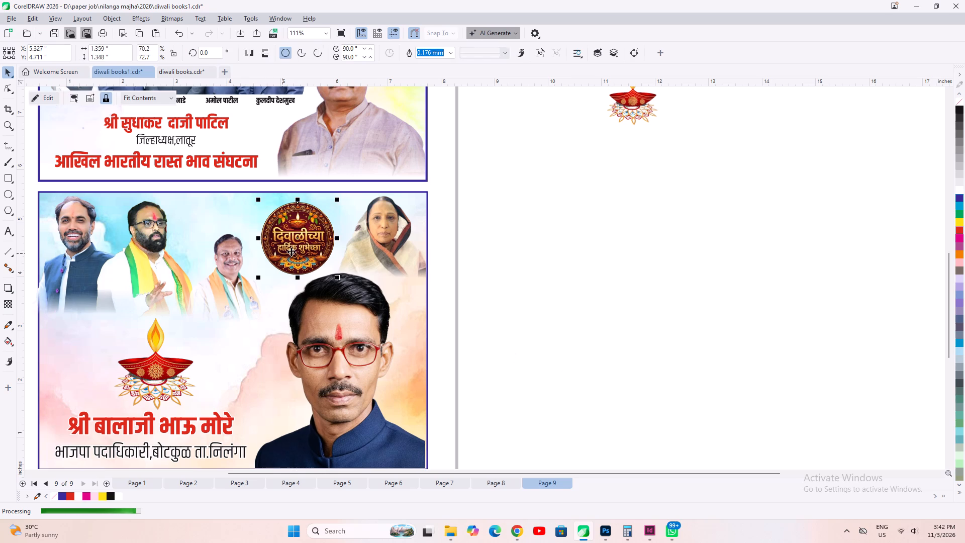
scroll(277, 203, up, 3)
drag(308, 256, 302, 256)
scroll(319, 265, down, 3)
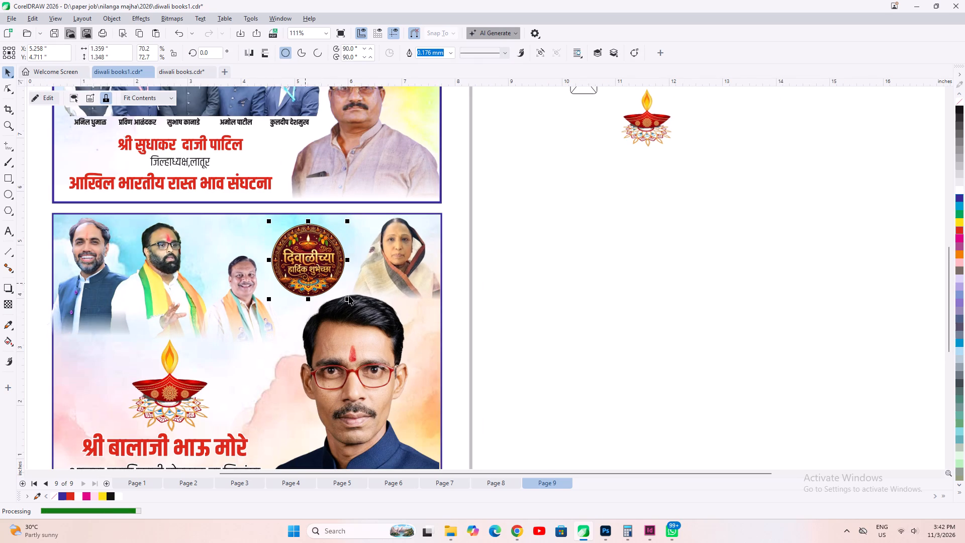
scroll(293, 242, up, 4)
click(310, 267)
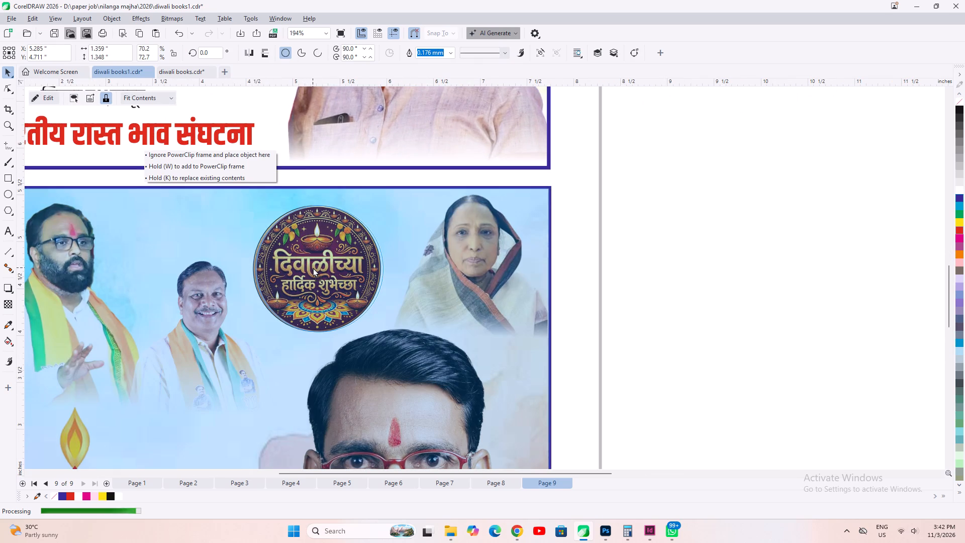
click(758, 343)
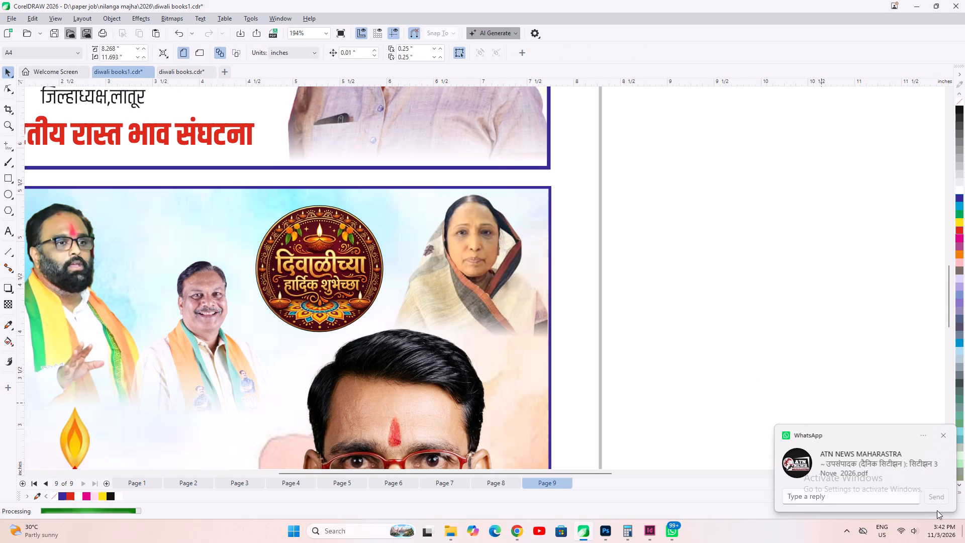
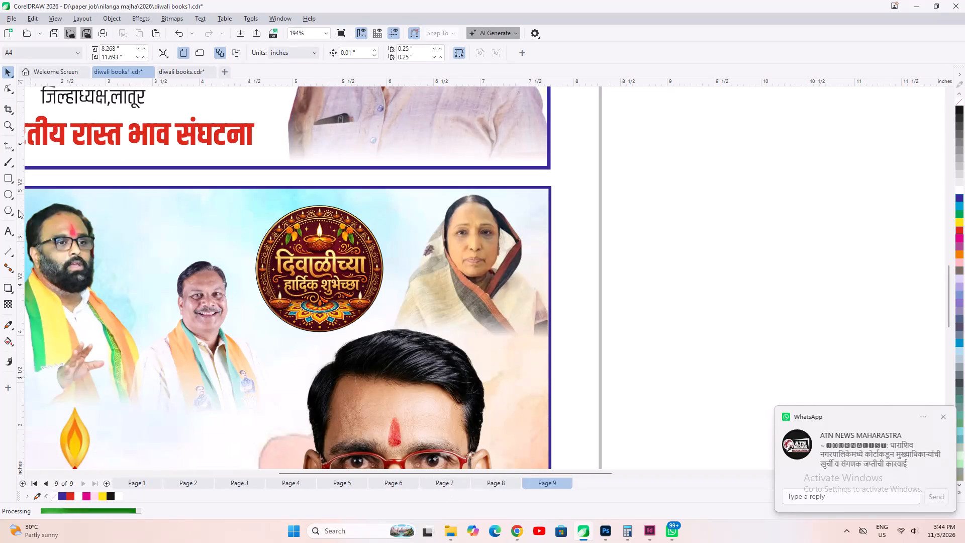
Examine the whole of page 9, checking the arrangement of the upper and lower Diwali banners.
click(1, 67)
click(702, 199)
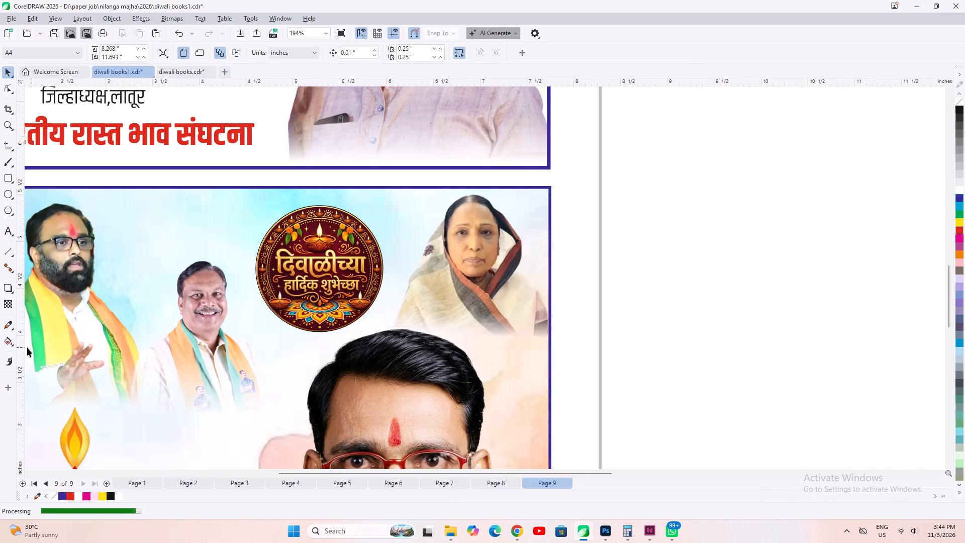
click(83, 365)
scroll(637, 392, down, 6)
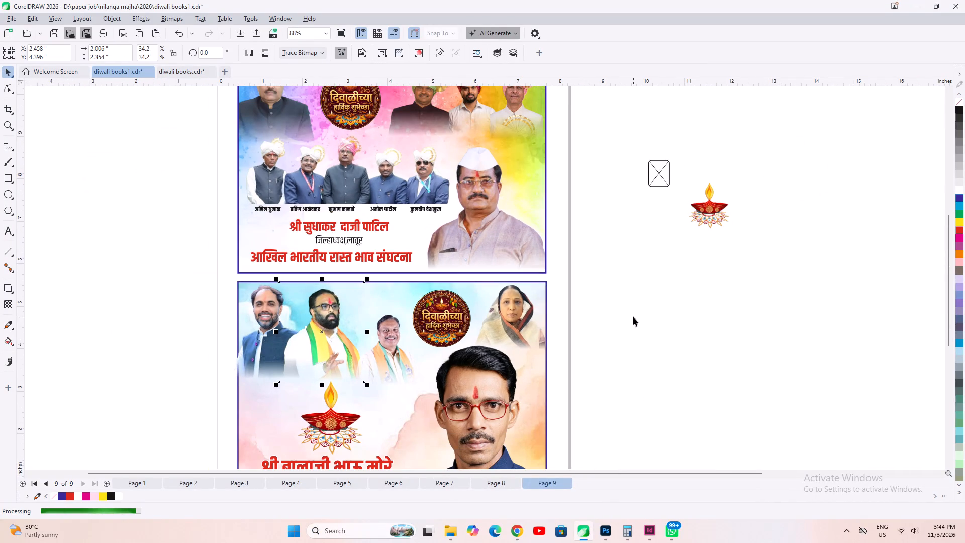
click(633, 317)
click(654, 285)
scroll(439, 275, down, 3)
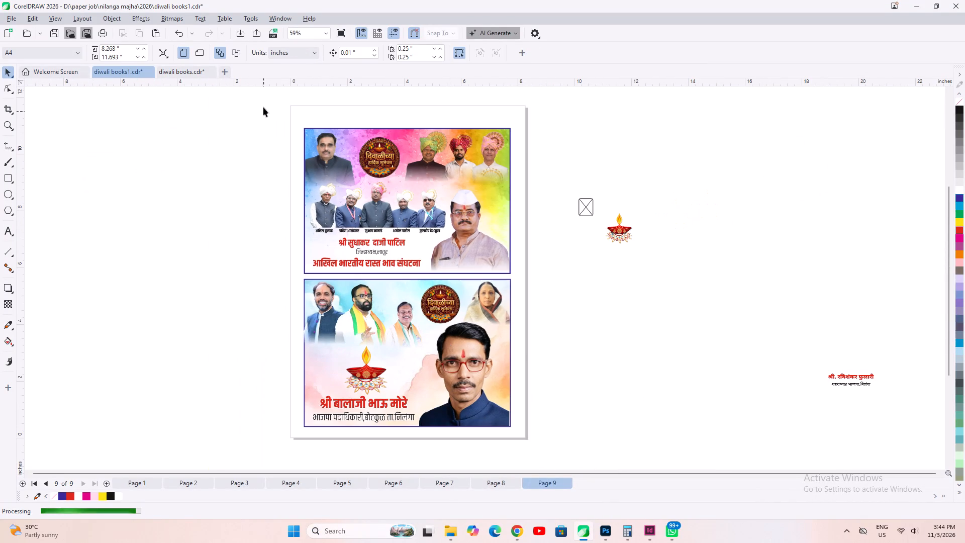
drag(263, 100, 511, 407)
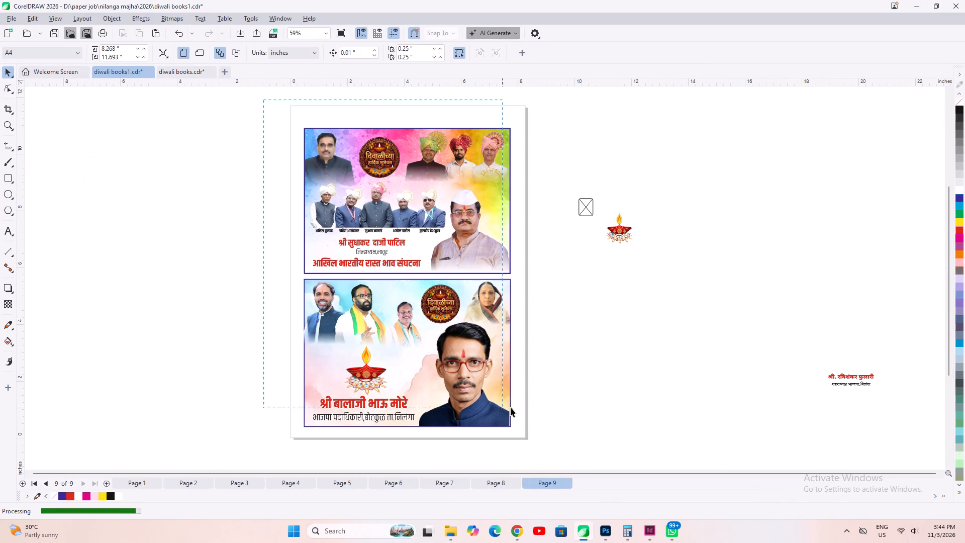
drag(511, 407, 540, 451)
click(598, 387)
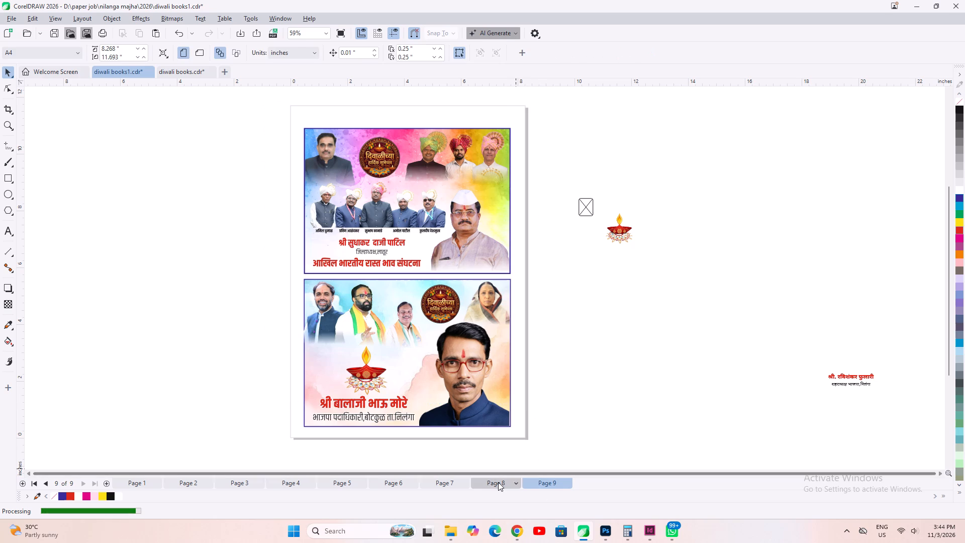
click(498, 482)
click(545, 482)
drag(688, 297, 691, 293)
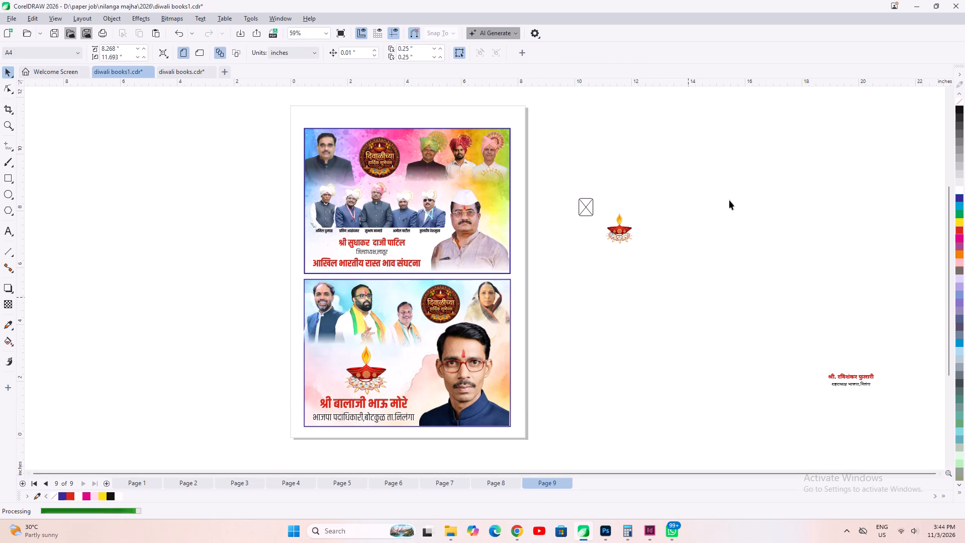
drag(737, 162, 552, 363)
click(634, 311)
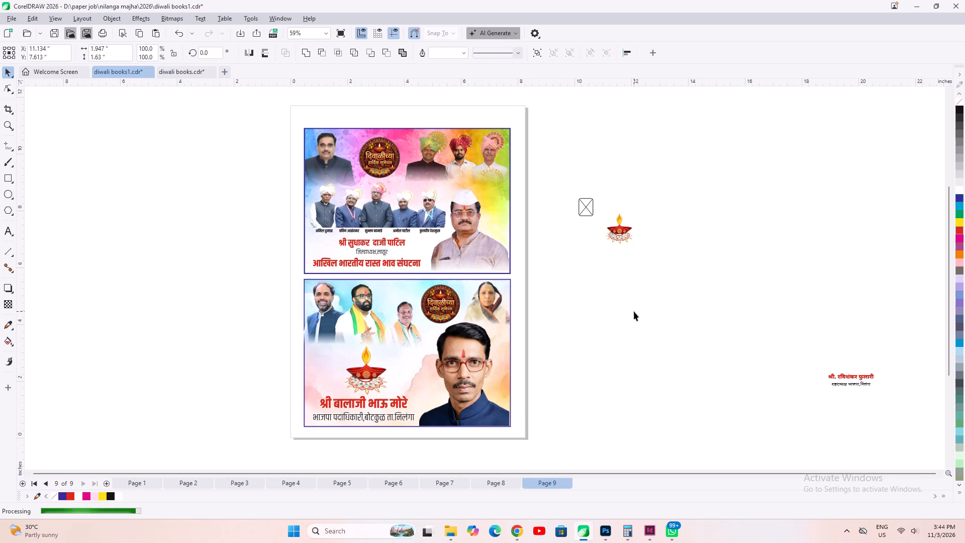
Place the spare diya lamp inside the small empty frame on the pasteboard beside page 9.
drag(621, 230, 589, 209)
double_click(620, 279)
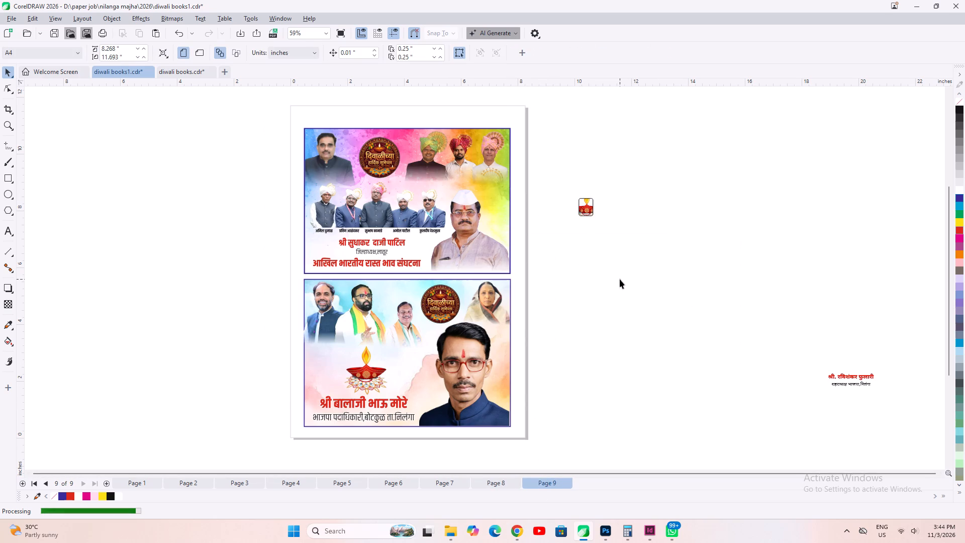
Save the diwali books1 document with the two finished banners on page 9.
drag(522, 439, 263, 104)
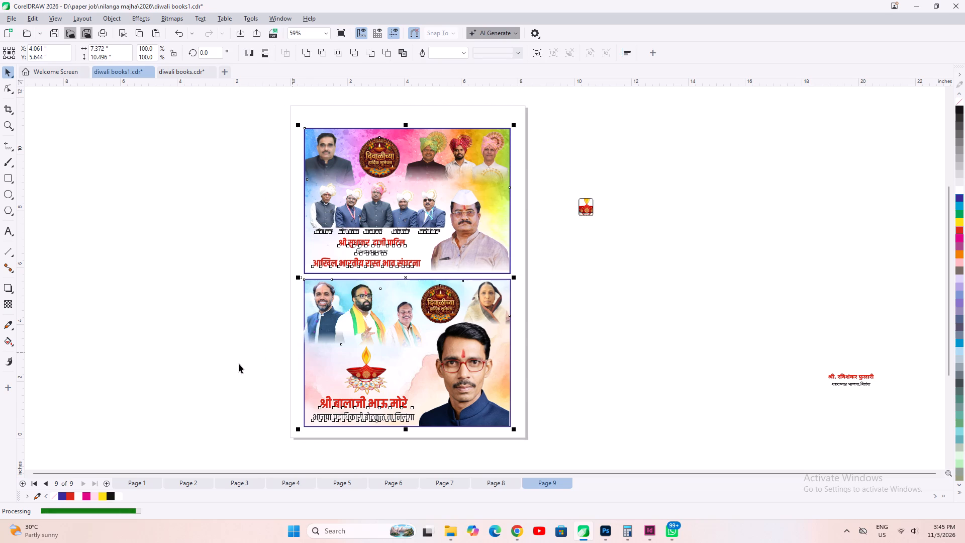
click(234, 365)
click(53, 34)
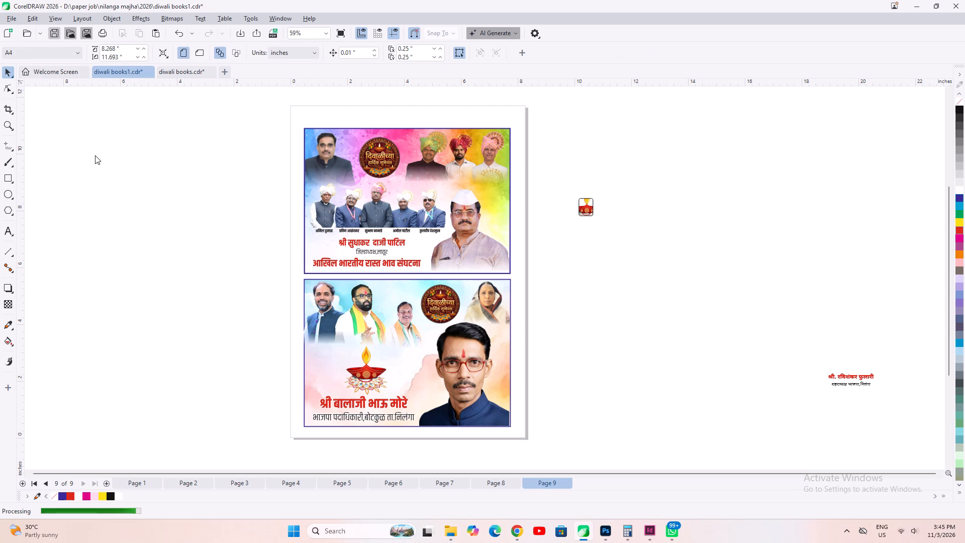
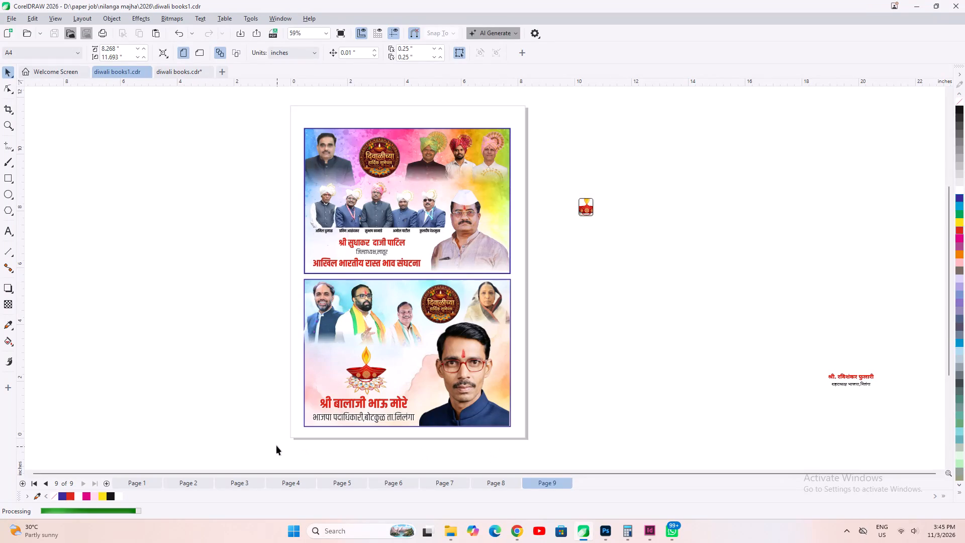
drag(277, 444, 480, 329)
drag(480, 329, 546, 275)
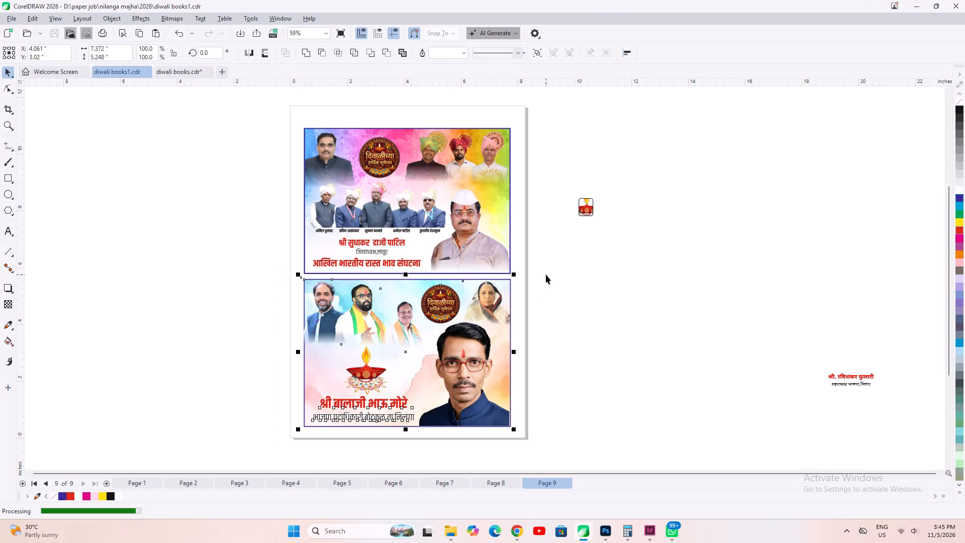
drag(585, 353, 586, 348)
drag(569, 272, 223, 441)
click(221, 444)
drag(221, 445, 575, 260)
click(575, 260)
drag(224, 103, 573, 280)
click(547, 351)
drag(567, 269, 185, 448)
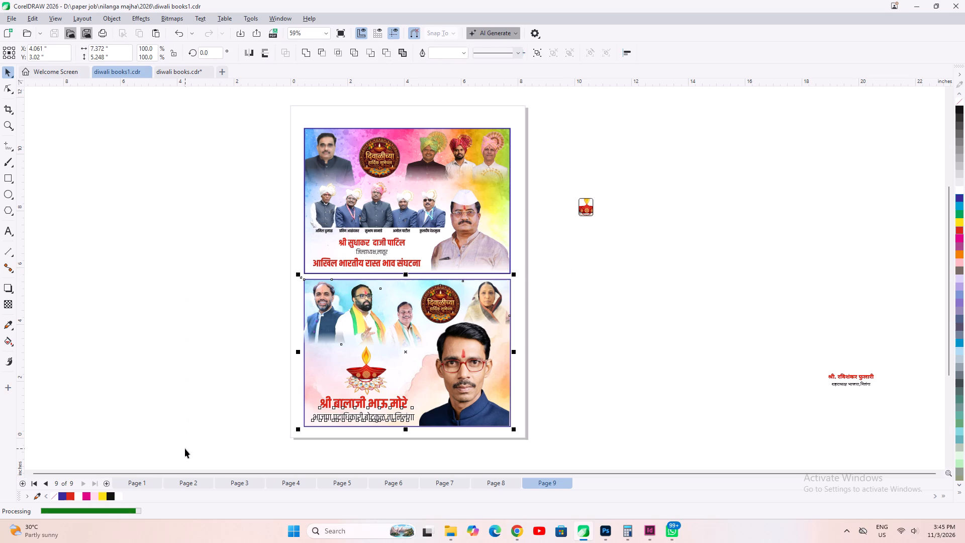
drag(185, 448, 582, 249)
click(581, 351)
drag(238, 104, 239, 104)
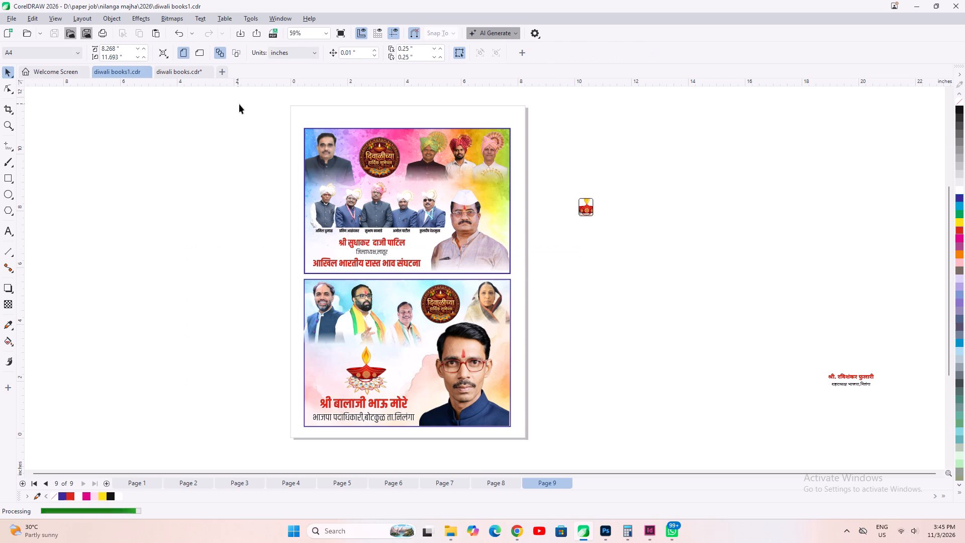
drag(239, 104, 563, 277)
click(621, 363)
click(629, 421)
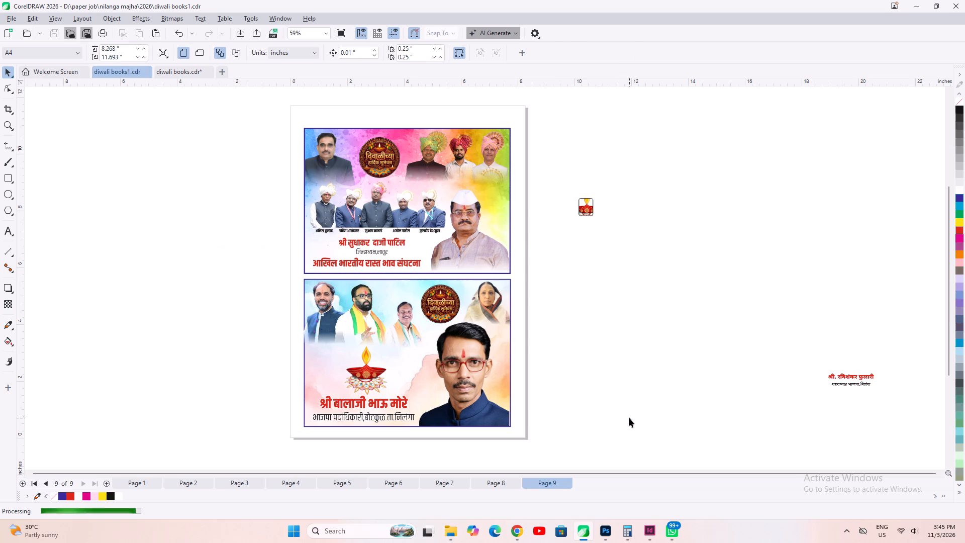
Add a new blank page 10 after page 9 in the diwali books1 document.
click(494, 485)
click(532, 484)
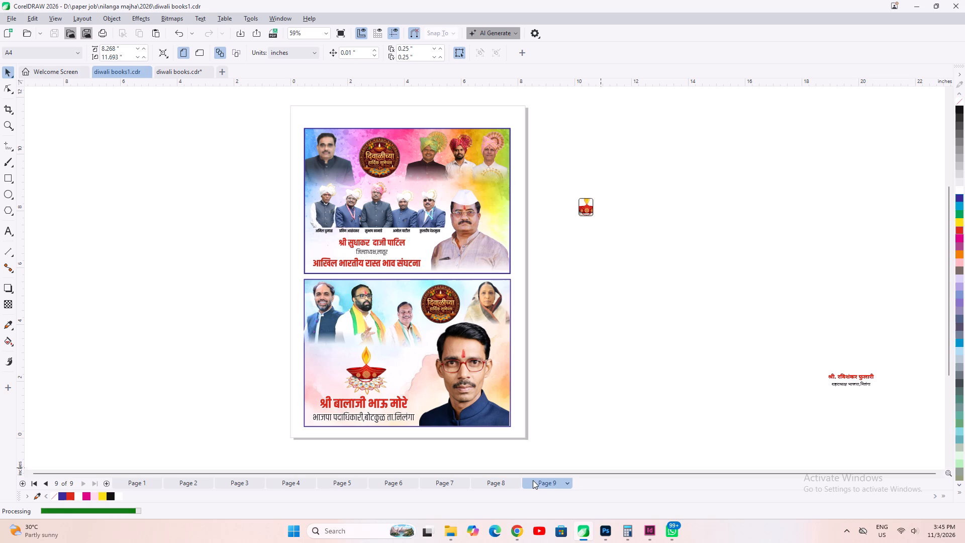
key(Page_Down)
key(Return)
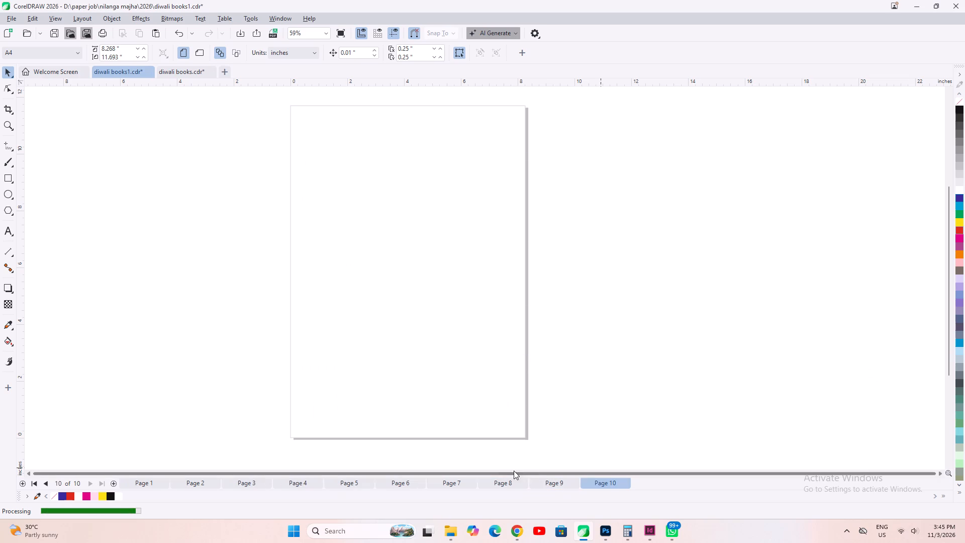
Return to page 9 with the two finished banners.
click(562, 486)
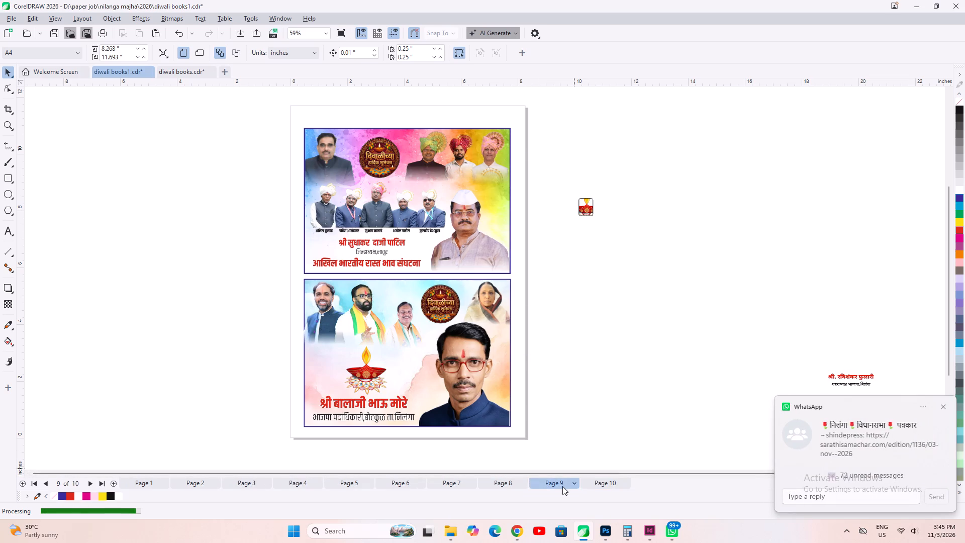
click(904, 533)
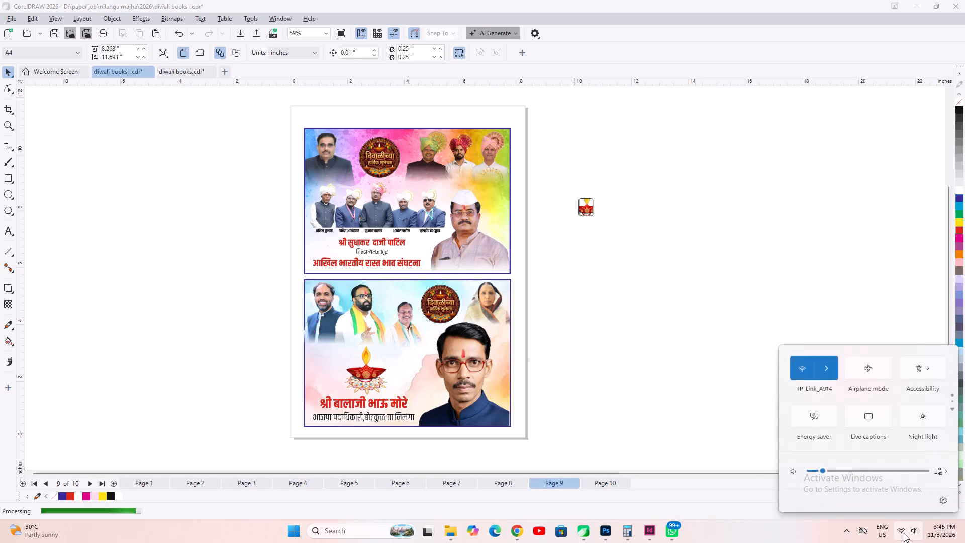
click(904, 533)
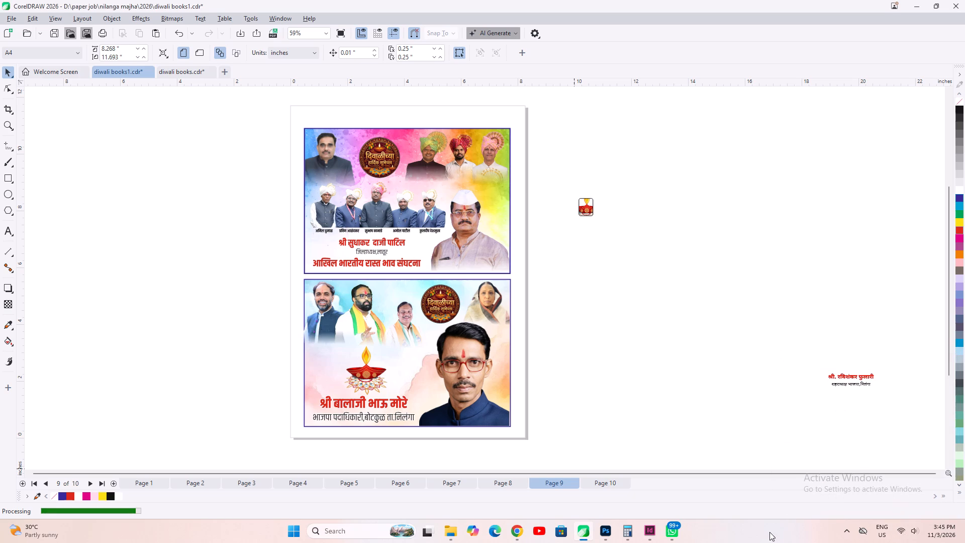
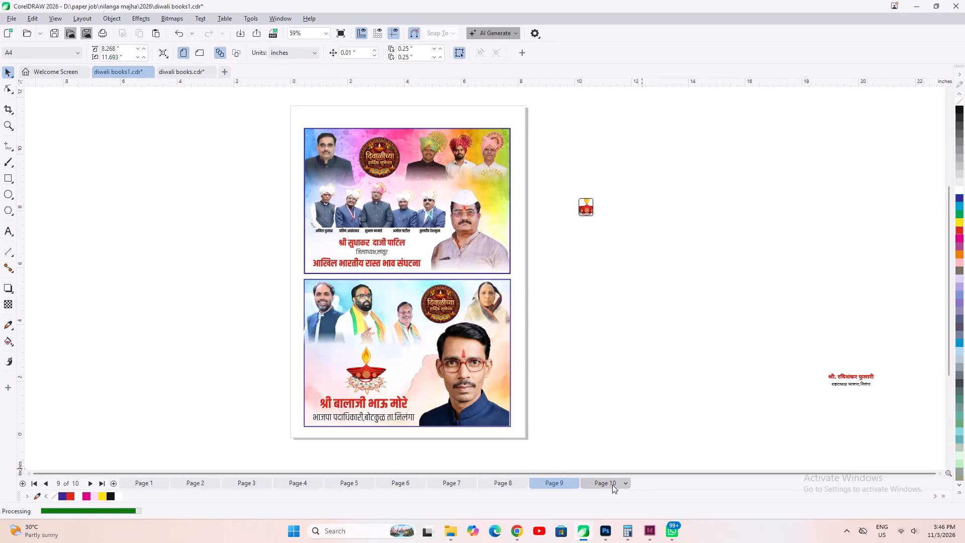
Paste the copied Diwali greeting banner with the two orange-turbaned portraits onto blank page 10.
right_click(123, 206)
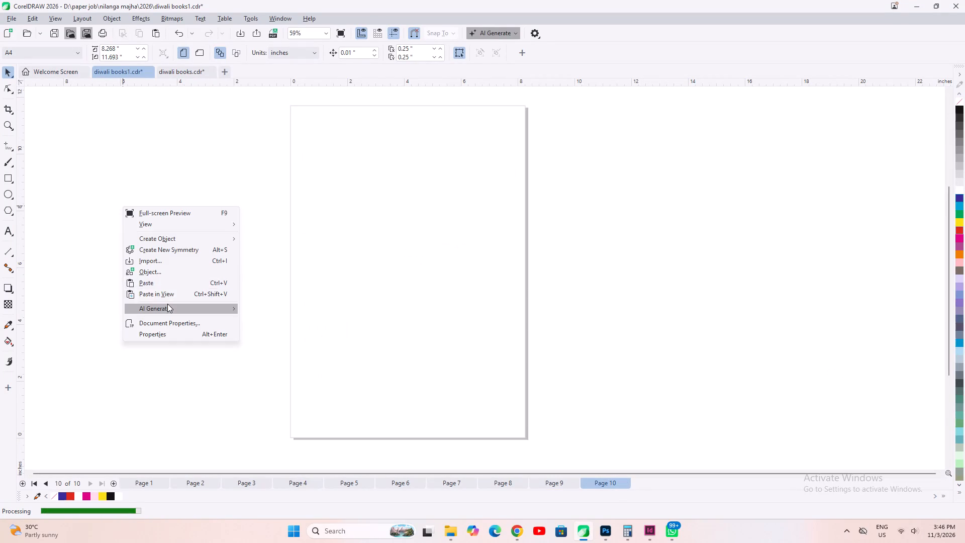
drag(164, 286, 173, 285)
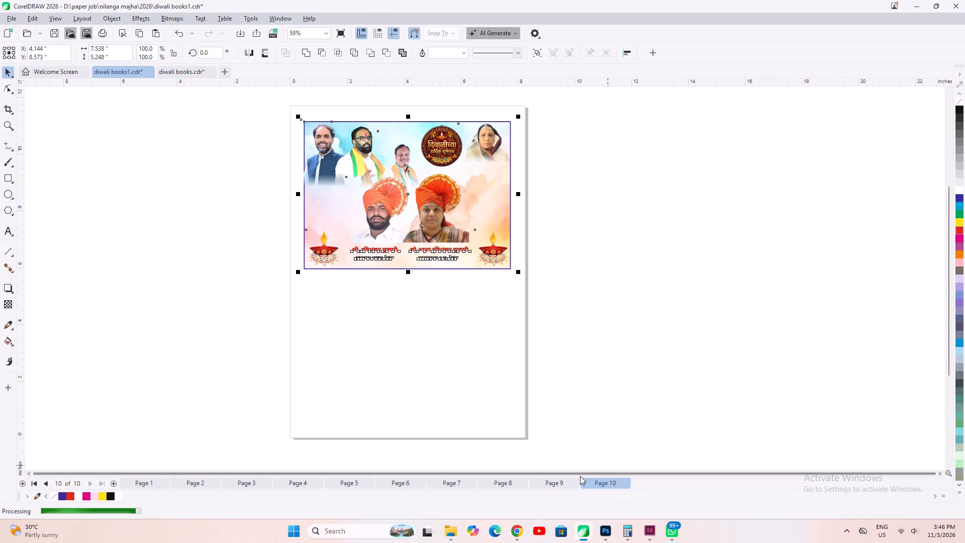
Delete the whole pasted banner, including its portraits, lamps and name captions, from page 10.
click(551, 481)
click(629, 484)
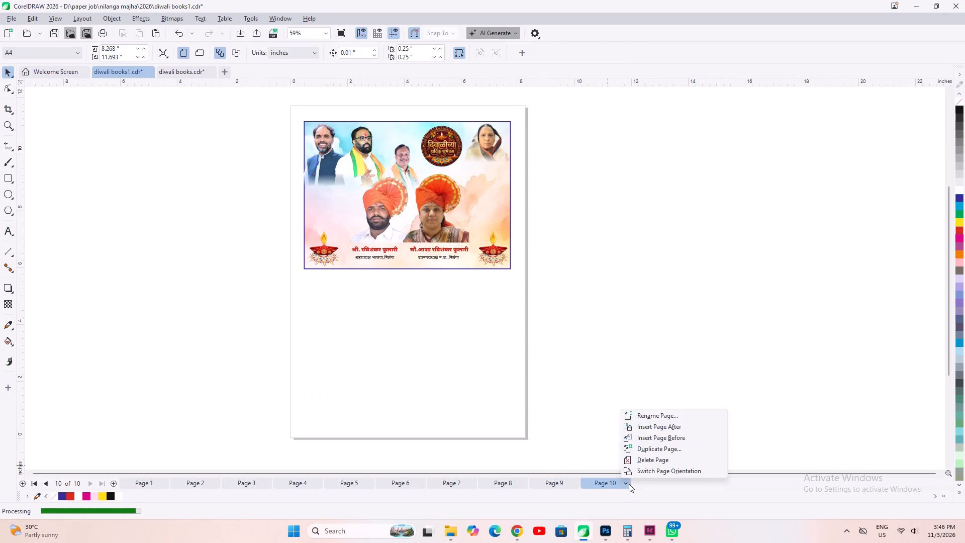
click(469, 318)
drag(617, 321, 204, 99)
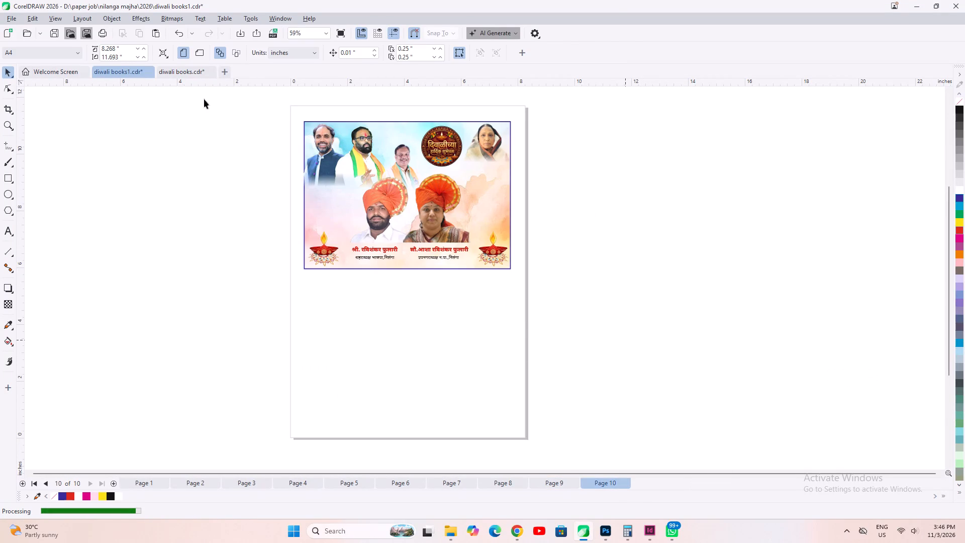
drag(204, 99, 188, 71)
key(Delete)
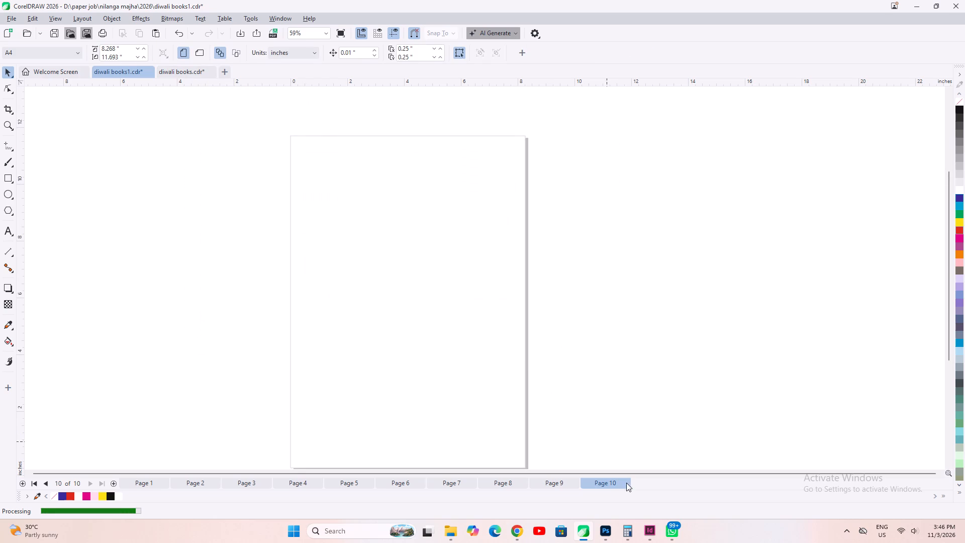
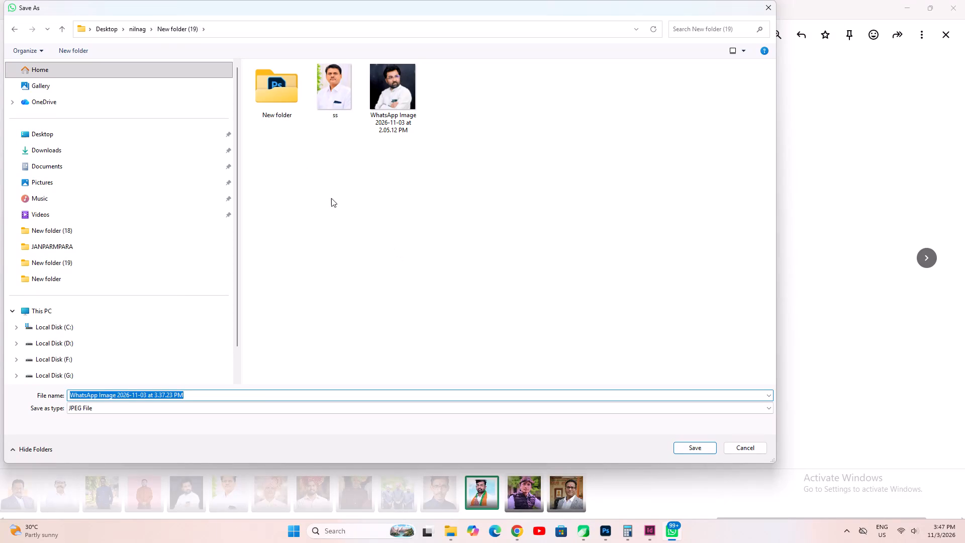
Create a new subfolder inside New folder (19) and open it as the save location for the WhatsApp portrait photo.
right_click(328, 197)
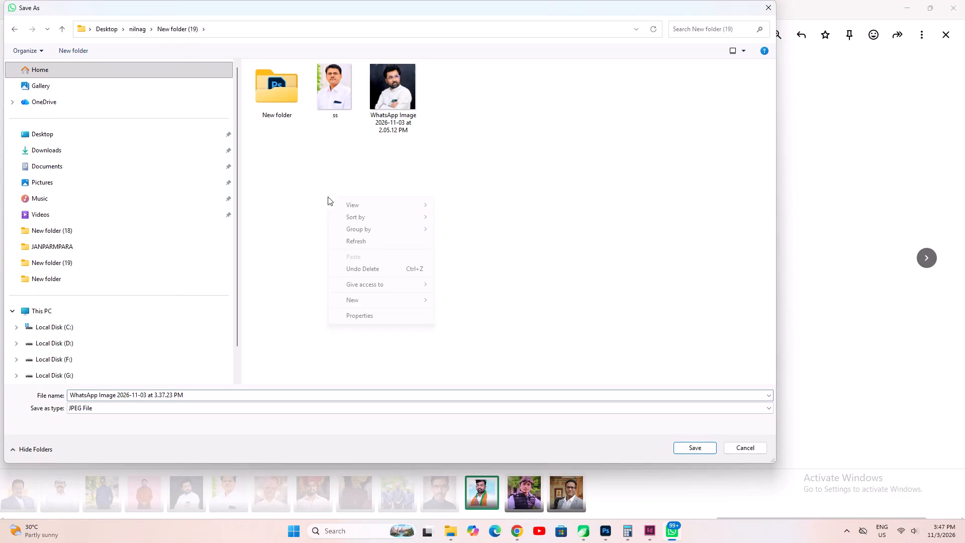
click(370, 300)
click(454, 299)
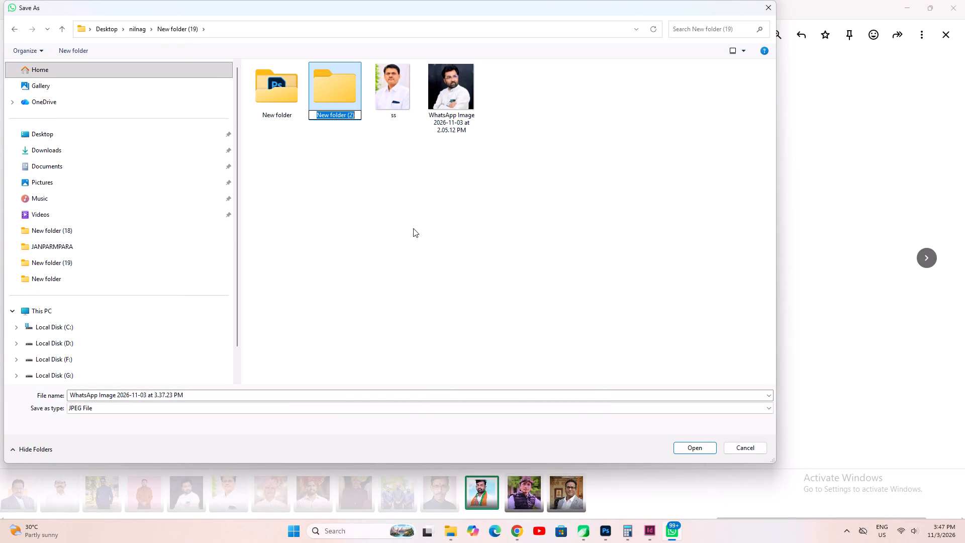
double_click(331, 105)
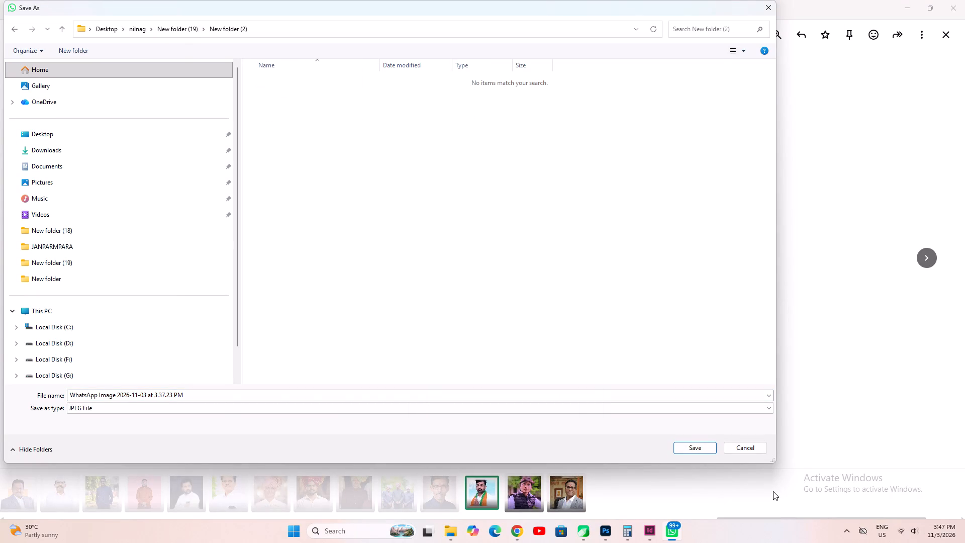
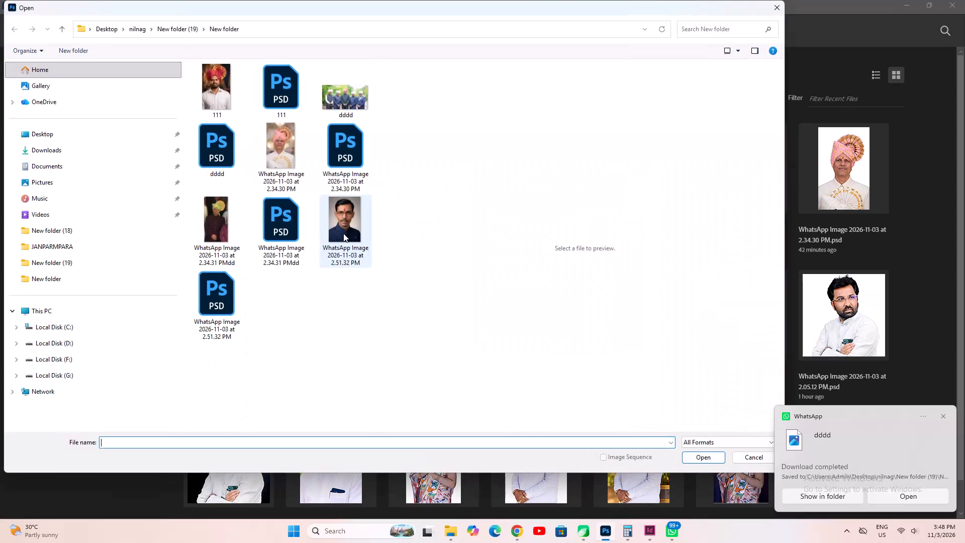
Open the three portrait photos dd, dddd and WhatsApp Image 2026-11-03 at 3.37.23 PM from New folder (2) in Photoshop.
click(181, 27)
double_click(300, 104)
drag(413, 334, 317, 149)
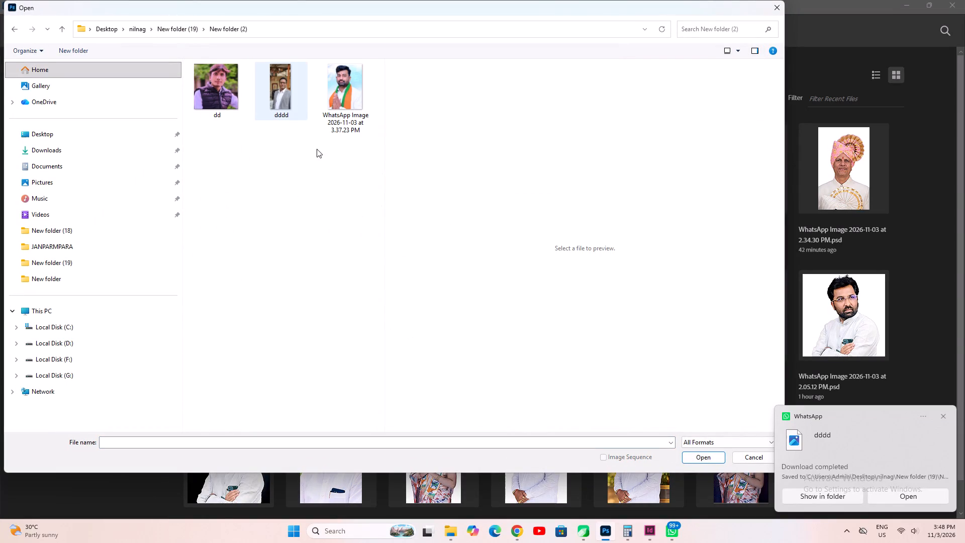
drag(317, 149, 201, 27)
drag(355, 233, 181, 70)
click(699, 455)
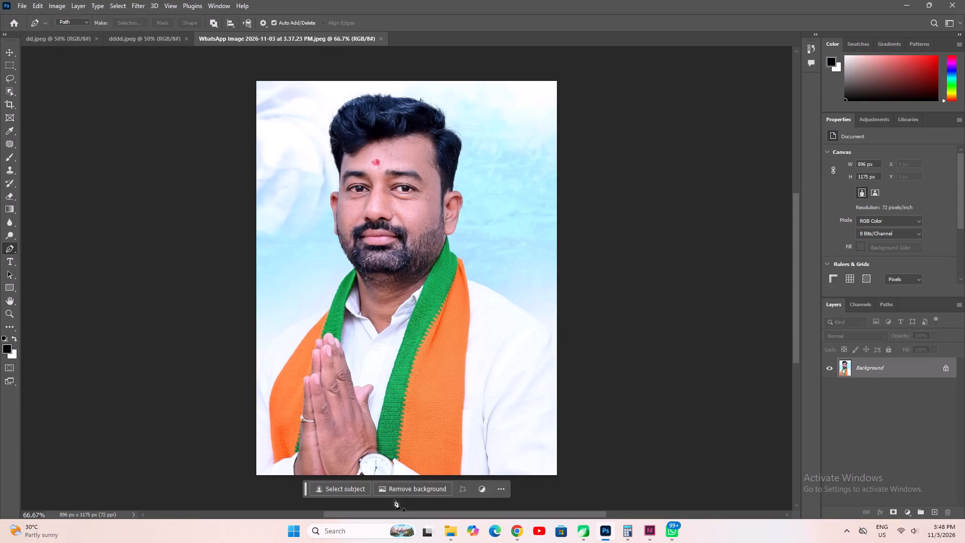
Remove the background from the WhatsApp portrait of the man in the orange and green scarf.
click(394, 499)
click(394, 494)
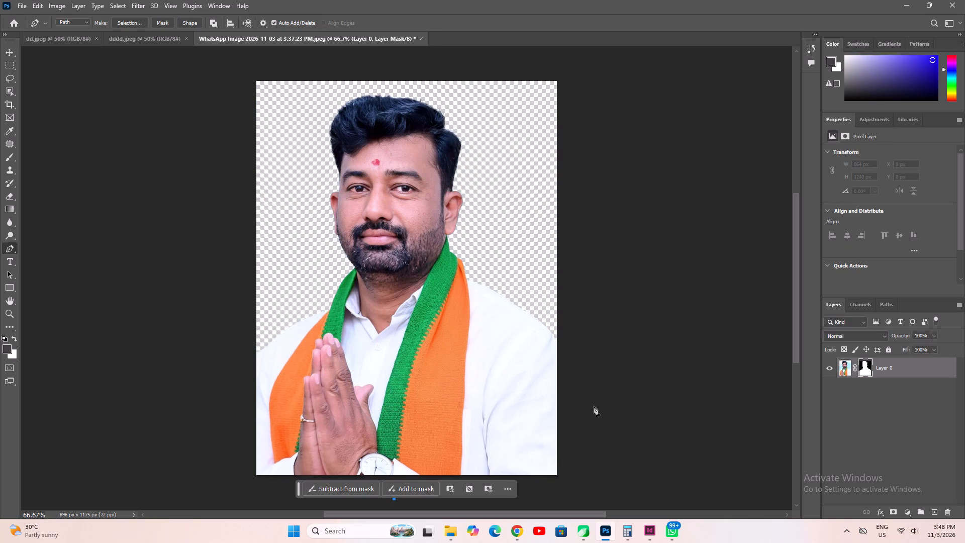
Save the cut-out of the man in the orange-green scarf as 8 in Photoshop format and close it.
key(ctrl+s)
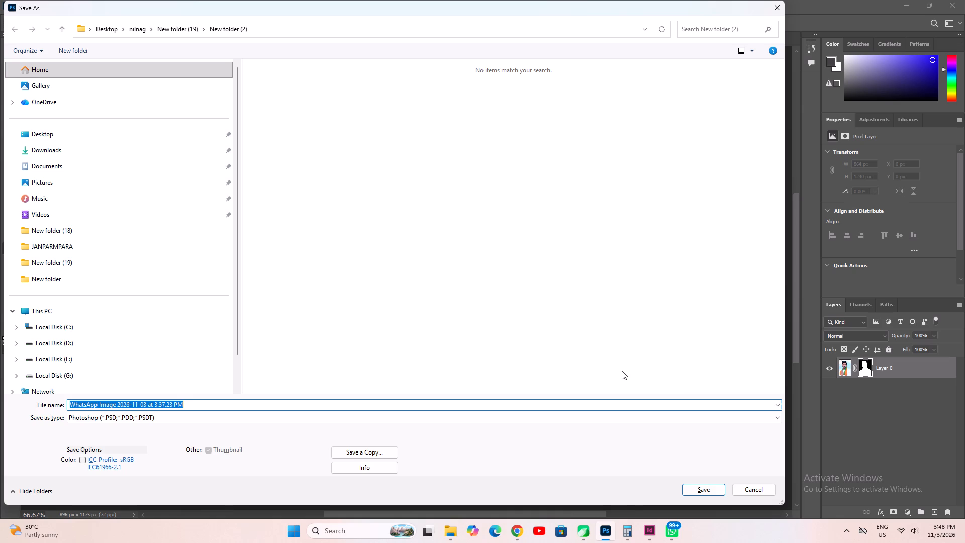
key(8)
key(Return)
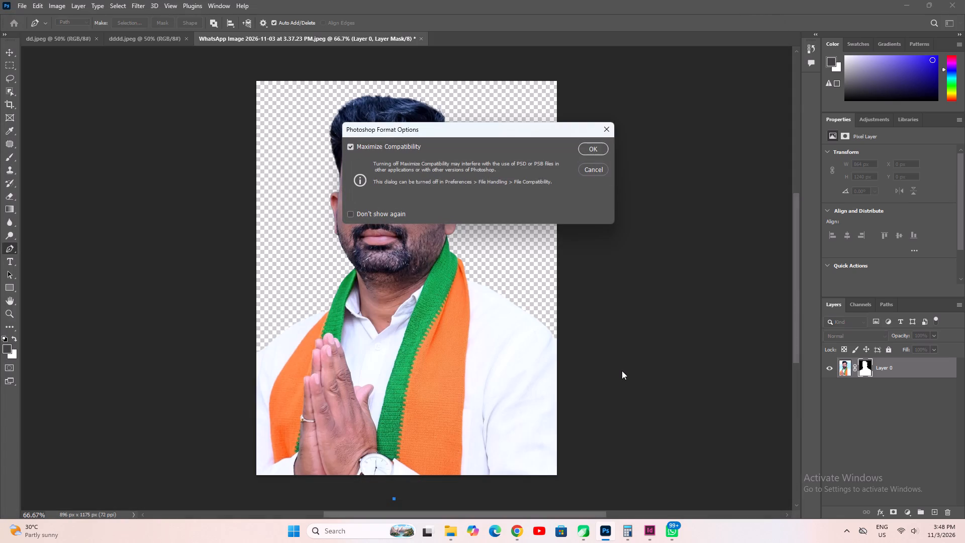
click(602, 149)
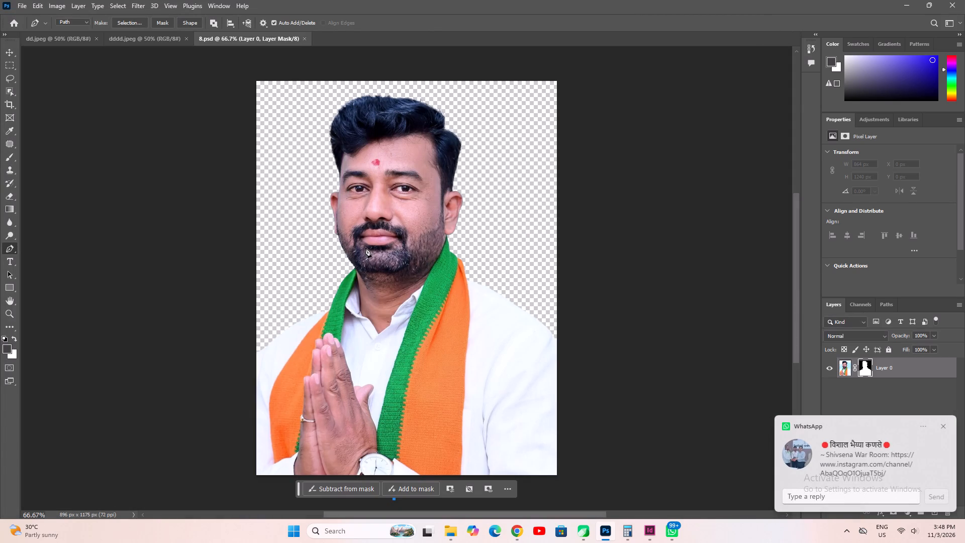
click(303, 40)
Remove the background from dddd.jpeg, save the cut-out as 9 in Photoshop format, and close it.
click(398, 488)
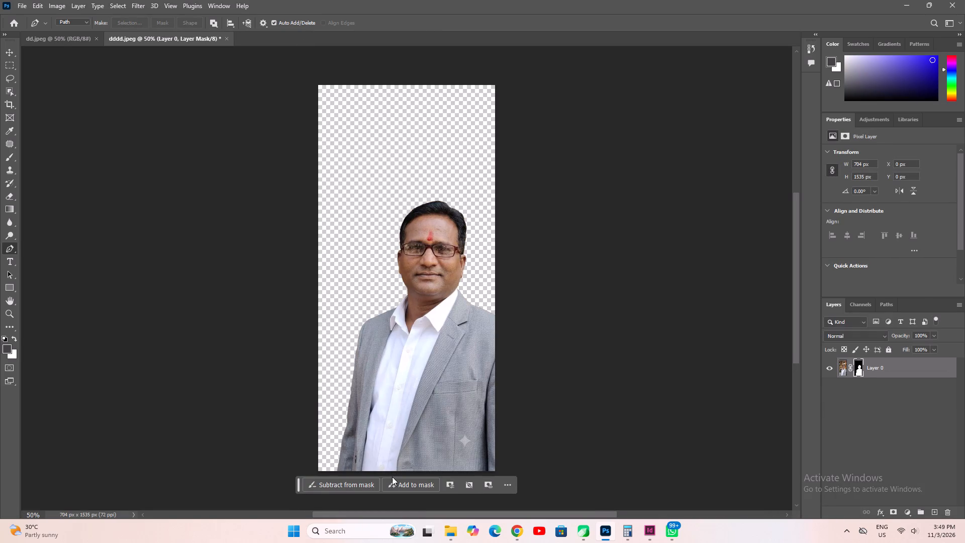
key(ctrl+s)
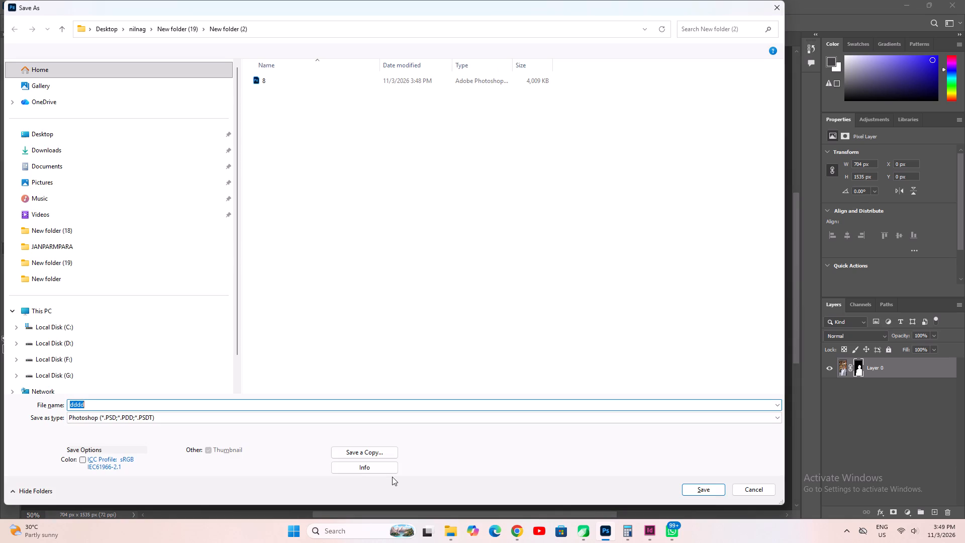
key(9)
key(Return)
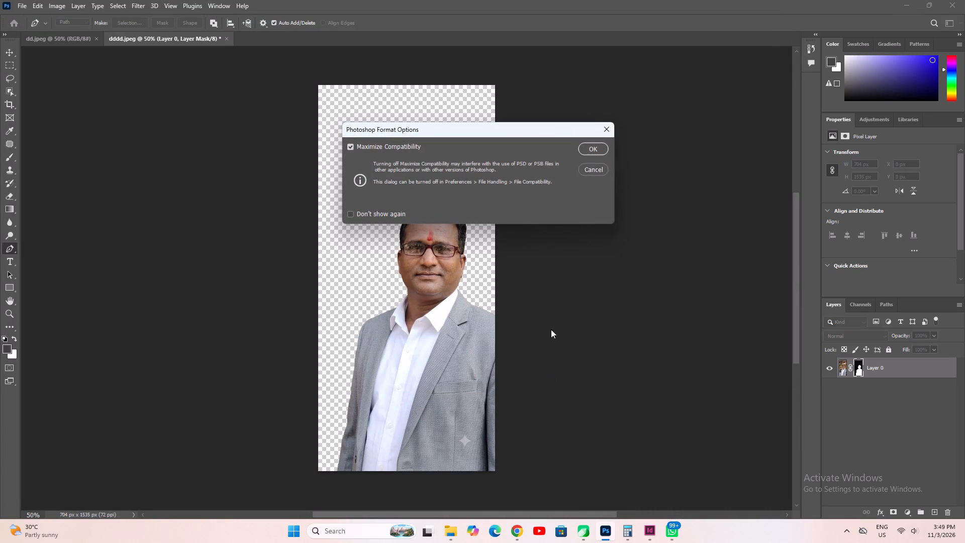
click(592, 151)
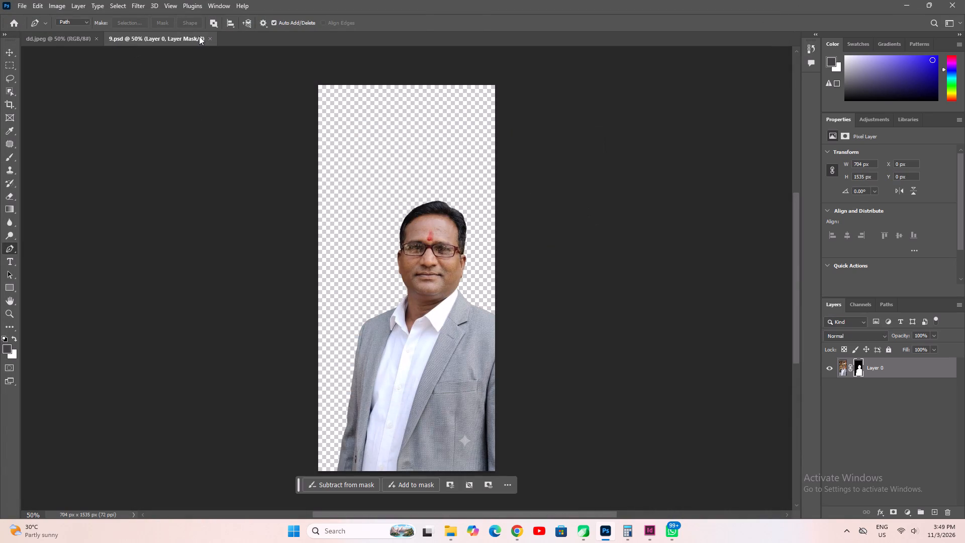
click(207, 39)
Remove the background from dd.jpeg, save the cut-out as 10 in Photoshop format, and close it.
click(405, 497)
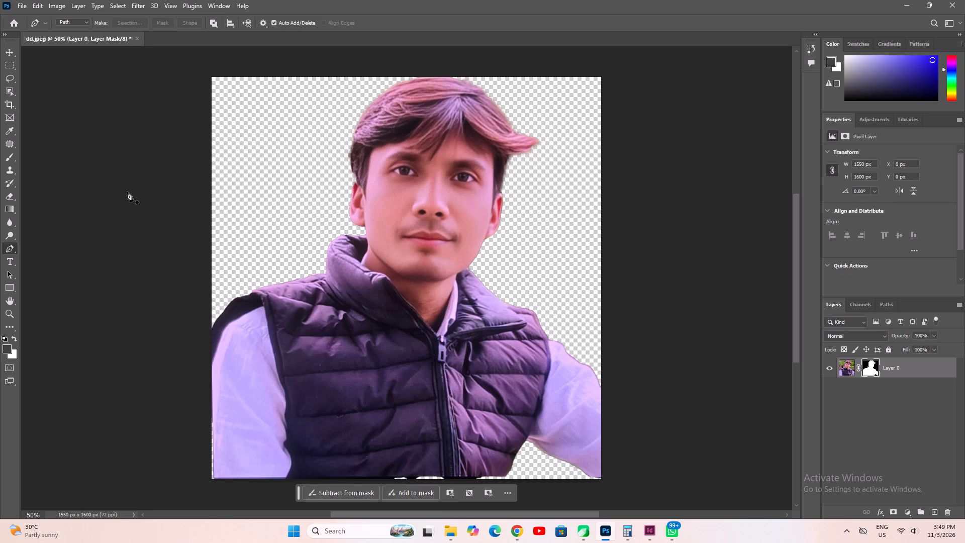
key(ctrl+s)
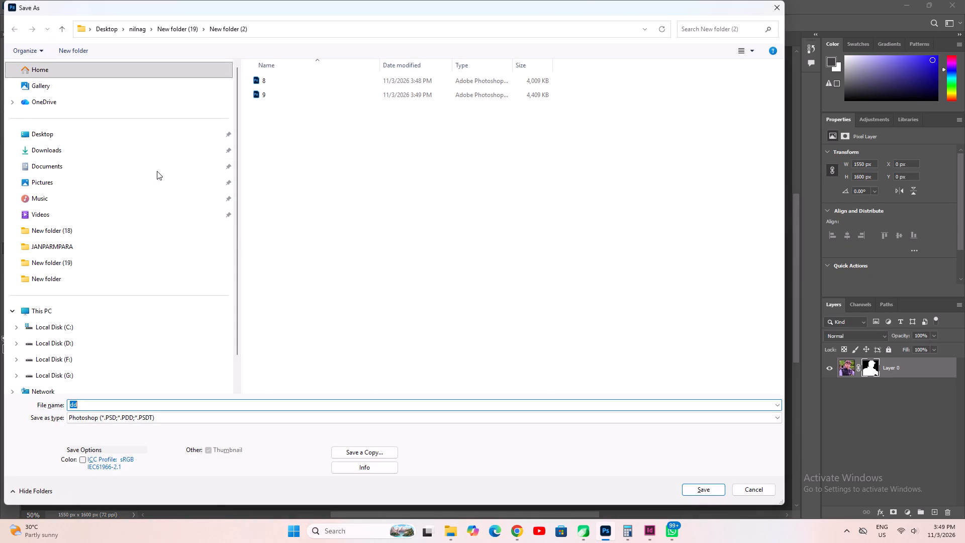
text(10)
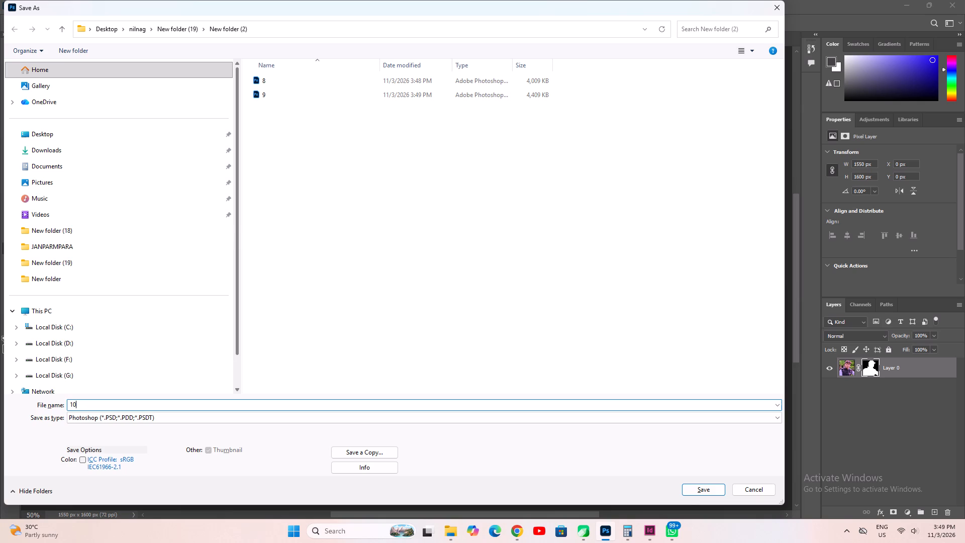
key(Return)
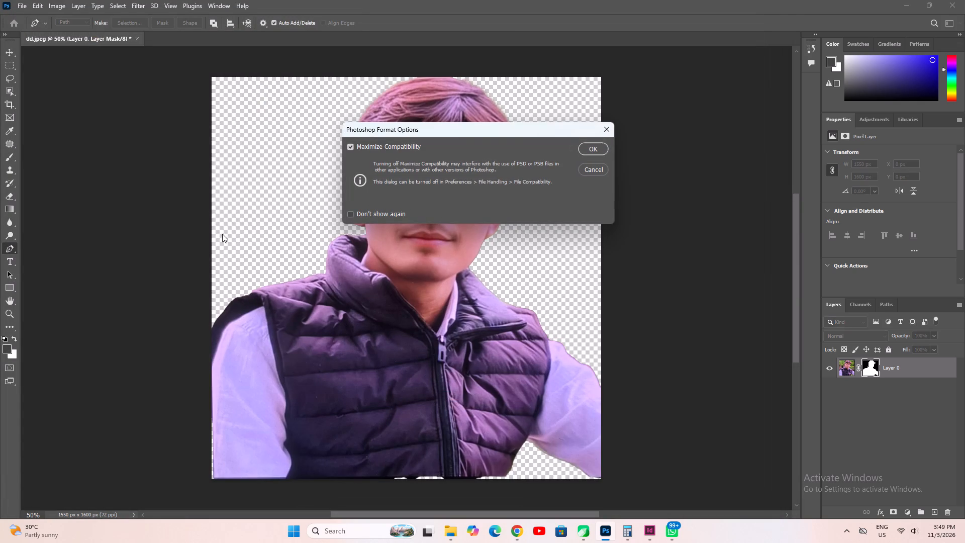
click(595, 149)
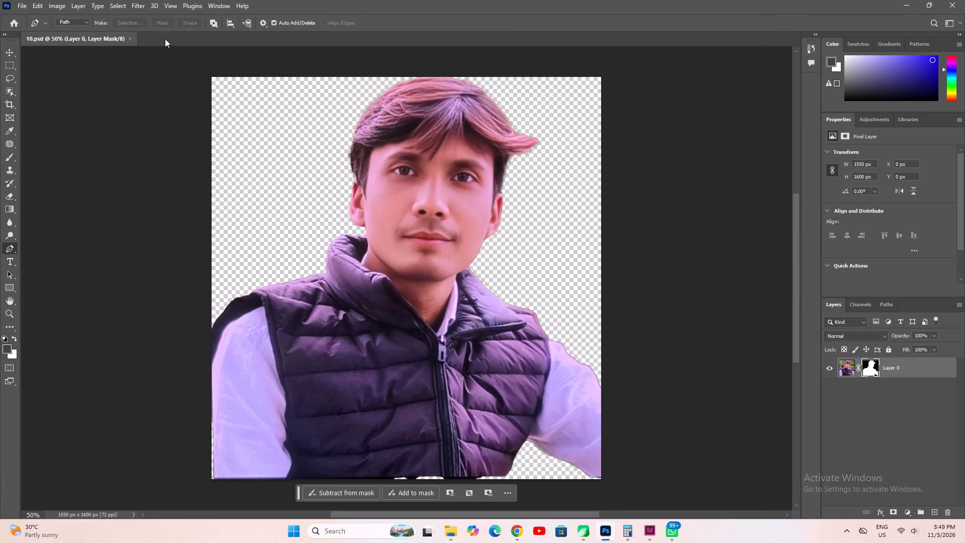
click(130, 37)
Switch to CorelDRAW and paste the copied couple's Diwali banner onto blank page 10.
click(583, 529)
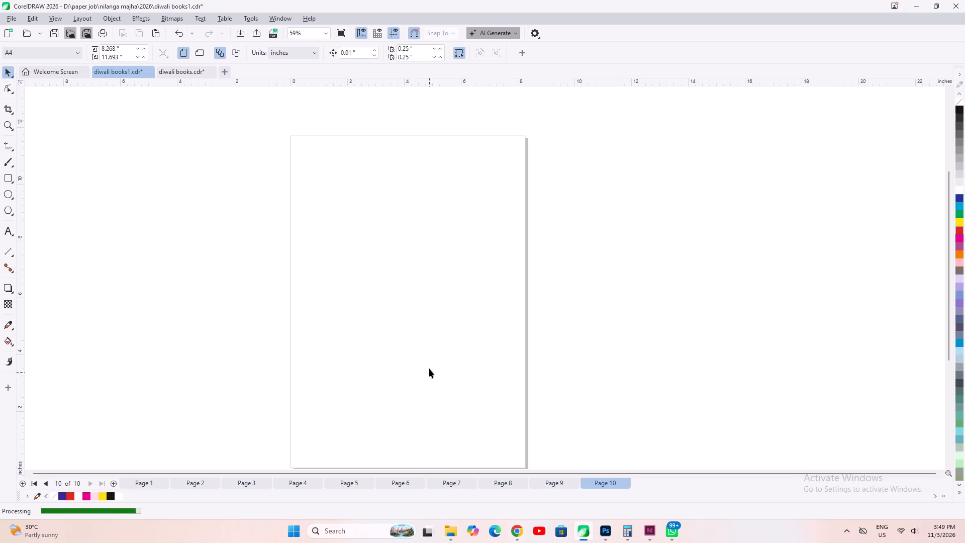
right_click(490, 185)
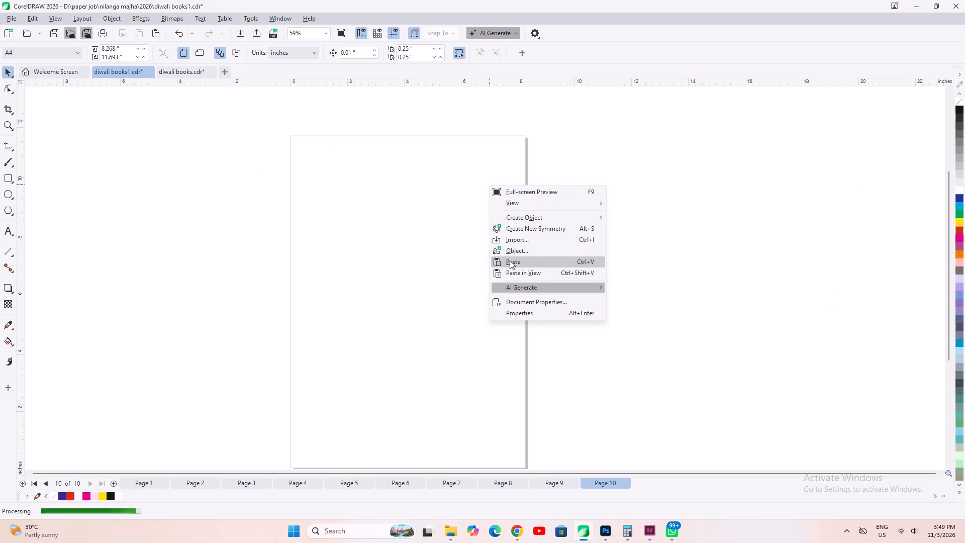
click(511, 262)
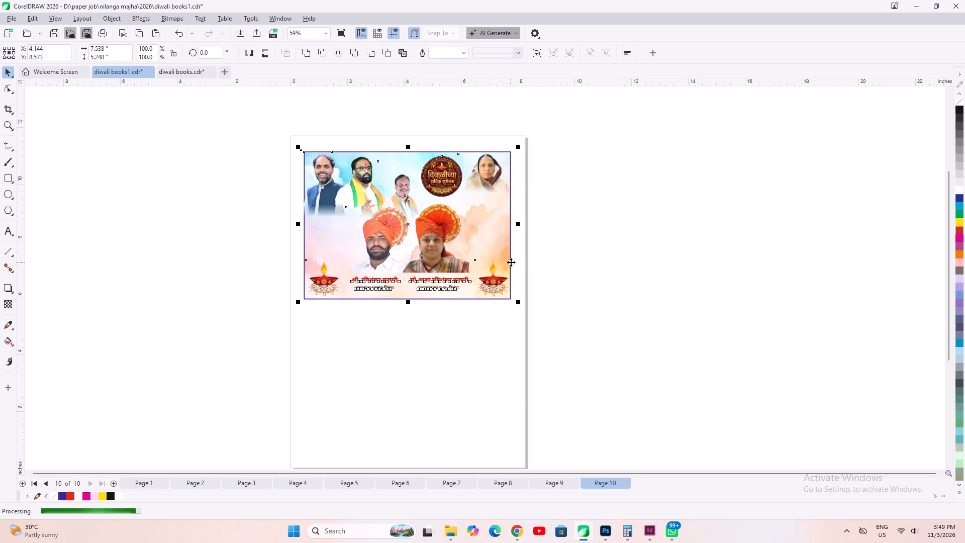
Import the Photoshop cut-outs 8, 9 and 10 from New folder (2) inside New folder (19) onto page 10.
click(639, 249)
right_click(620, 205)
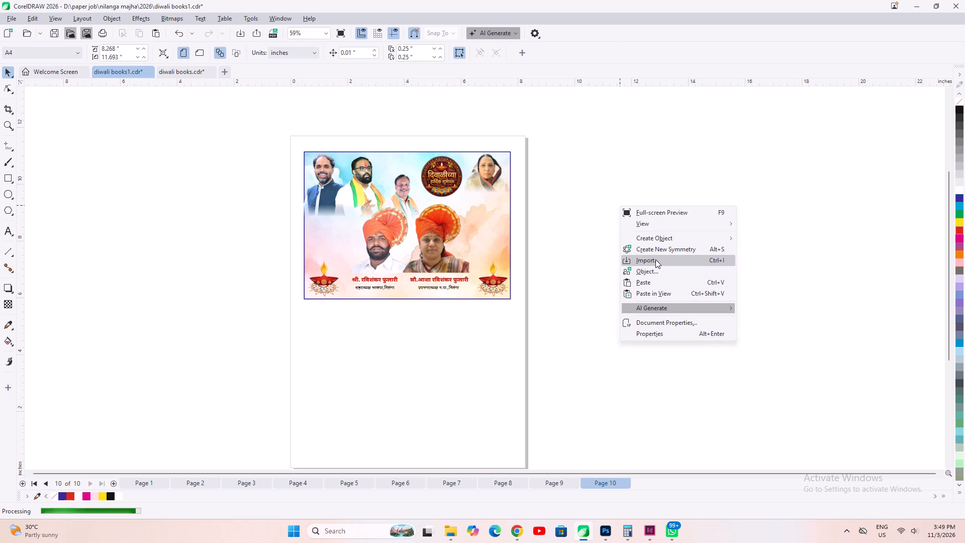
click(655, 258)
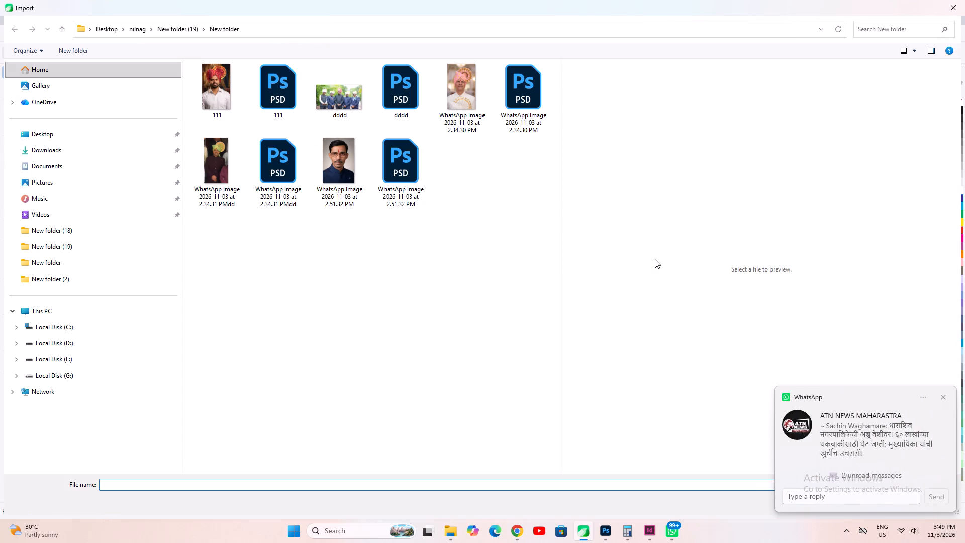
click(179, 32)
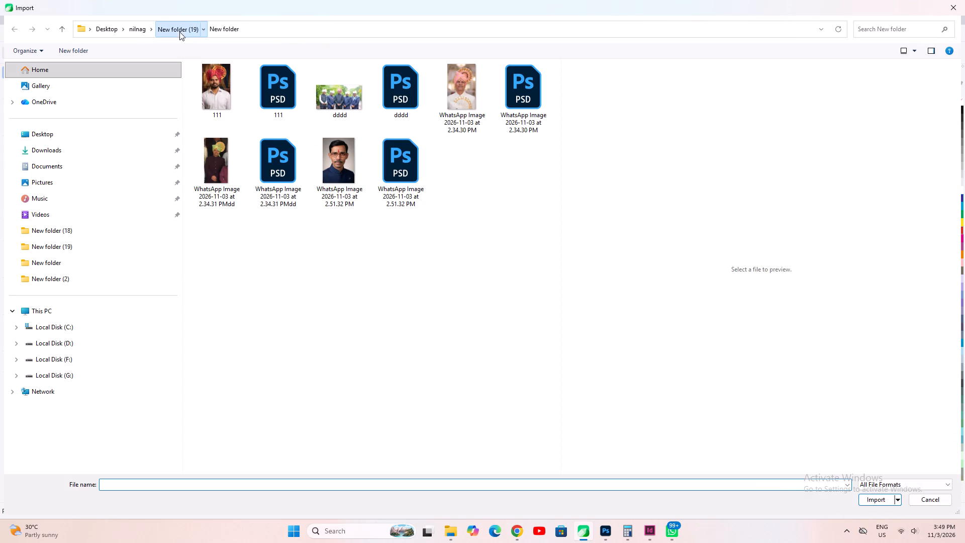
double_click(266, 86)
click(371, 334)
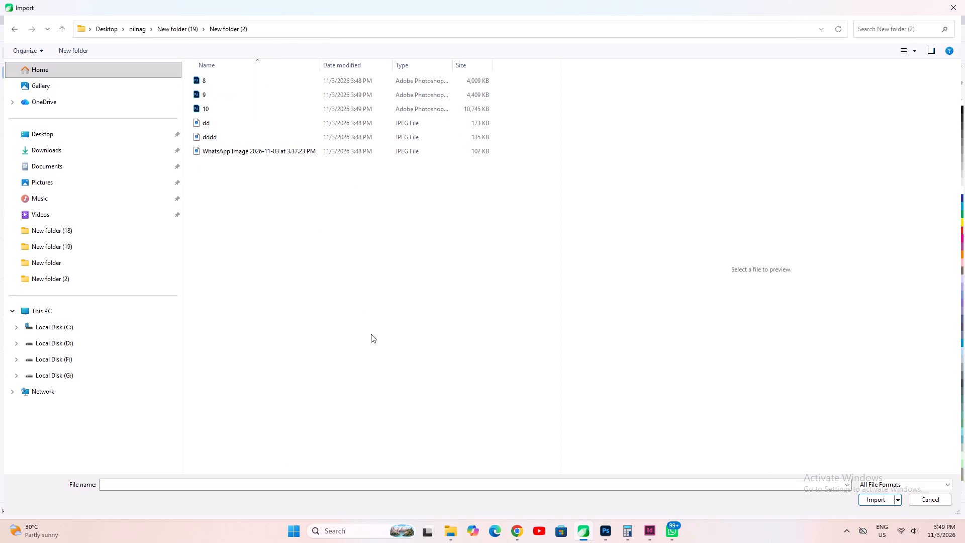
click(208, 80)
shift+click(205, 94)
shift+click(206, 109)
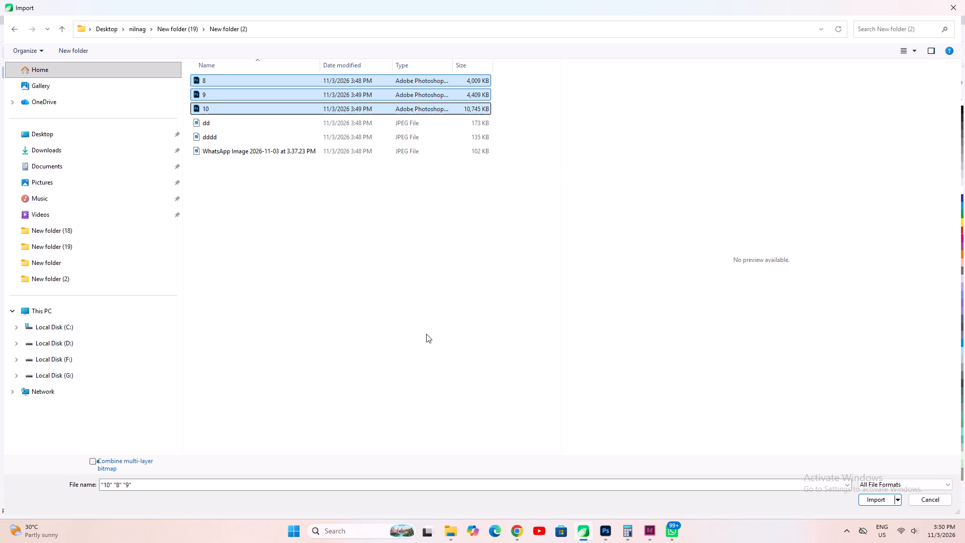
click(875, 500)
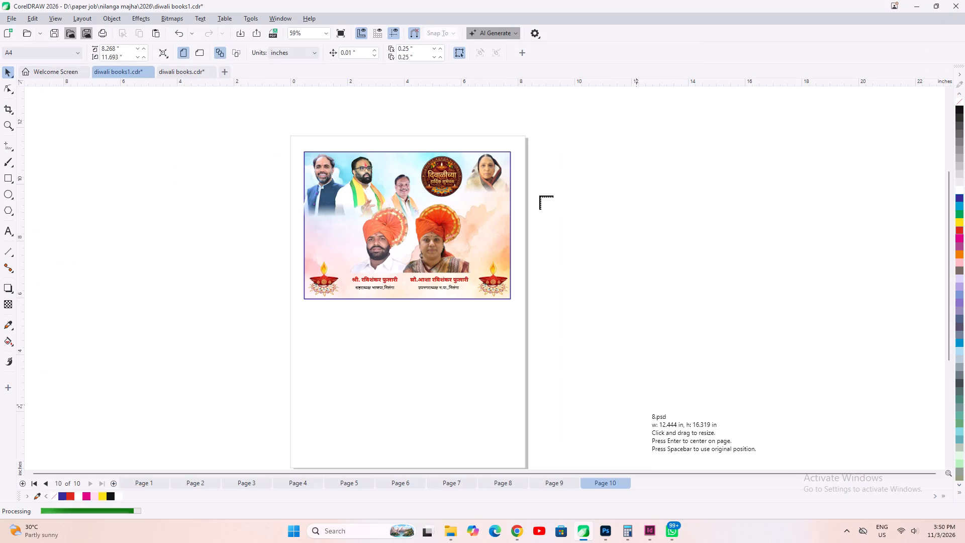
Place the three imported portrait cut-outs, starting with 8.psd, in the empty area beside page 10.
click(539, 195)
click(651, 192)
click(587, 241)
Shrink the purple-vest man's cut-out and move it and the grey-suited man's cut-out farther out beside the page.
scroll(587, 241, down, 4)
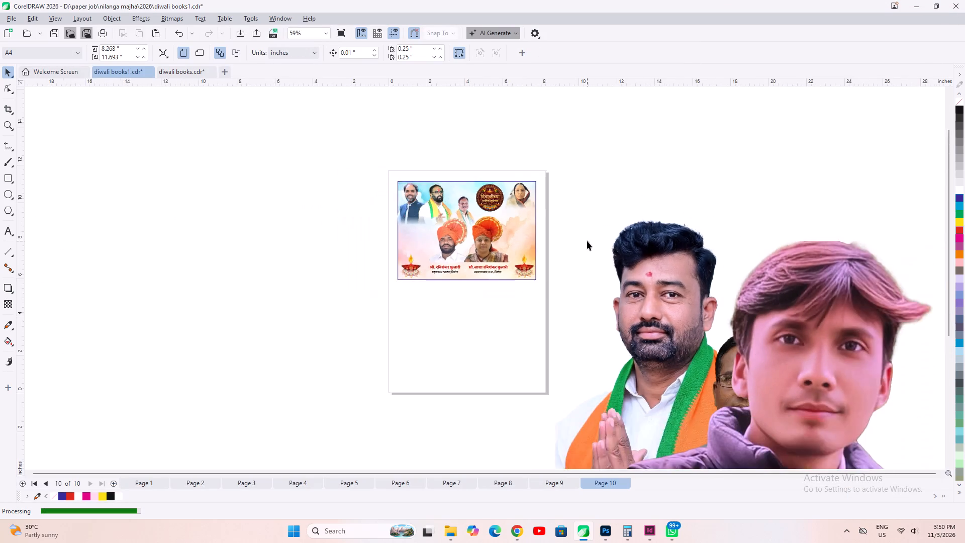
scroll(587, 241, down, 2)
drag(739, 292, 347, 265)
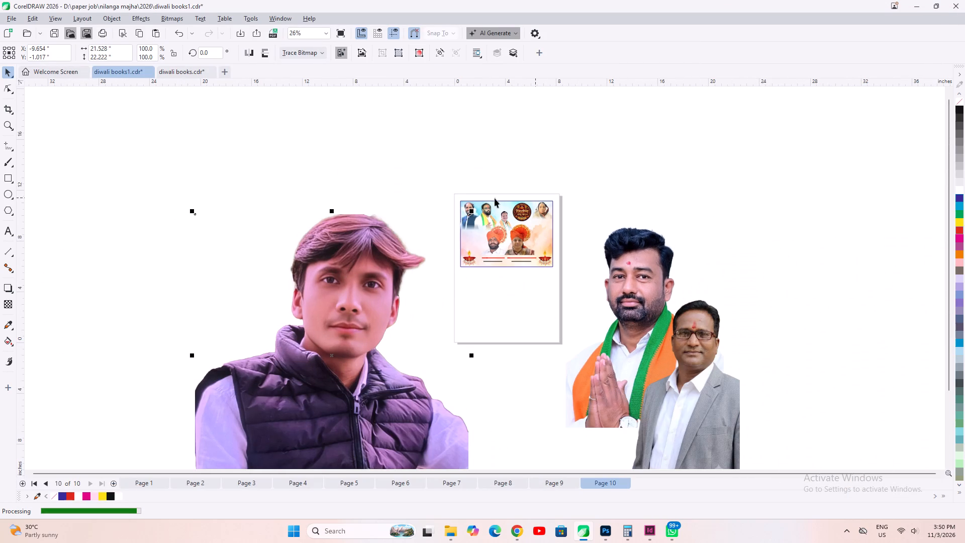
shift+drag(470, 210, 419, 307)
drag(318, 373, 749, 243)
drag(682, 383, 769, 312)
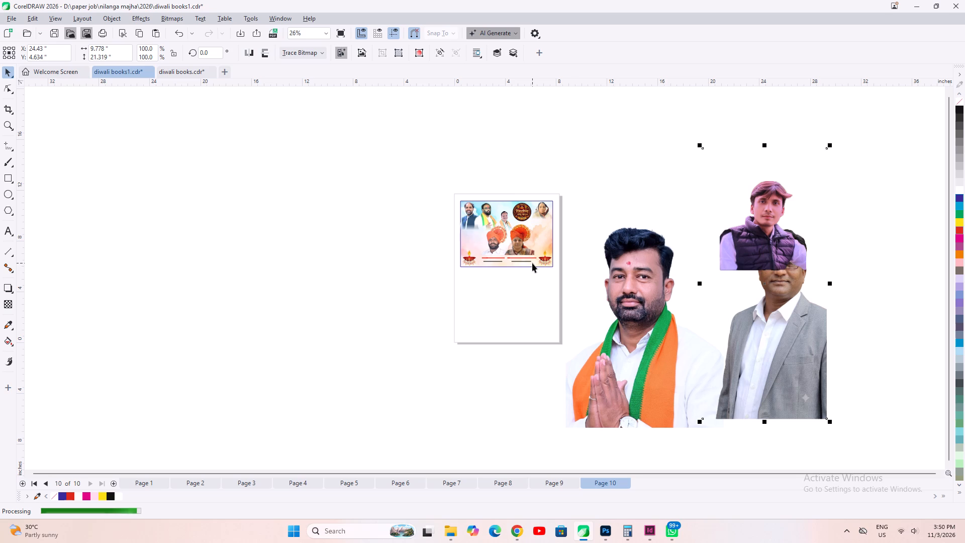
Delete the pasted couple's banner from page 10.
scroll(532, 262, up, 1)
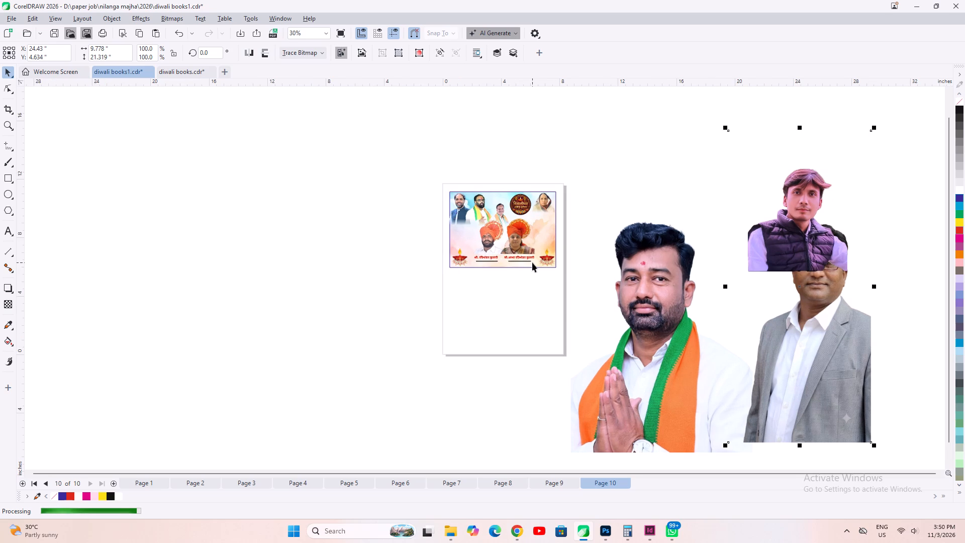
scroll(498, 265, up, 3)
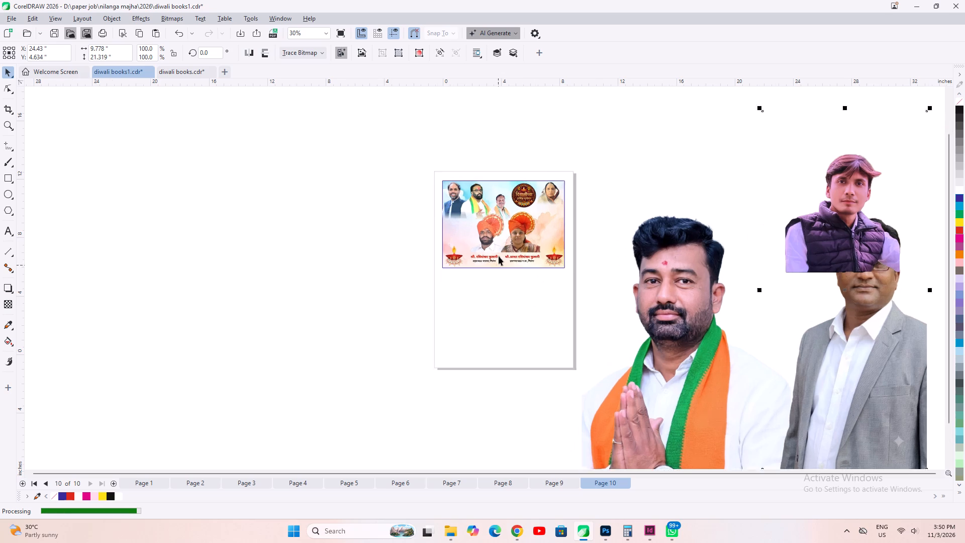
click(485, 228)
key(Delete)
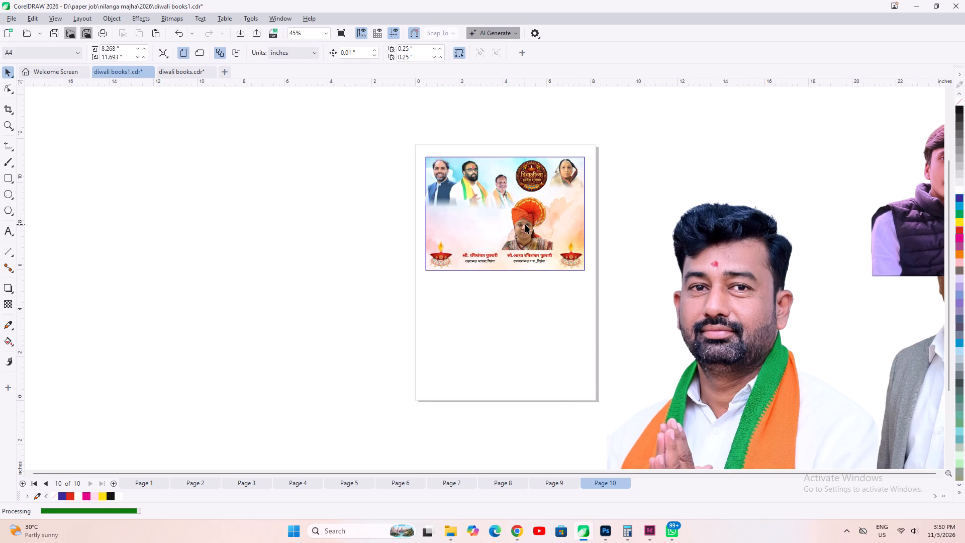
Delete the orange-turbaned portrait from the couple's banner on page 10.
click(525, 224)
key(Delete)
Move the cut-out of the man in the orange-green scarf across to the page's empty left side and shrink it to about 9.3 × 12.2 in.
scroll(324, 209, down, 4)
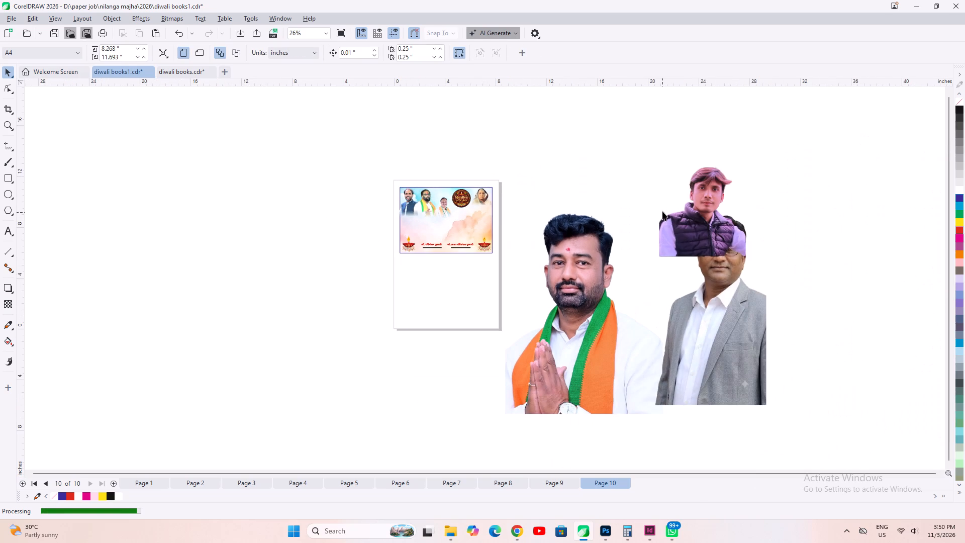
click(662, 211)
click(591, 318)
drag(573, 316, 333, 329)
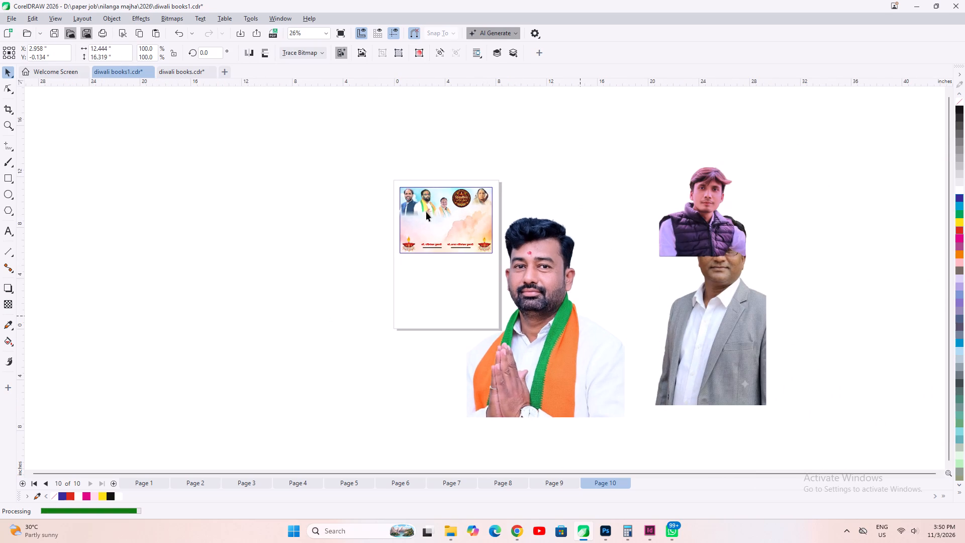
shift+drag(424, 217, 419, 243)
scroll(413, 202, up, 2)
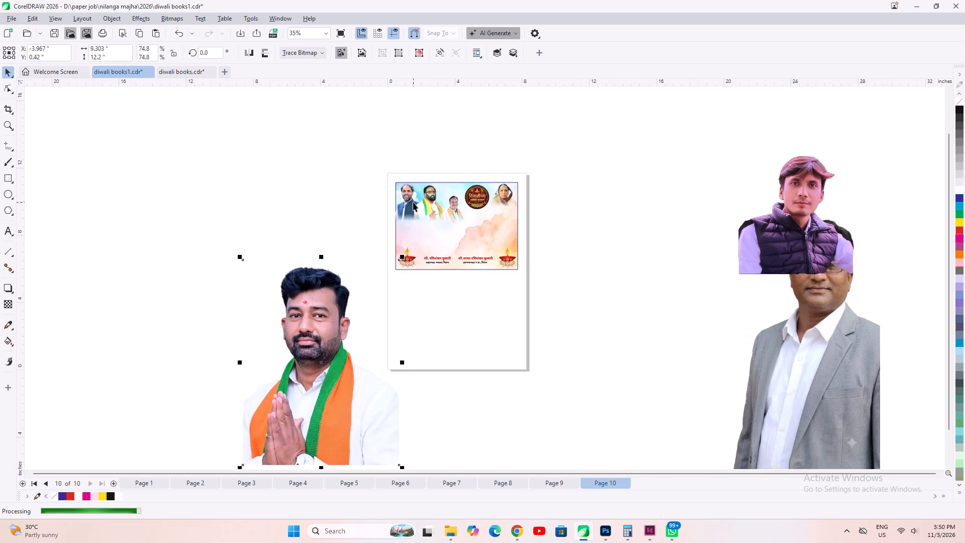
scroll(413, 202, up, 1)
click(554, 416)
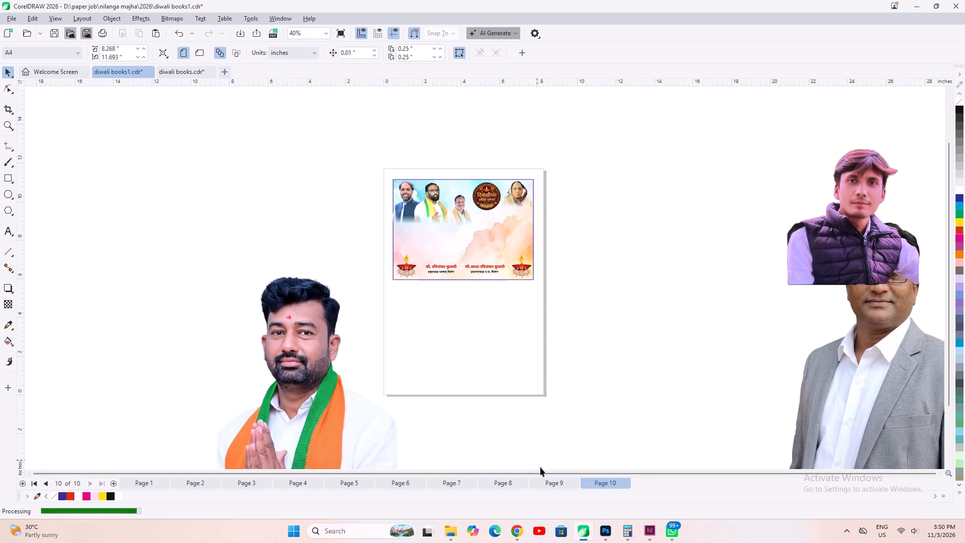
Copy the complete upper blue Diwali banner, with the man in the navy suit, from page 7.
click(566, 478)
click(499, 482)
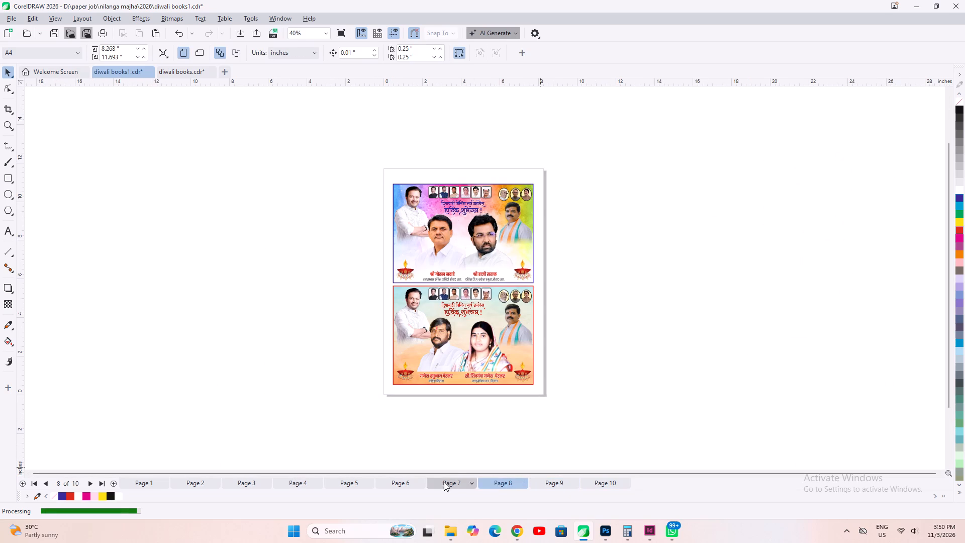
click(437, 480)
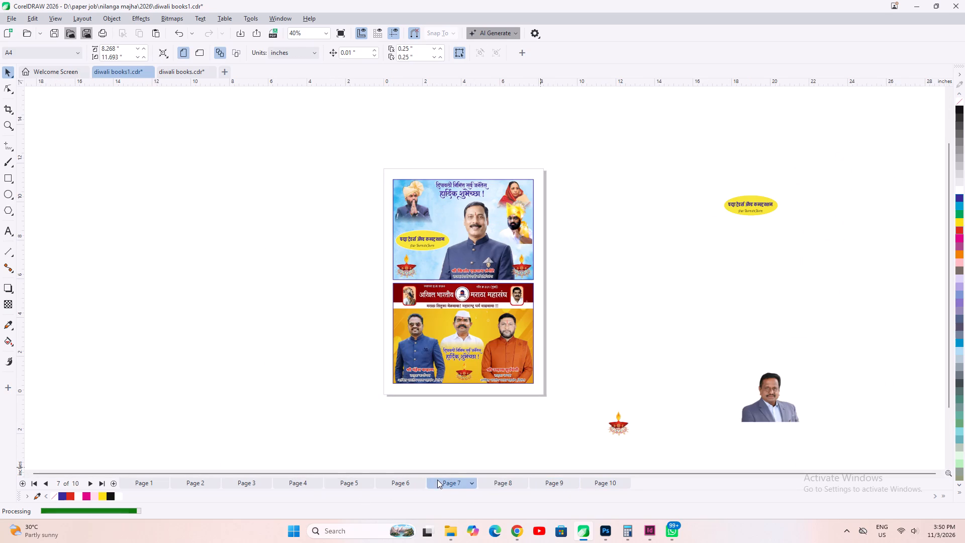
drag(306, 146, 553, 284)
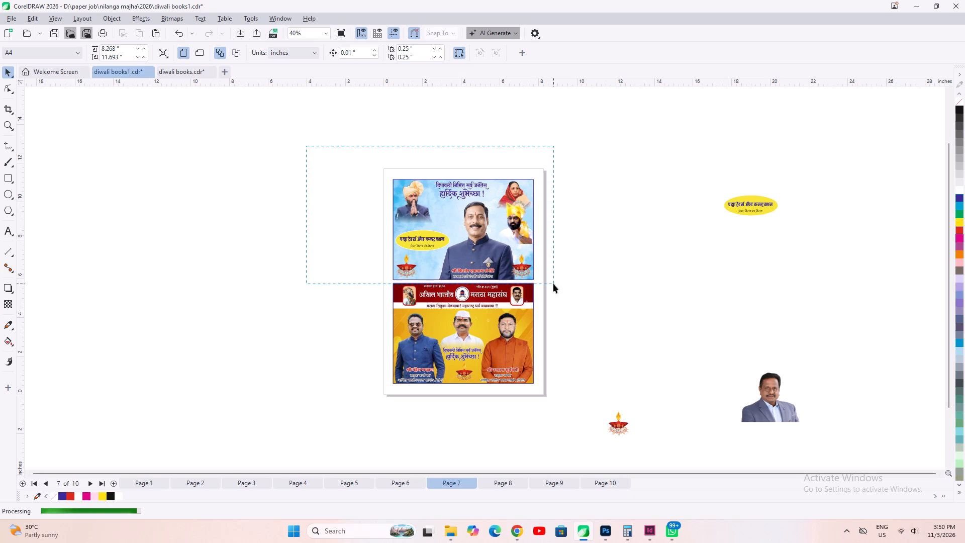
drag(553, 284, 553, 283)
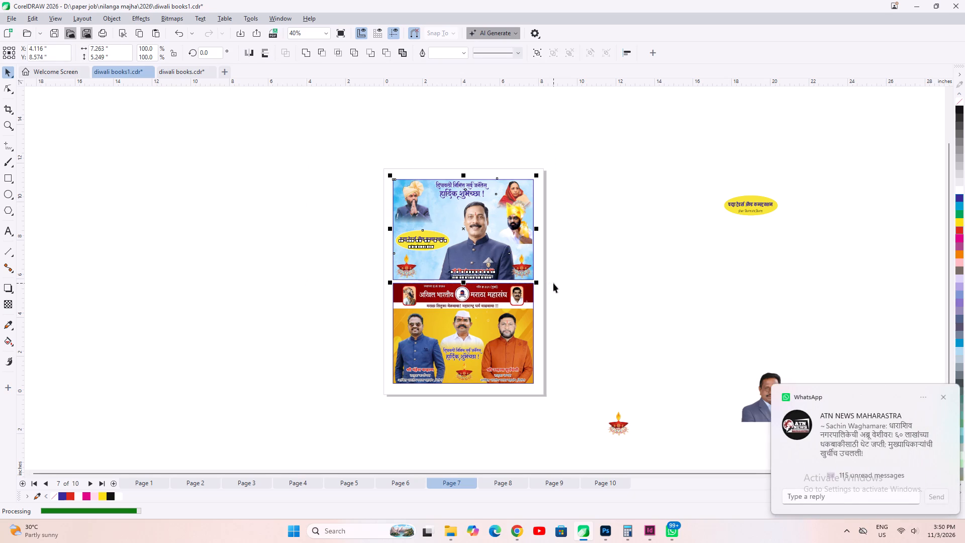
key(ctrl+c)
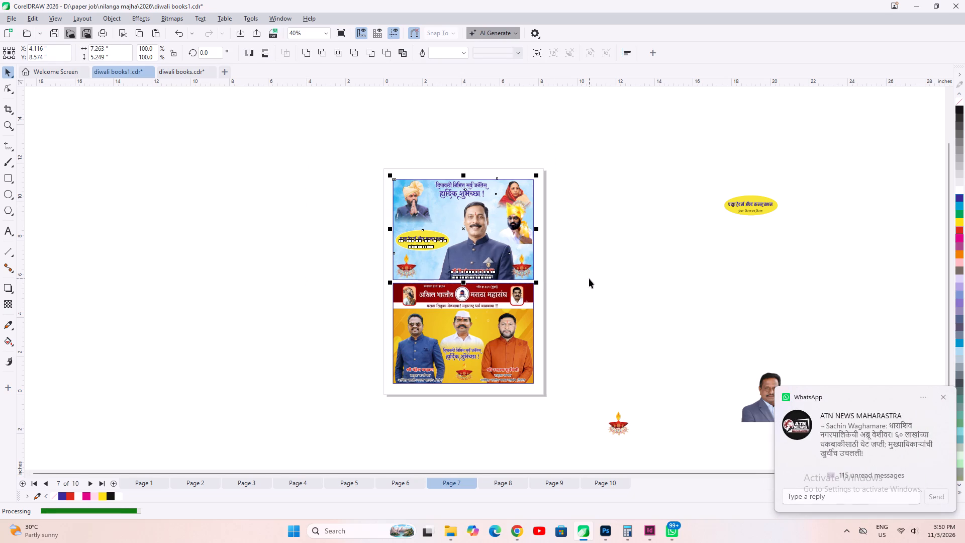
Return to page 10 and delete everything that remains of the couple's banner there.
key(Page_Down)
key(Page_Down)
key(Page_Down)
drag(584, 120, 389, 313)
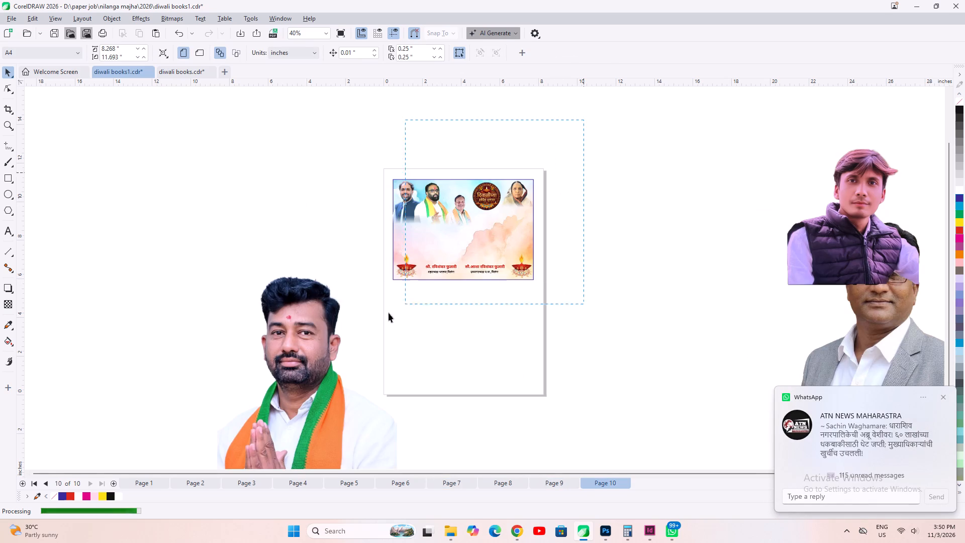
drag(389, 313, 369, 324)
key(Delete)
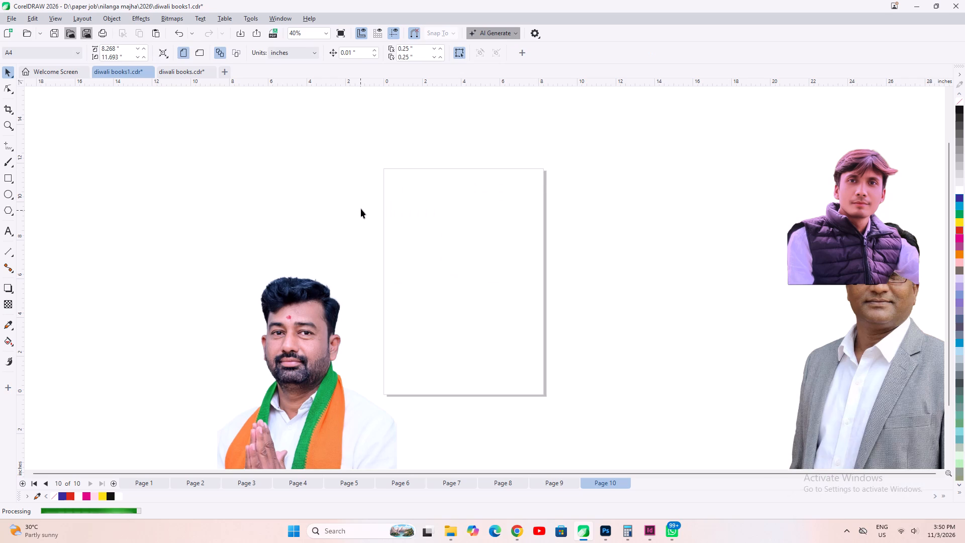
Paste the copied blue Diwali banner onto the emptied page 10.
right_click(399, 169)
click(331, 197)
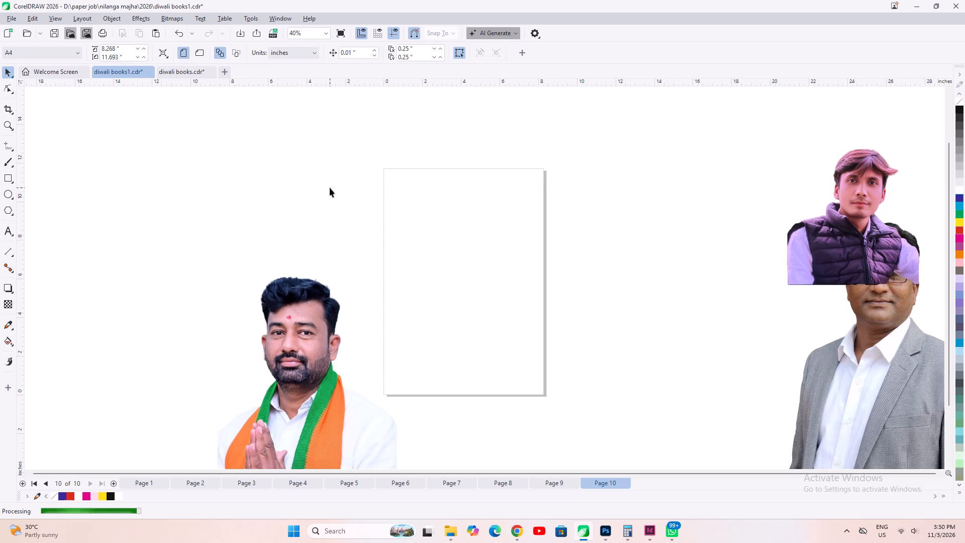
right_click(330, 188)
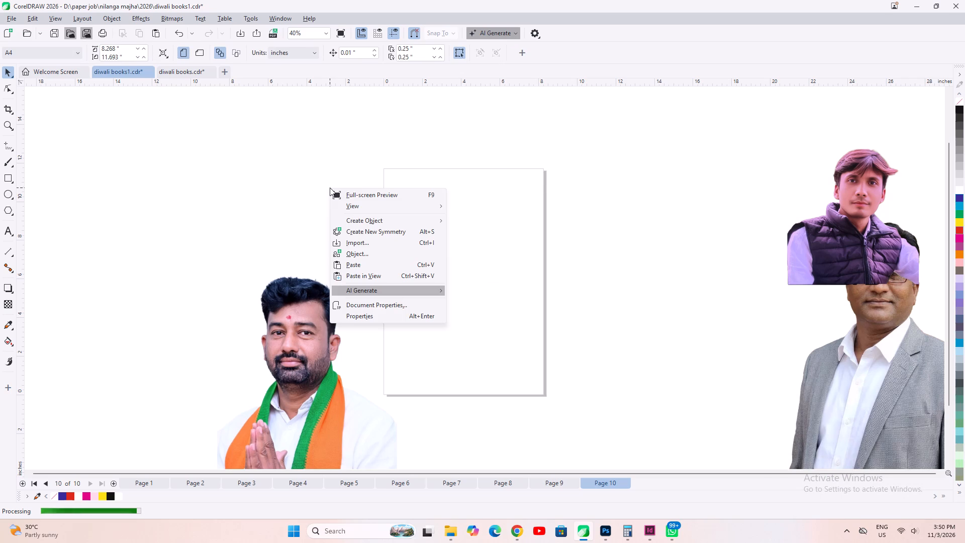
click(356, 268)
click(577, 363)
Select the cut-out of the man in the orange-green scarf beside page 10.
click(307, 417)
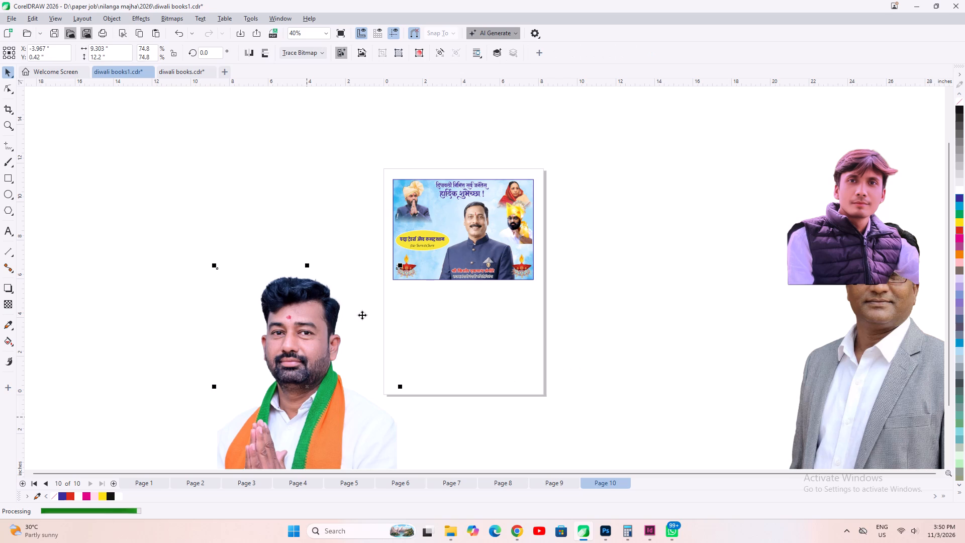
Move the yellow firm-name oval and both diya lamps off the blue banner into the empty areas beside page 10.
scroll(392, 277, up, 3)
click(325, 219)
drag(337, 208, 526, 269)
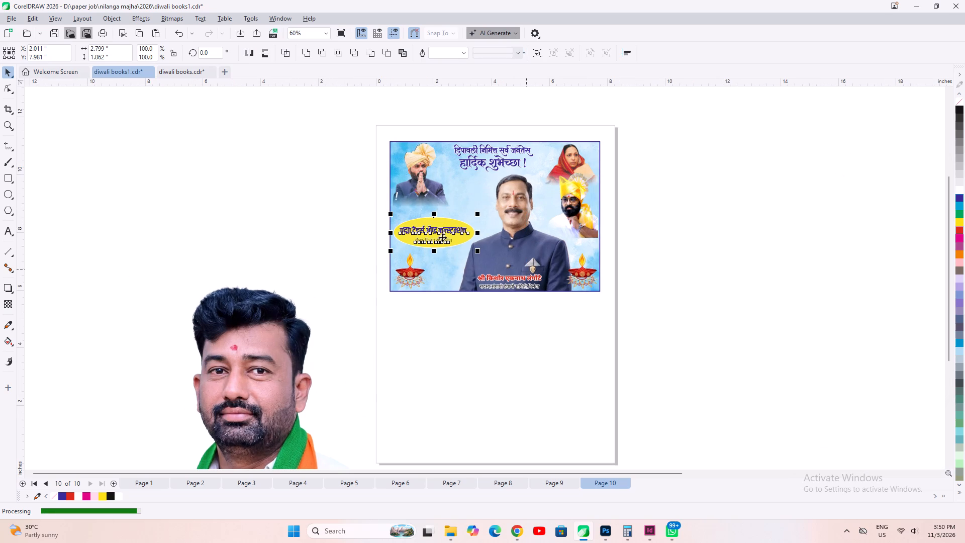
drag(442, 236, 234, 189)
drag(343, 227, 437, 311)
drag(416, 273, 261, 236)
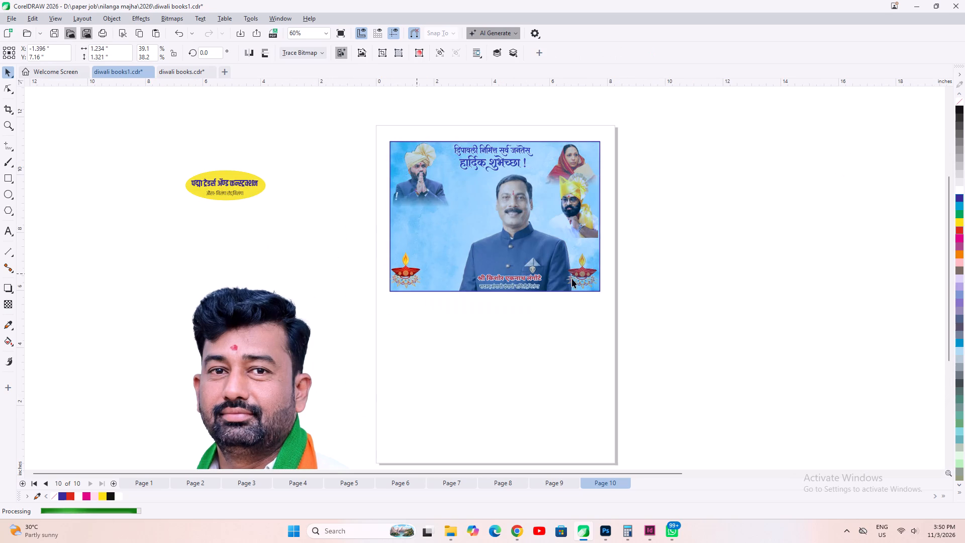
drag(643, 222, 552, 318)
drag(588, 270, 706, 218)
Delete the navy-suited man's portrait from inside the blue banner's clipped frame and finish editing the frame.
click(505, 279)
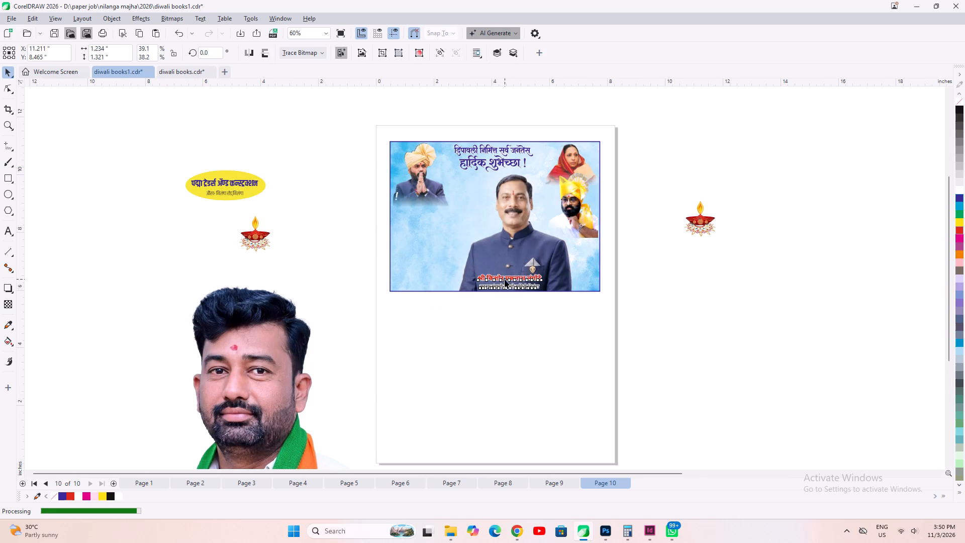
ctrl+click(576, 276)
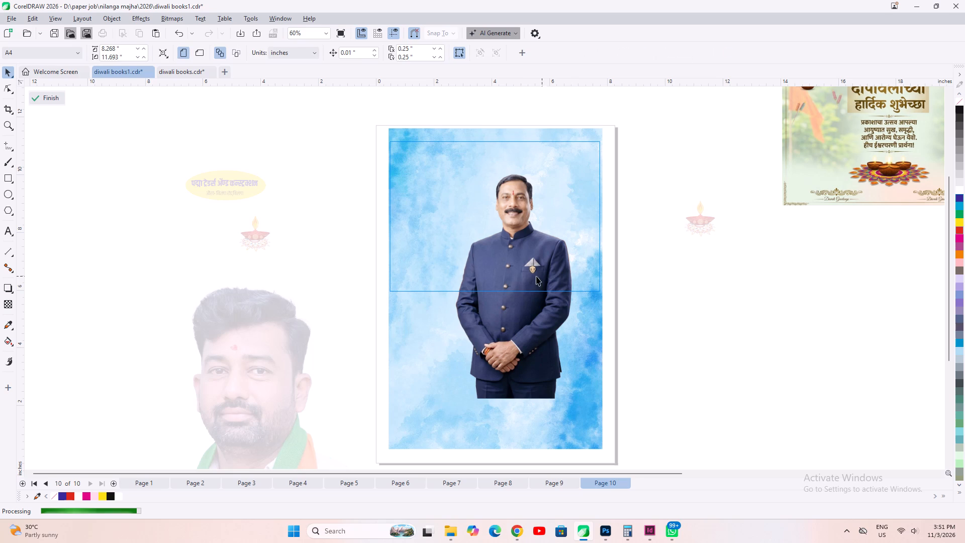
click(519, 273)
key(Delete)
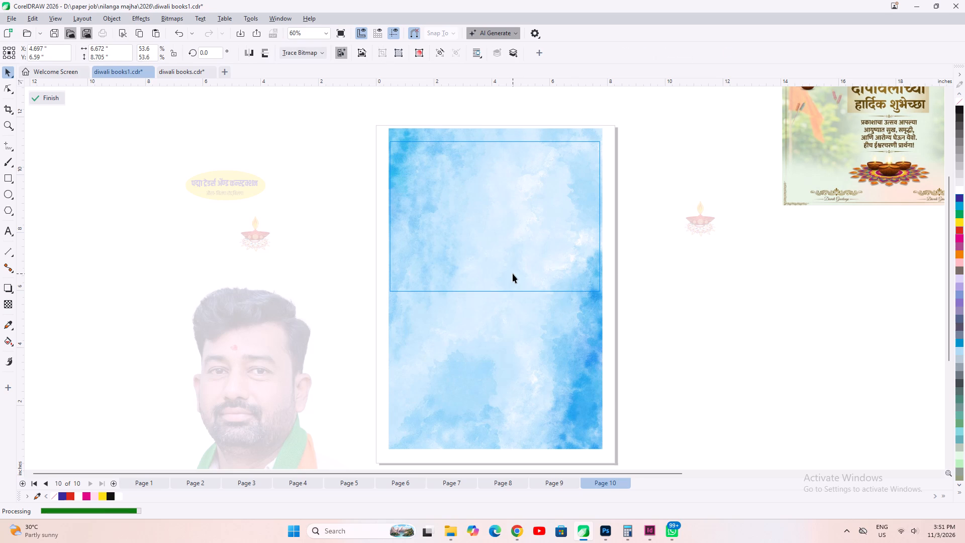
ctrl+click(695, 340)
ctrl+click(695, 341)
Move the red name and designation text off the banner into the empty area beside the page.
drag(687, 404, 455, 243)
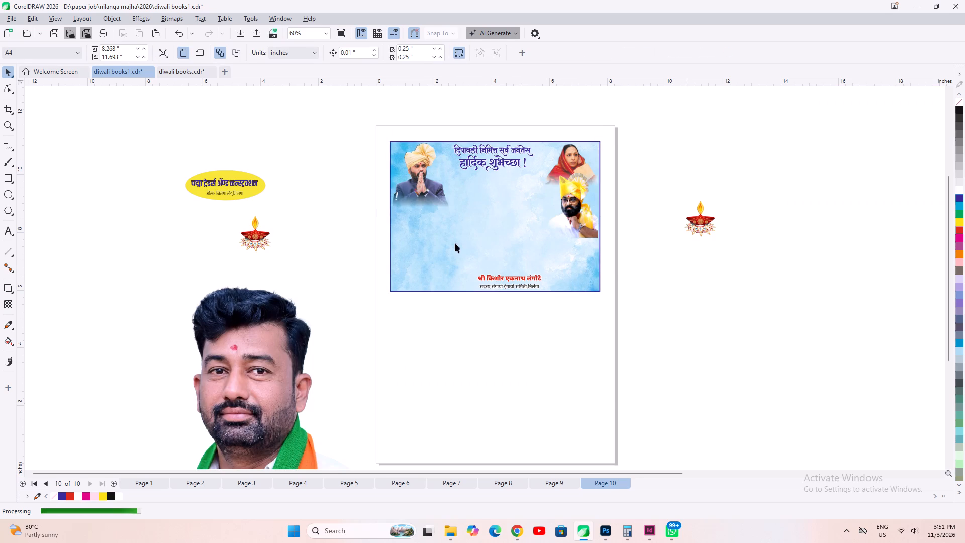
drag(503, 280, 722, 303)
Shrink the scarf-wearing man's cut-out to about 3.6 by 4.7 inches and place it below the blue banner.
scroll(359, 263, down, 4)
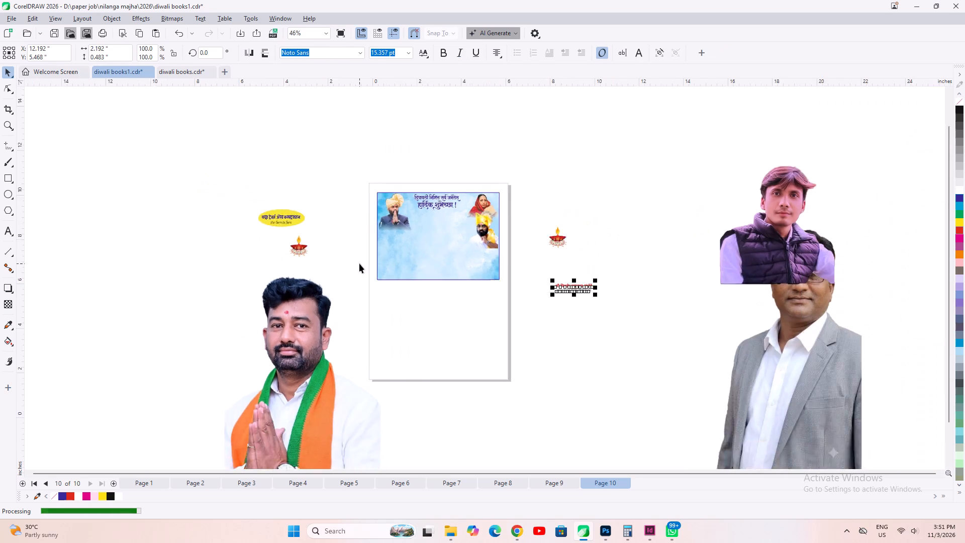
scroll(359, 263, down, 2)
click(299, 348)
drag(294, 354, 356, 331)
scroll(357, 331, up, 2)
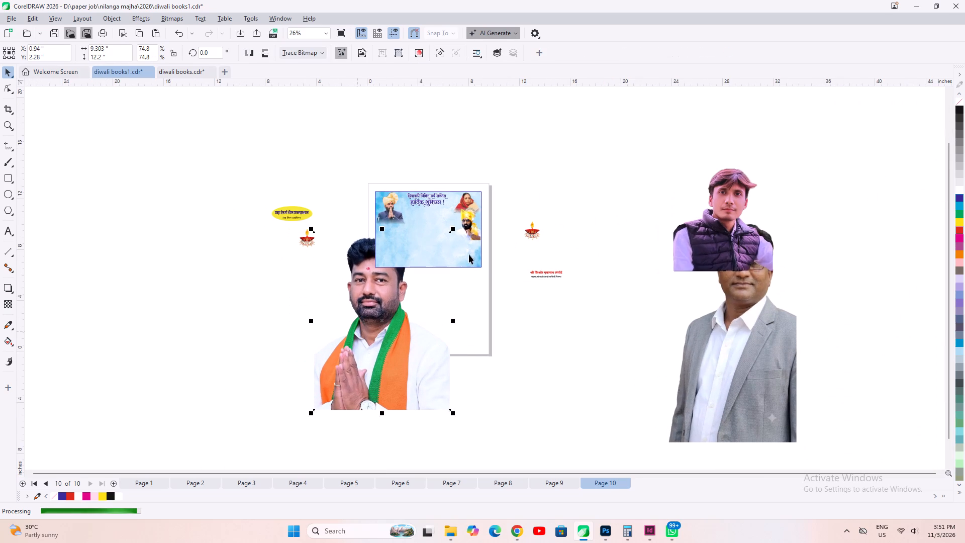
shift+drag(466, 211, 444, 274)
drag(377, 346, 414, 361)
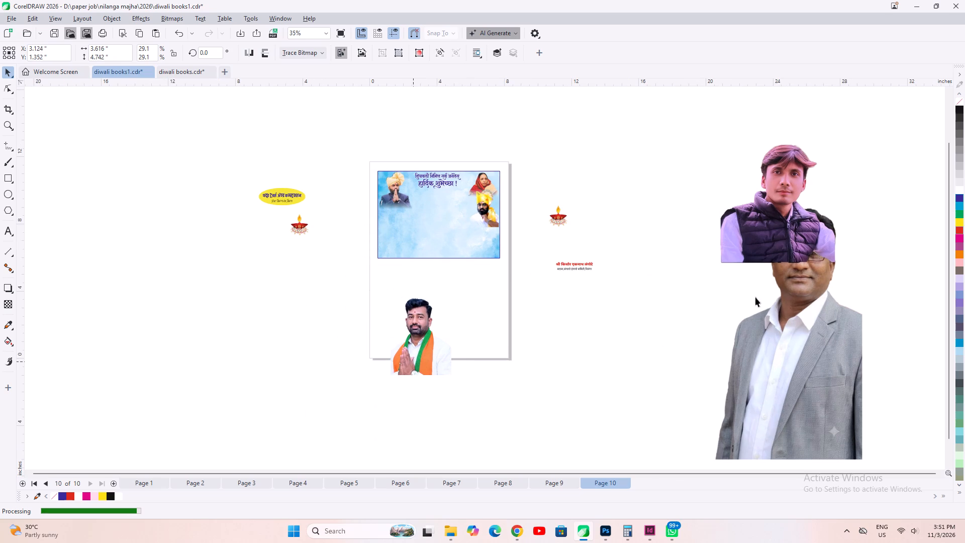
Separate the purple-vest man's cut-out from the grey-suited man's and bring the suited man's cut-out next to page 10.
drag(781, 214, 758, 156)
drag(829, 287, 560, 399)
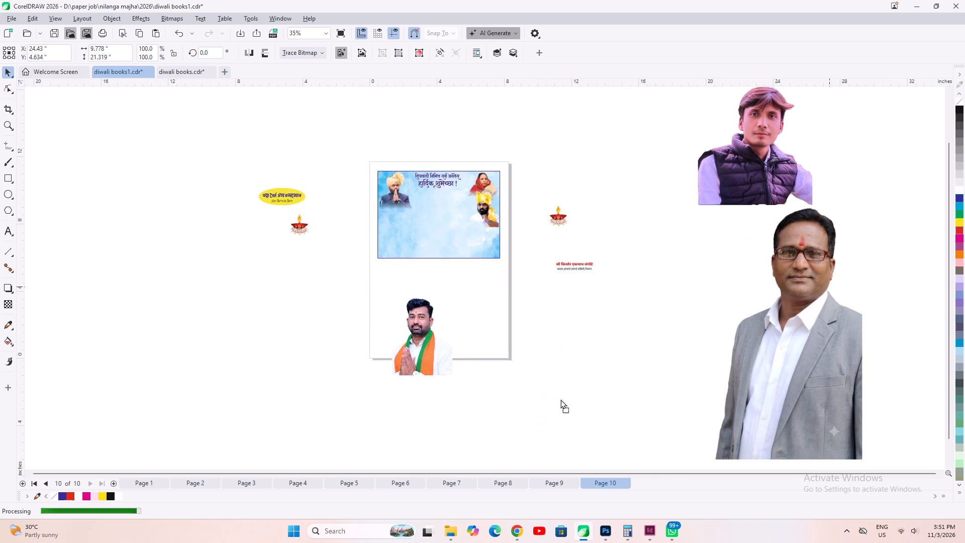
drag(560, 399, 498, 348)
scroll(498, 349, up, 2)
click(661, 352)
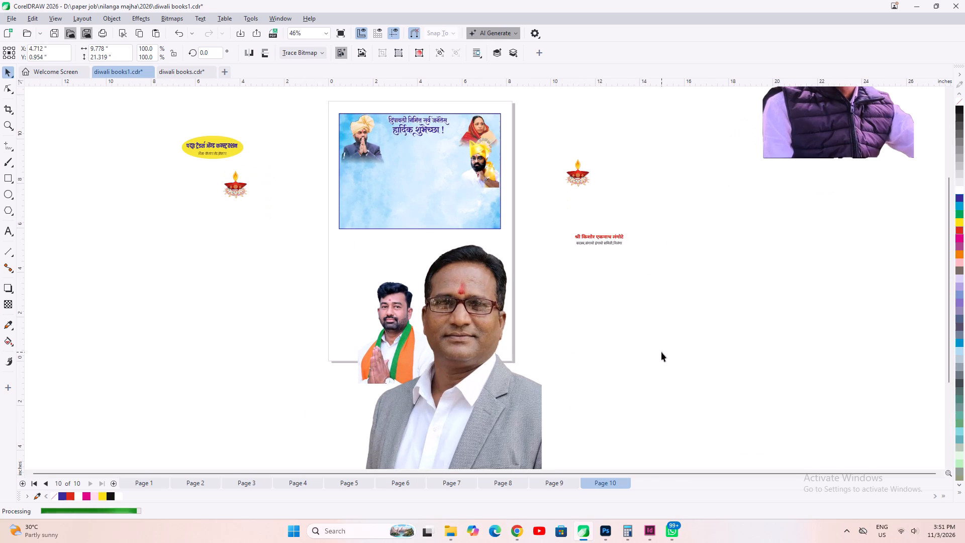
click(435, 446)
scroll(491, 399, down, 4)
drag(489, 448, 553, 443)
scroll(549, 438, up, 1)
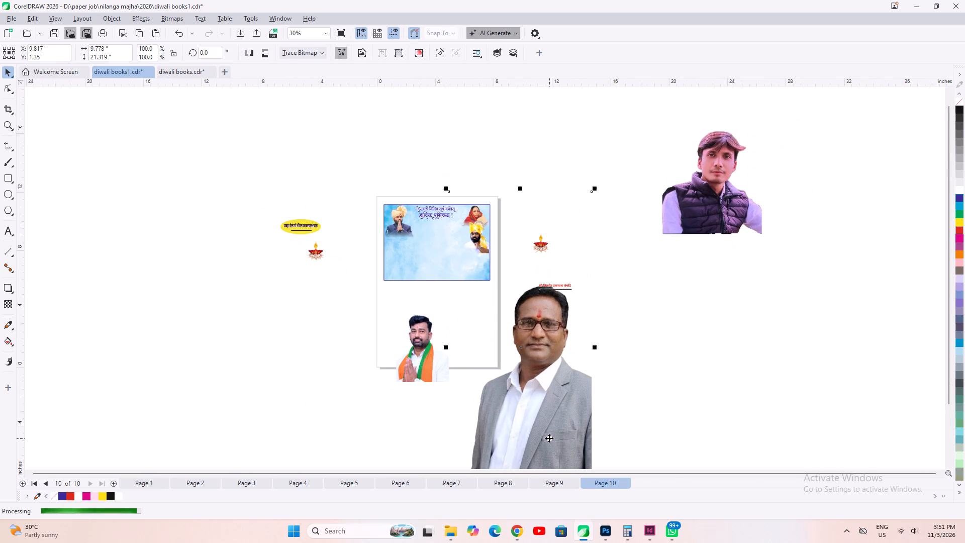
Crop the empty area above the head of the grey-suited man's cut-out, reducing its height to about 15.2 inches.
click(7, 91)
drag(410, 169, 573, 212)
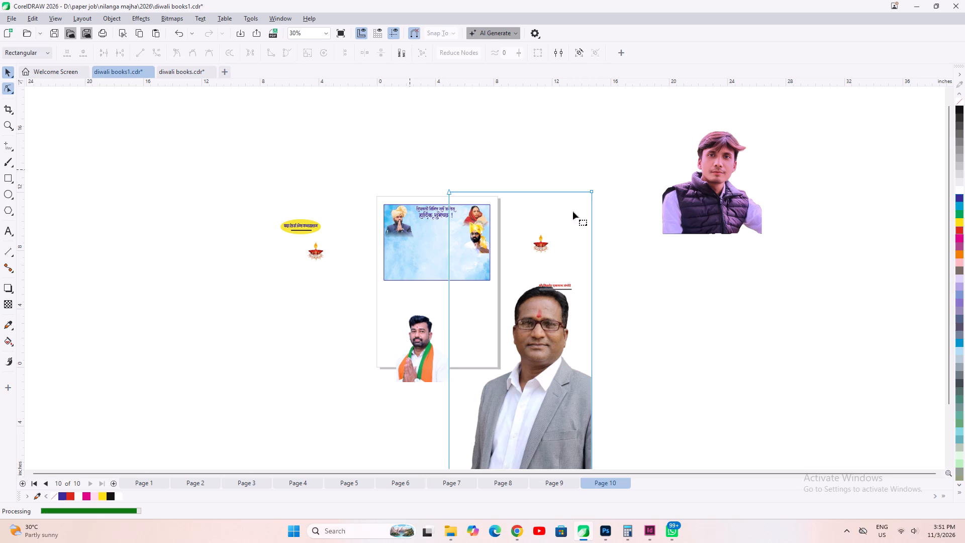
drag(573, 212, 694, 226)
shift+drag(574, 194, 574, 241)
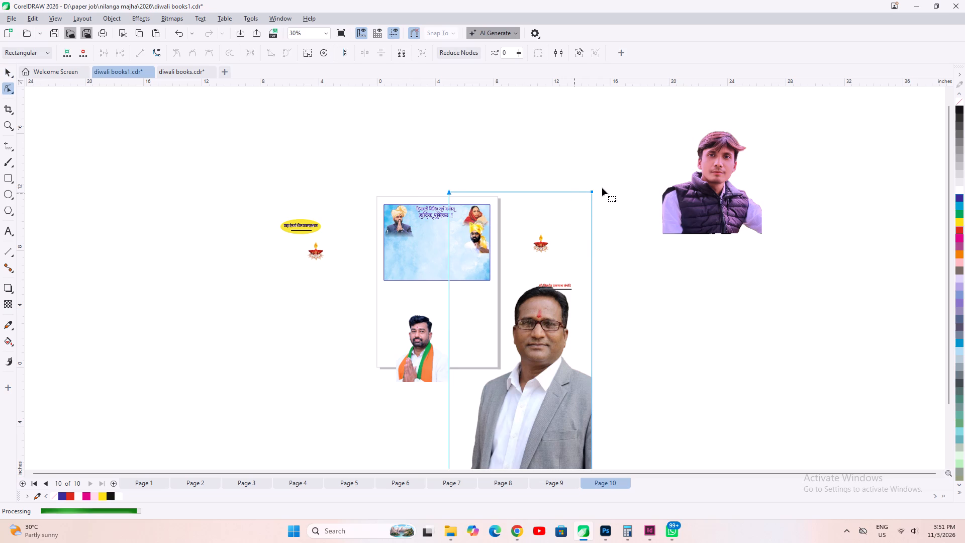
shift+drag(591, 191, 590, 280)
click(10, 71)
Shrink the grey-suited man's cut-out to about 4 by 6.3 inches and place it beside the scarf-wearing man below the blue banner.
scroll(557, 297, down, 4)
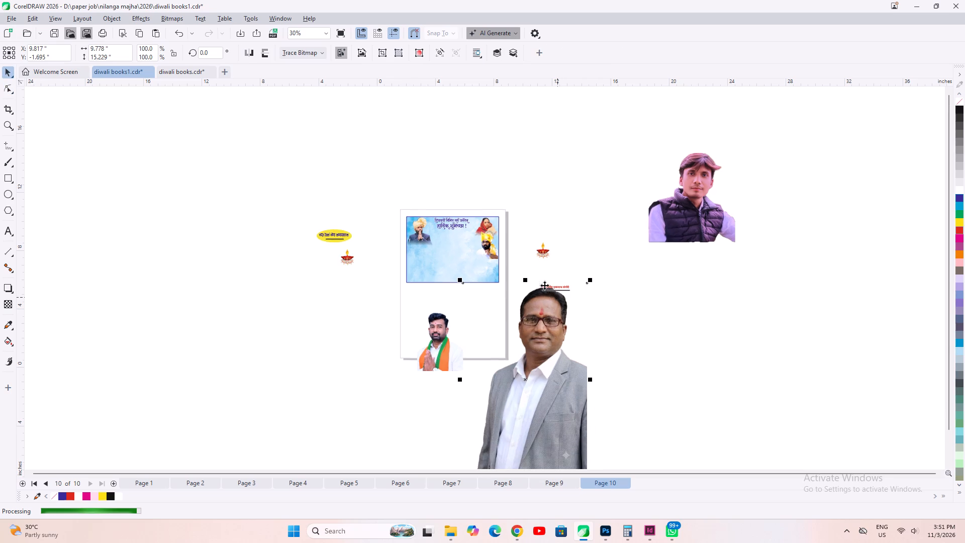
shift+drag(577, 284, 568, 310)
scroll(514, 364, up, 2)
drag(539, 355, 473, 353)
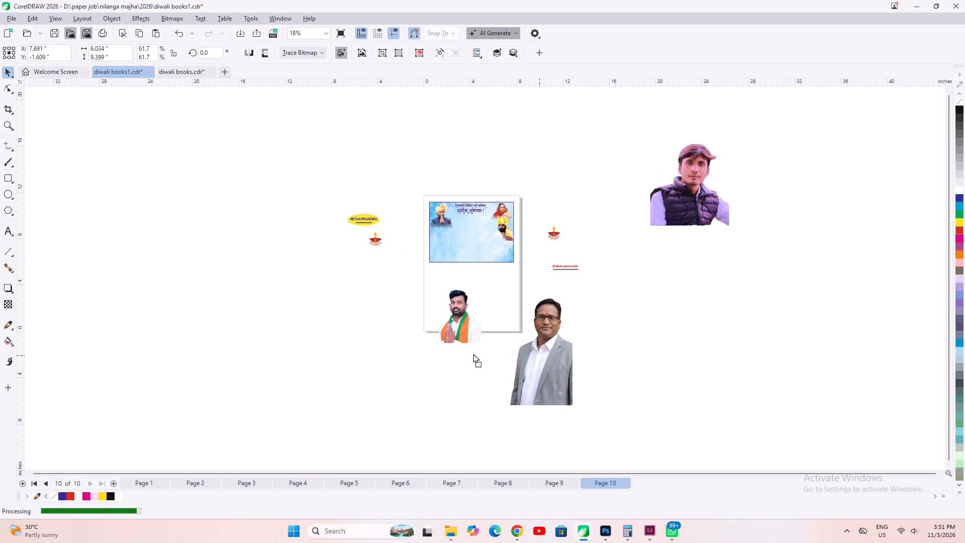
drag(473, 353, 480, 344)
scroll(474, 342, up, 5)
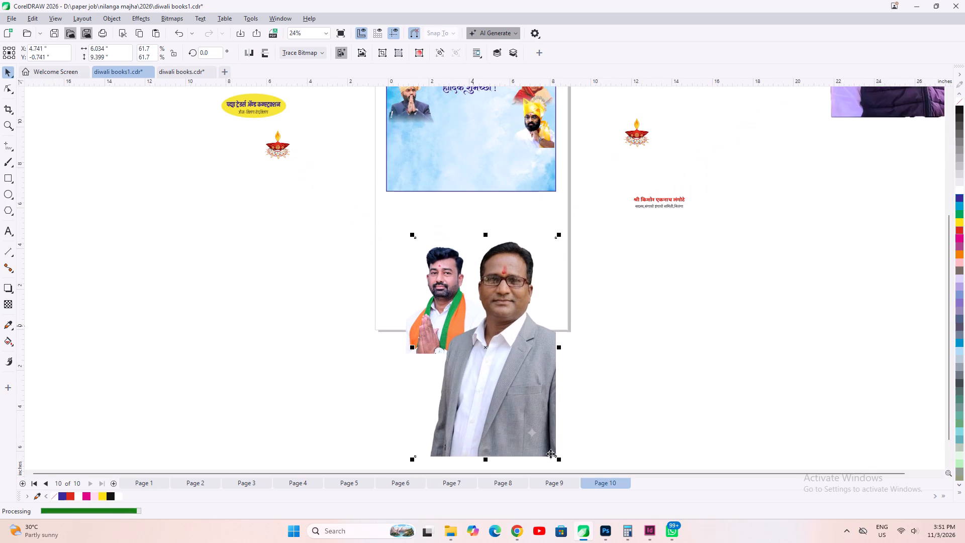
shift+drag(558, 462, 552, 451)
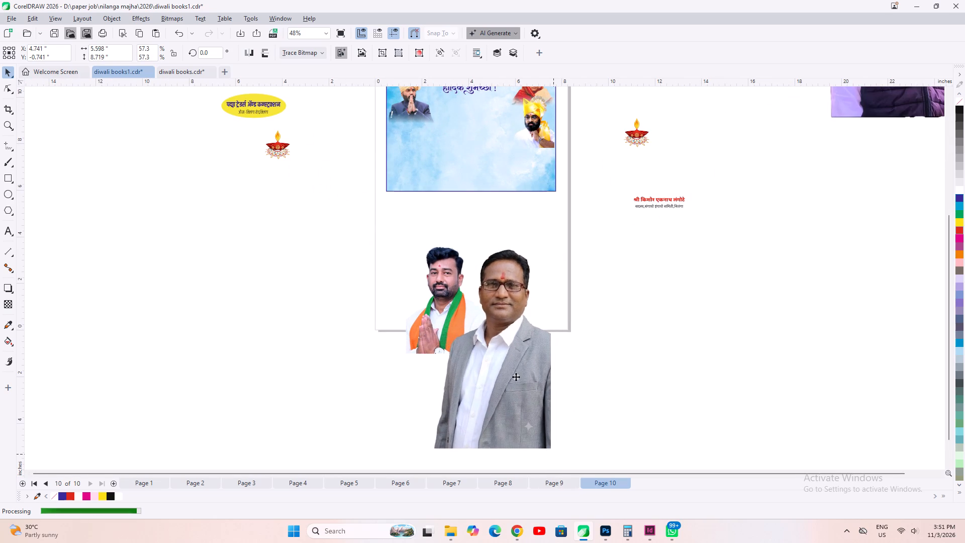
drag(516, 376, 507, 368)
scroll(506, 368, down, 3)
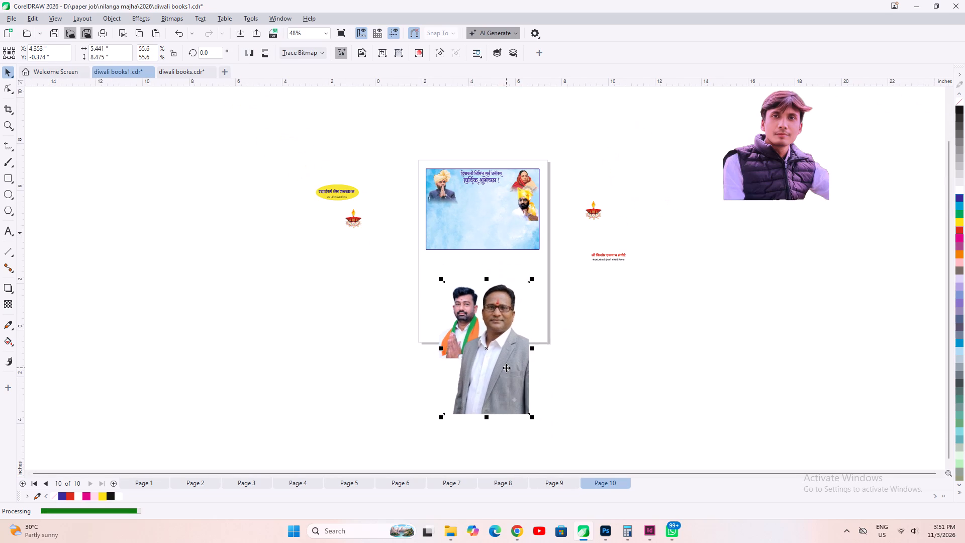
click(599, 433)
click(465, 410)
scroll(501, 393, up, 2)
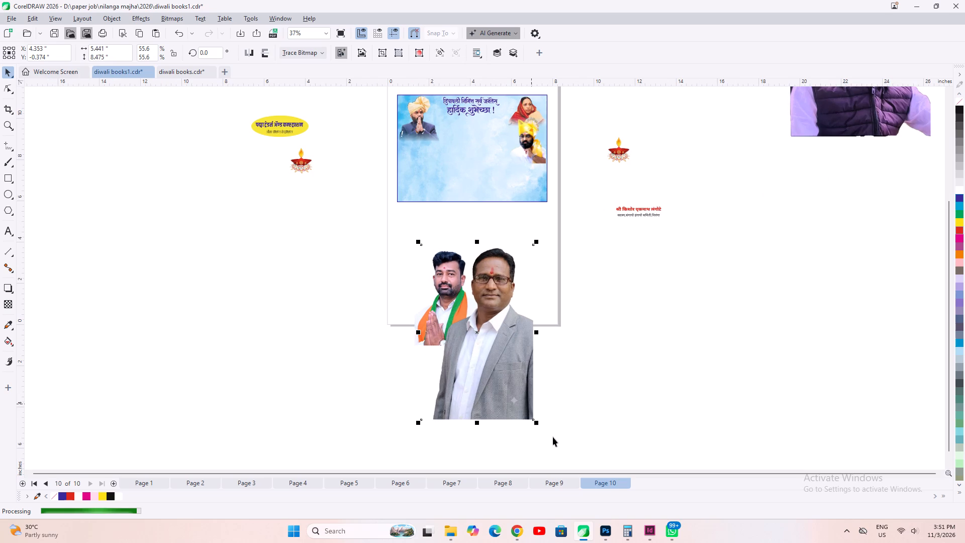
shift+drag(538, 422, 529, 415)
drag(484, 365, 482, 352)
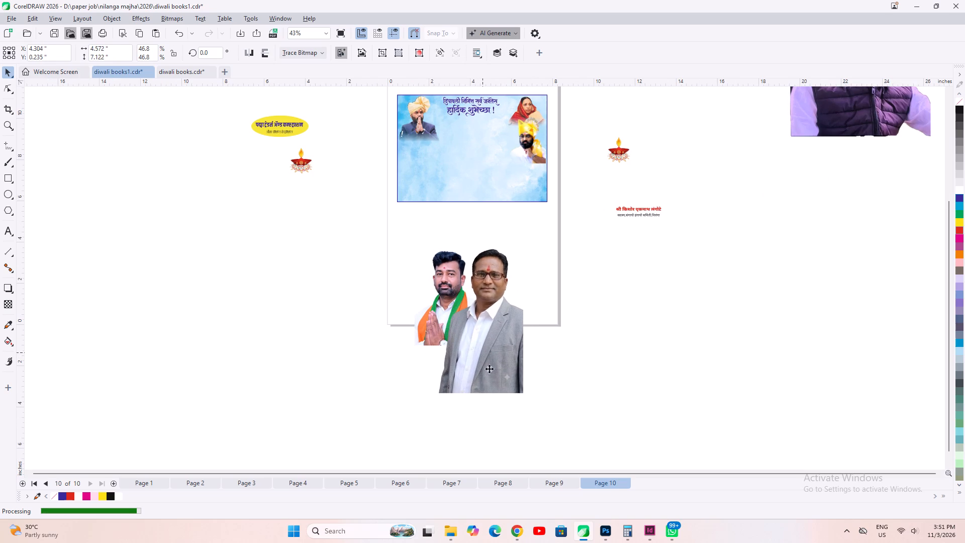
shift+drag(528, 398, 525, 389)
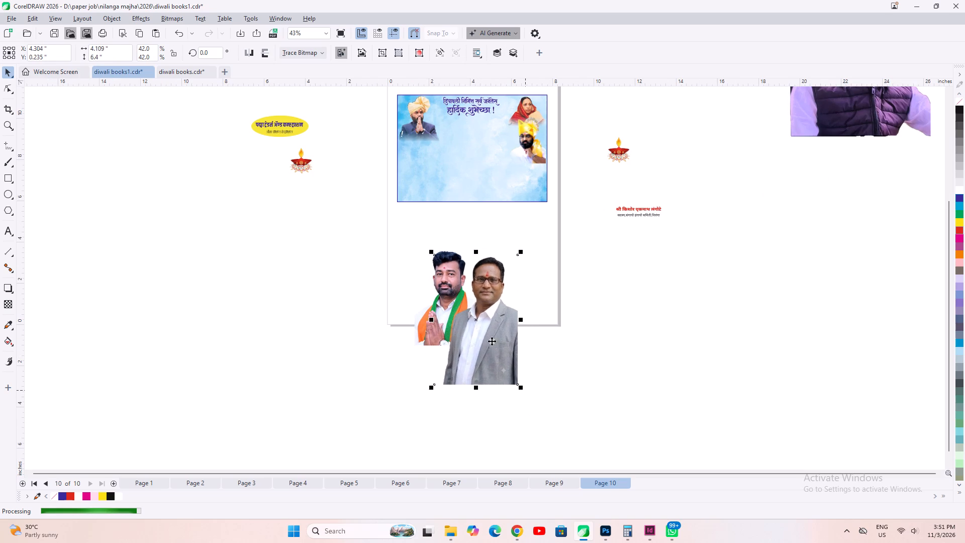
click(492, 341)
Bring the purple-vest man's cut-out beside the grey-suited man and shrink it to about 3.9 by 4 inches.
scroll(437, 295, down, 5)
click(647, 199)
drag(647, 182, 636, 210)
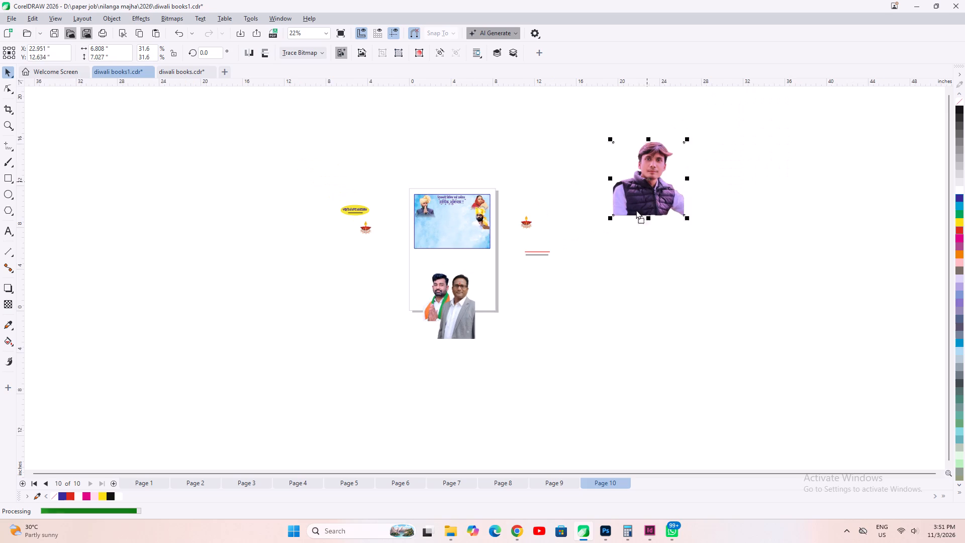
drag(636, 210, 485, 307)
scroll(490, 307, up, 3)
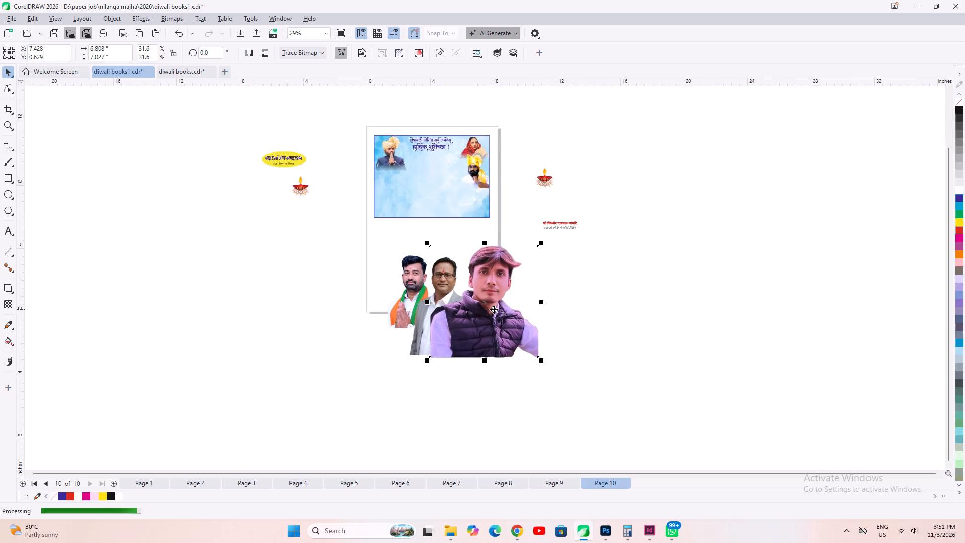
scroll(494, 309, up, 5)
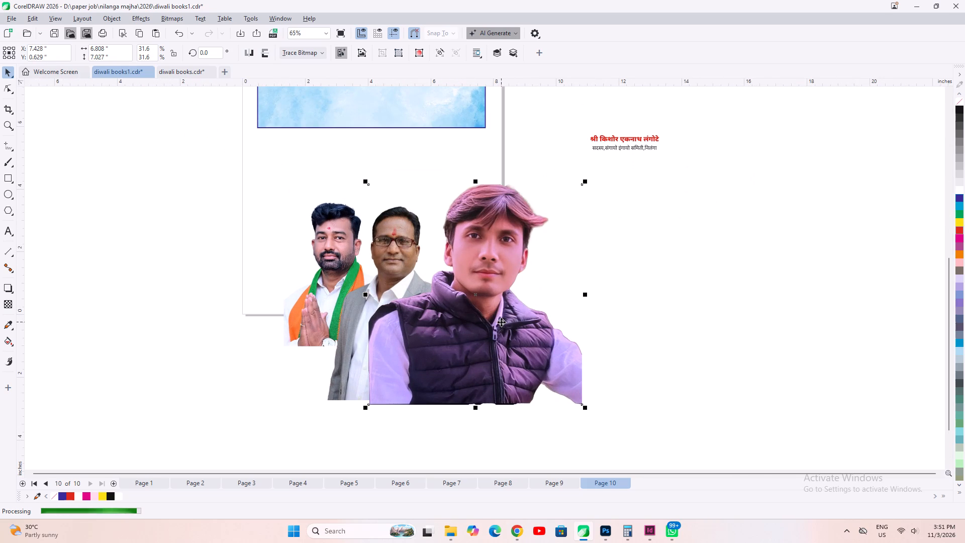
shift+drag(586, 408, 580, 398)
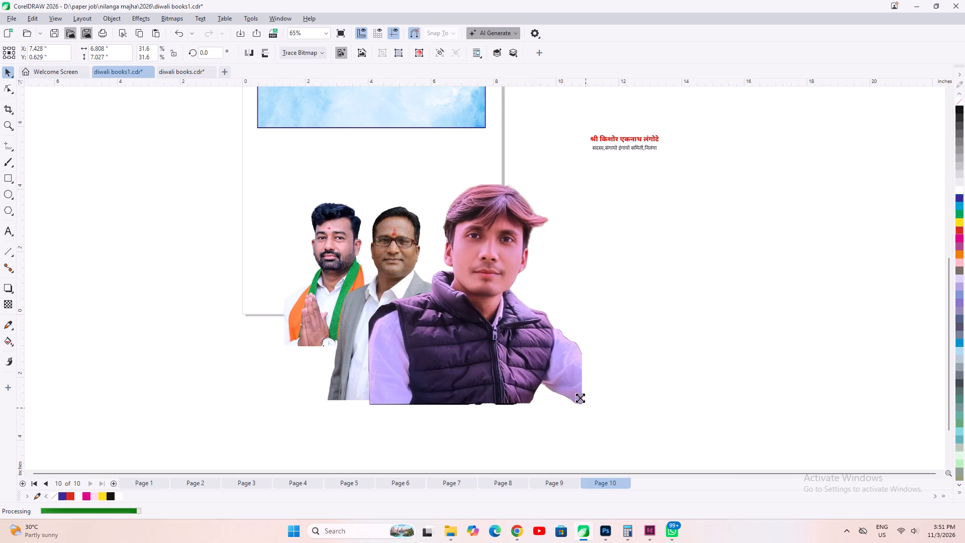
shift+drag(580, 398, 553, 378)
drag(482, 329, 475, 328)
scroll(444, 328, up, 3)
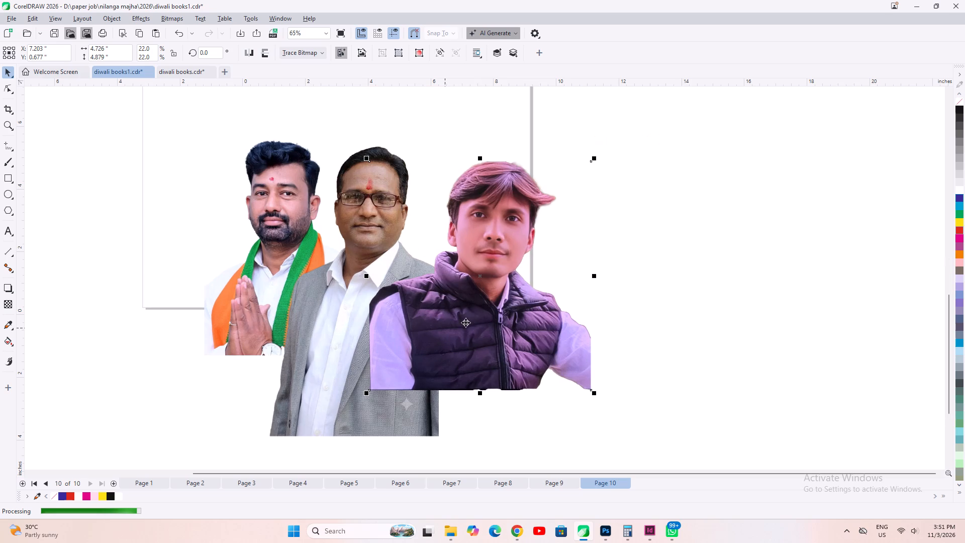
shift+drag(595, 159, 587, 178)
drag(492, 240, 489, 219)
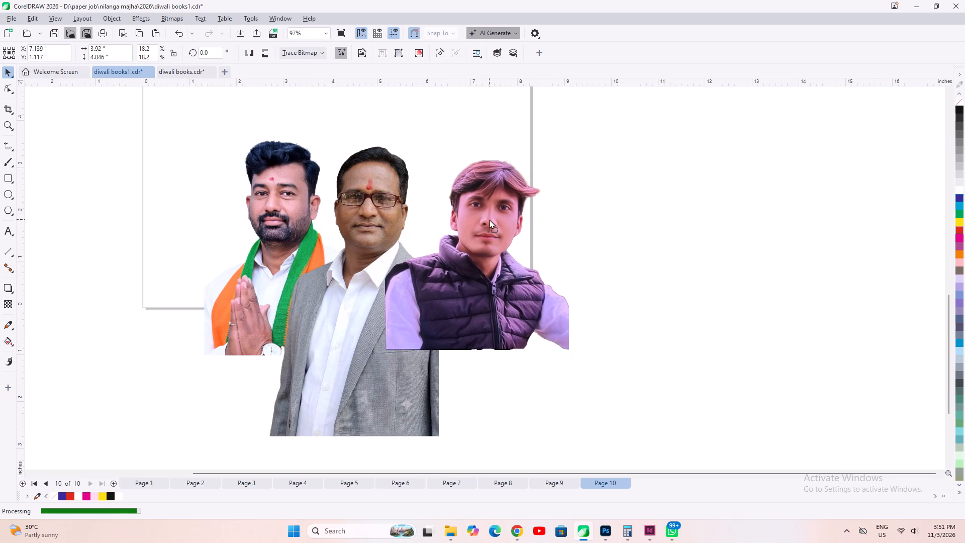
drag(489, 219, 488, 220)
Crop the lower body of the grey-suited man's cut-out level with the bottom edge of the purple-vest man's cut-out.
click(339, 389)
click(453, 314)
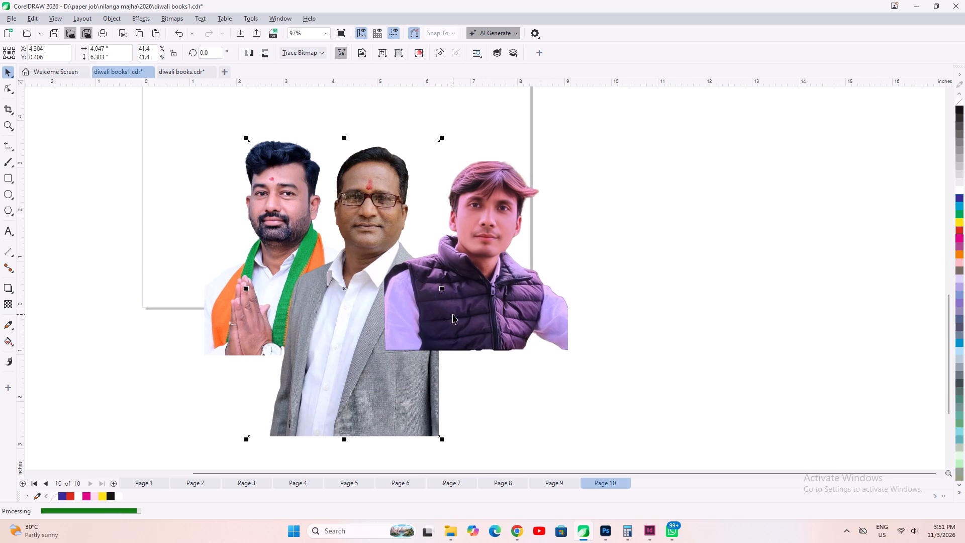
click(391, 402)
scroll(404, 319, down, 1)
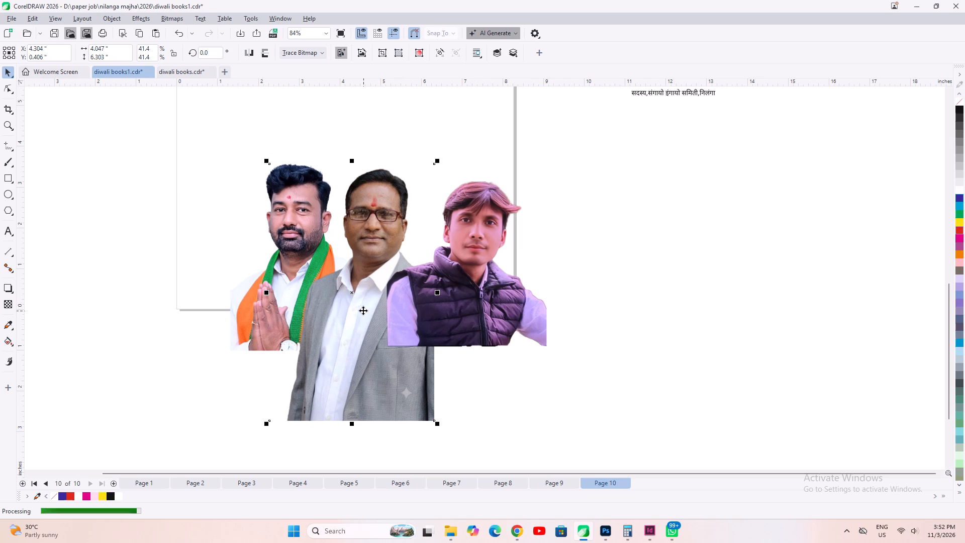
click(9, 93)
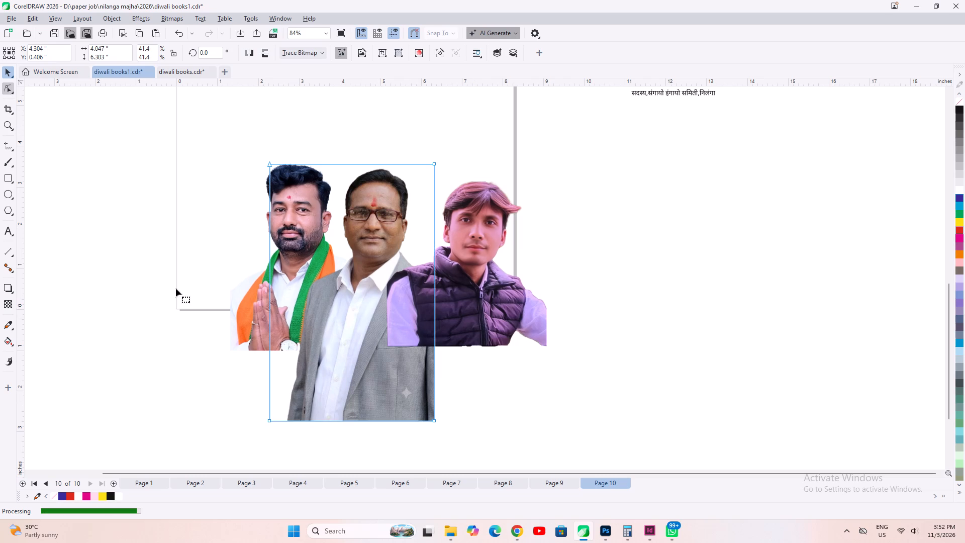
drag(158, 377, 589, 461)
scroll(383, 424, up, 1)
shift+drag(329, 420, 333, 394)
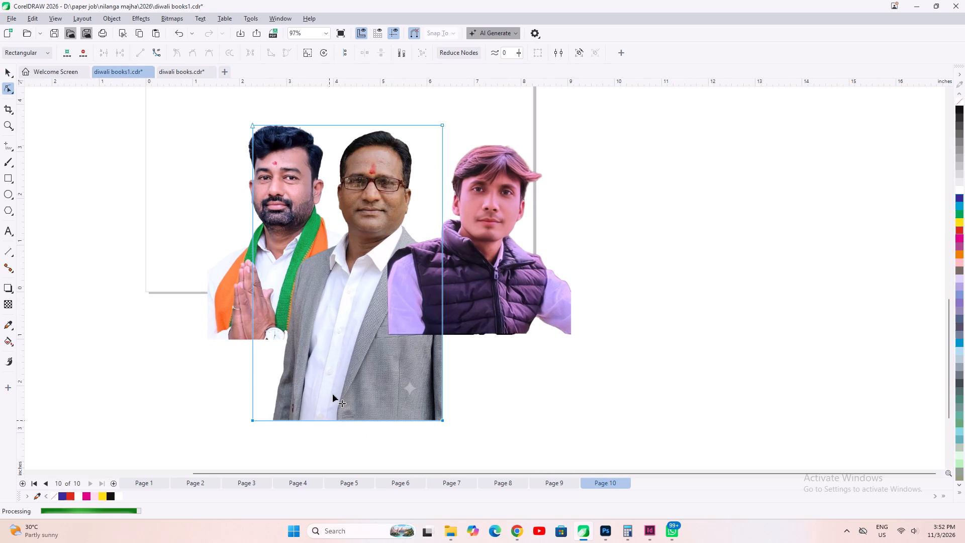
shift+drag(333, 394, 334, 333)
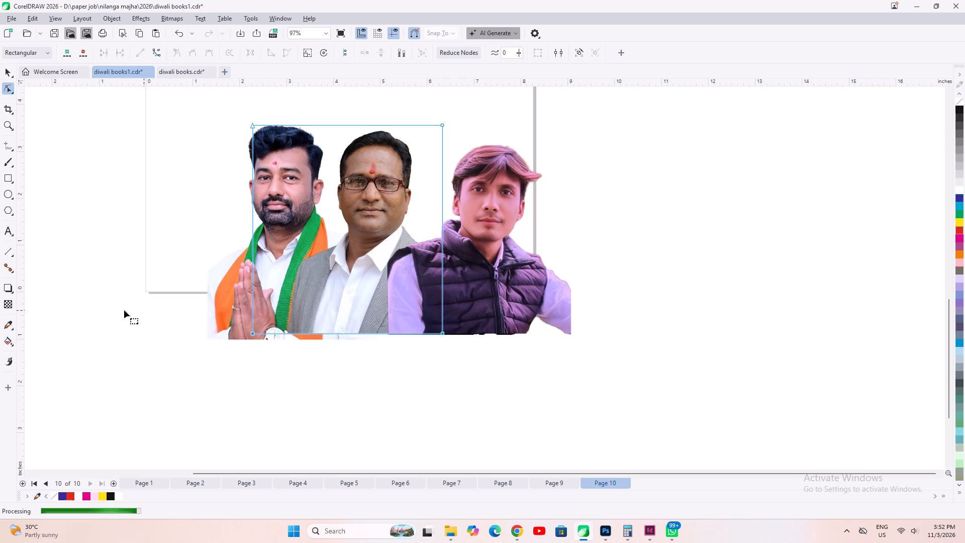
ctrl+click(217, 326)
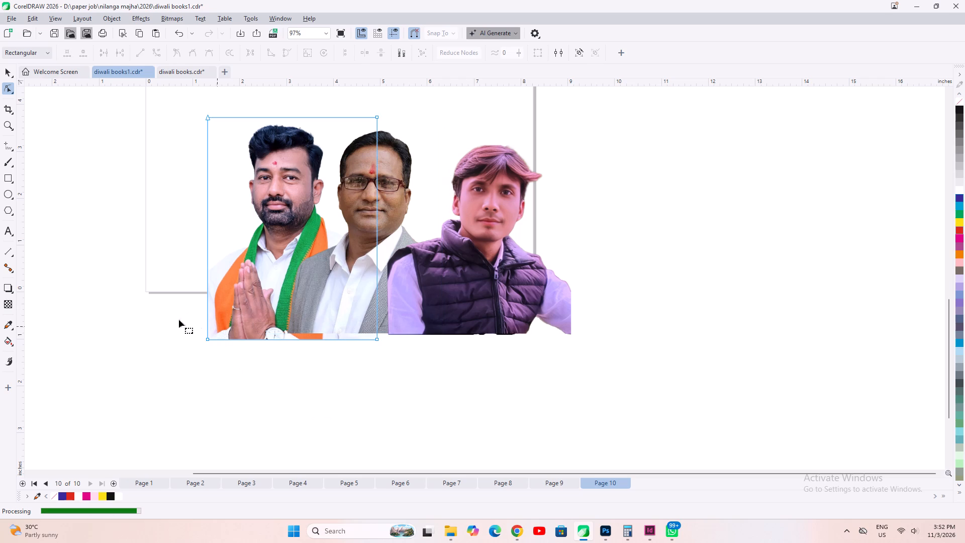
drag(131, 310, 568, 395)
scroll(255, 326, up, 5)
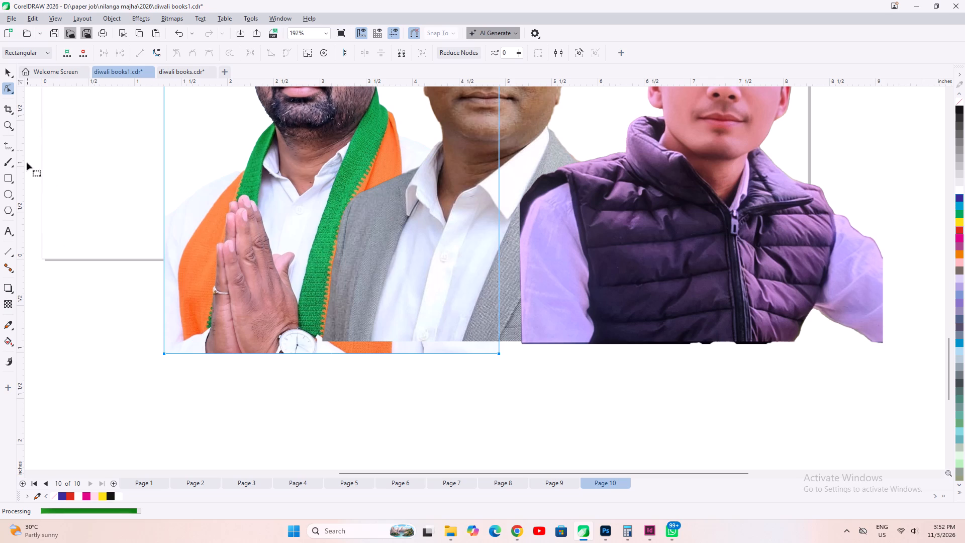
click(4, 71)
Slide the scarf-wearing man's cut-out away from the grey-suited man so the two portraits overlap less.
drag(214, 228, 179, 218)
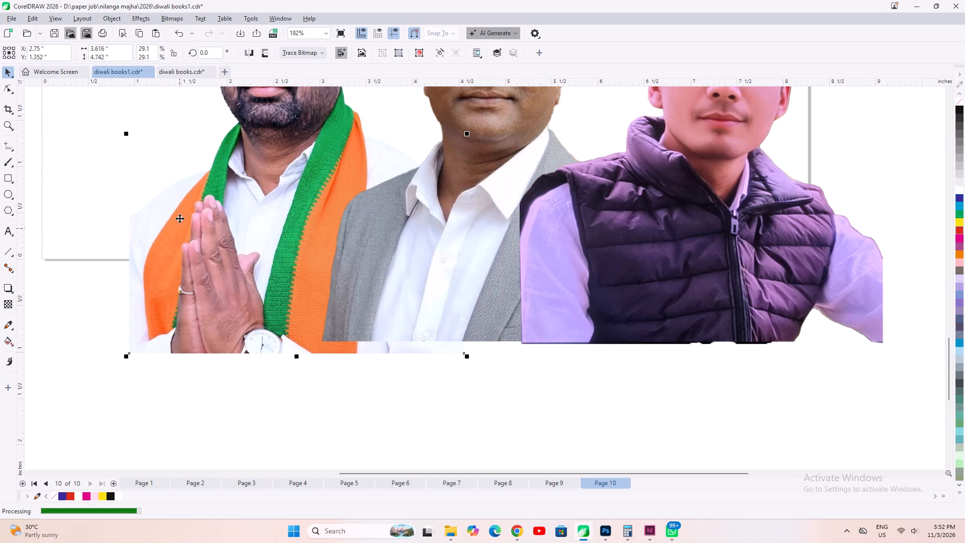
drag(248, 290, 247, 290)
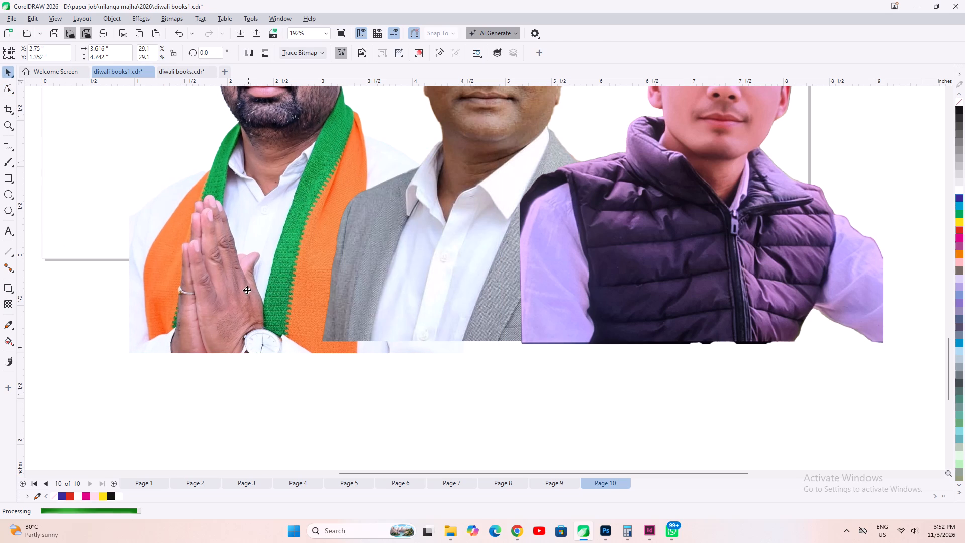
drag(247, 290, 224, 285)
drag(240, 291, 226, 289)
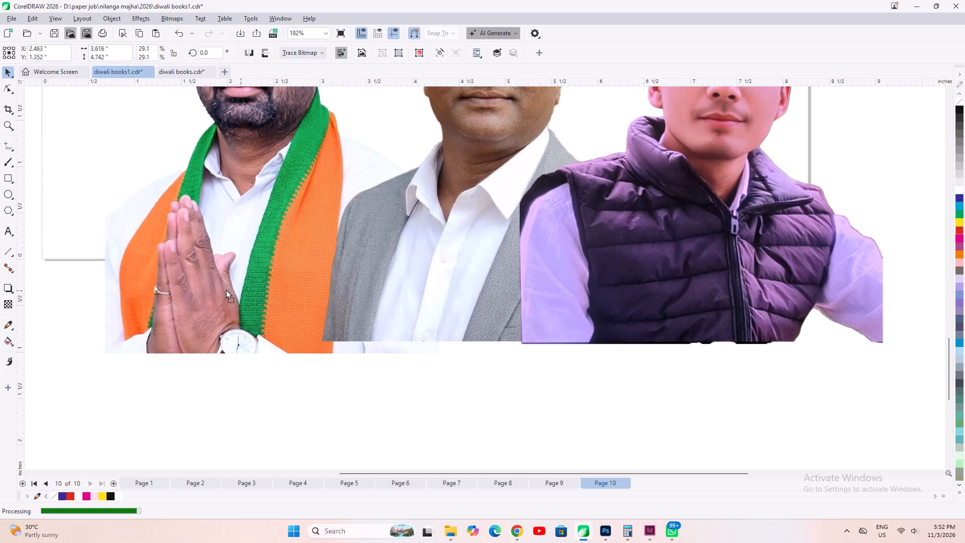
drag(226, 289, 224, 289)
click(316, 380)
click(278, 333)
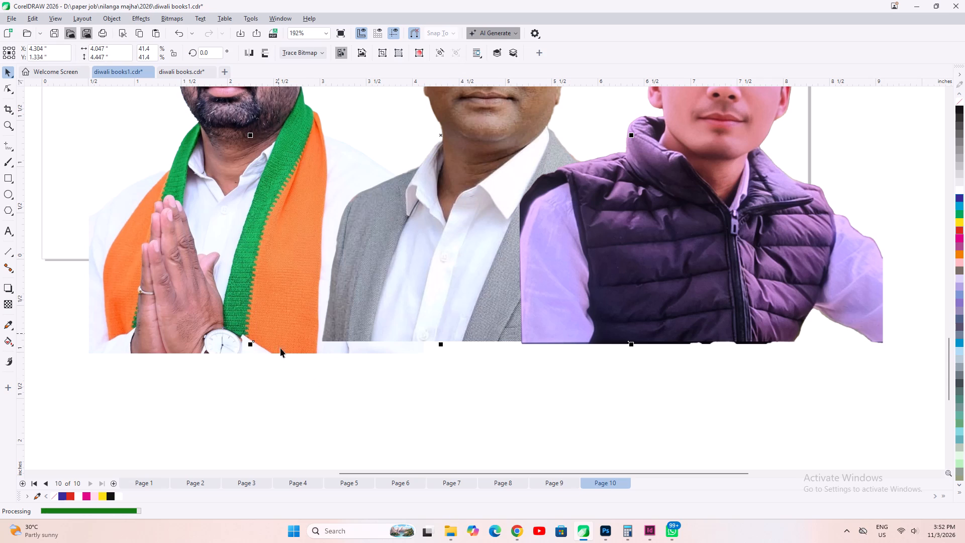
Crop the bottom of the scarf-wearing man's cut-out level with the bottom edge of the grey-suited man's cut-out.
click(145, 316)
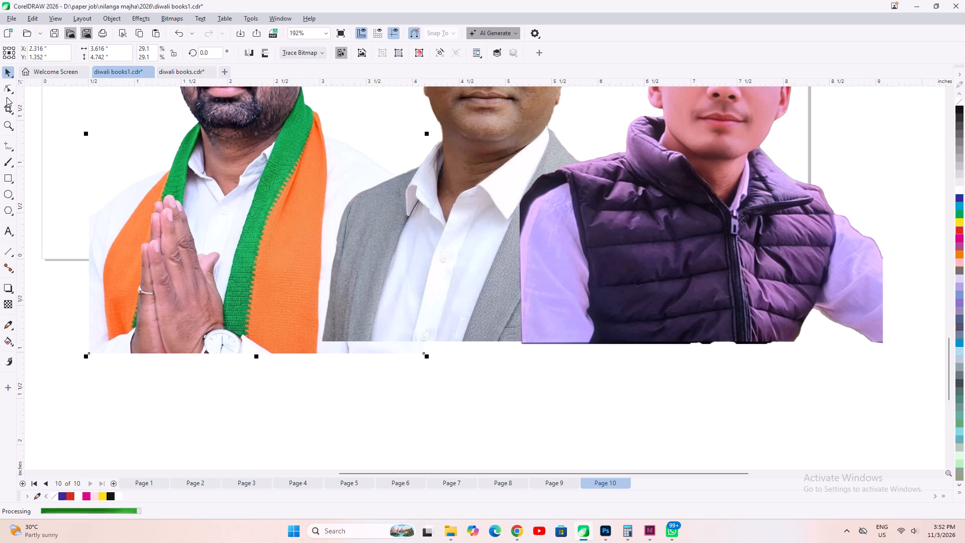
click(7, 97)
click(6, 83)
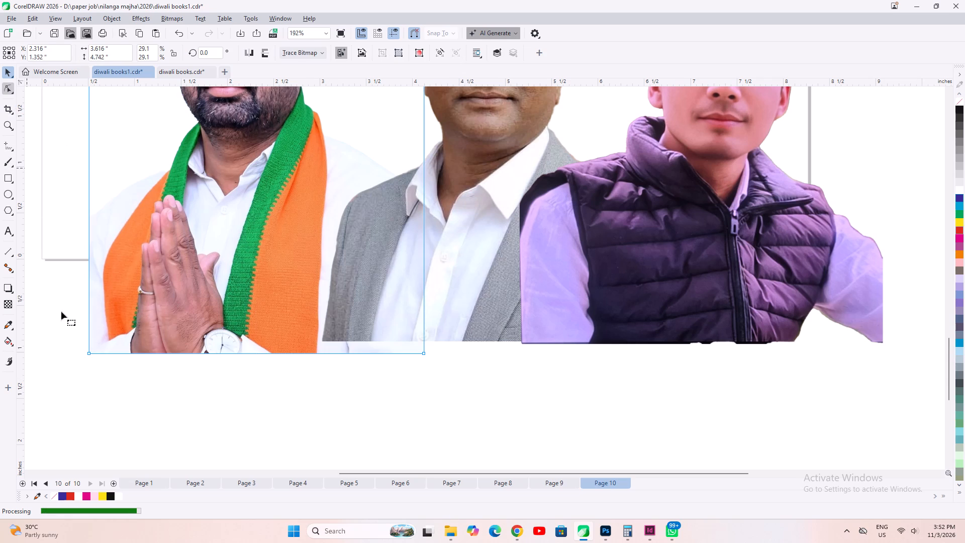
drag(65, 315, 444, 383)
scroll(252, 339, up, 2)
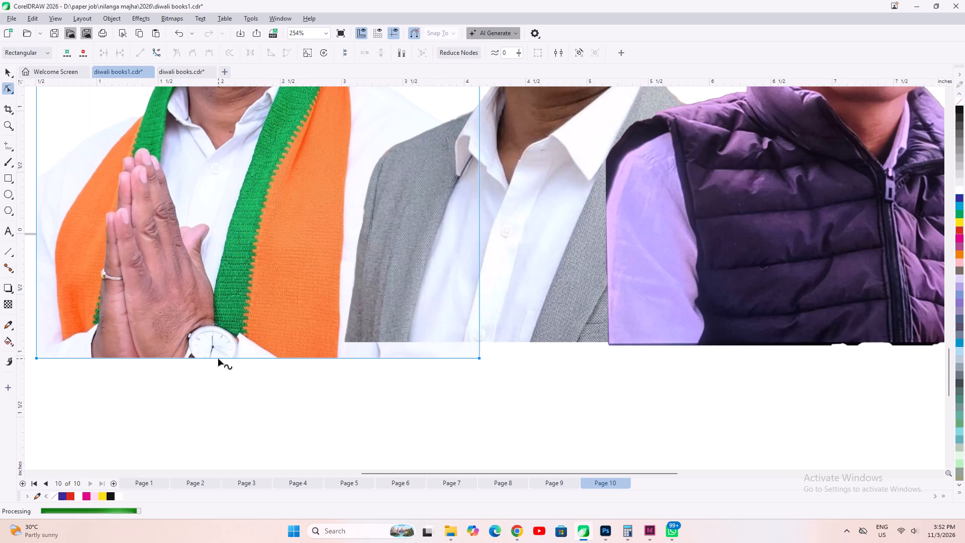
shift+drag(219, 357, 219, 341)
scroll(261, 386, down, 8)
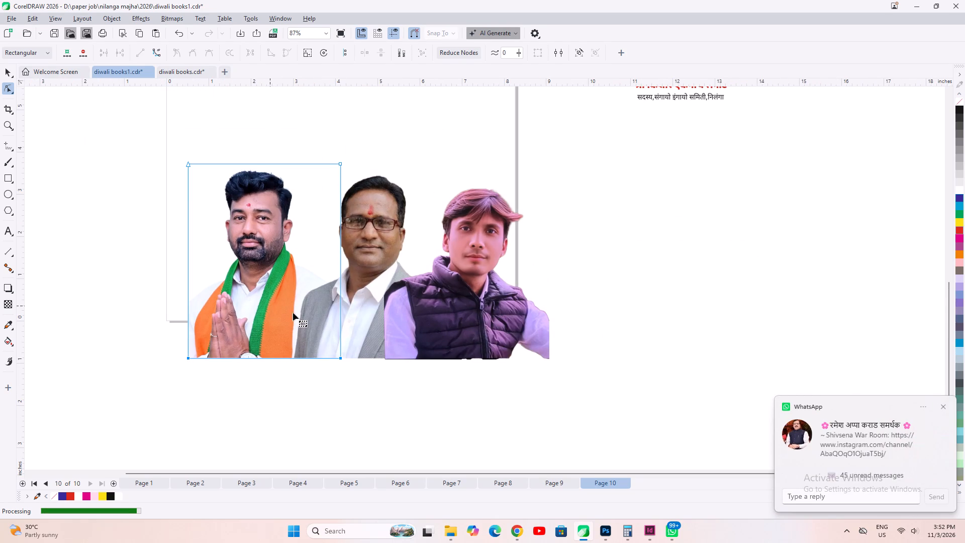
Shrink the scarf-wearing man's cut-out slightly from its upper outer corner, keeping its proportions.
click(3, 70)
click(184, 162)
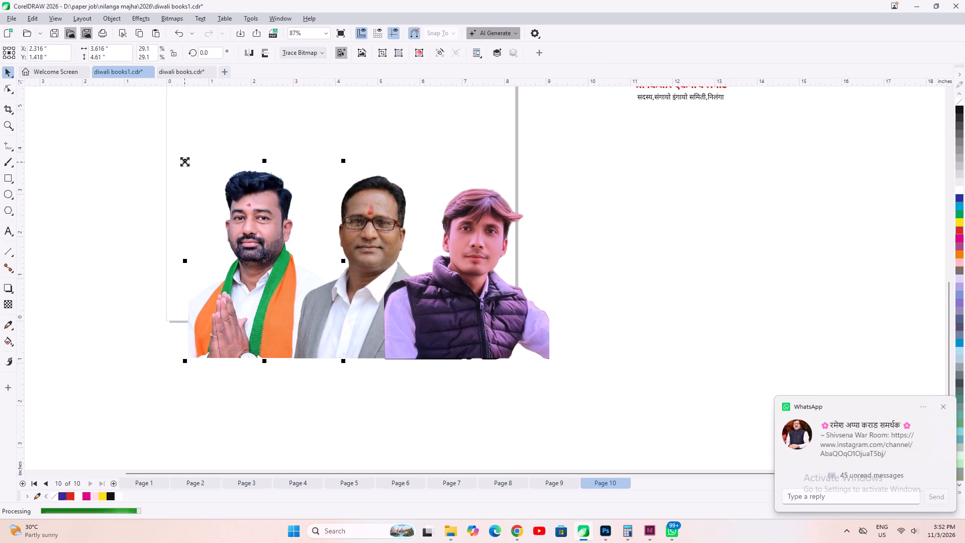
Enlarge the purple-vest man's cut-out to about 4 by 4.1 inches and shift it slightly away from the grey-suited man.
click(474, 187)
click(493, 209)
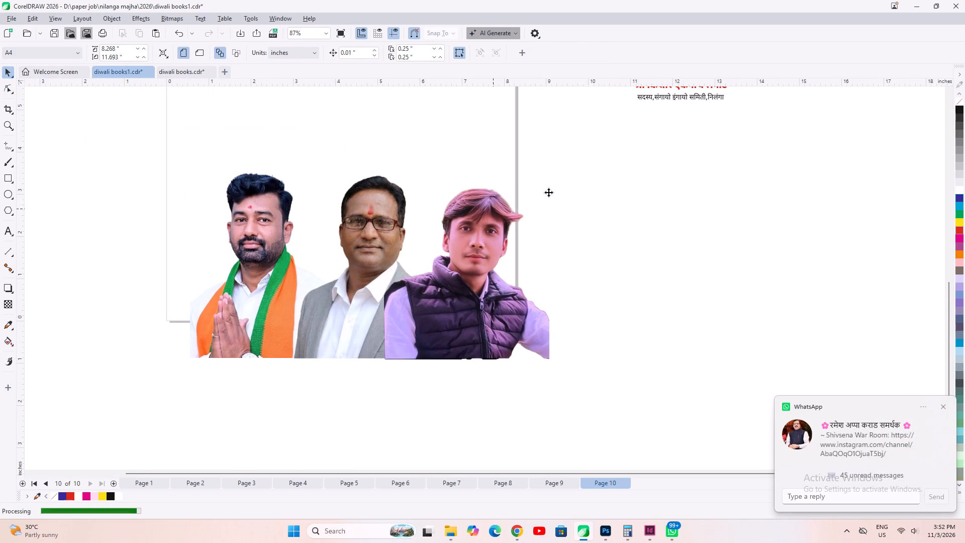
drag(556, 184, 560, 180)
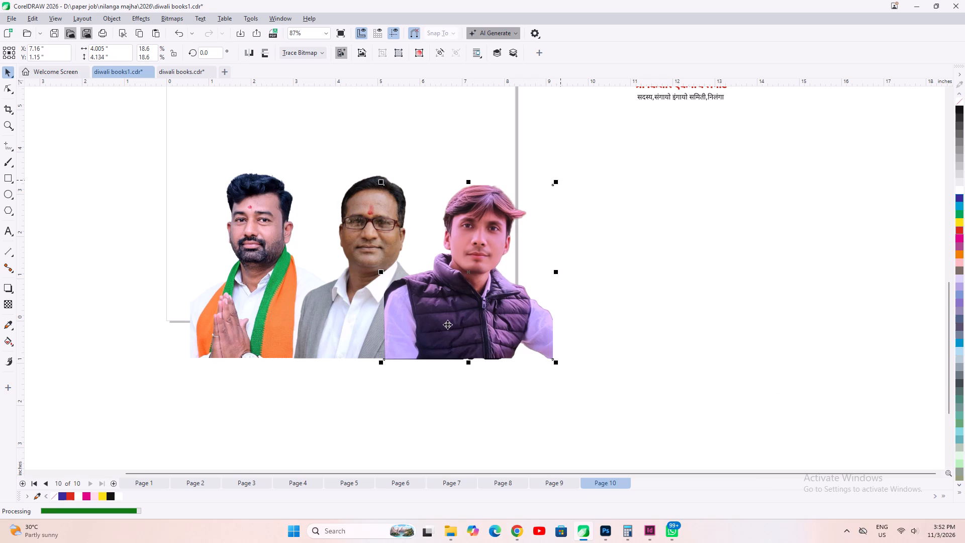
drag(447, 324, 458, 323)
Bring the grey-suited man's cut-out to the front and move the purple-vest man's cut-out farther outward to reduce their overlap.
click(356, 336)
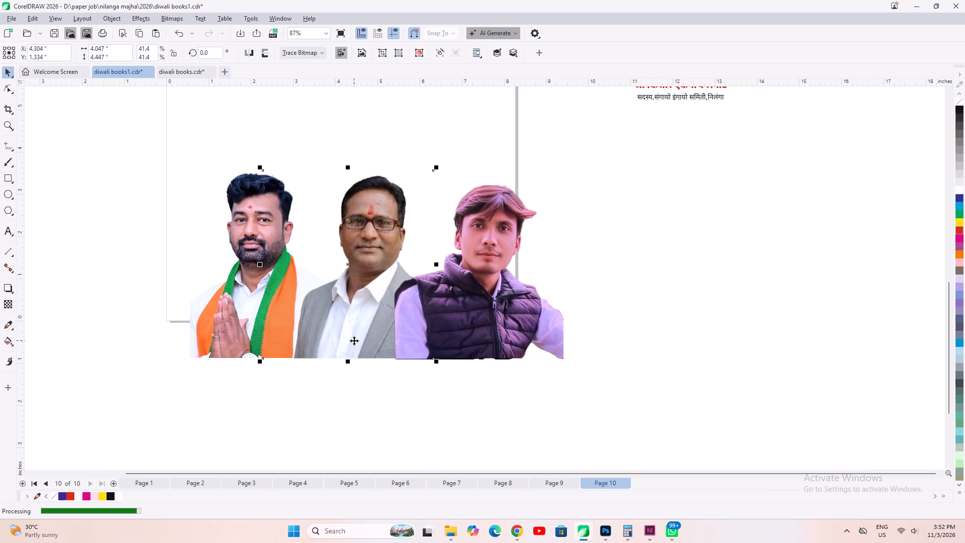
key(shift+Page_Up)
click(525, 325)
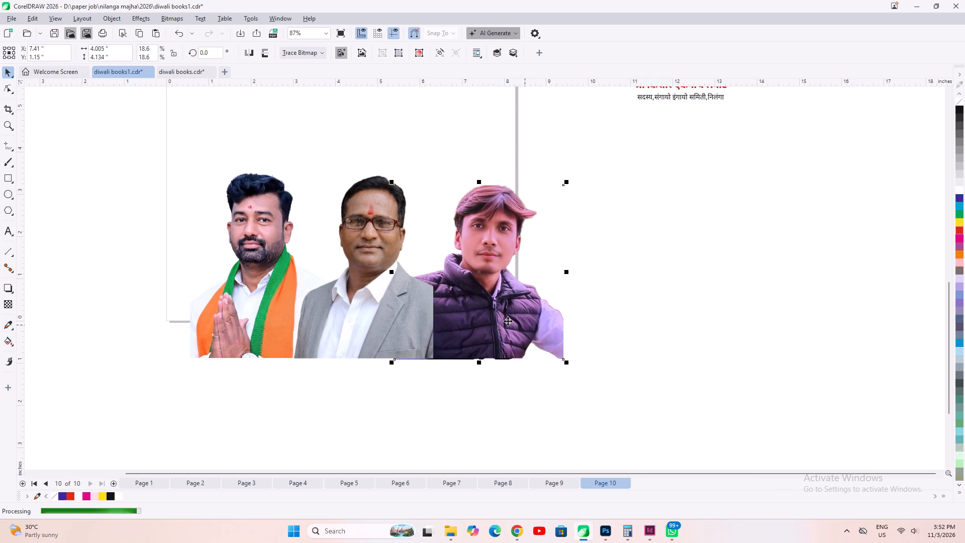
drag(506, 320, 521, 322)
Fade the grey-suited man's jacket edge into the purple-vest man's shoulder with a short horizontal linear transparency.
click(415, 338)
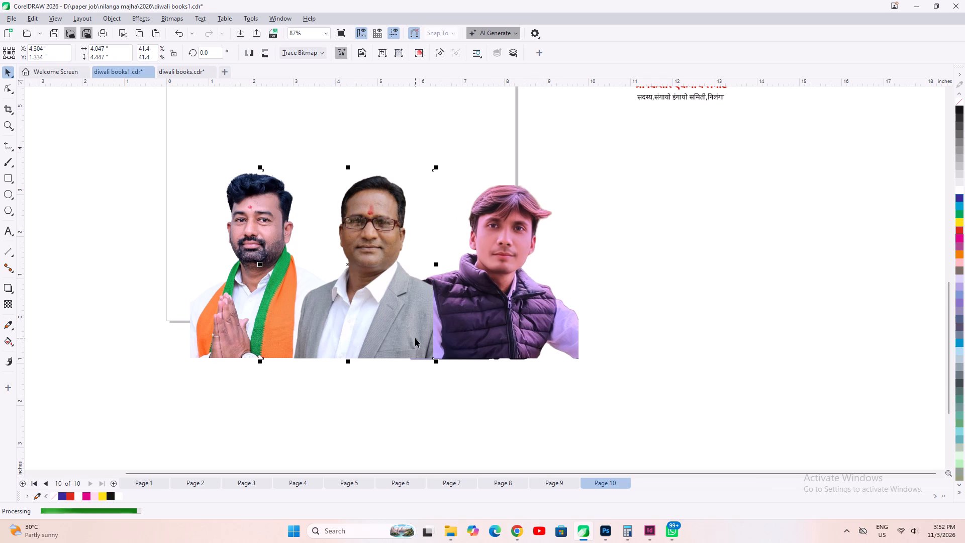
click(3, 307)
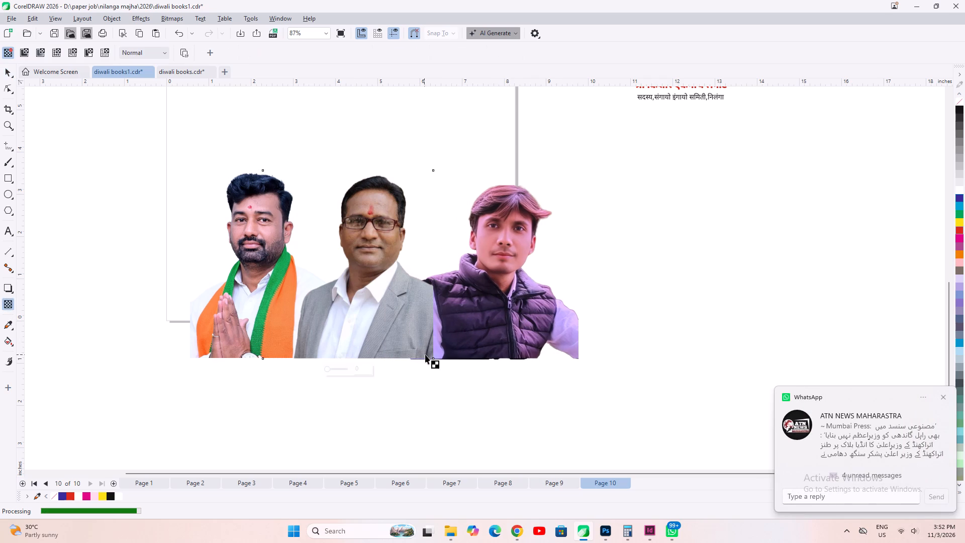
scroll(425, 354, up, 2)
shift+drag(404, 306, 429, 305)
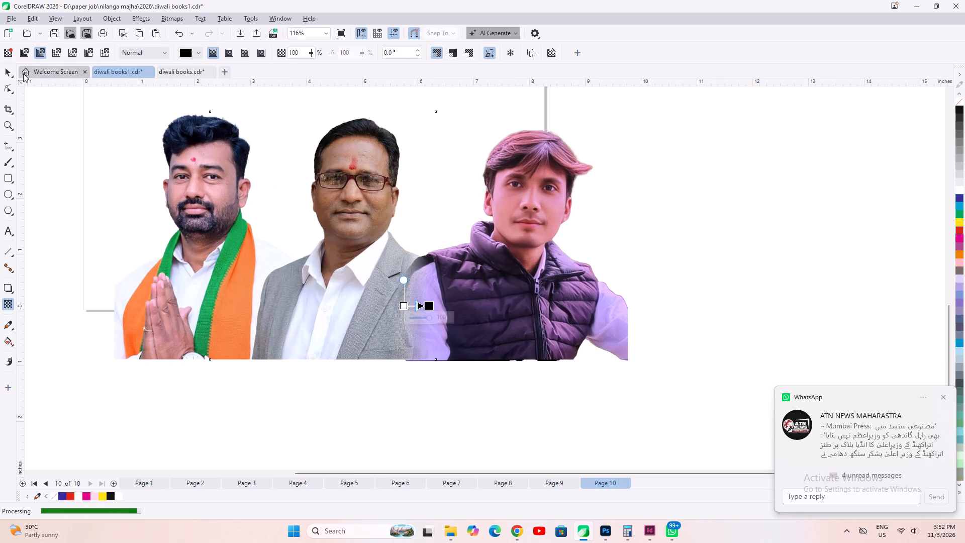
Nudge the grey-suited man's cut-out toward the scarf-wearing man, and the purple-vest man's up and slightly inward to align their bottom edges.
click(12, 72)
key(shift+Left)
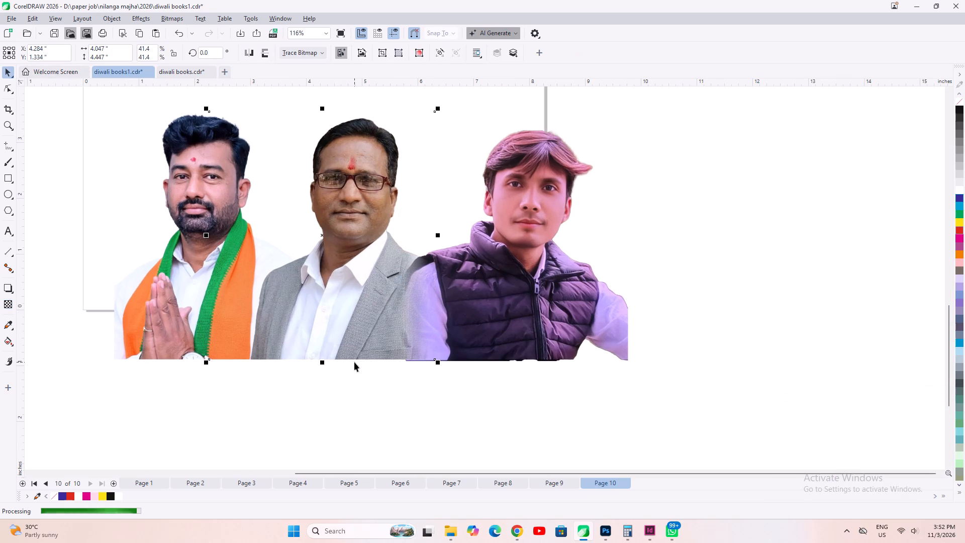
click(563, 350)
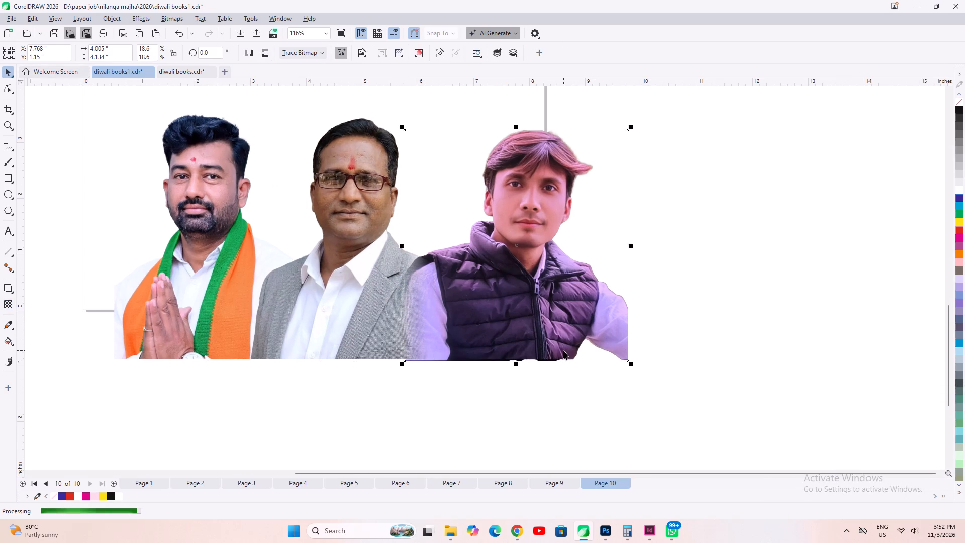
key(shift+Up)
key(shift+Right)
key(shift+Up)
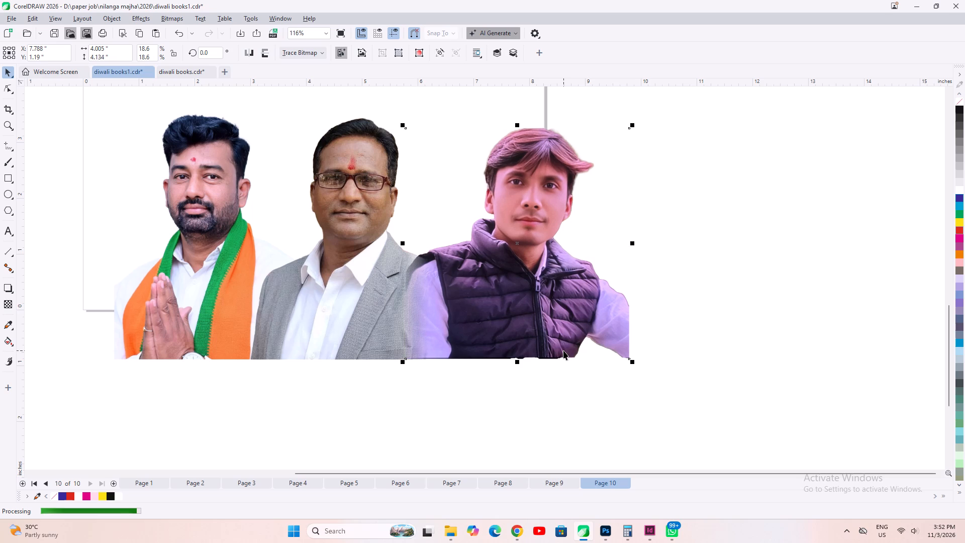
key(shift+Right)
key(shift+Right)
key(shift+Right)
key(shift+Left)
key(shift+Left)
key(shift+Left)
key(shift+Left)
key(shift+Left)
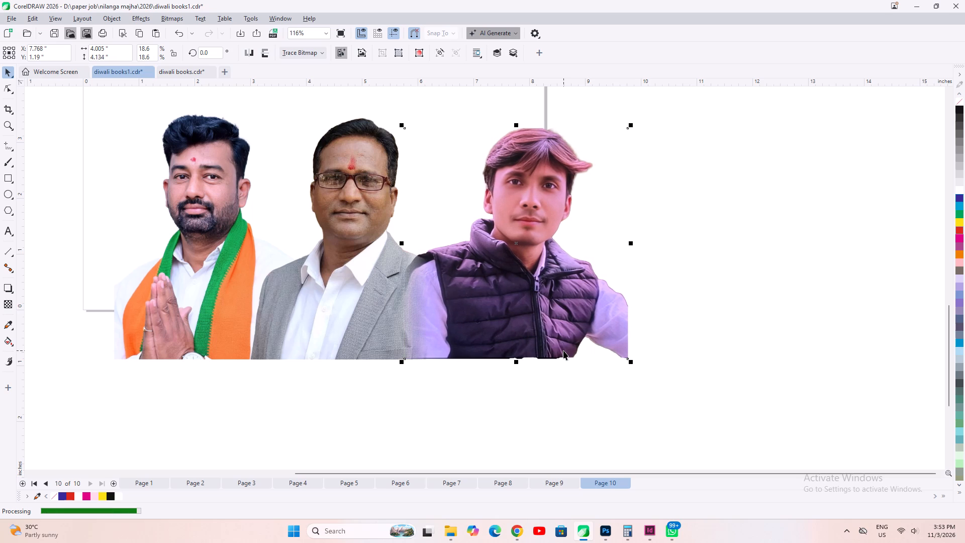
Select all three portrait cut-outs below the blue banner together.
scroll(572, 356, down, 4)
click(702, 432)
drag(739, 425, 221, 205)
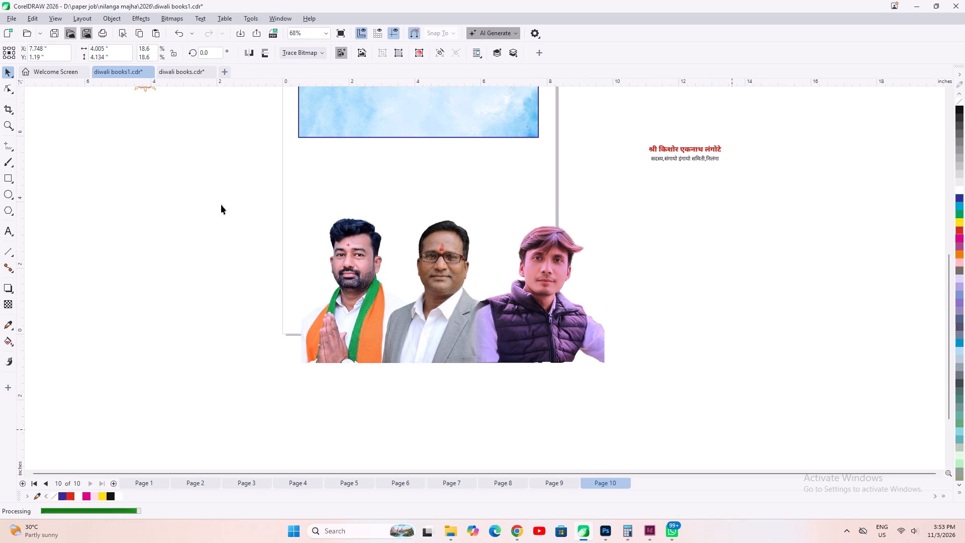
drag(221, 205, 196, 183)
scroll(398, 335, down, 4)
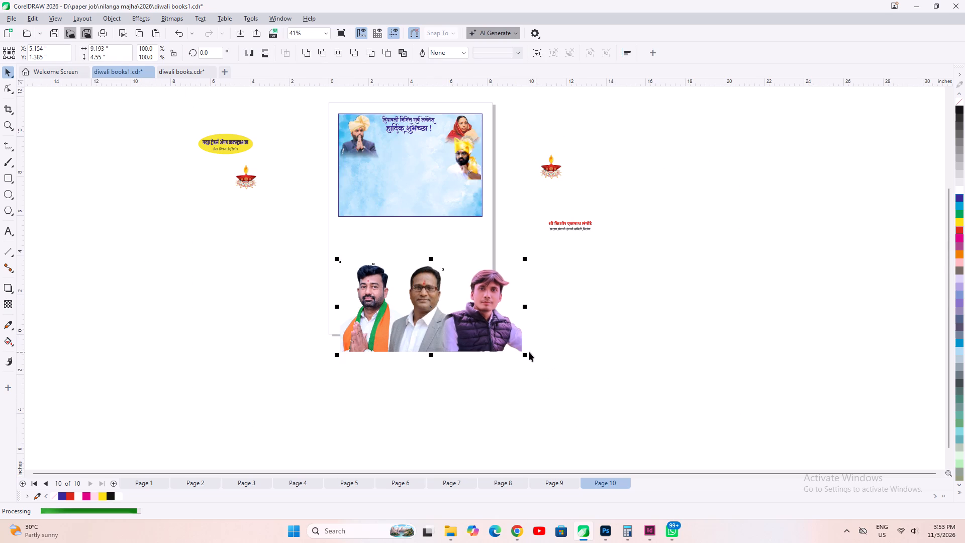
Shrink the three portrait cut-outs together to about 5.3 by 2.6 inches and place them on the blue banner, in front of everything.
drag(526, 353, 449, 341)
drag(388, 307, 402, 193)
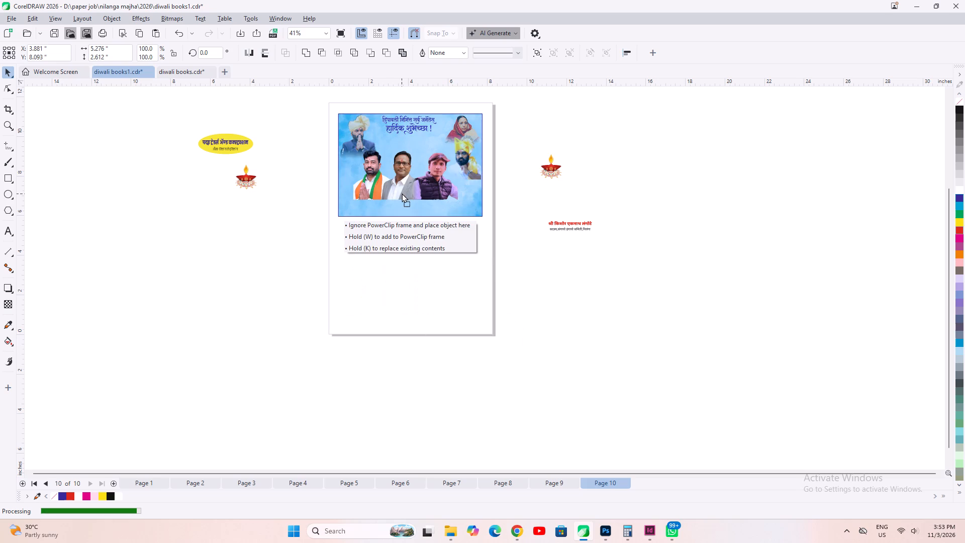
drag(402, 193, 401, 192)
scroll(402, 193, up, 2)
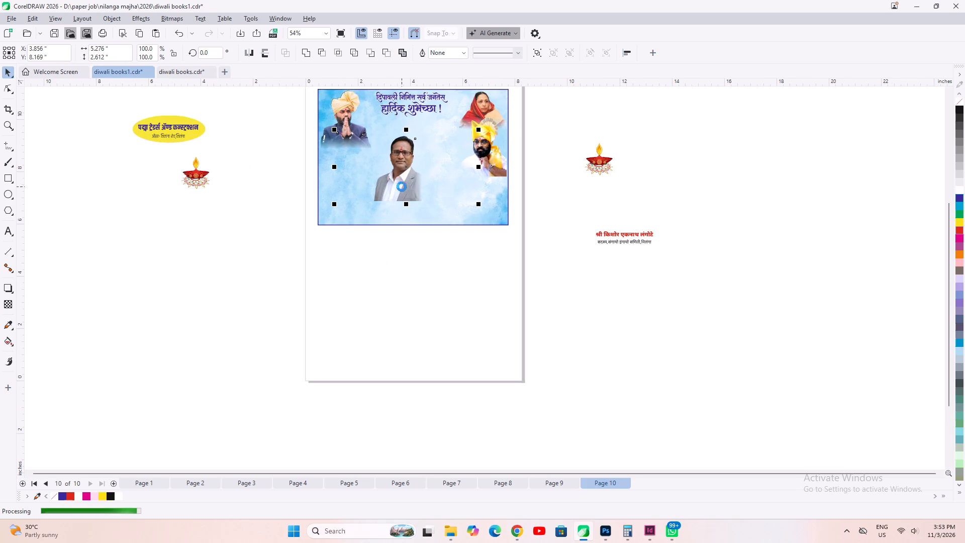
key(shift+Page_Up)
scroll(401, 185, up, 4)
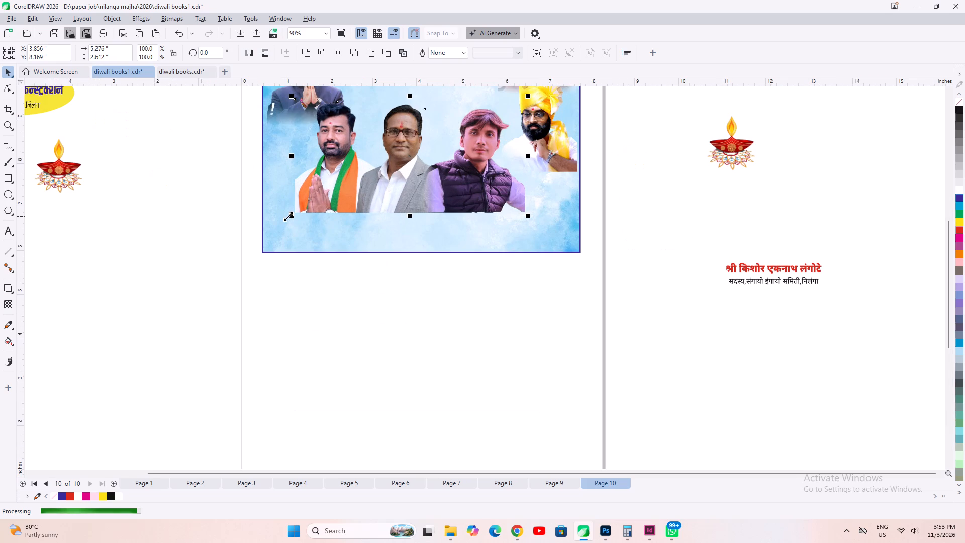
drag(288, 216, 285, 221)
scroll(381, 176, up, 2)
drag(415, 177, 410, 174)
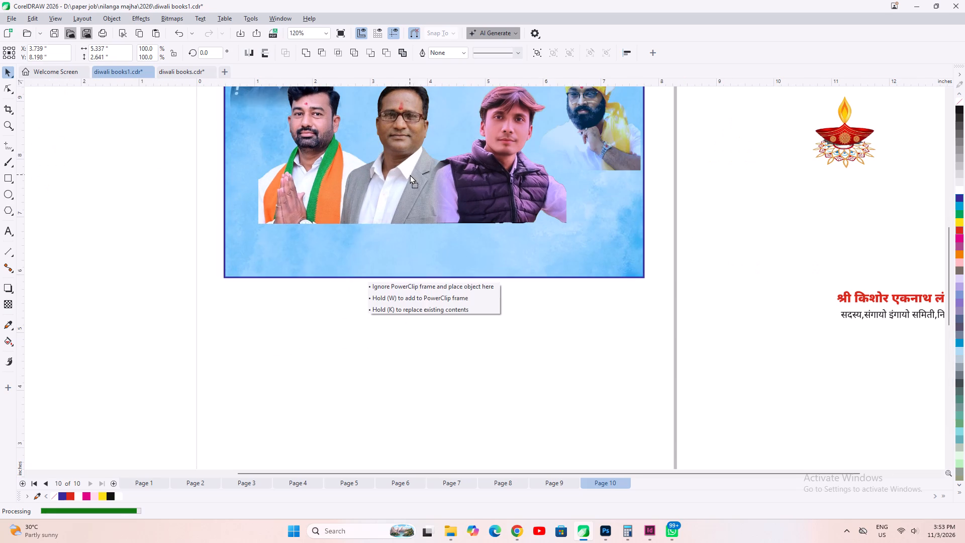
drag(410, 174, 410, 174)
click(544, 344)
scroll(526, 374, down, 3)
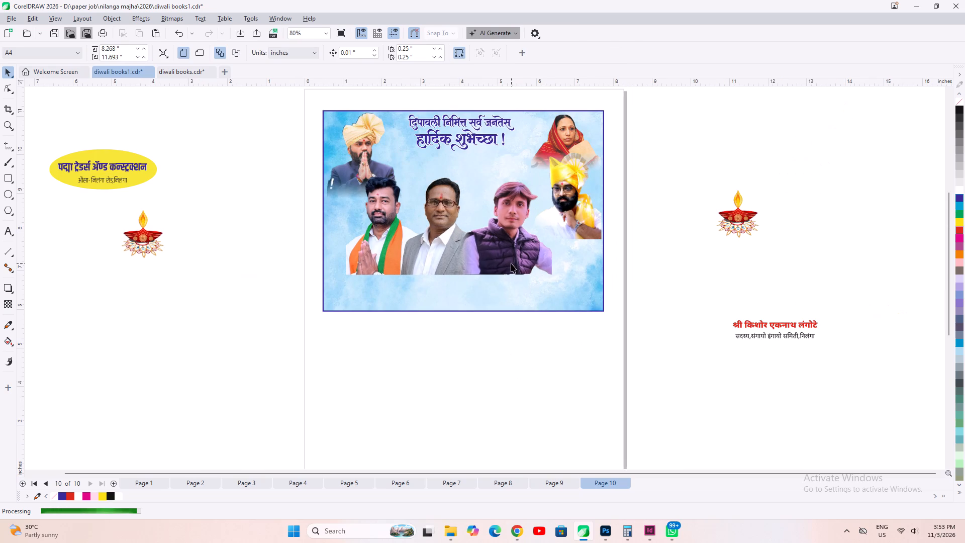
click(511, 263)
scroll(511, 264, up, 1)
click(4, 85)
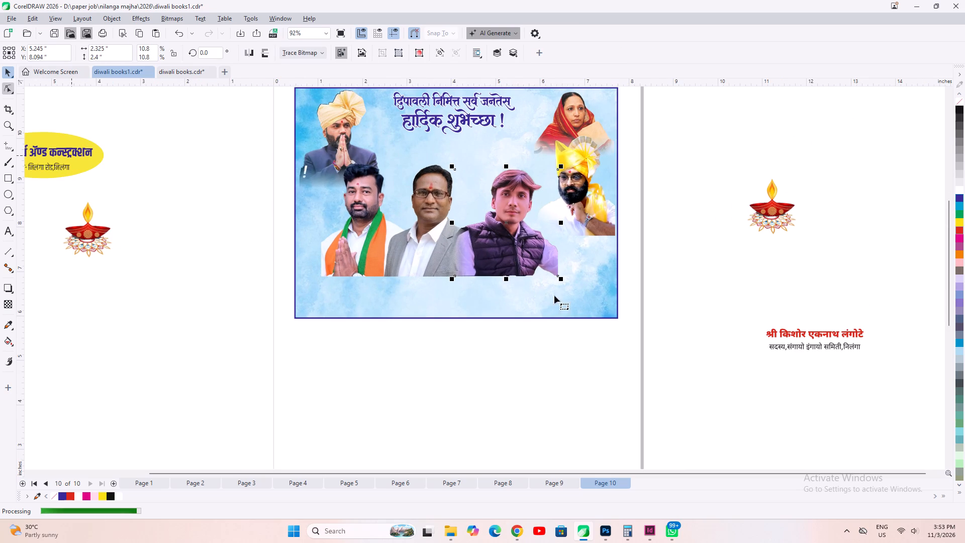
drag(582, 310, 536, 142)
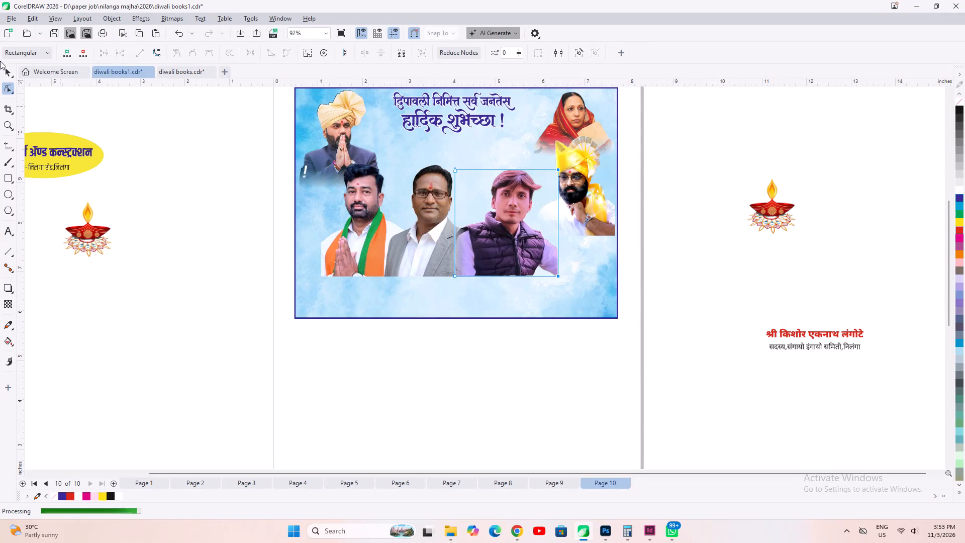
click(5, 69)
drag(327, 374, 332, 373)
Fade the lower outer sleeve edge of the purple-vest man's cut-out into the blue background with a diagonal linear transparency.
ctrl+click(531, 252)
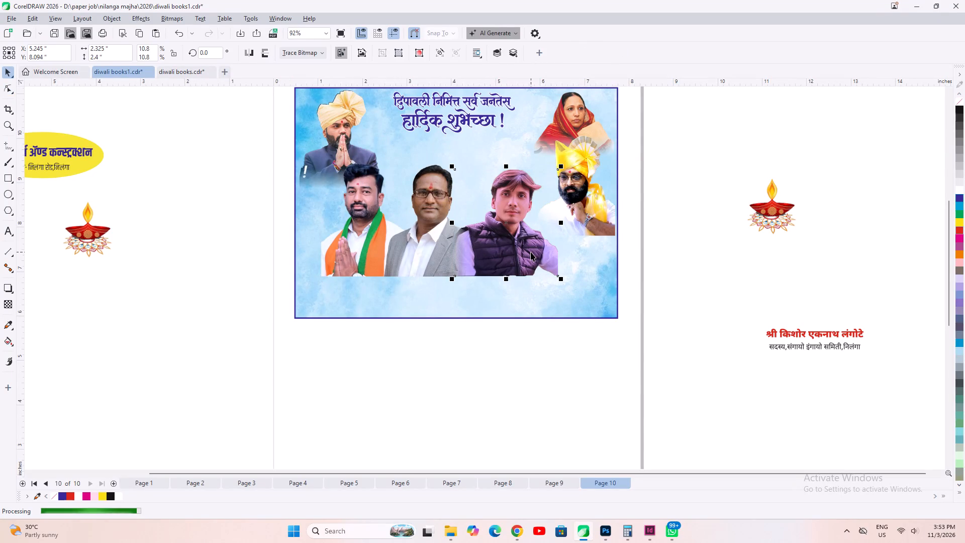
click(7, 303)
scroll(570, 241, up, 3)
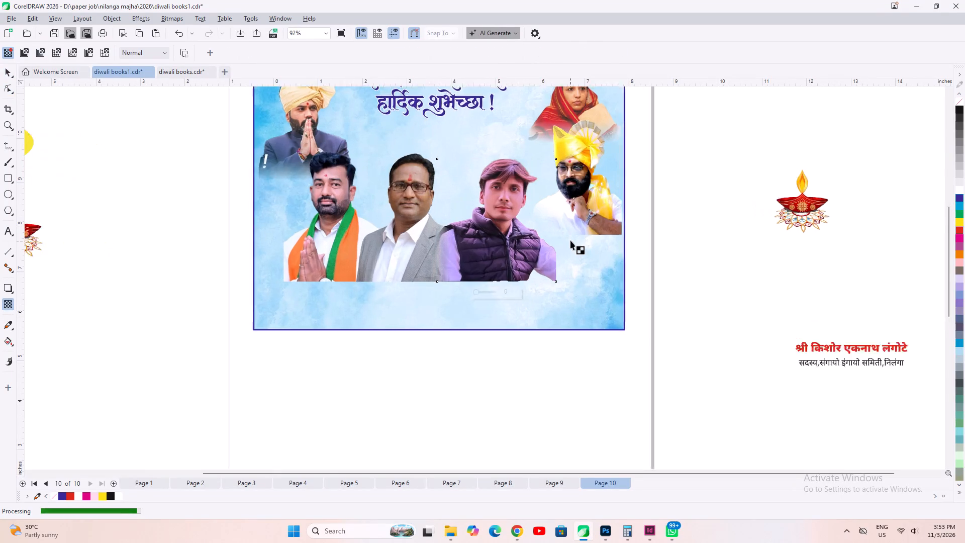
scroll(570, 240, up, 3)
shift+drag(493, 248, 538, 270)
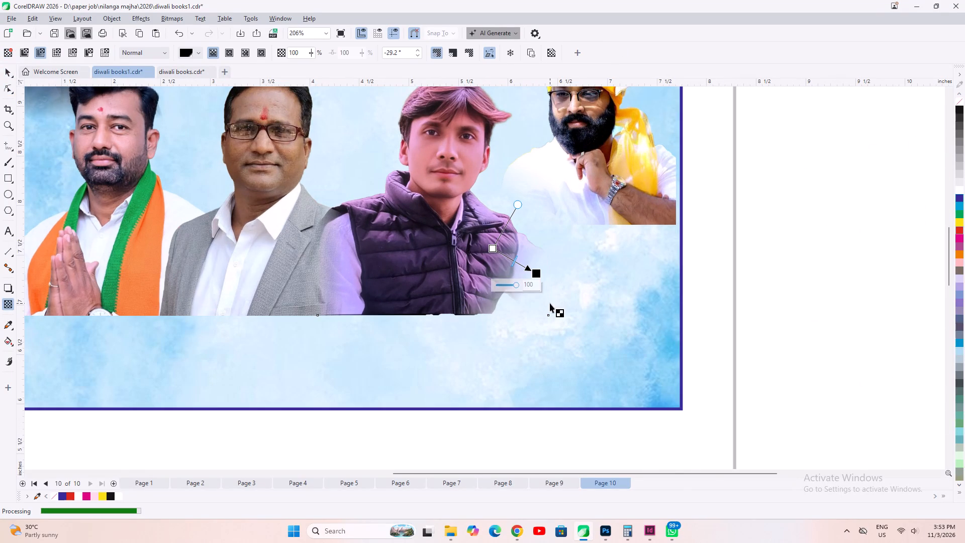
scroll(538, 282, up, 2)
ctrl+drag(538, 275, 535, 271)
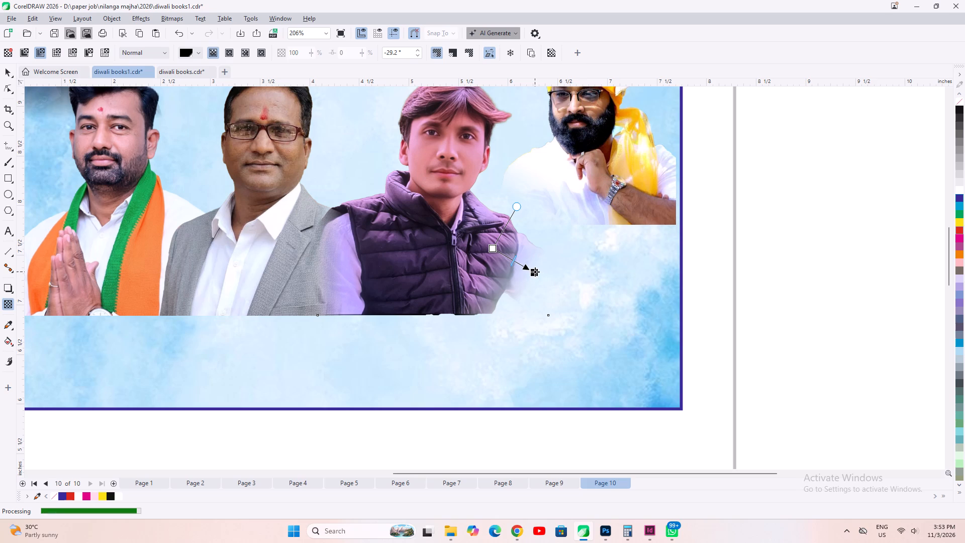
ctrl+drag(535, 271, 533, 271)
scroll(534, 286, down, 5)
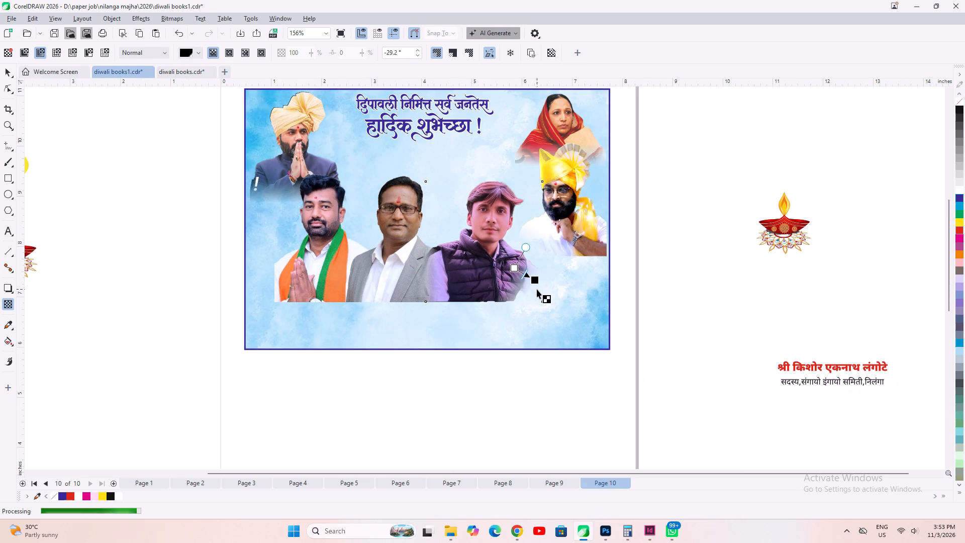
Select the three front portraits together and shift them slightly down and across toward the horizontal centre of the blue banner.
click(2, 67)
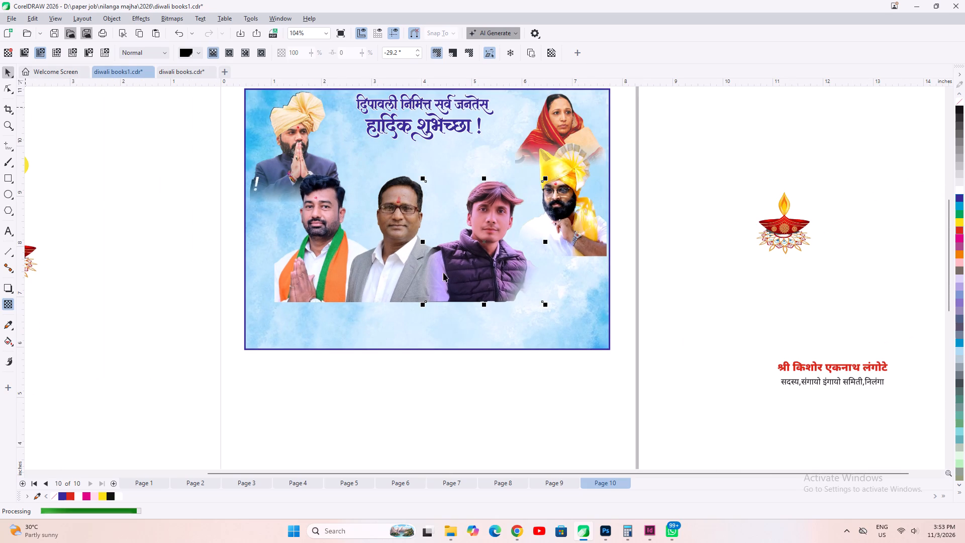
click(172, 180)
drag(167, 163, 572, 326)
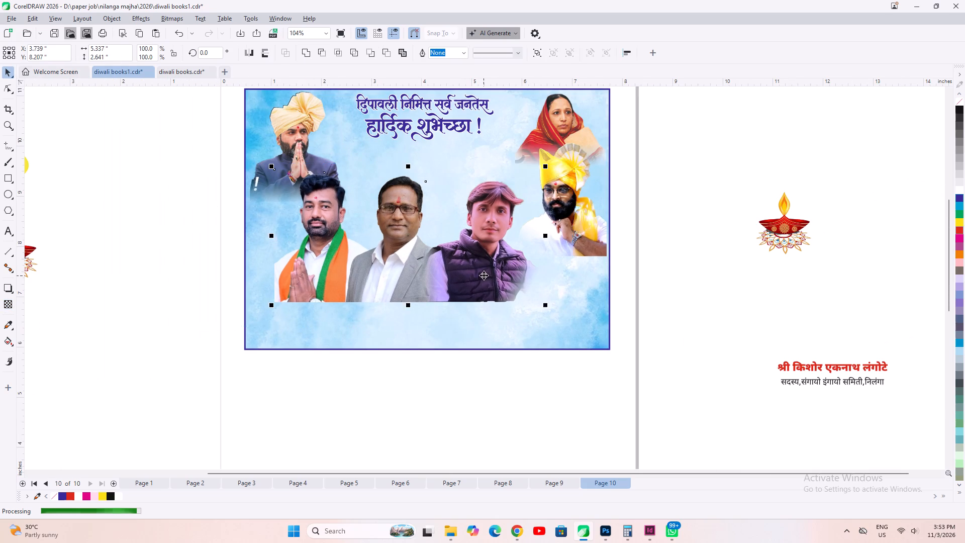
drag(484, 275, 499, 282)
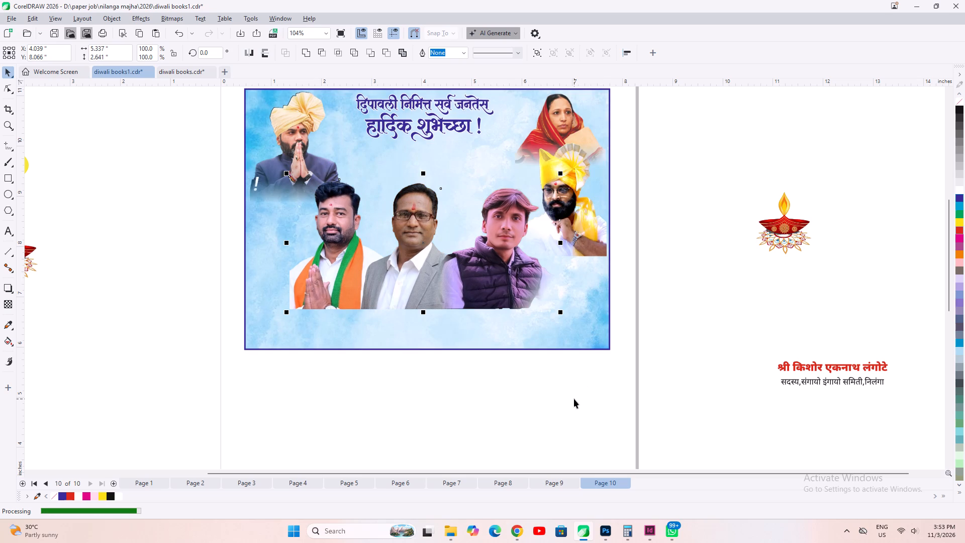
click(574, 399)
click(314, 276)
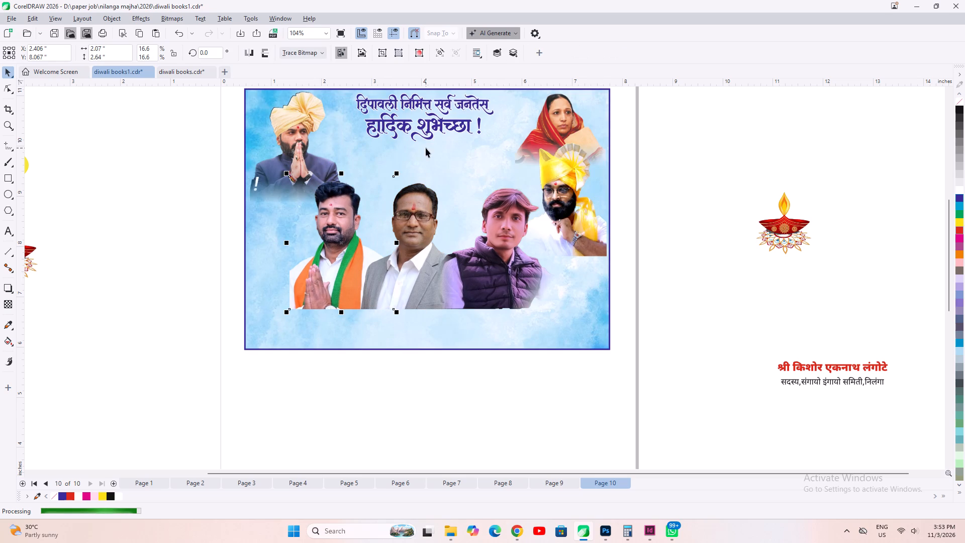
Enlarge the Diwali greeting heading to about 3.5 by 1.3 inches and lower it slightly, centred above the three portraits.
click(409, 130)
drag(426, 145, 426, 164)
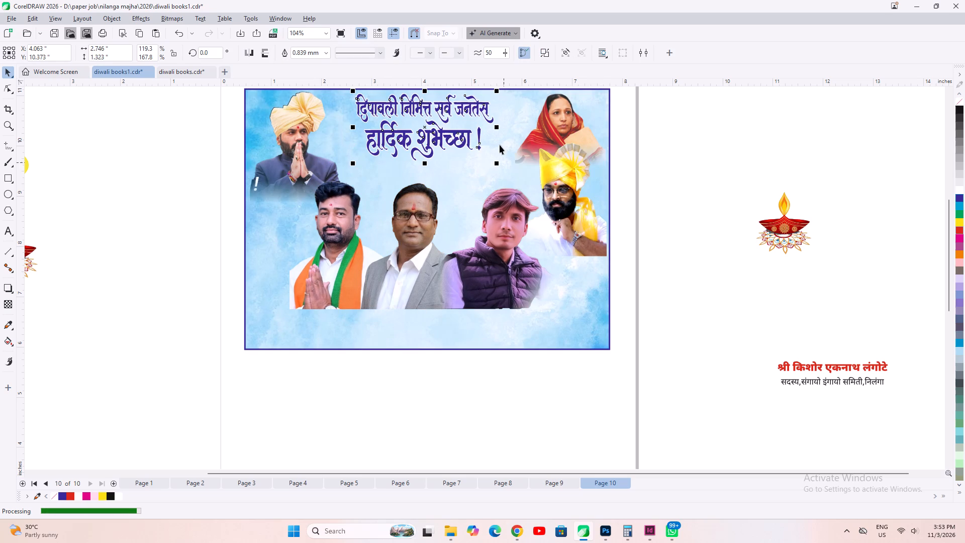
shift+drag(496, 126, 515, 138)
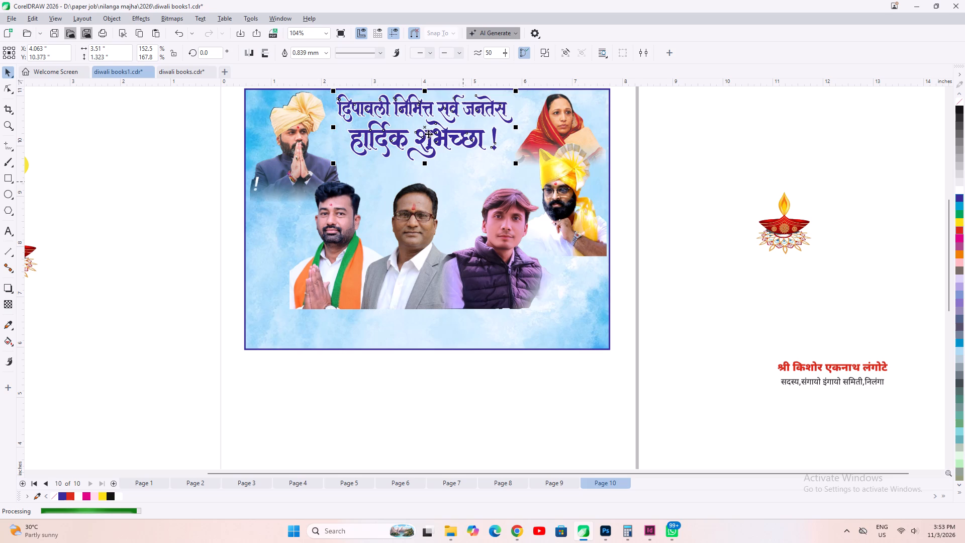
drag(427, 133, 427, 141)
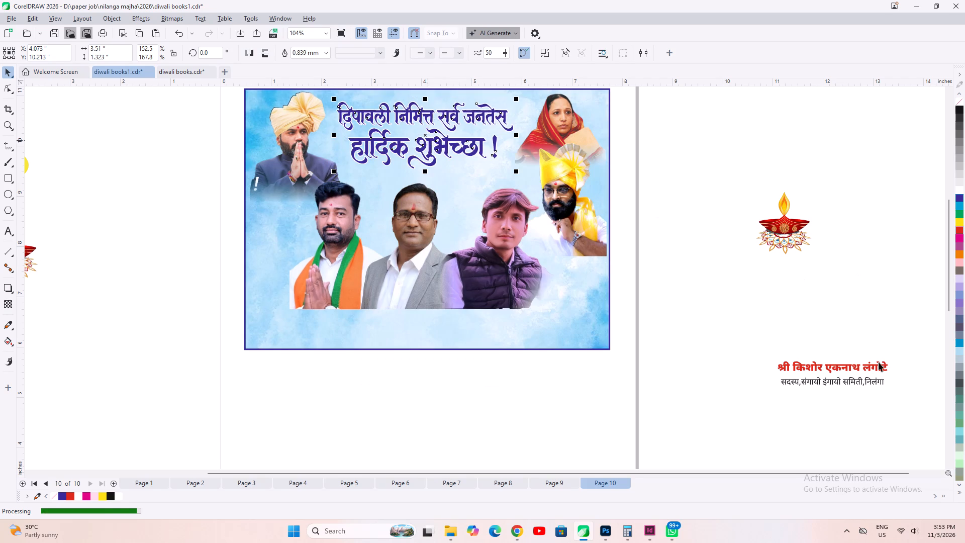
Move the two-line name and designation caption from beside the page onto the banner, beneath the scarf-wearing man.
drag(722, 339, 964, 443)
drag(815, 367, 334, 340)
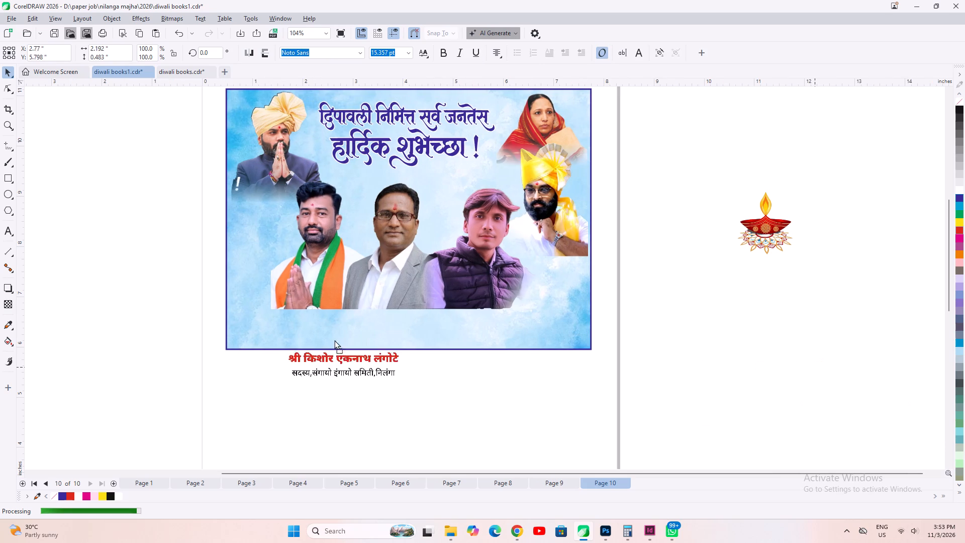
drag(334, 340, 304, 323)
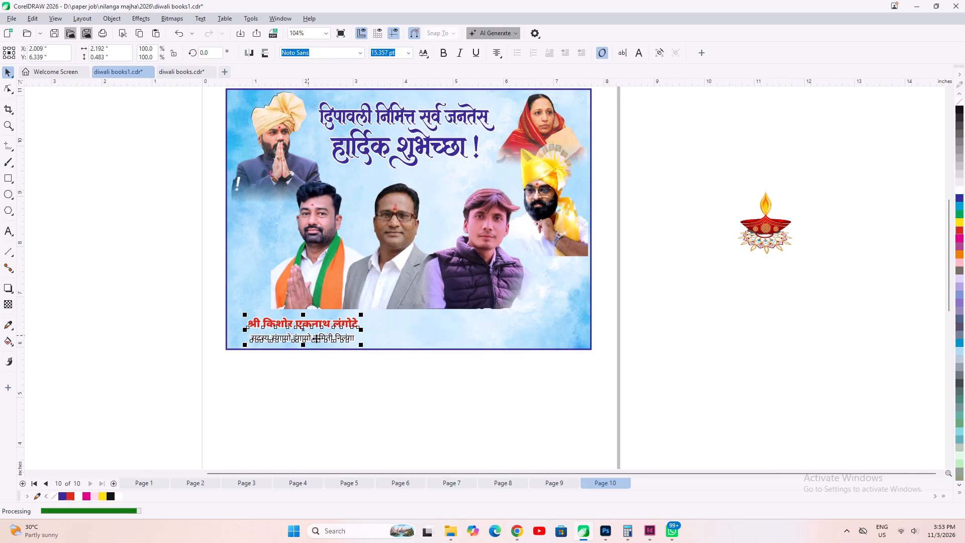
Replace the name in the caption's red line with the scarf-wearing man's name and remove the श्री prefix.
scroll(289, 335, up, 3)
key(space)
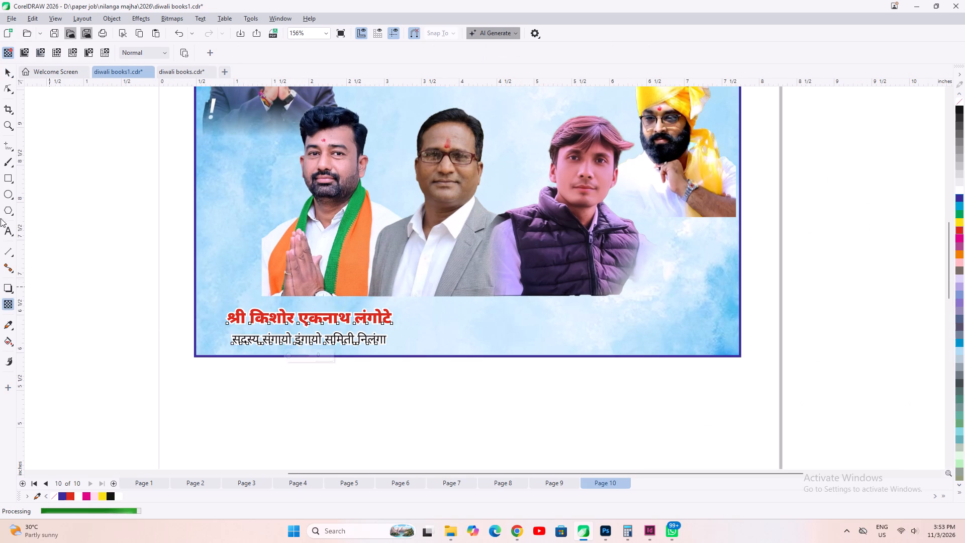
click(5, 231)
drag(250, 316, 431, 316)
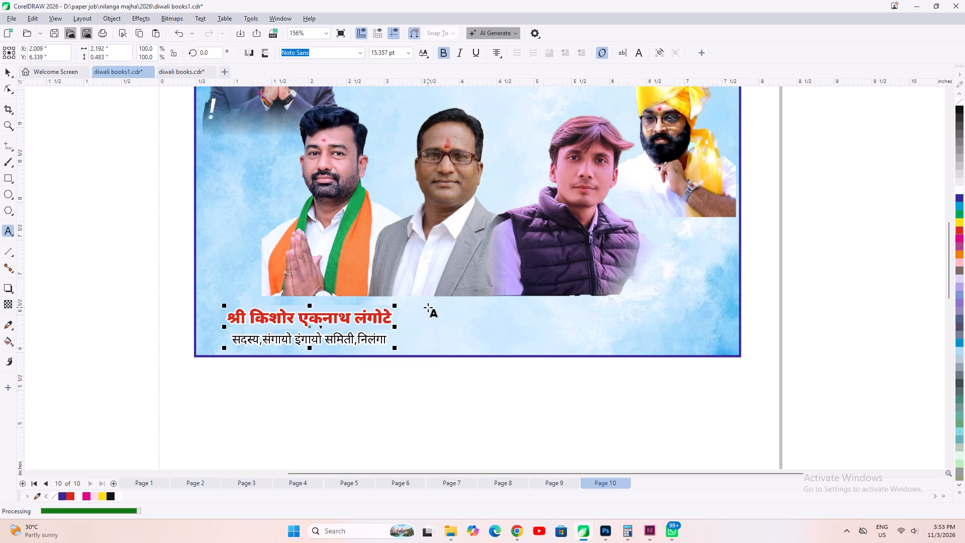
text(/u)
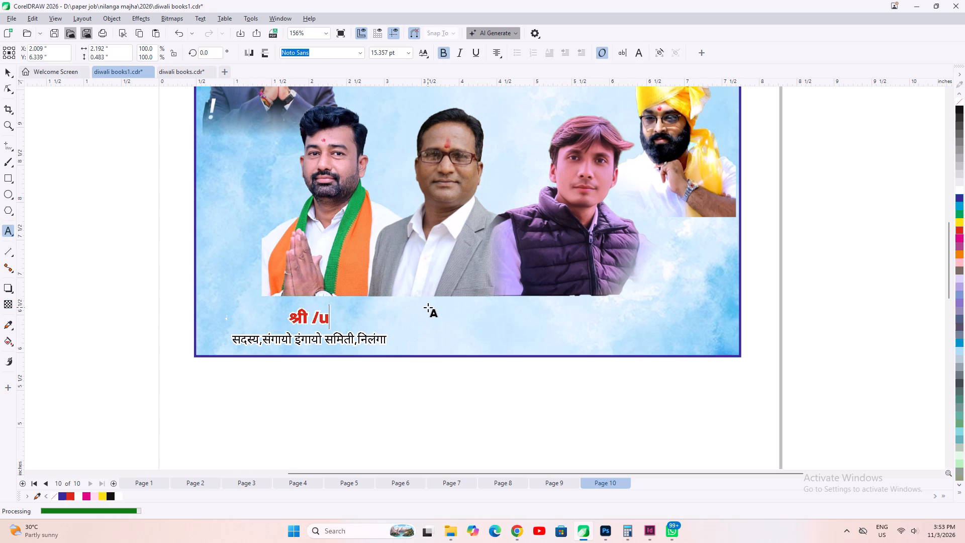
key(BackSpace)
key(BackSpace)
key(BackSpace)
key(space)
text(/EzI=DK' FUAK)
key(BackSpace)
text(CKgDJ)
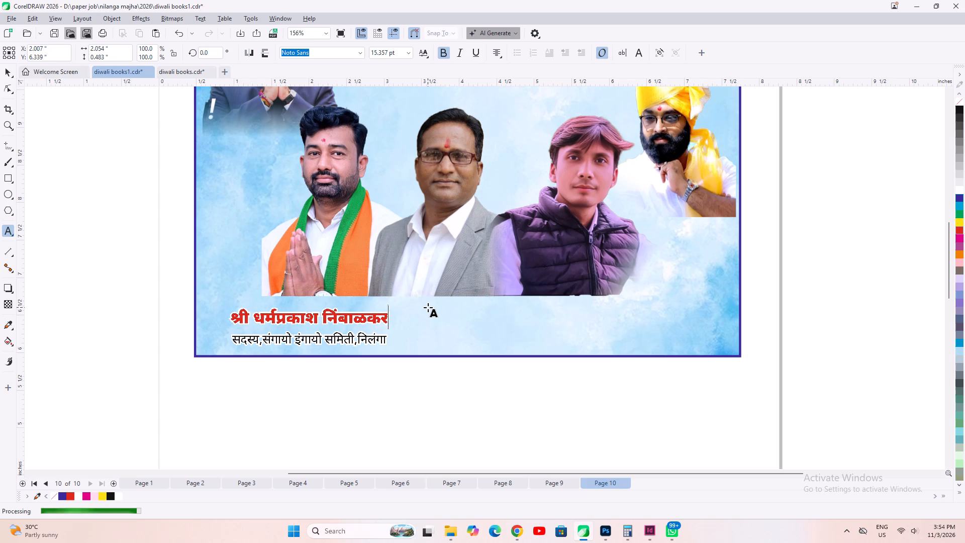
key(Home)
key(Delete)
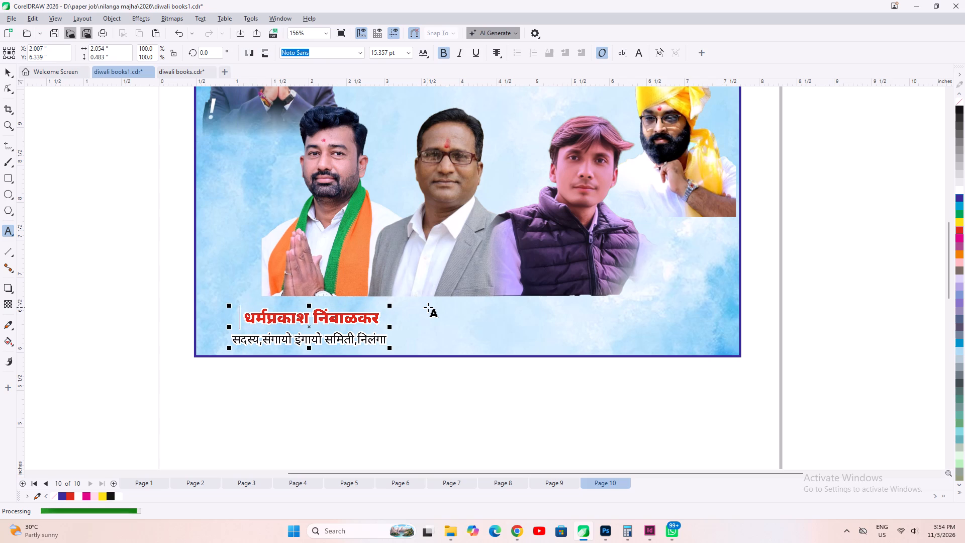
Change the designation line of the scarf-wearing man's caption to "नगरसेवक न.प.निलंगा".
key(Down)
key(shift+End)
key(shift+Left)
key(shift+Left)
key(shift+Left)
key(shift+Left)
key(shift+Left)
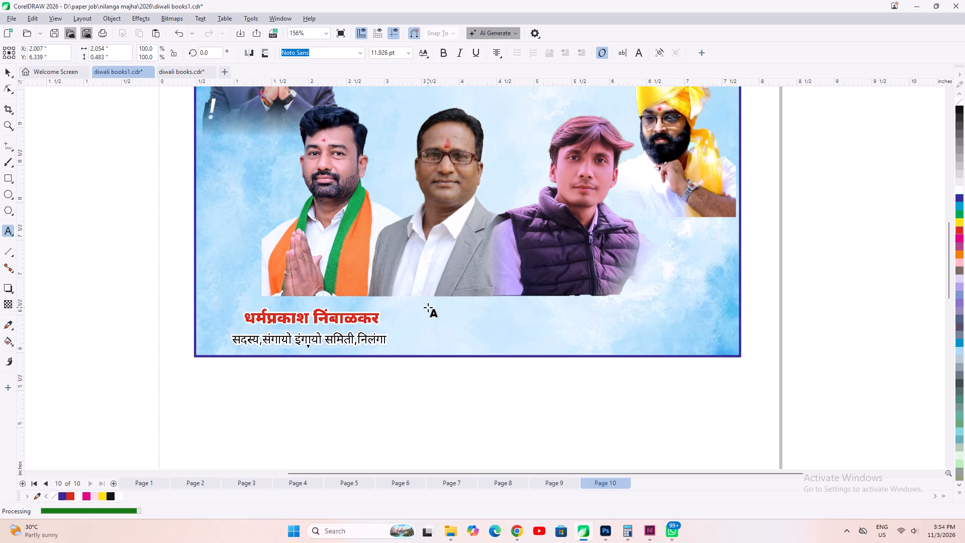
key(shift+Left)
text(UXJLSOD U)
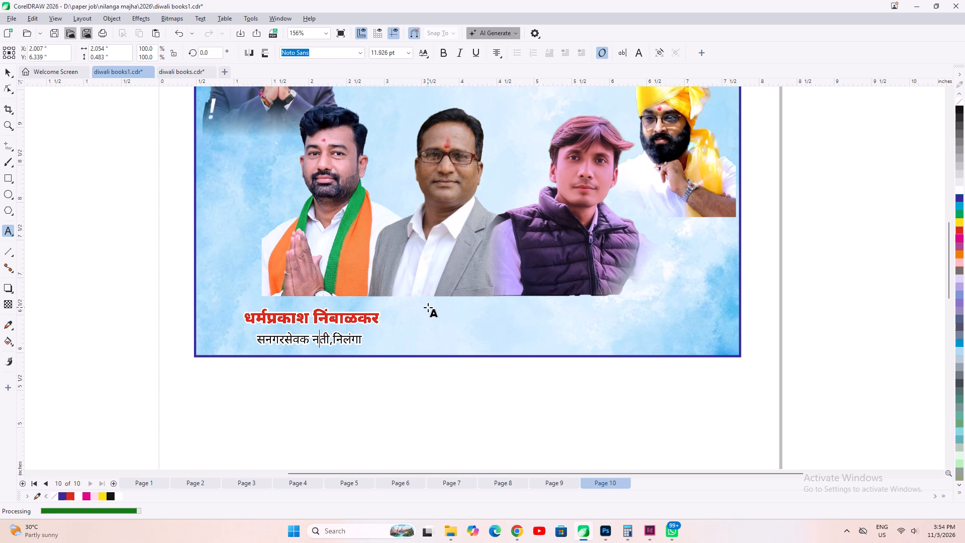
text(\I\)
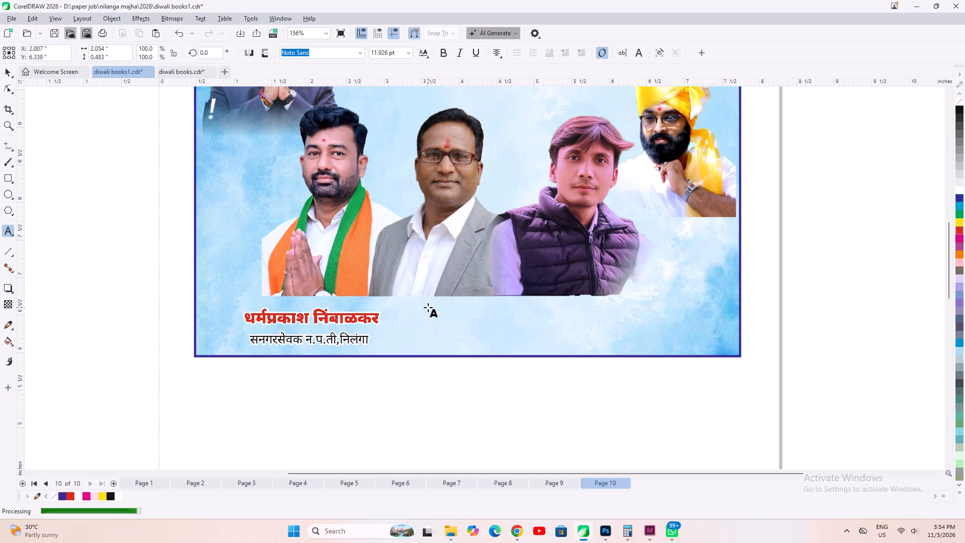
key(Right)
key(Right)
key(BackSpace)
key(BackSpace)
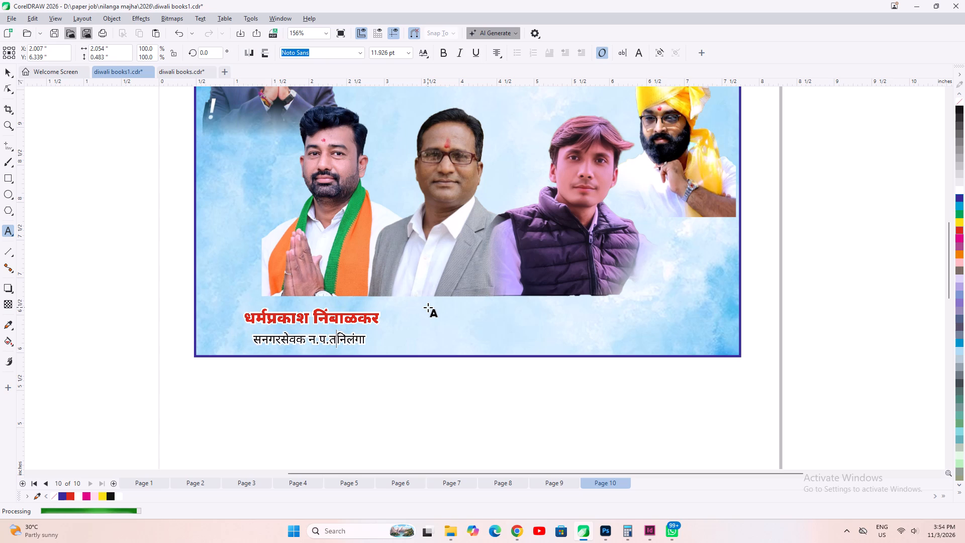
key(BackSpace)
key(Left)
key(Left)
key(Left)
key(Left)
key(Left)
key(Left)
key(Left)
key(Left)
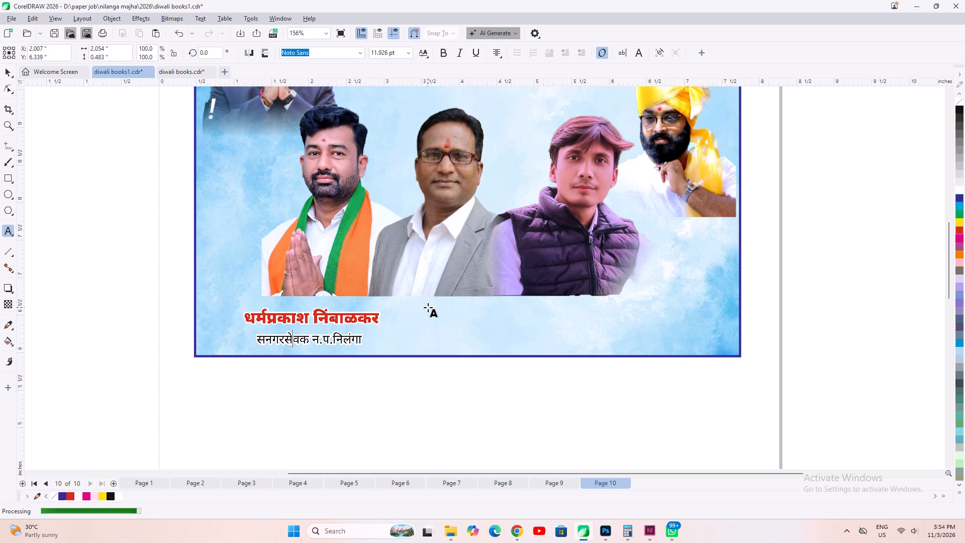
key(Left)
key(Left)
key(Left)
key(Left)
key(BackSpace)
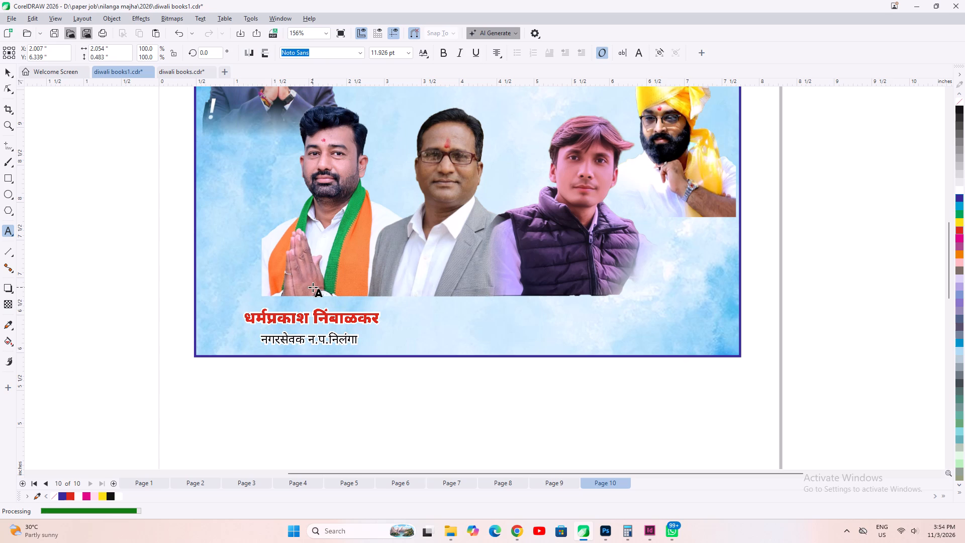
Narrow the scarf-wearing man's caption to about 1.5 inches wide.
click(10, 72)
scroll(435, 325, up, 2)
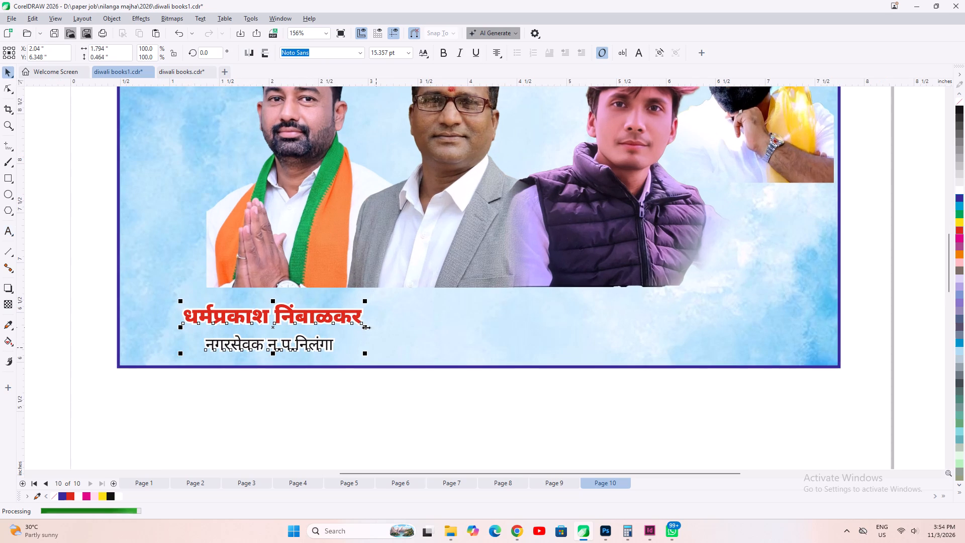
shift+drag(366, 327, 350, 327)
Place a copy of the caption beneath the grey-suited man, level with the original.
drag(260, 310, 448, 343)
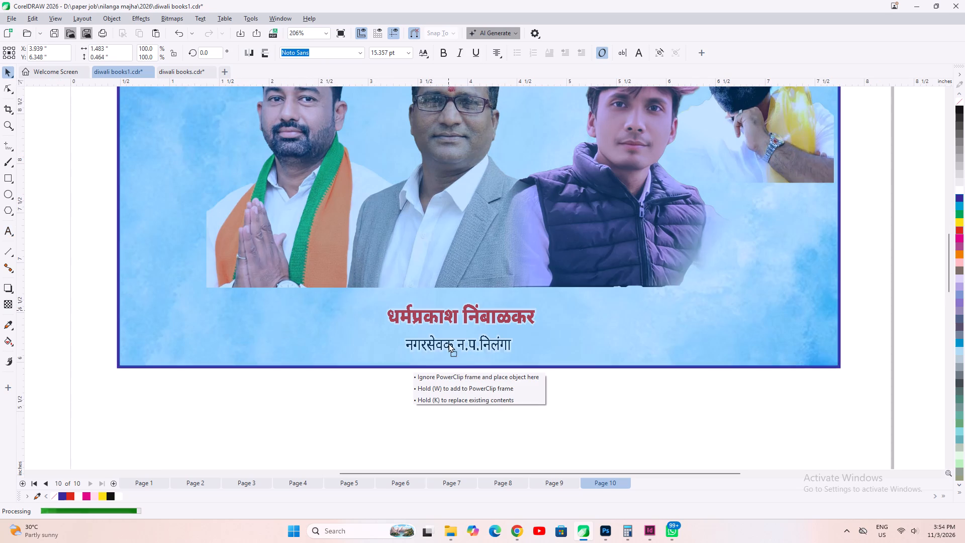
drag(448, 343, 431, 343)
ctrl+right_click(431, 343)
Replace the name in the copied caption's red line with the grey-suited man's name, keeping the designation line.
key(space)
click(398, 318)
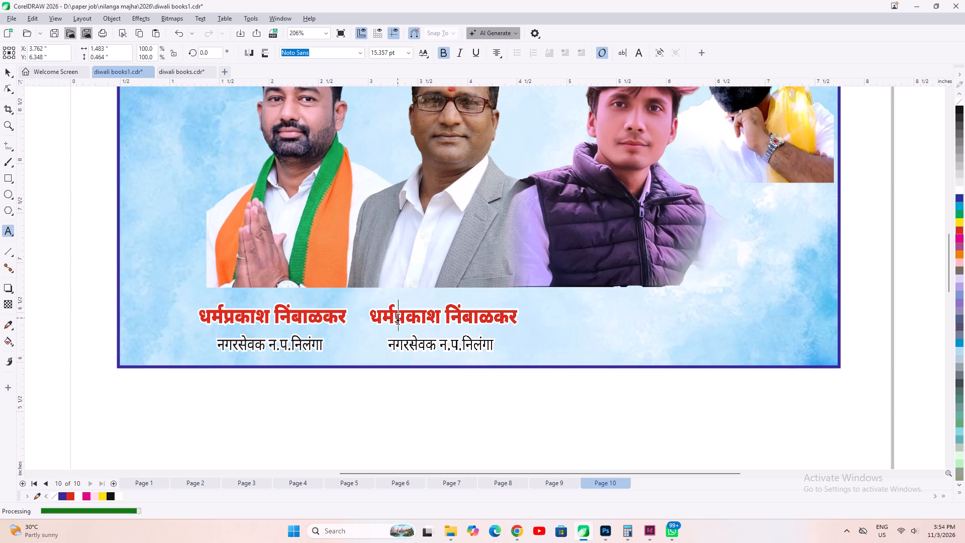
key(Left)
key(Left)
key(shift+End)
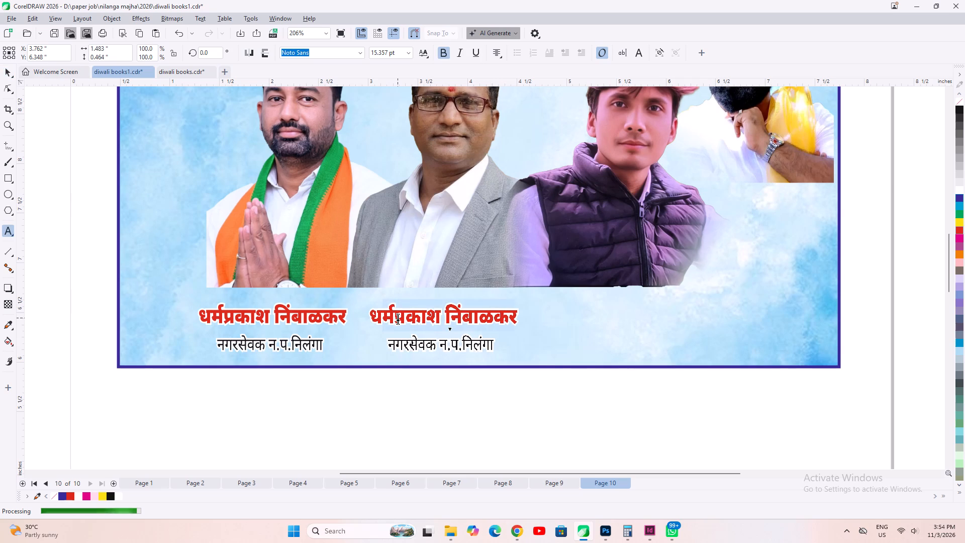
text(JES' DKACgS)
key(space)
key(Left)
key(Left)
key(Left)
key(Left)
key(Left)
key(Left)
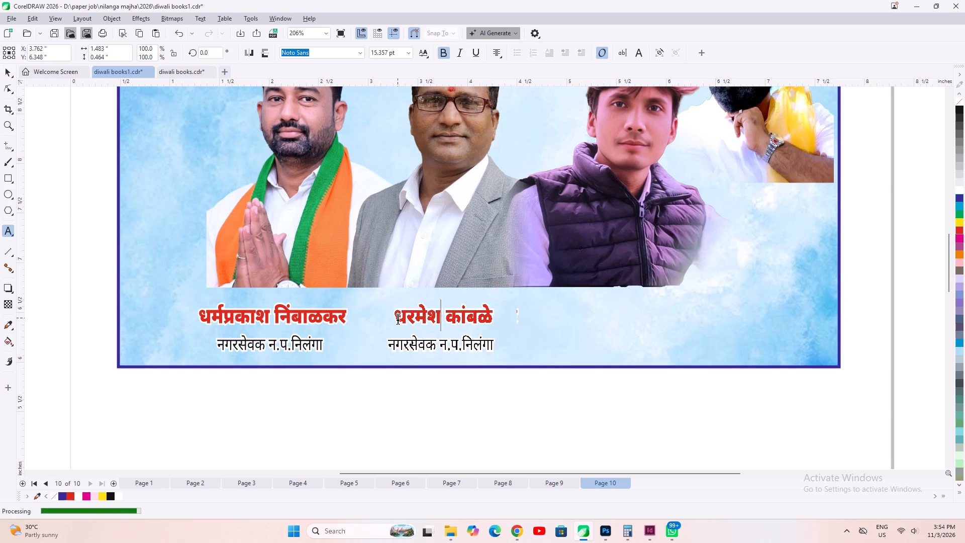
key(Left)
key(Left)
key(Left)
key(BackSpace)
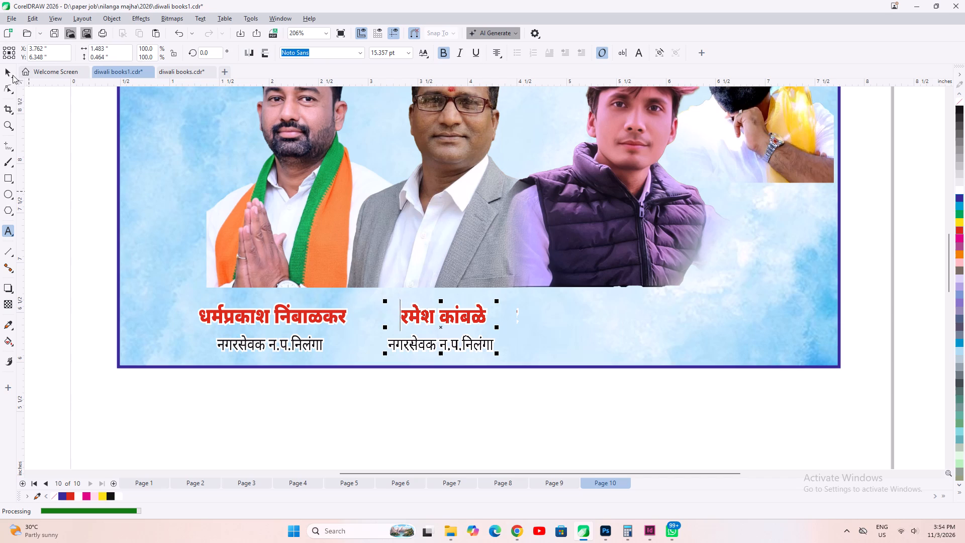
Shift the grey-suited man's caption slightly towards the scarf-wearing man's caption, keeping both on the same level.
click(3, 69)
drag(446, 316, 434, 316)
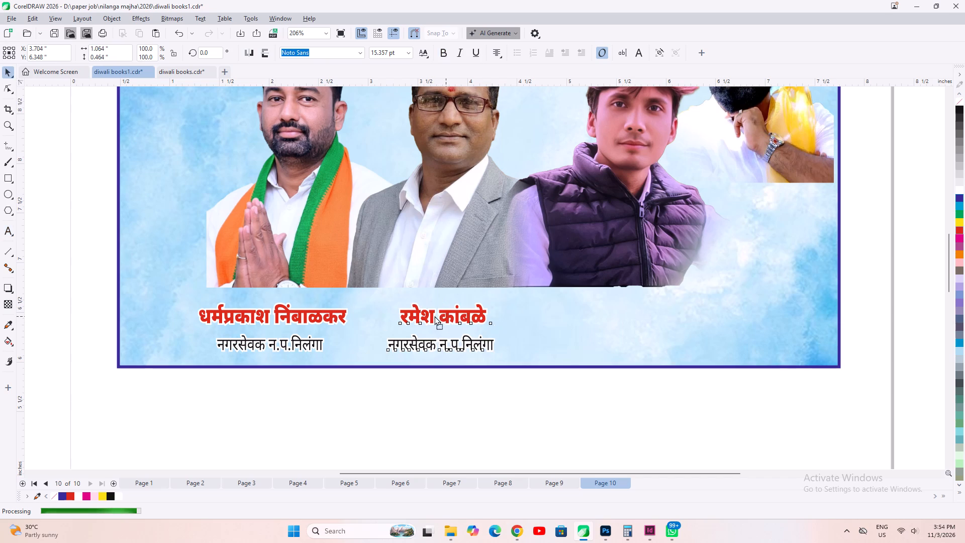
drag(434, 316, 431, 316)
Place a copy of the grey-suited man's caption beneath the man in the purple vest, level with the original.
drag(429, 313, 604, 316)
ctrl+right_click(604, 316)
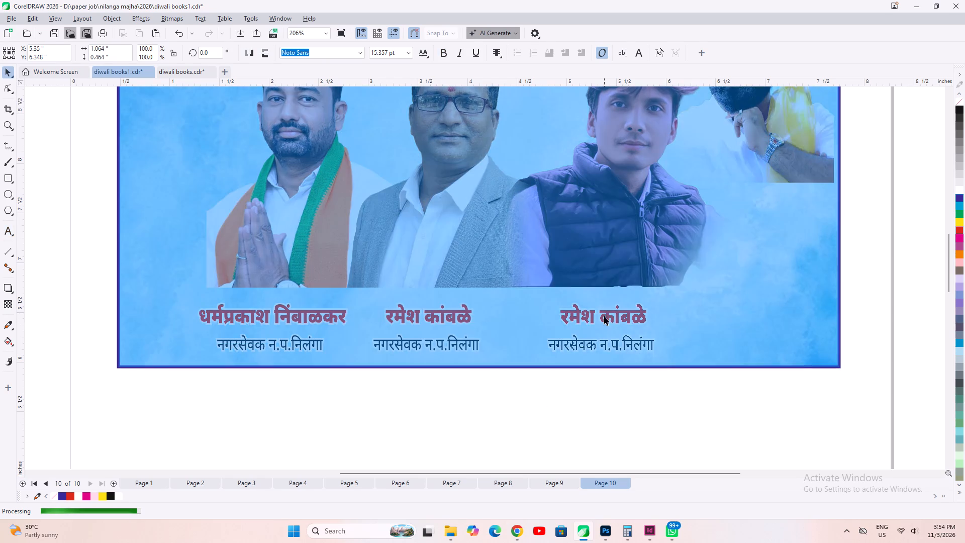
Replace the name in the third caption's red line with the purple-vested man's name, keeping the designation line.
key(space)
click(559, 318)
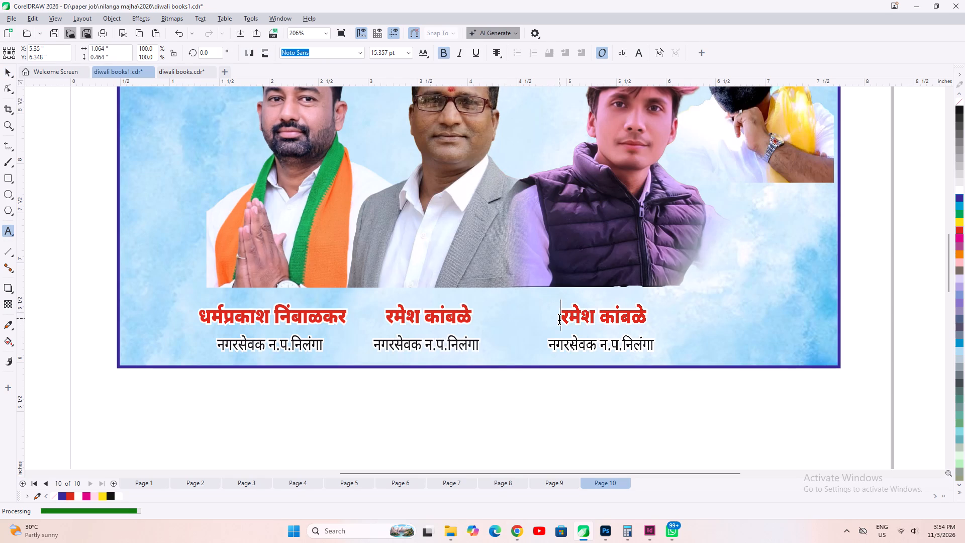
text(LFPU XK;DOK)
key(space)
key(BackSpace)
text(m)
key(space)
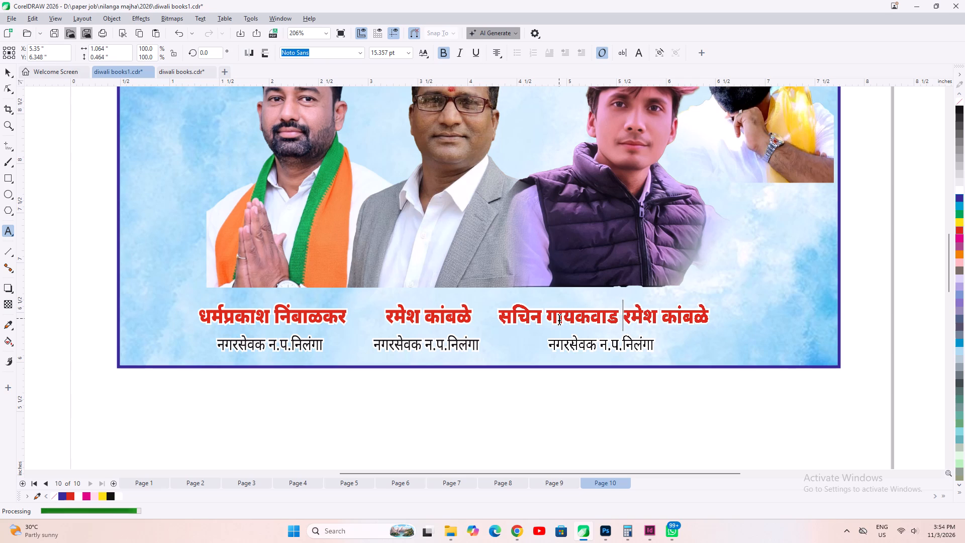
key(shift+Right)
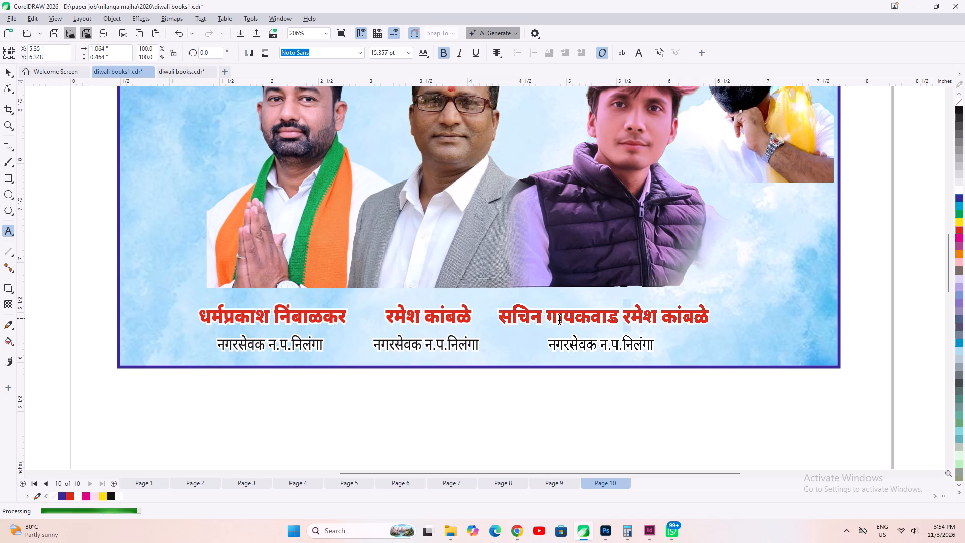
key(shift+End)
key(Delete)
scroll(111, 230, down, 8)
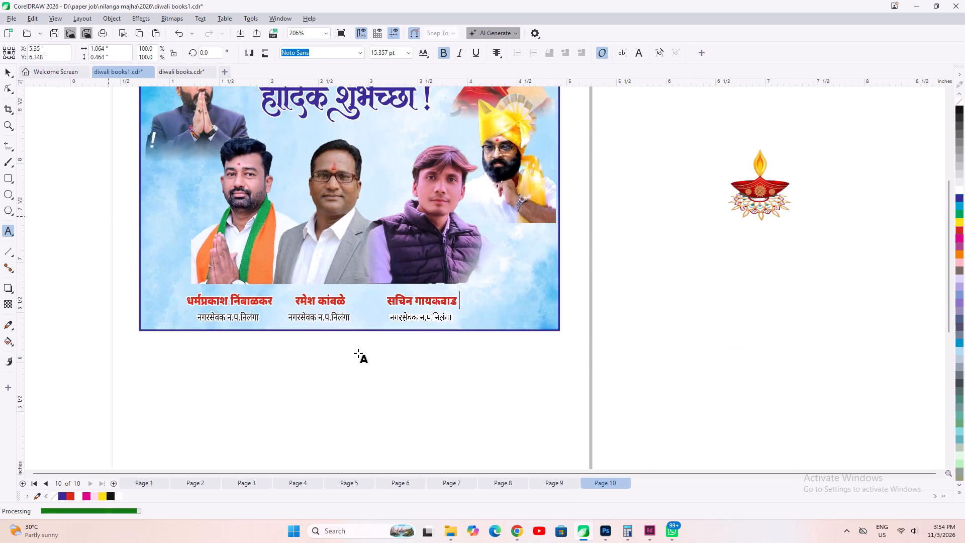
scroll(368, 355, down, 4)
scroll(315, 348, up, 1)
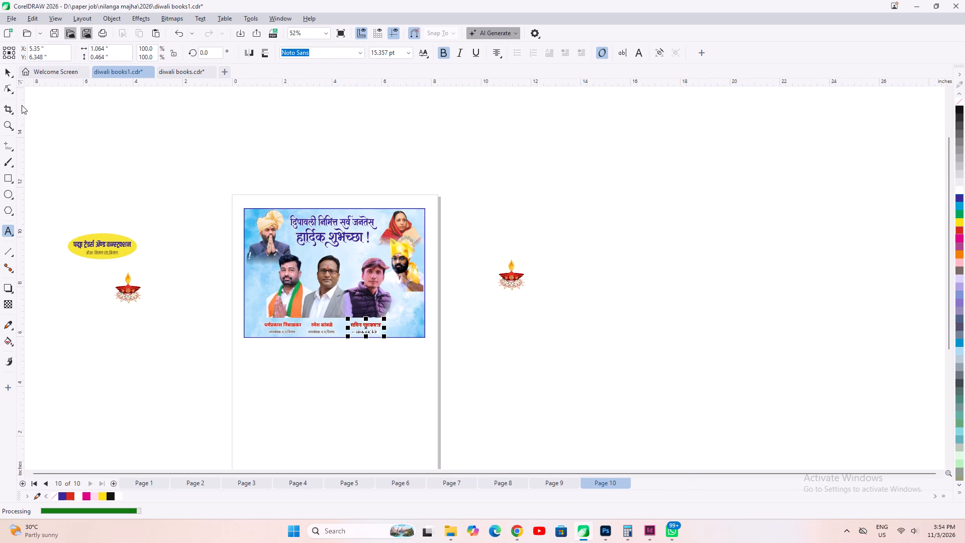
click(10, 68)
click(184, 283)
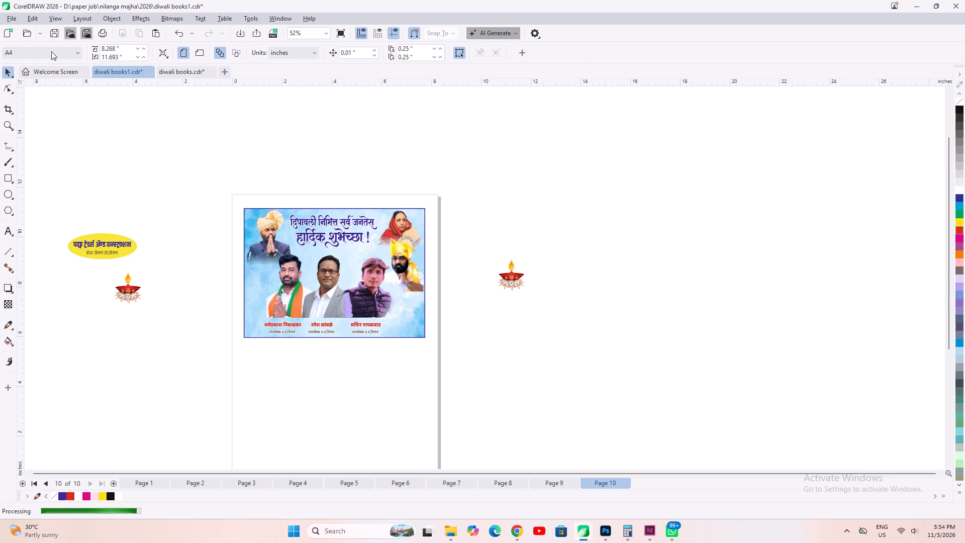
Save the diwali books1 document.
click(51, 28)
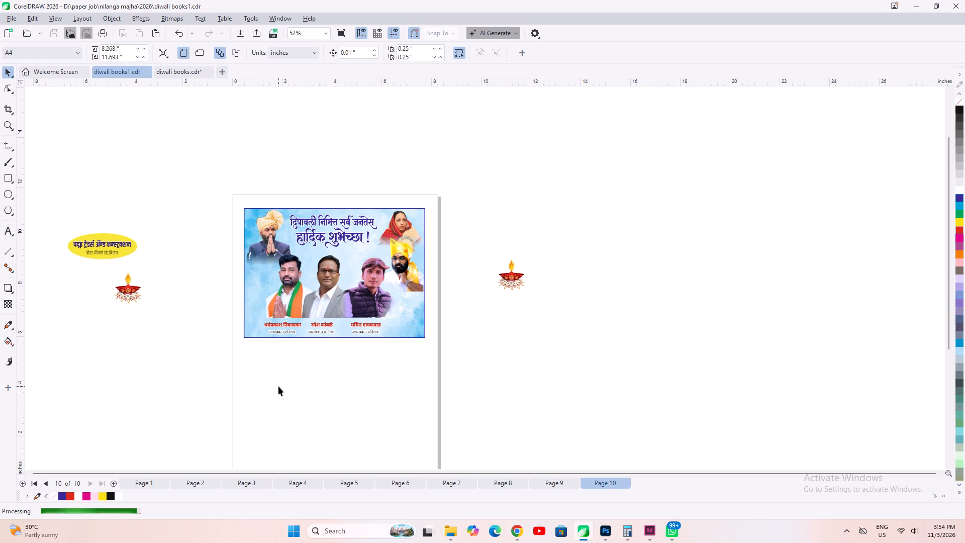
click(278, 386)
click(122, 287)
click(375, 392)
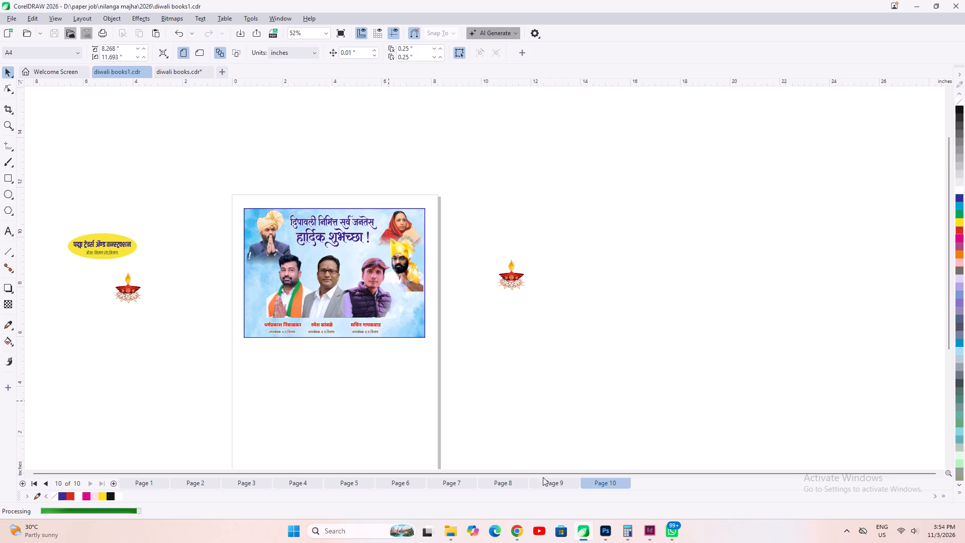
Switch to Chrome and search Google Images for "diwali lamp".
click(518, 533)
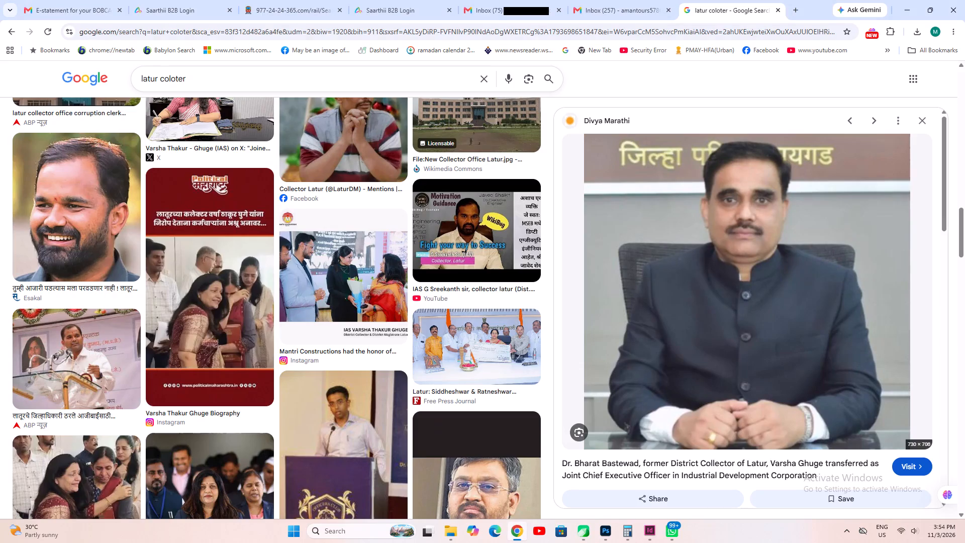
triple_click(268, 88)
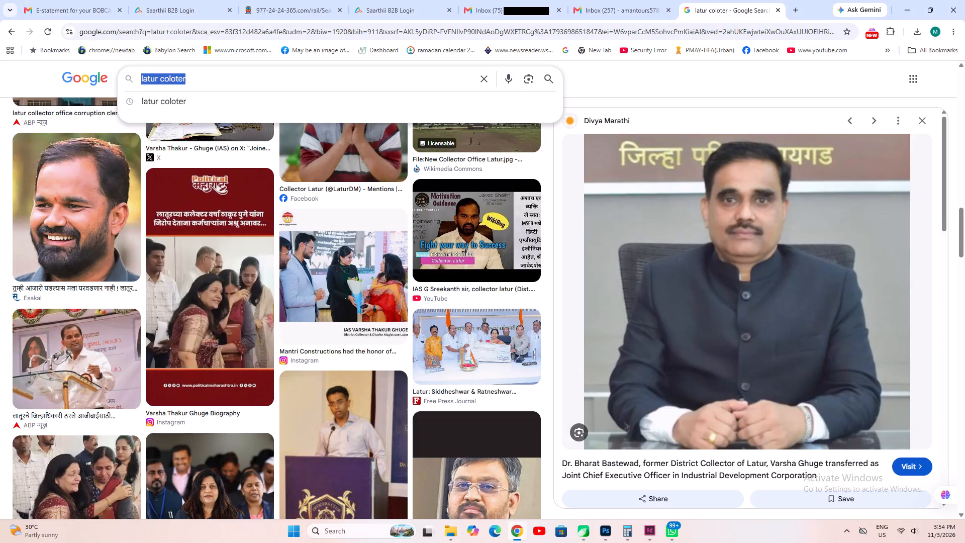
text(DIWALI)
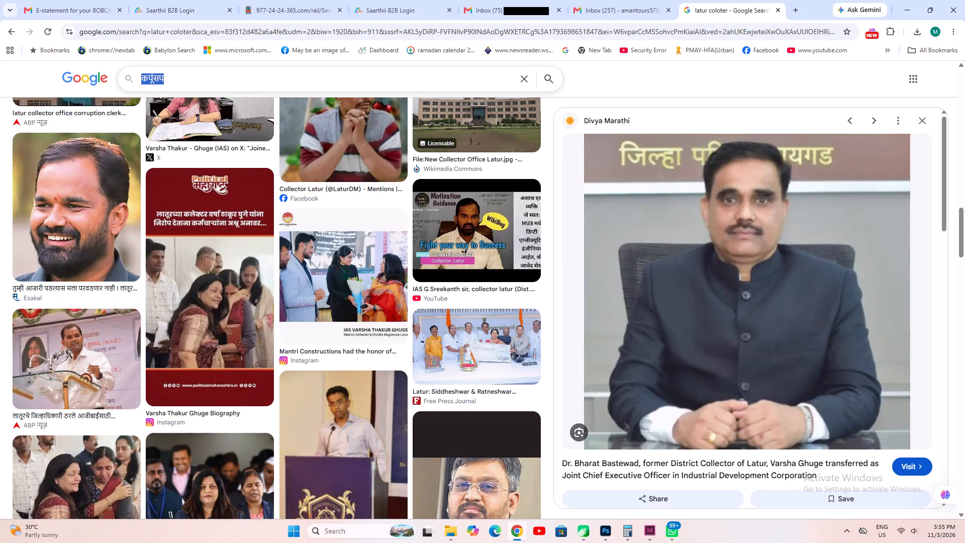
text(diwali lamp)
key(Return)
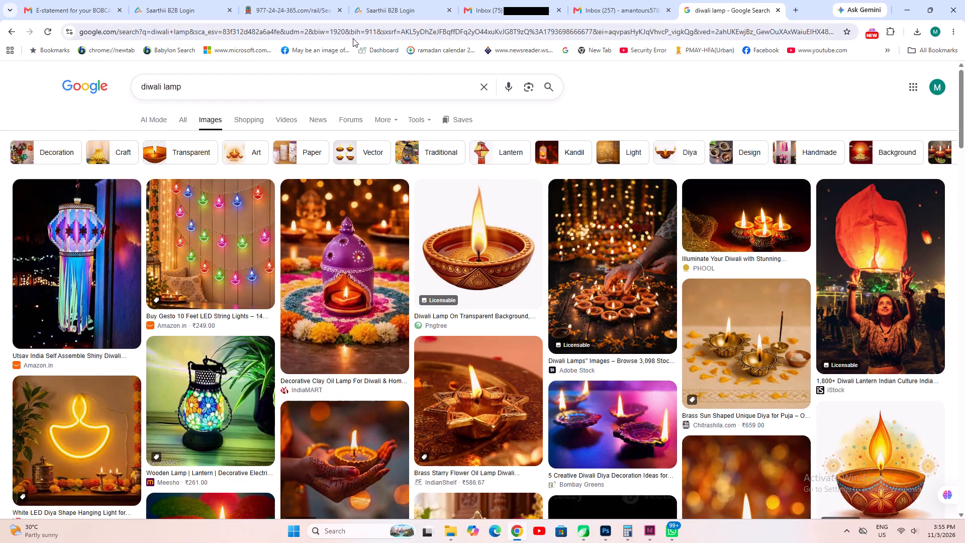
Find the Diwali oil lamp clip art with flame from Pngtree in the image results and open its page.
scroll(489, 101, down, 3)
click(859, 348)
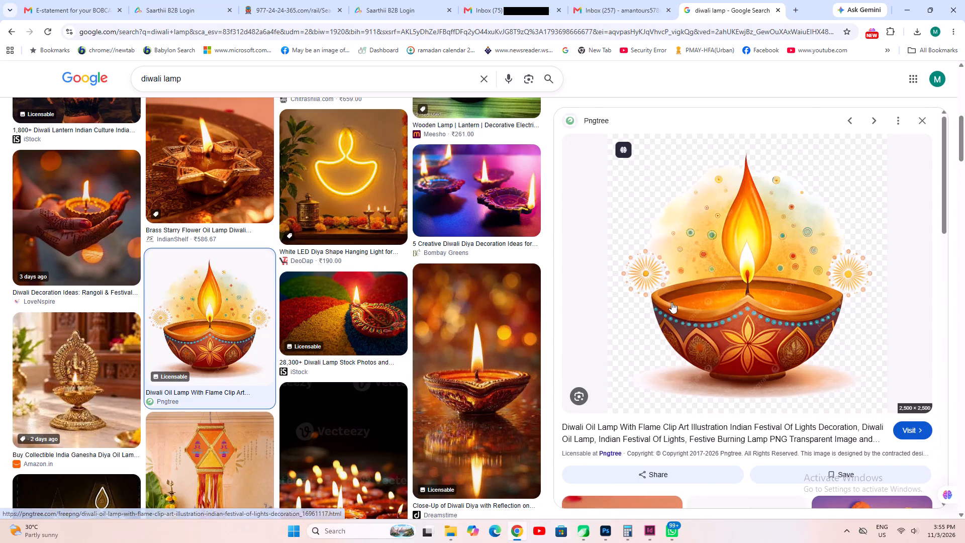
click(661, 428)
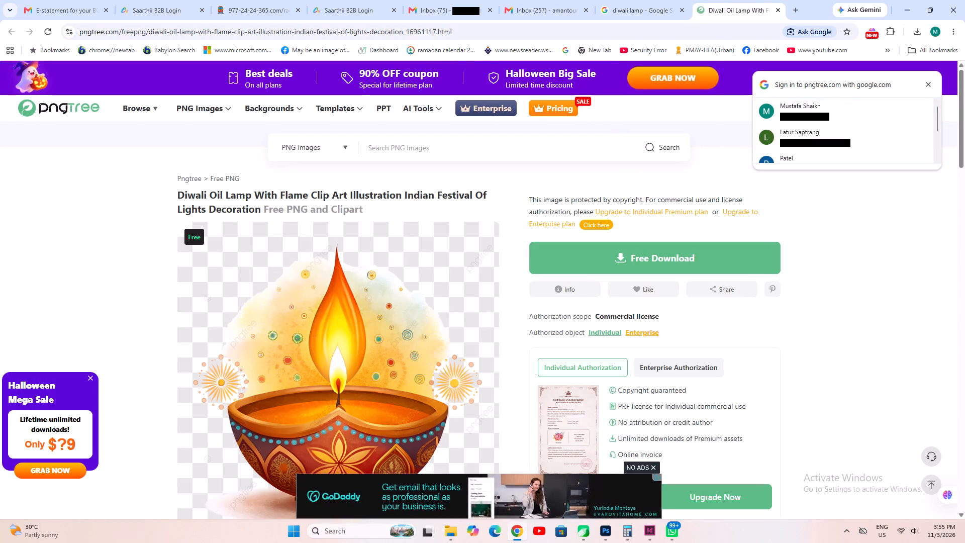
Try to get the free download of the Diwali oil lamp PNG from Pngtree.
click(628, 261)
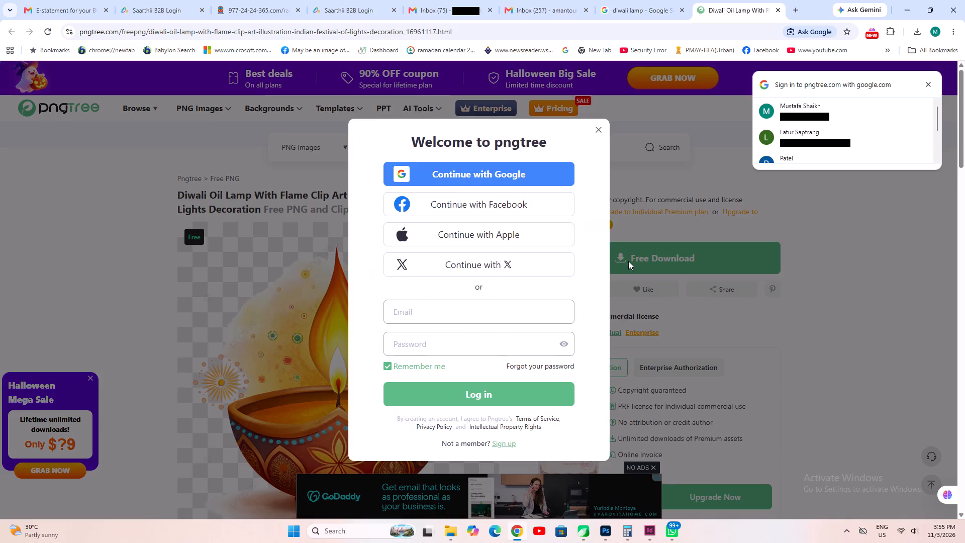
click(599, 128)
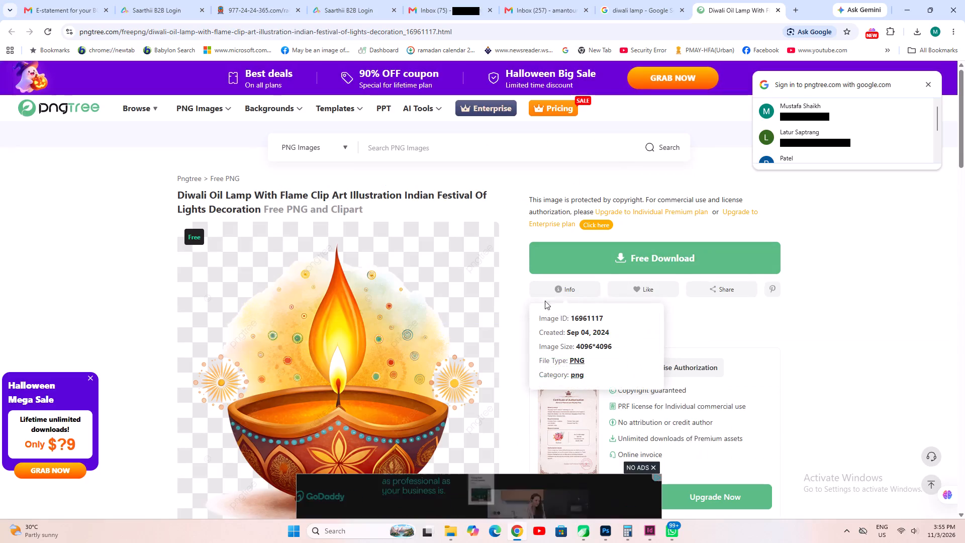
click(601, 256)
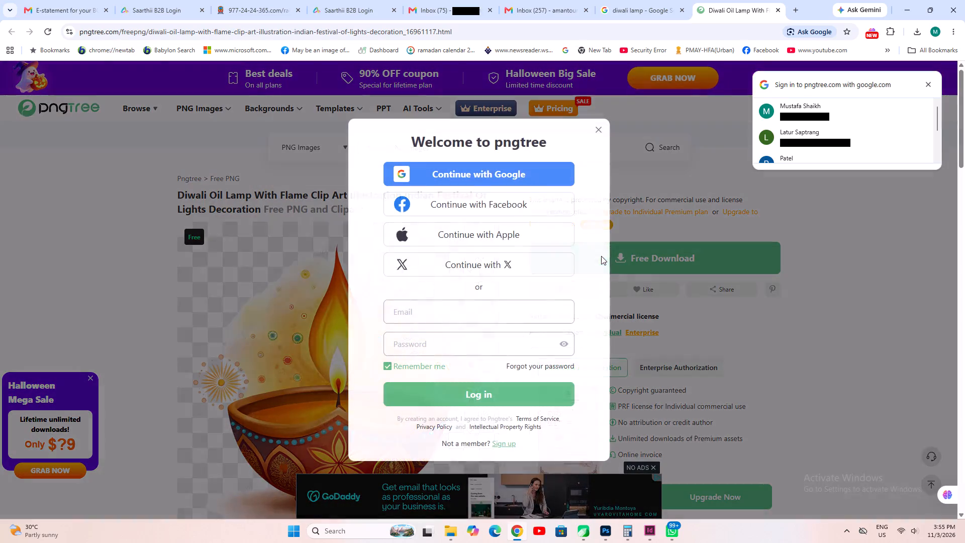
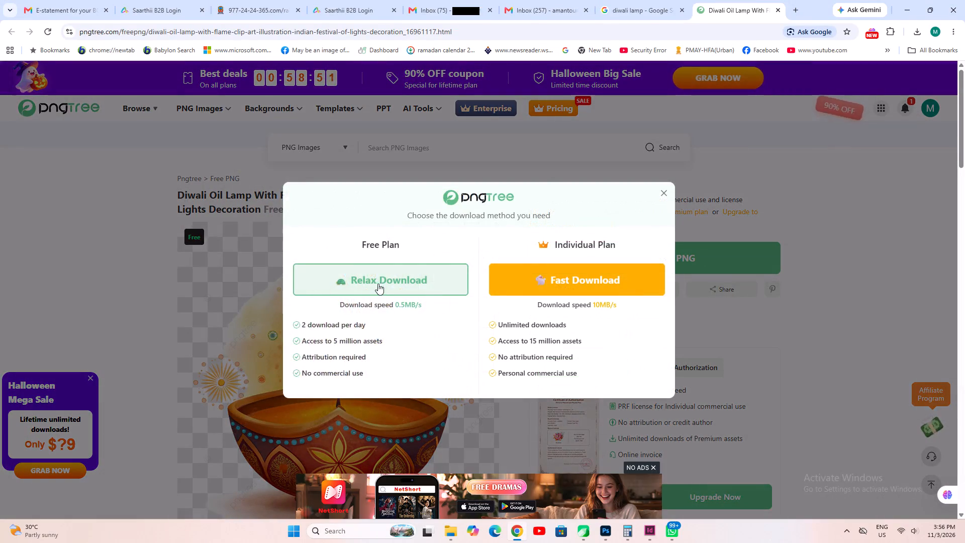
Download the Diwali oil lamp PNG with the free-plan Relax Download and save it to the Desktop.
click(368, 281)
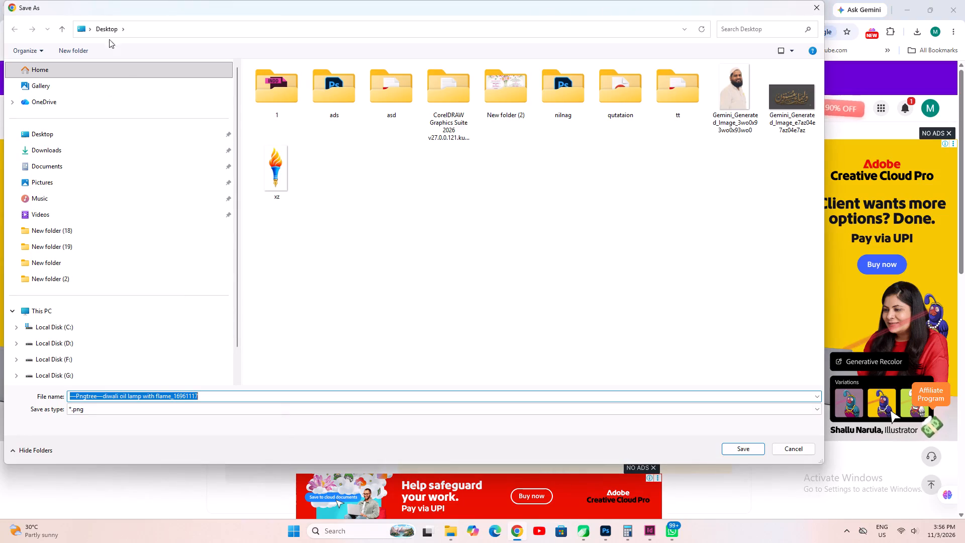
click(106, 24)
click(739, 451)
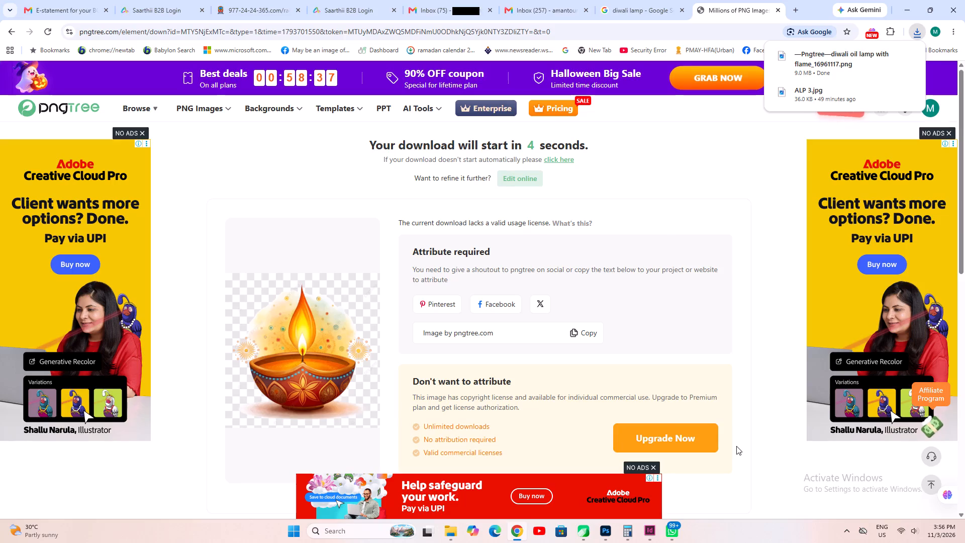
Switch to CorelDRAW and import the downloaded Pngtree Diwali oil lamp image from the Desktop, placing it beside page 10.
click(578, 535)
right_click(507, 348)
click(536, 402)
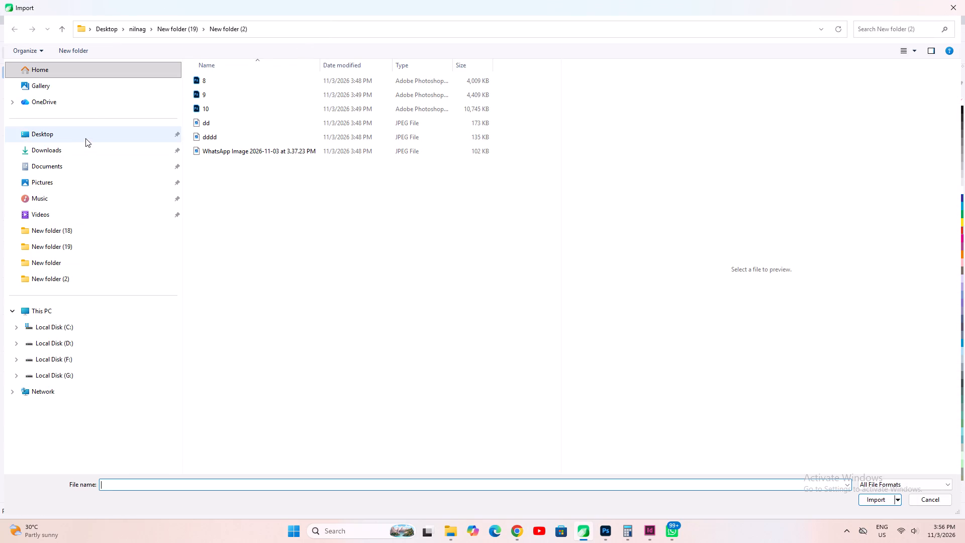
click(85, 138)
drag(555, 205, 552, 341)
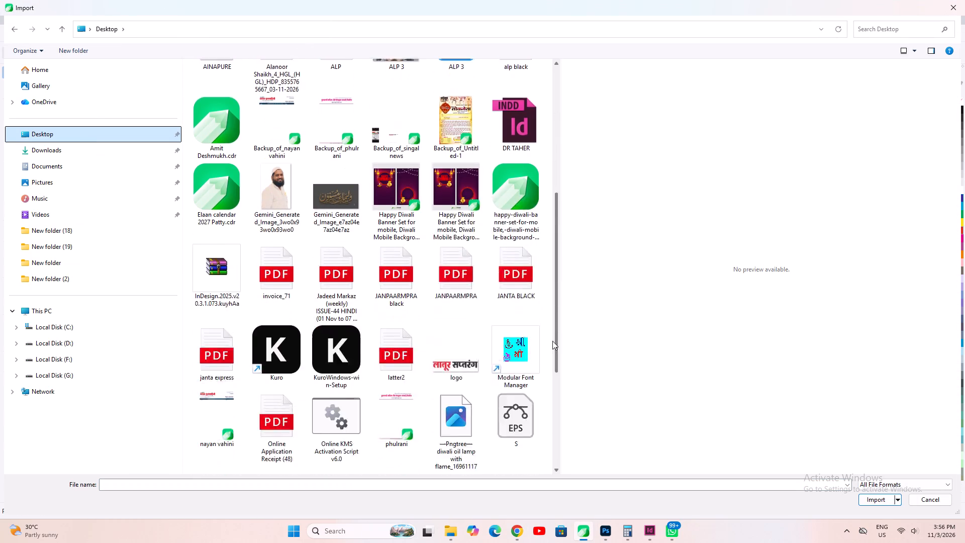
drag(552, 341, 533, 421)
click(461, 207)
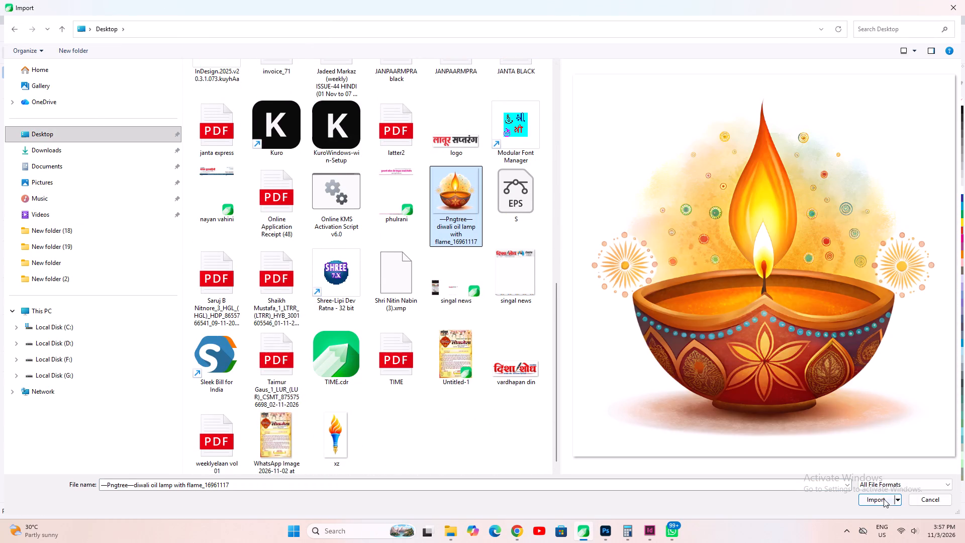
click(882, 496)
click(589, 189)
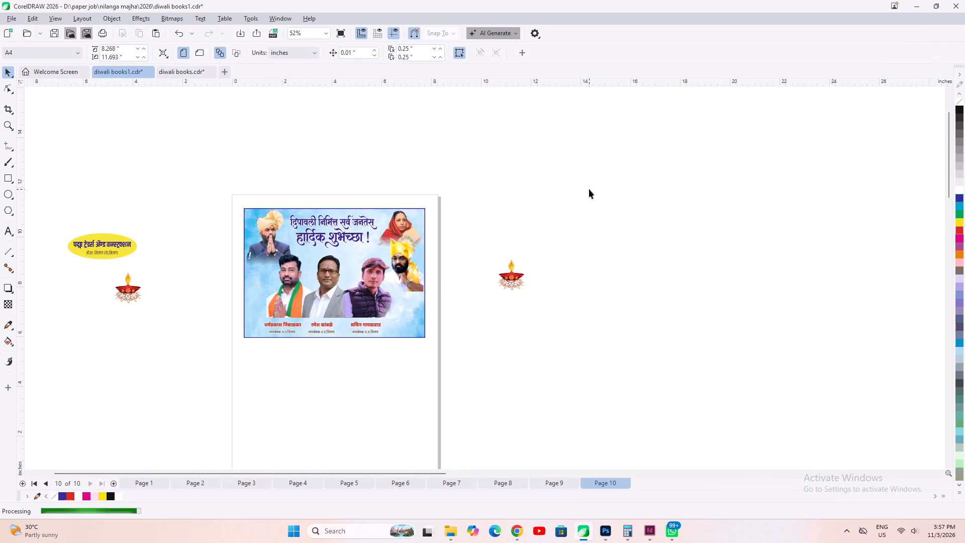
Move the oversized lamp image clear of the page's left side and scale it down proportionally to about 2.67 inches.
scroll(591, 193, down, 7)
click(853, 376)
drag(848, 308, 271, 329)
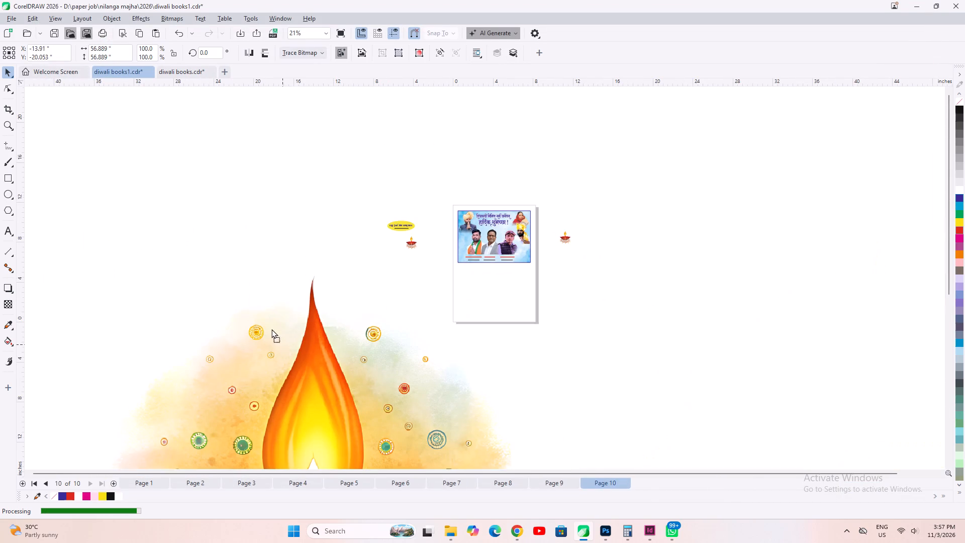
drag(271, 329, 267, 320)
shift+drag(587, 213, 529, 339)
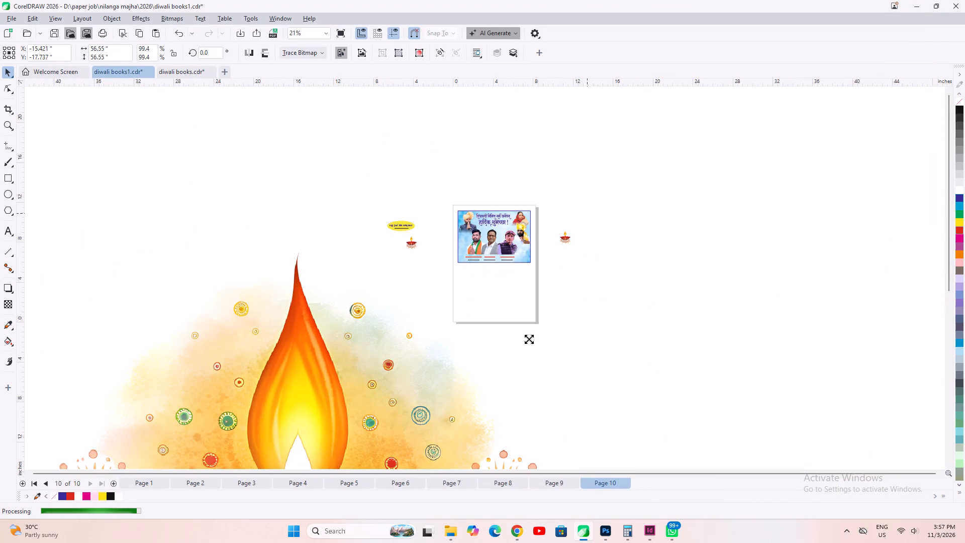
shift+drag(529, 339, 470, 377)
drag(304, 434, 278, 249)
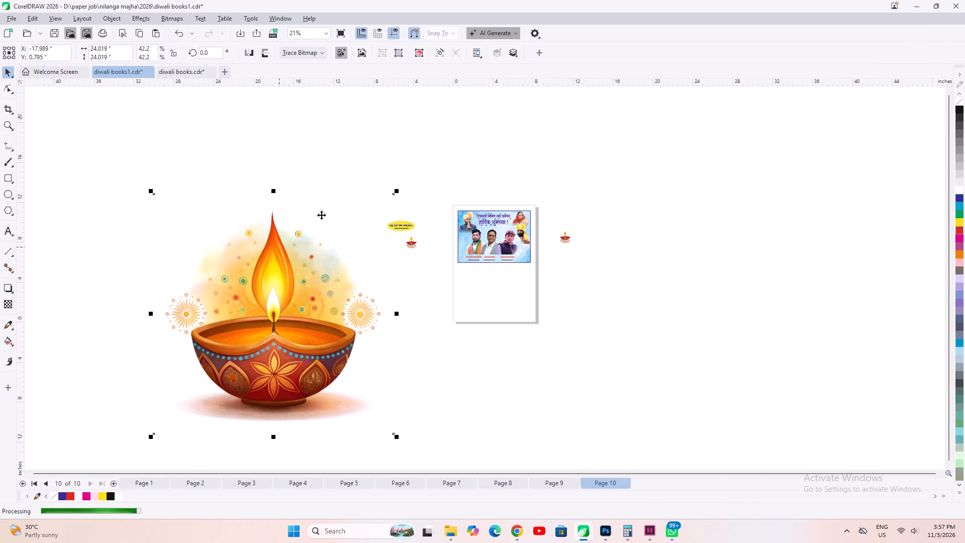
shift+drag(395, 190, 394, 190)
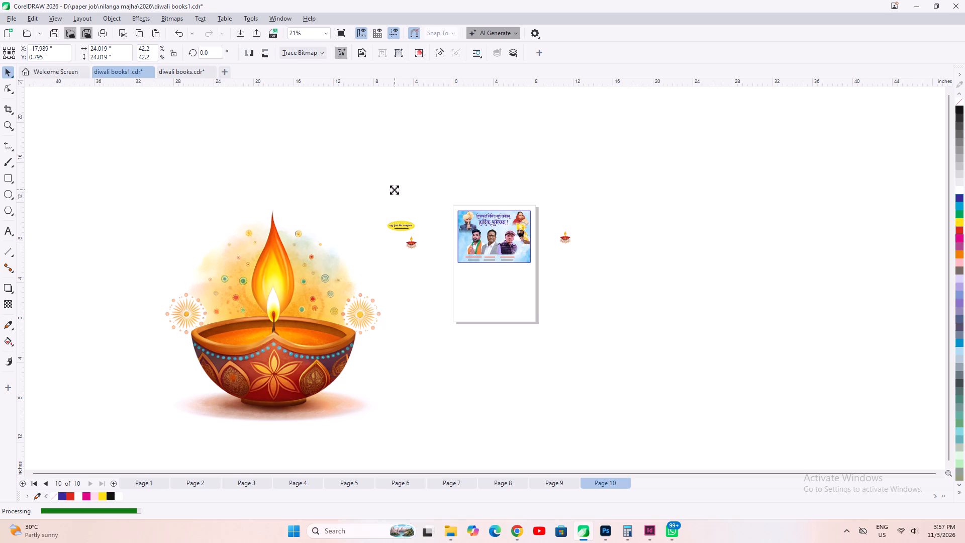
shift+drag(394, 190, 328, 296)
Shrink the lamp to about 1.16 inches against the banner's lower-left corner and park it just outside the page's left edge.
drag(270, 320, 503, 266)
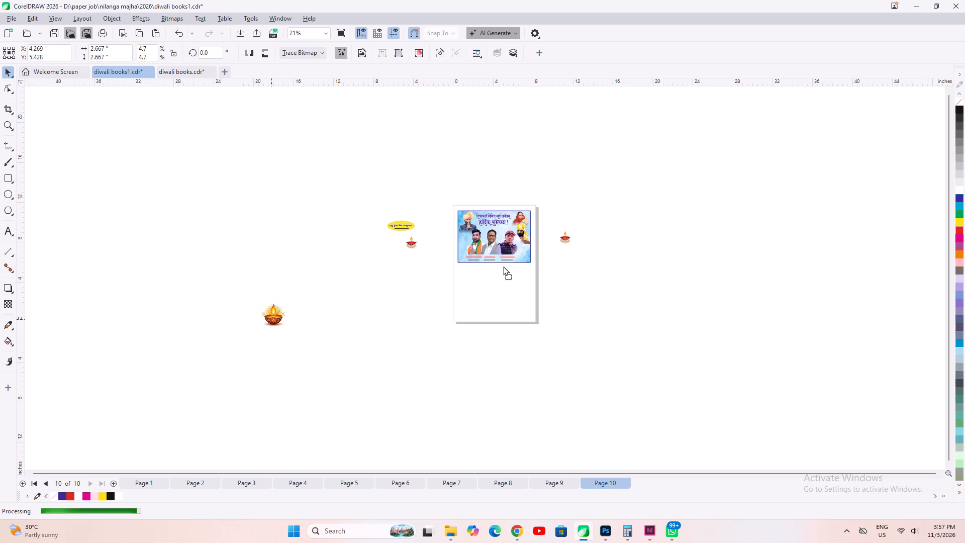
drag(503, 266, 455, 264)
scroll(455, 261, up, 6)
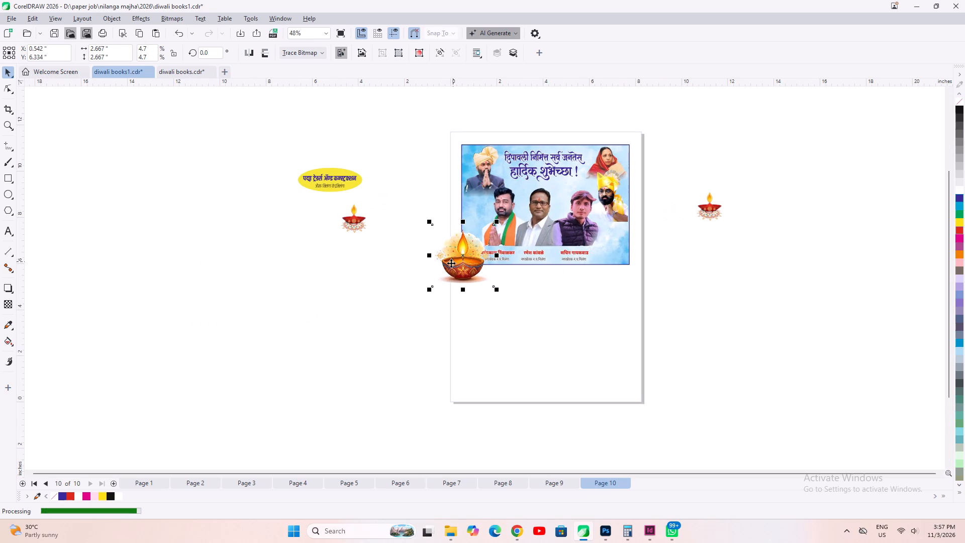
scroll(494, 211, up, 7)
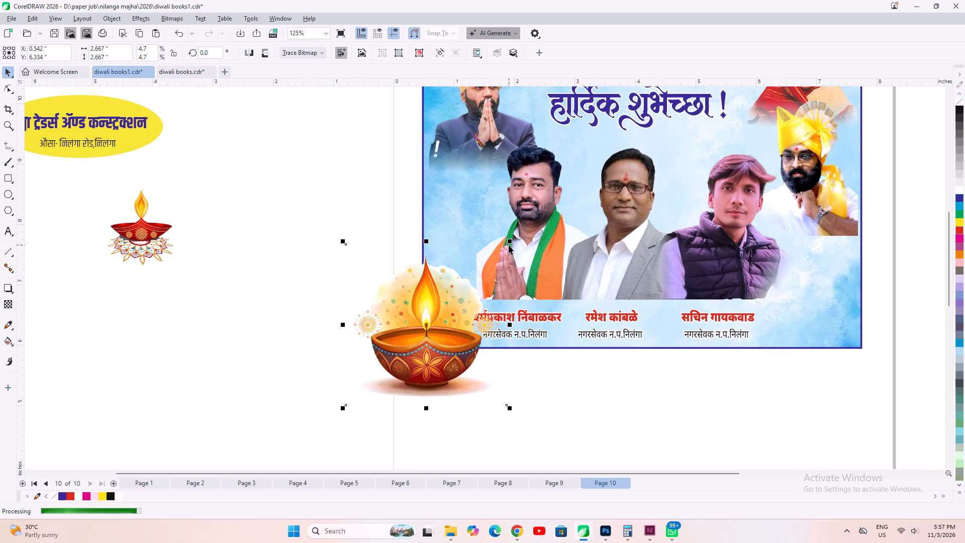
shift+drag(508, 242, 485, 287)
drag(426, 339, 473, 245)
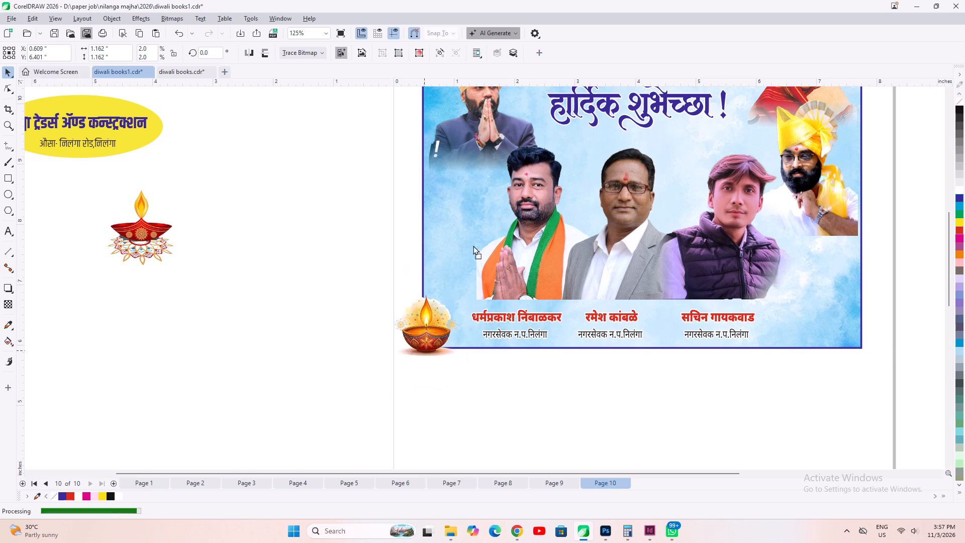
drag(473, 245, 329, 353)
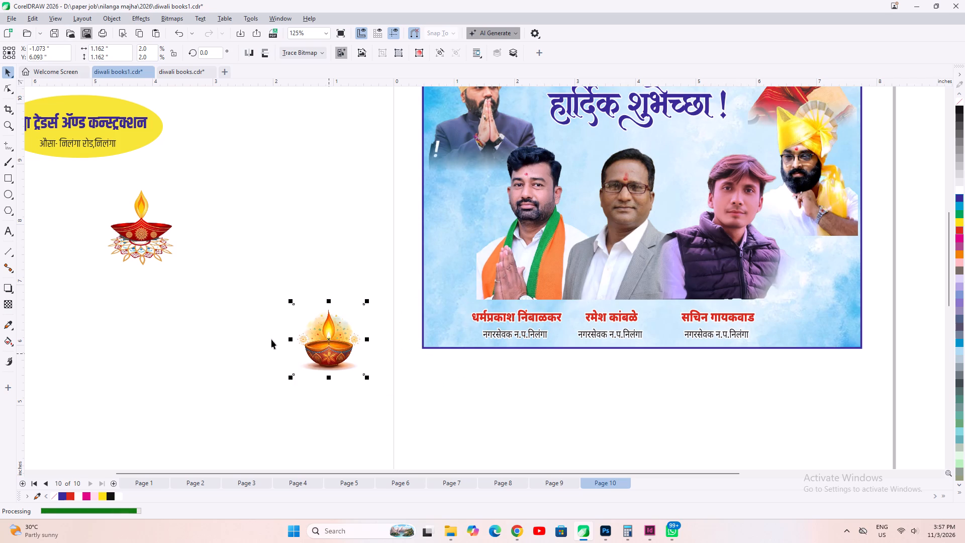
Scale the three front portraits and their name captions together to about 4.86 inches wide and shift them slightly right within the banner.
drag(411, 394, 830, 156)
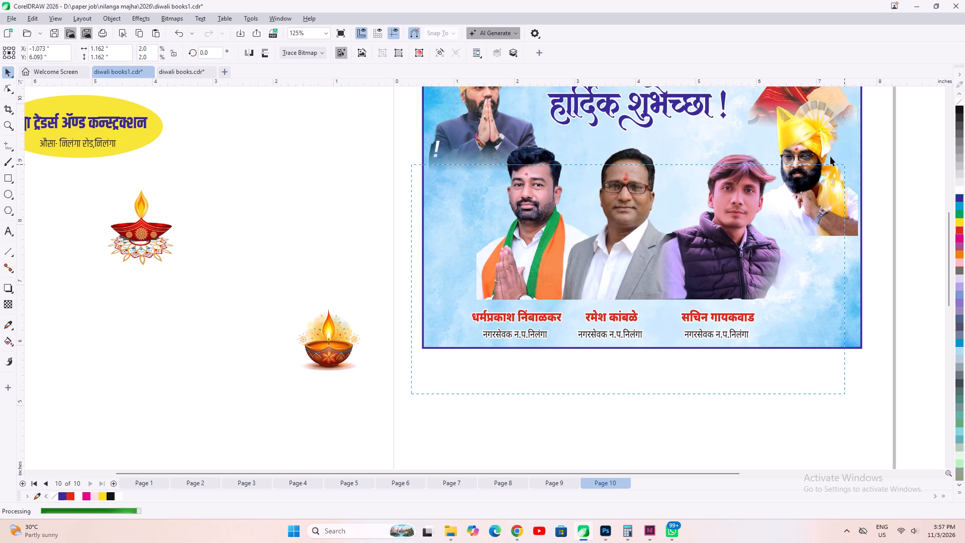
drag(830, 156, 843, 127)
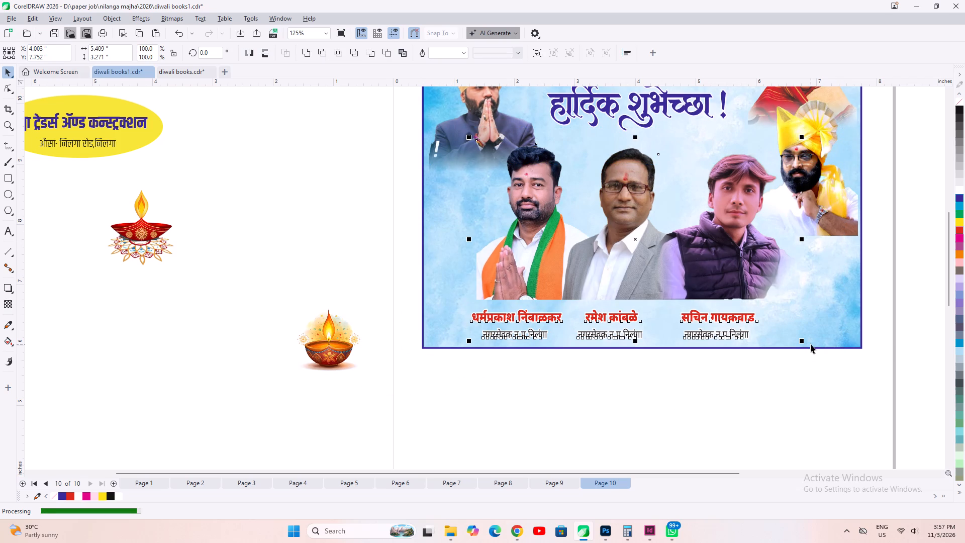
shift+drag(802, 342, 785, 340)
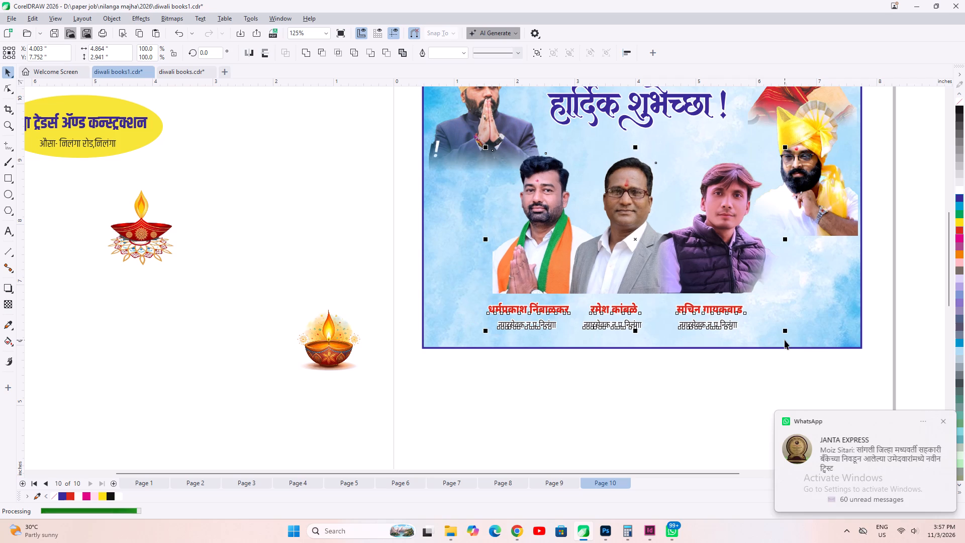
drag(641, 257, 657, 249)
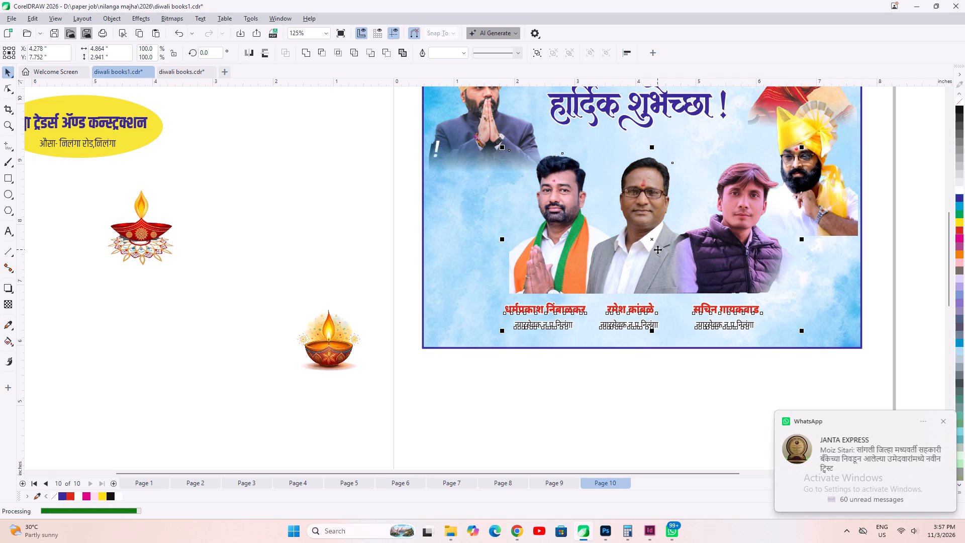
Place the lamp in the banner's lower-left corner, beside the first name caption, and enlarge it to about 1.30 inches.
click(327, 350)
drag(319, 350, 479, 313)
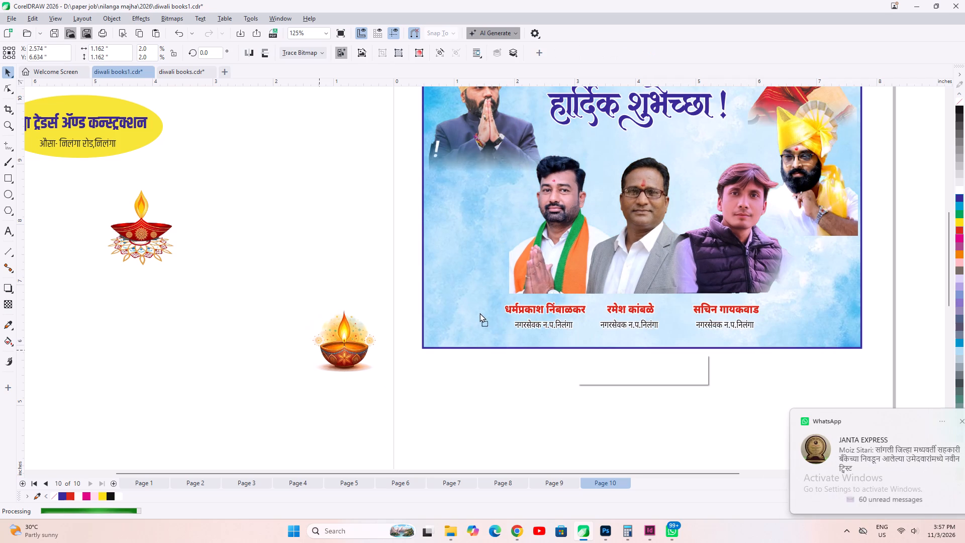
drag(479, 313, 450, 322)
scroll(451, 319, up, 7)
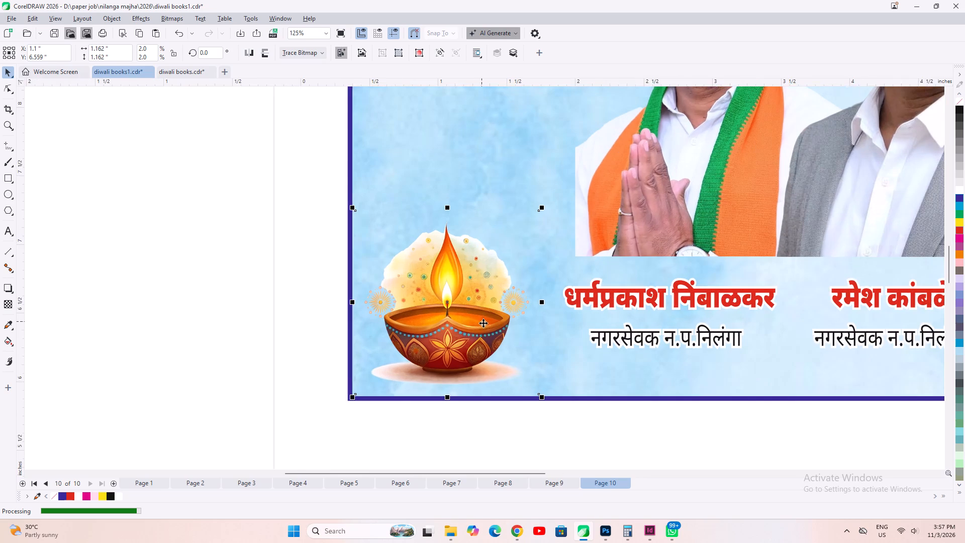
drag(542, 205, 570, 183)
click(431, 327)
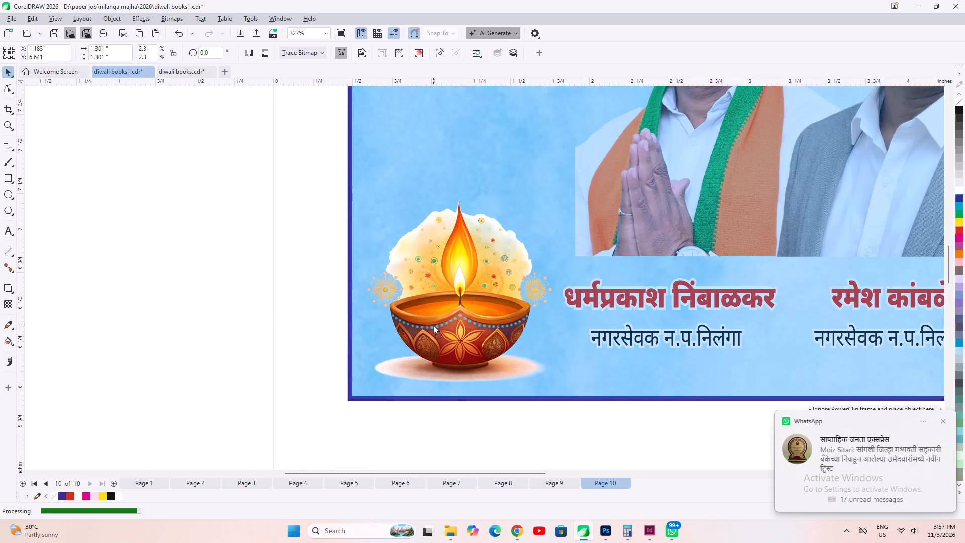
Duplicate the lamp into the banner's lower-right corner, level with the original.
scroll(175, 319, down, 8)
drag(277, 328, 604, 352)
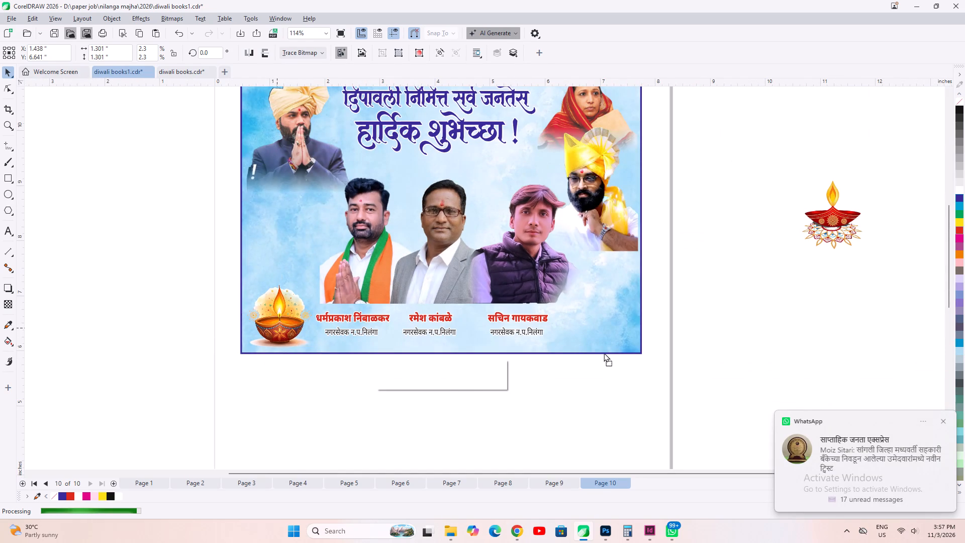
drag(604, 352, 602, 351)
ctrl+right_click(602, 351)
click(562, 404)
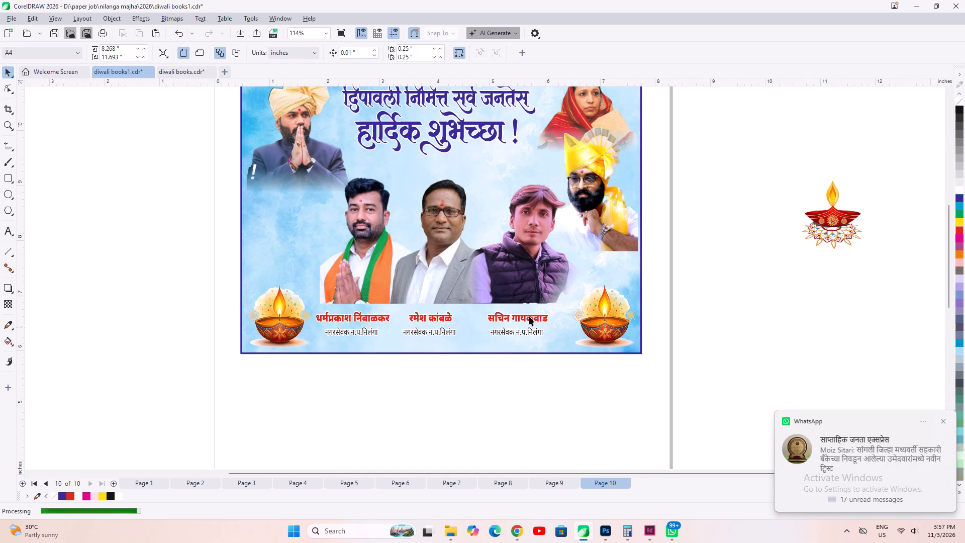
Select the third portrait's name caption, beside the lamp in the banner's lower-right corner.
click(529, 315)
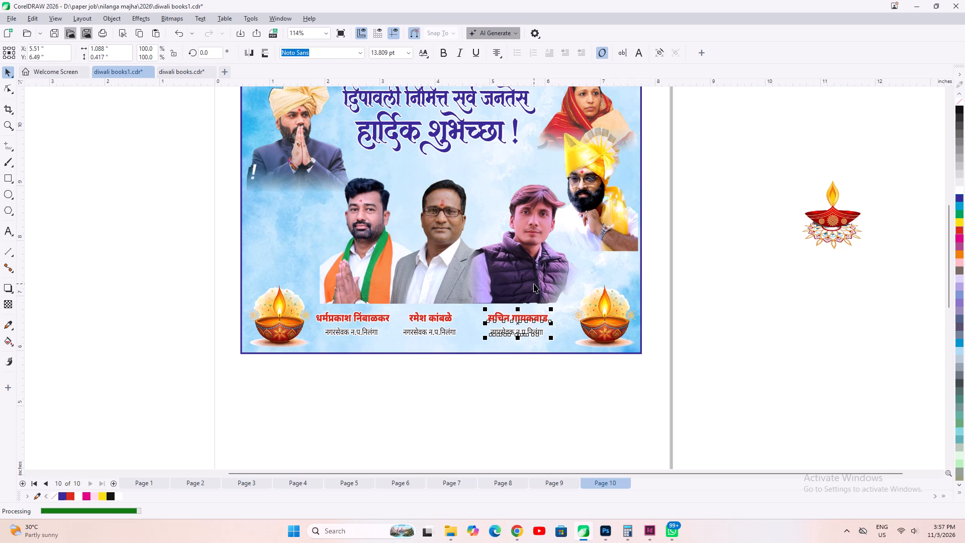
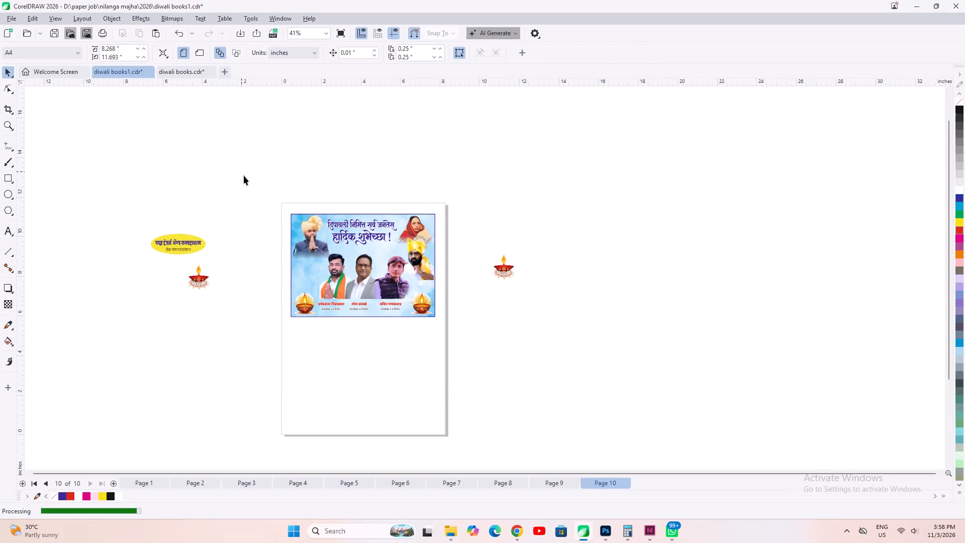
Group the whole blue Diwali banner on page 10, including its background, heading, portraits, name captions and corner lamps.
drag(244, 175, 451, 351)
click(254, 189)
drag(235, 174, 279, 209)
drag(279, 209, 462, 391)
key(ctrl+g)
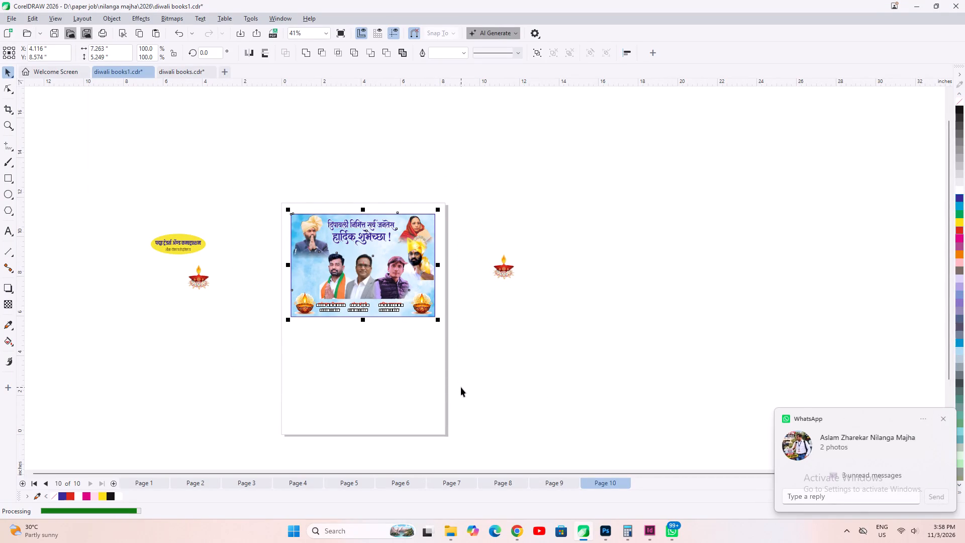
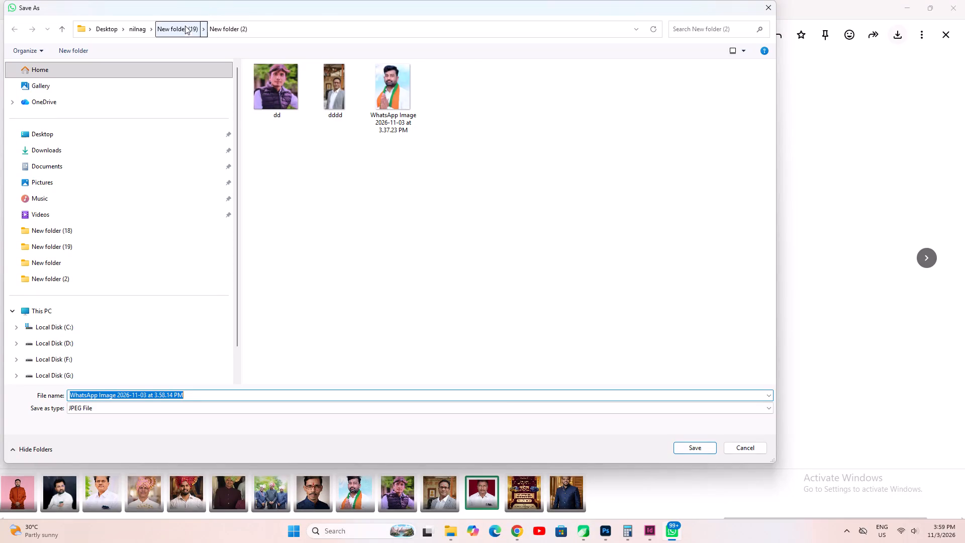
Switch the save location for the WhatsApp portrait photo to New folder (19) inside the nilnag folder.
click(185, 26)
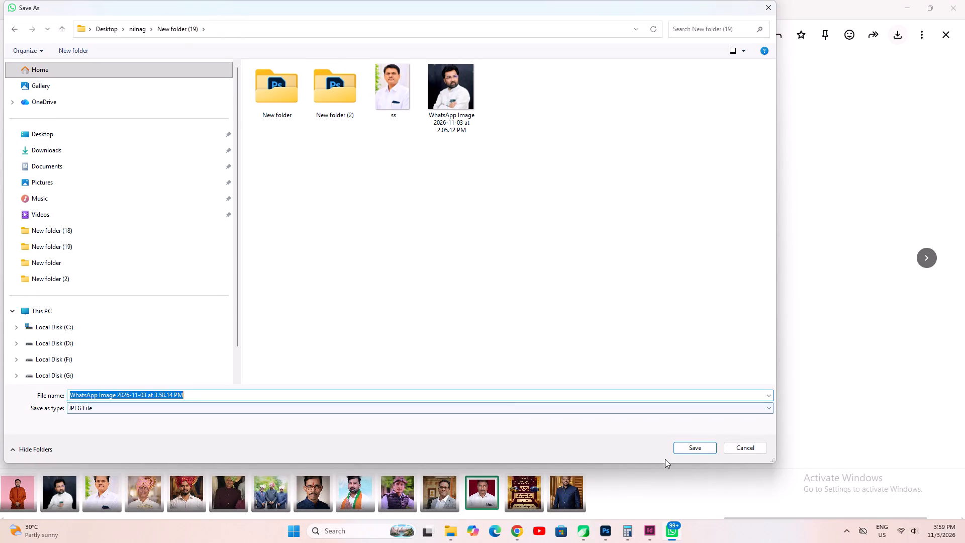
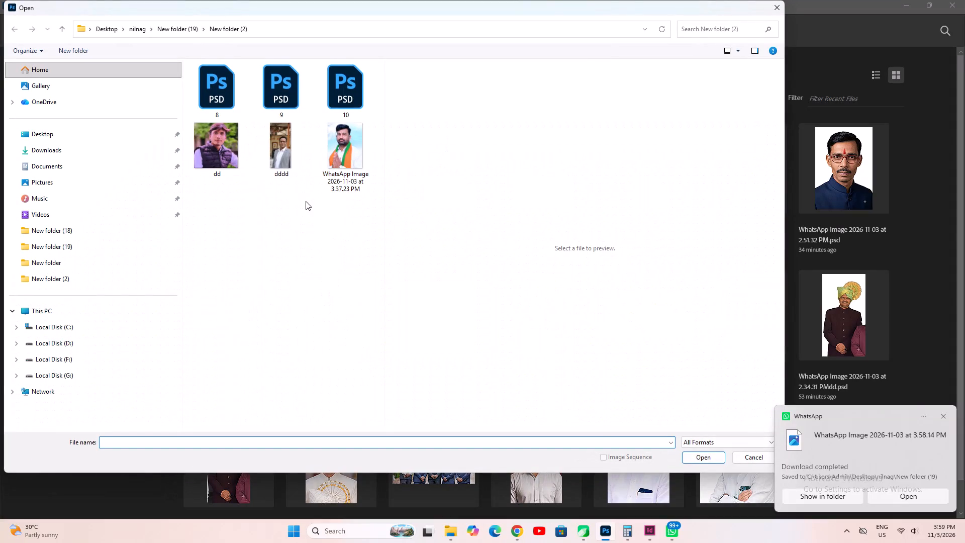
Open the portrait WhatsApp Image 2026-11-03 at 3.58.14 PM from nilnag's New folder (19) and remove its background.
click(175, 25)
click(210, 220)
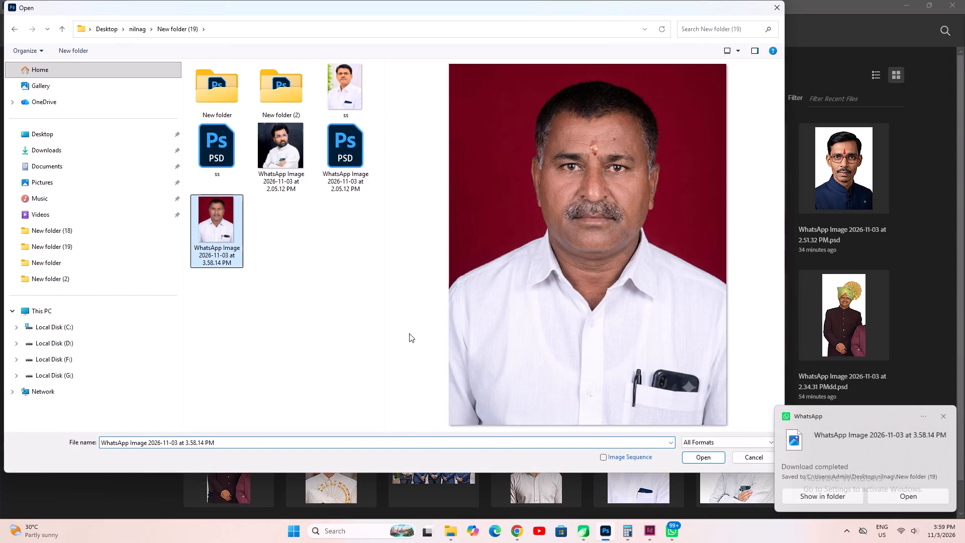
click(700, 460)
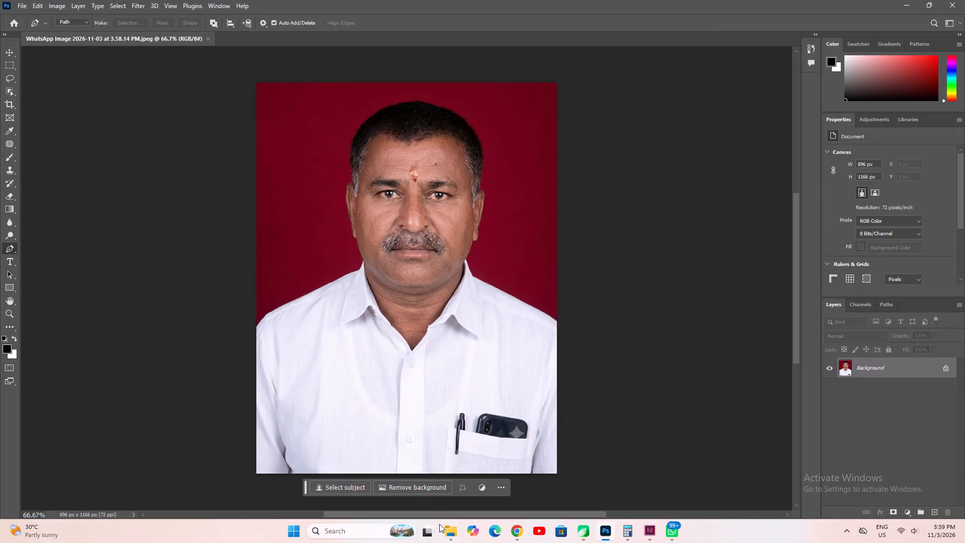
click(421, 489)
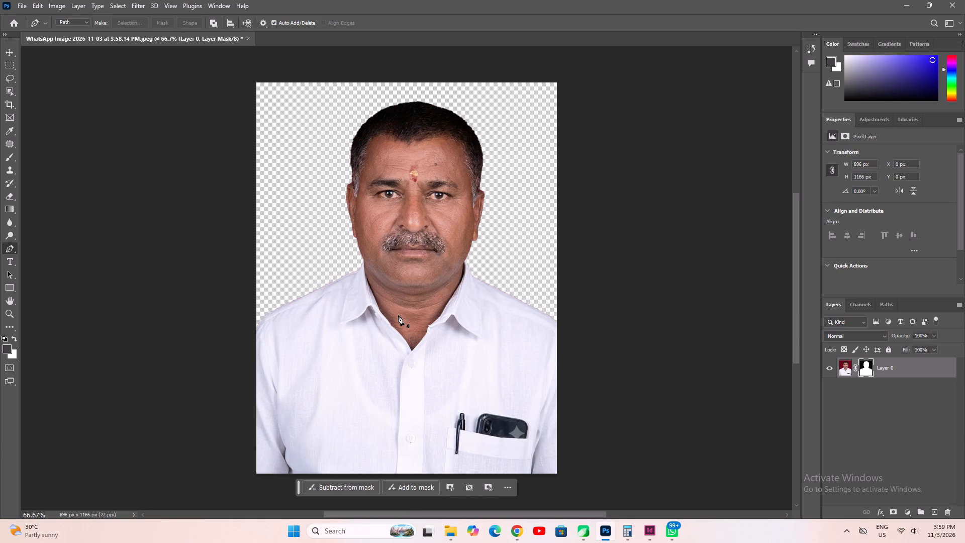
Save the cutout in New folder (19) as a Photoshop file named WhatsApp Image 2026-11-03 at 3.58.14 PMaa, with Maximize Compatibility.
key(ctrl+s)
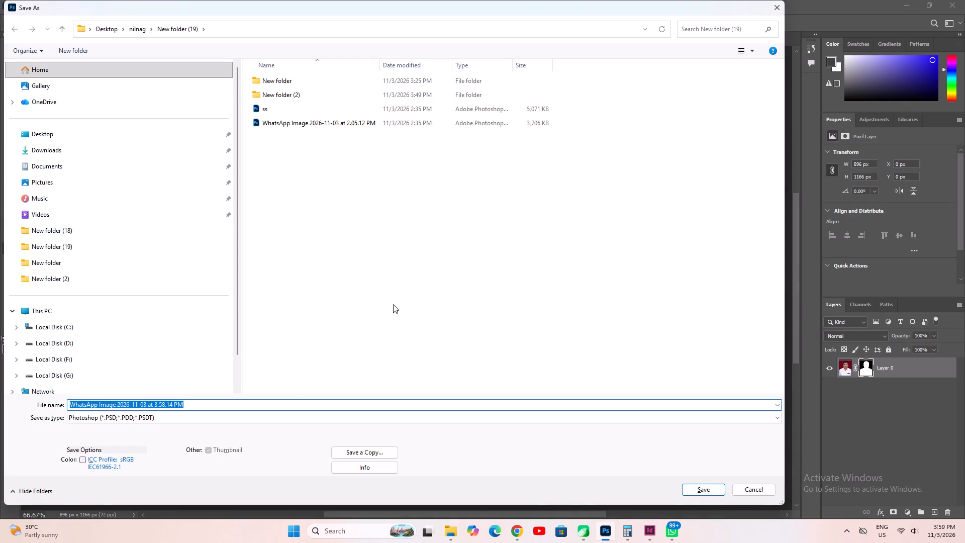
click(191, 29)
click(219, 409)
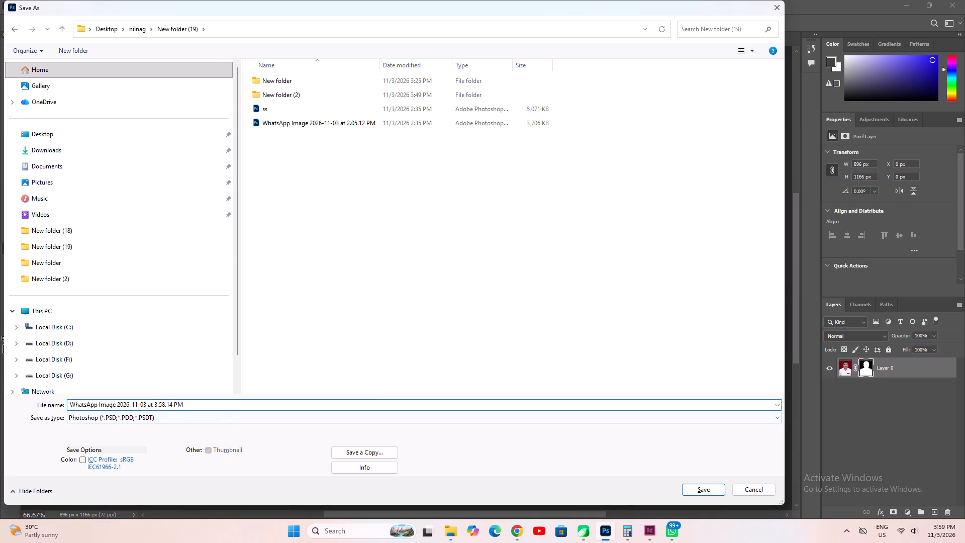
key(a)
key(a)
click(219, 408)
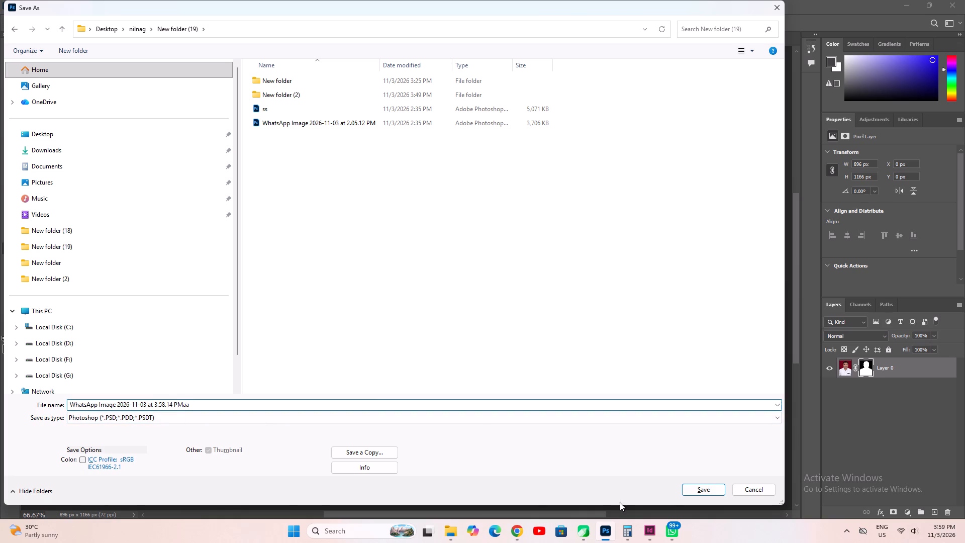
click(692, 492)
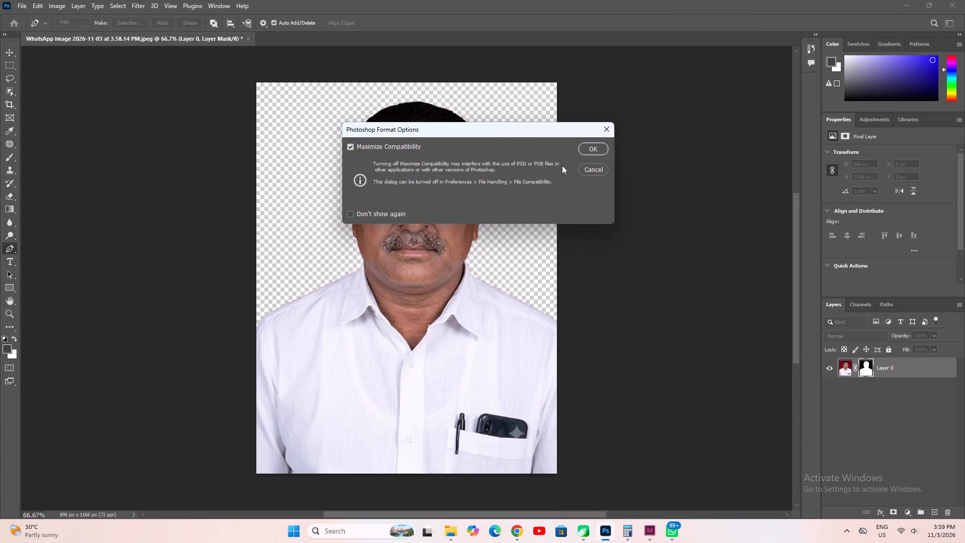
click(592, 148)
Switch to CorelDRAW and duplicate the whole Diwali banner directly below the original on page 10.
click(585, 539)
right_click(502, 348)
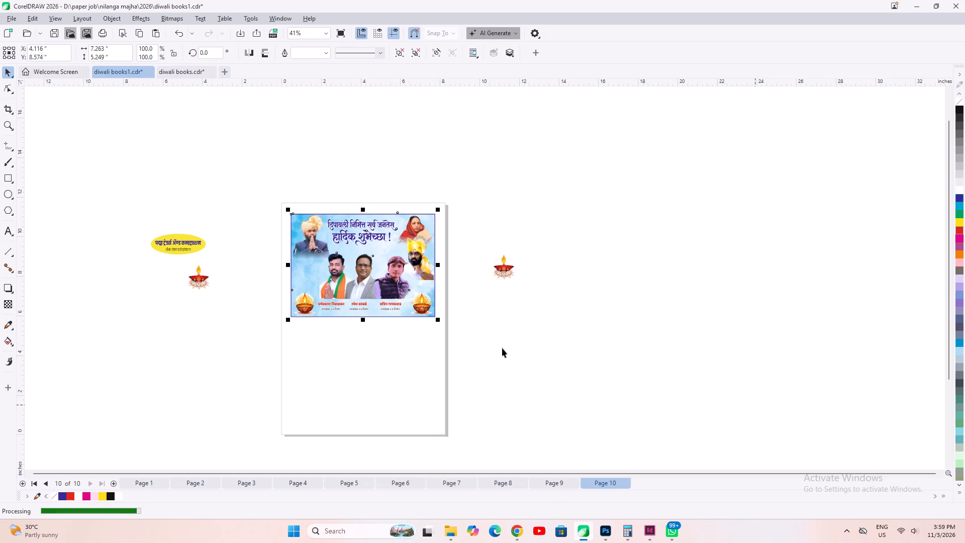
click(459, 345)
drag(244, 183, 506, 389)
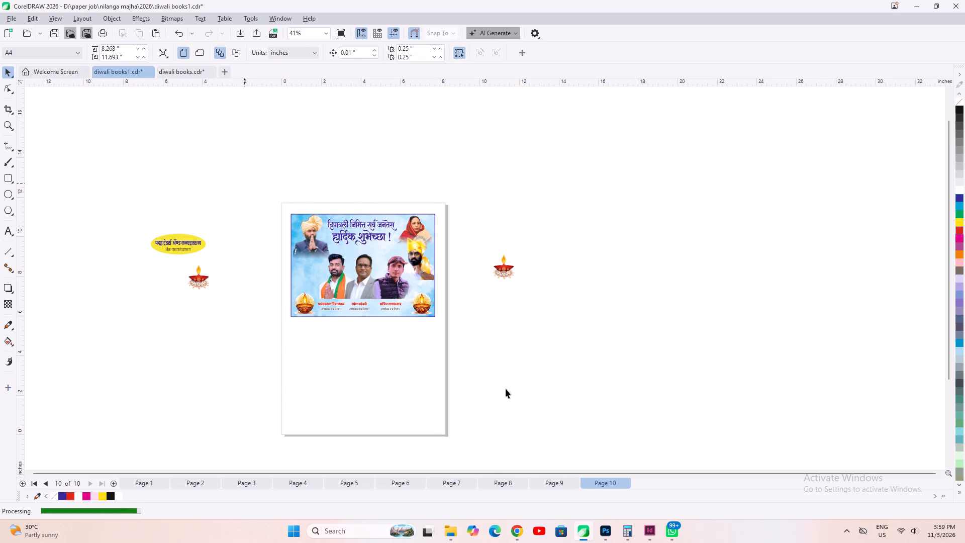
drag(506, 389, 507, 390)
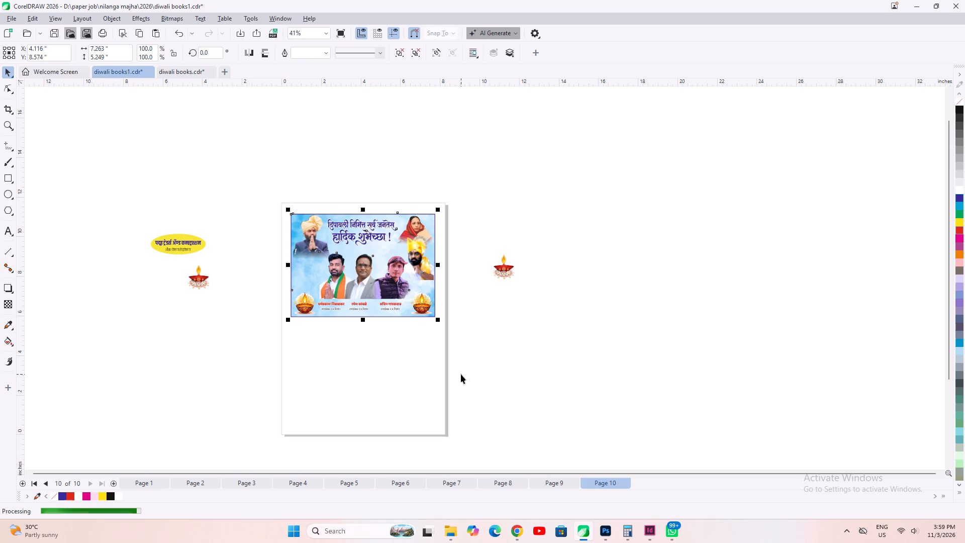
drag(373, 252, 373, 364)
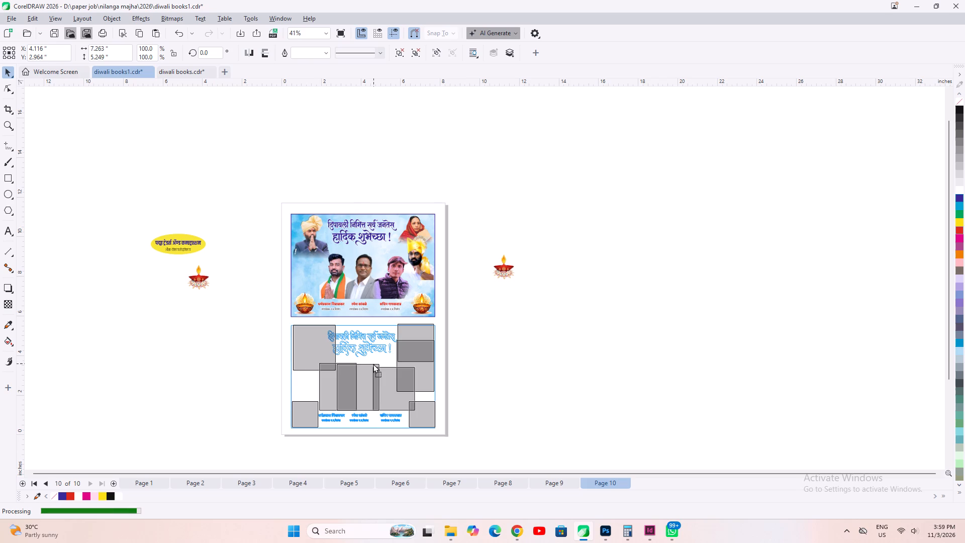
drag(373, 364, 371, 360)
ctrl+right_click(371, 360)
click(577, 363)
Ungroup the lower banner copy and delete its three front portraits.
click(397, 407)
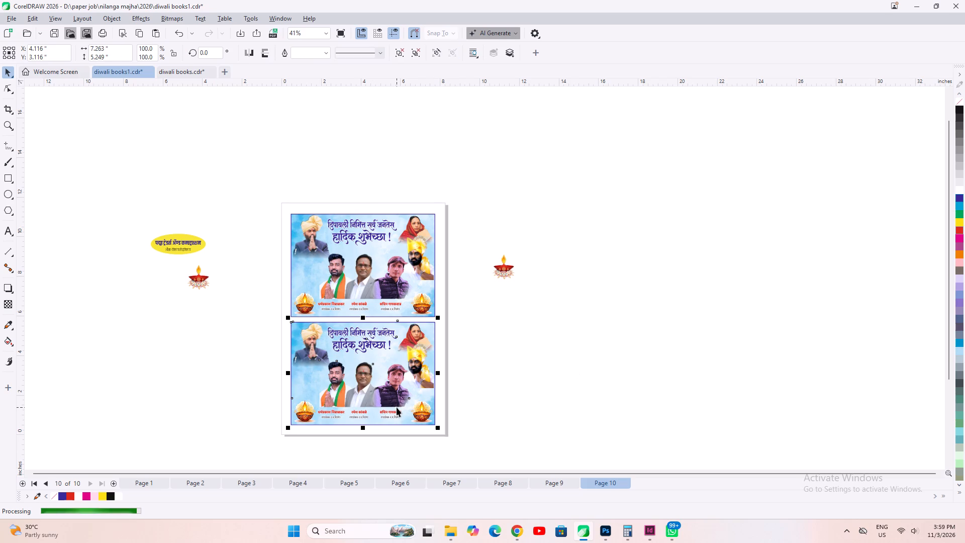
click(417, 56)
drag(685, 288, 684, 293)
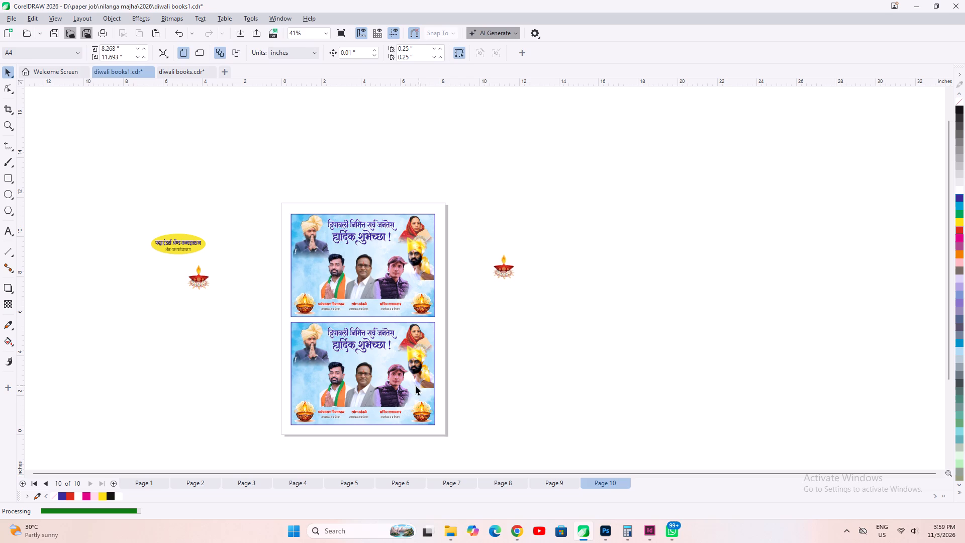
click(373, 395)
key(Delete)
click(350, 399)
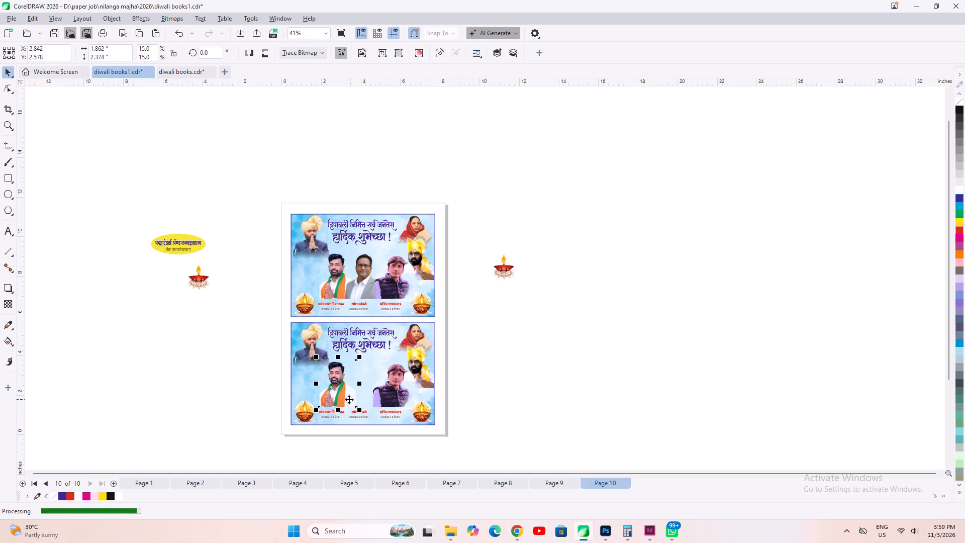
key(Delete)
click(385, 401)
key(Delete)
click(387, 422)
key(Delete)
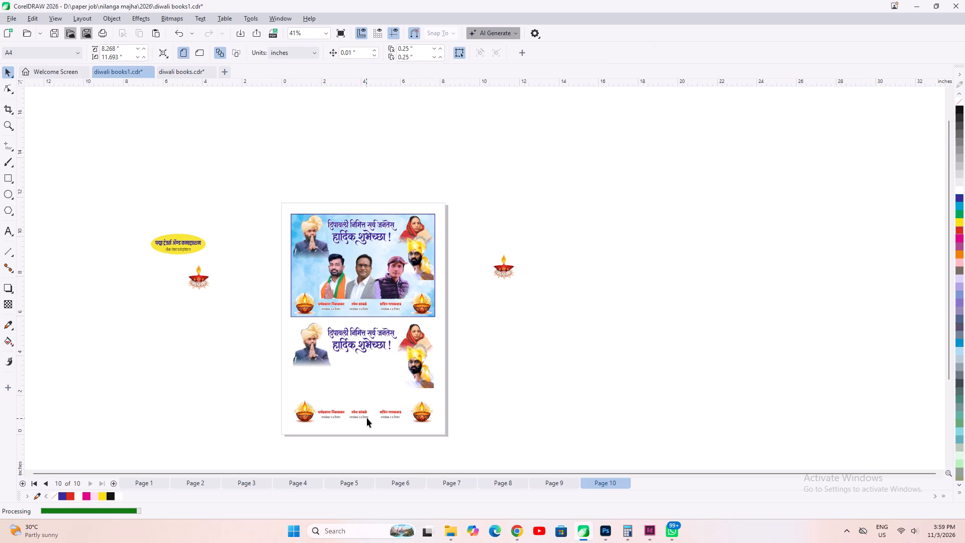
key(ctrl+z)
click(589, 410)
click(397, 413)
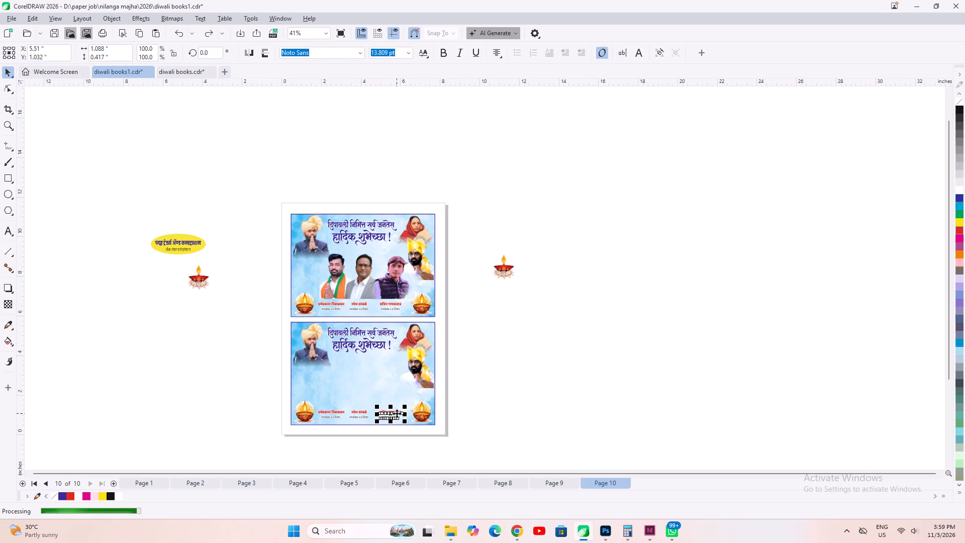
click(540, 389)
Import the WhatsApp Image 2026-11-03 at 3.58.14 PMaa Photoshop cutout from New folder (19) beside the page and scale it down.
right_click(551, 335)
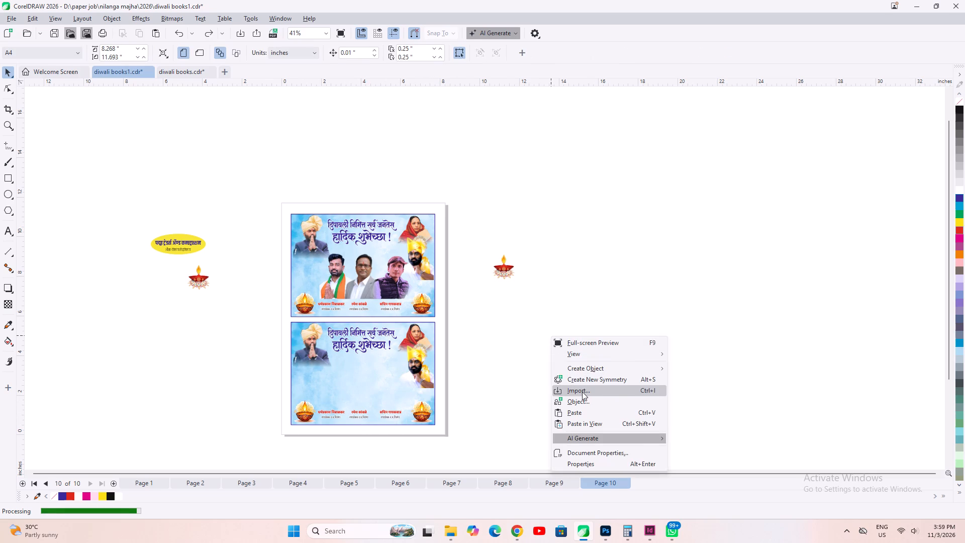
click(582, 392)
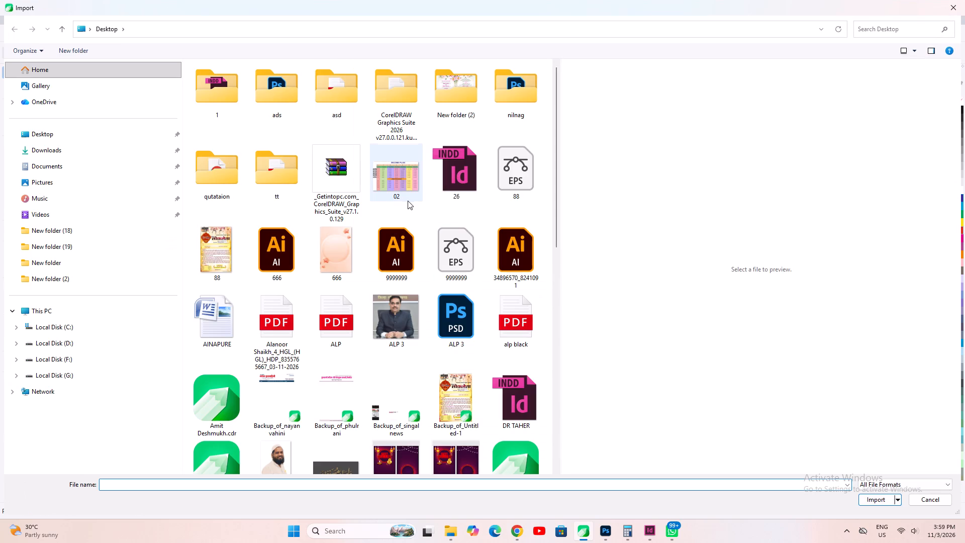
double_click(503, 98)
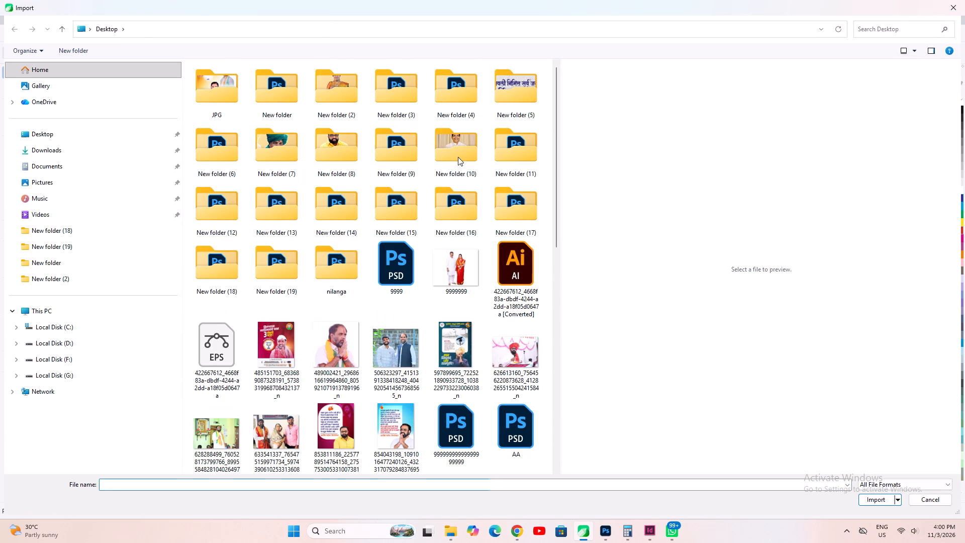
double_click(343, 279)
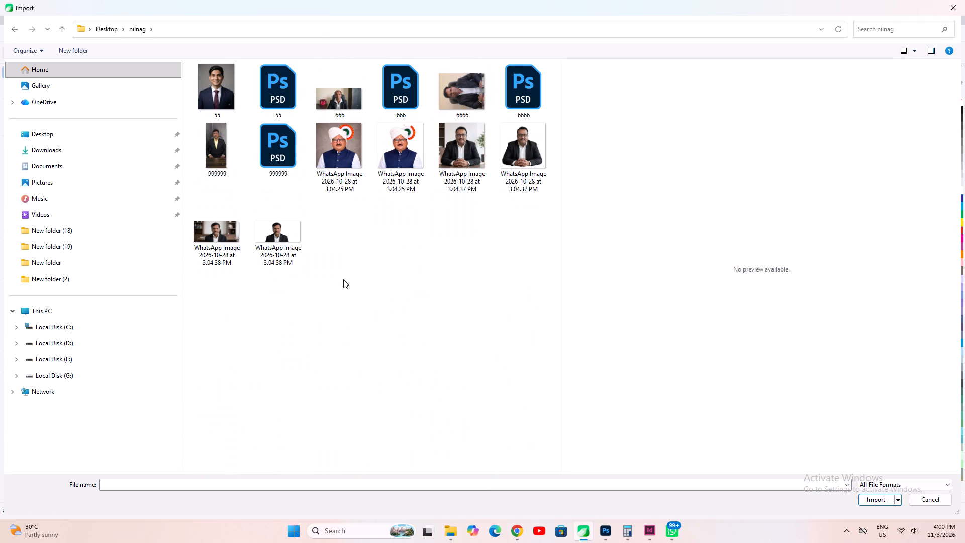
click(343, 279)
click(60, 31)
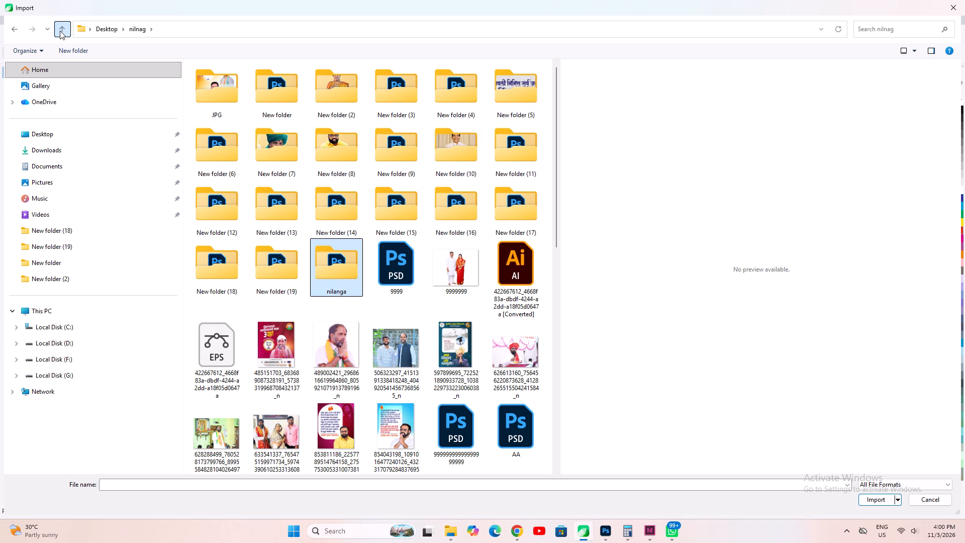
double_click(290, 270)
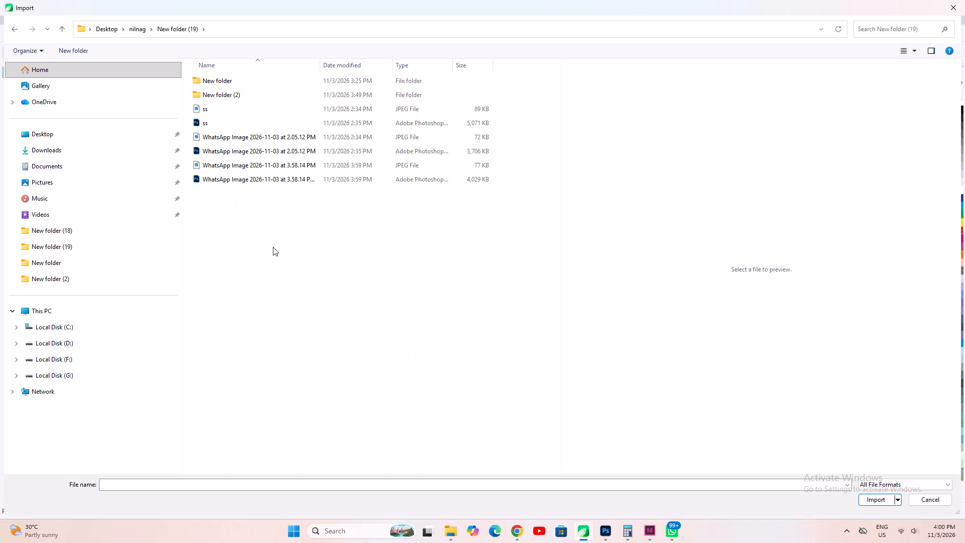
click(212, 123)
click(226, 180)
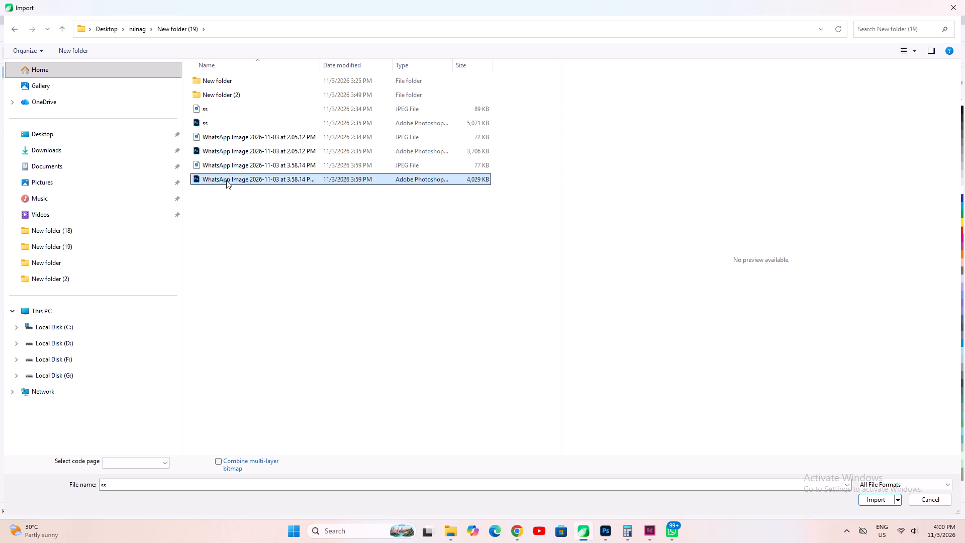
click(281, 166)
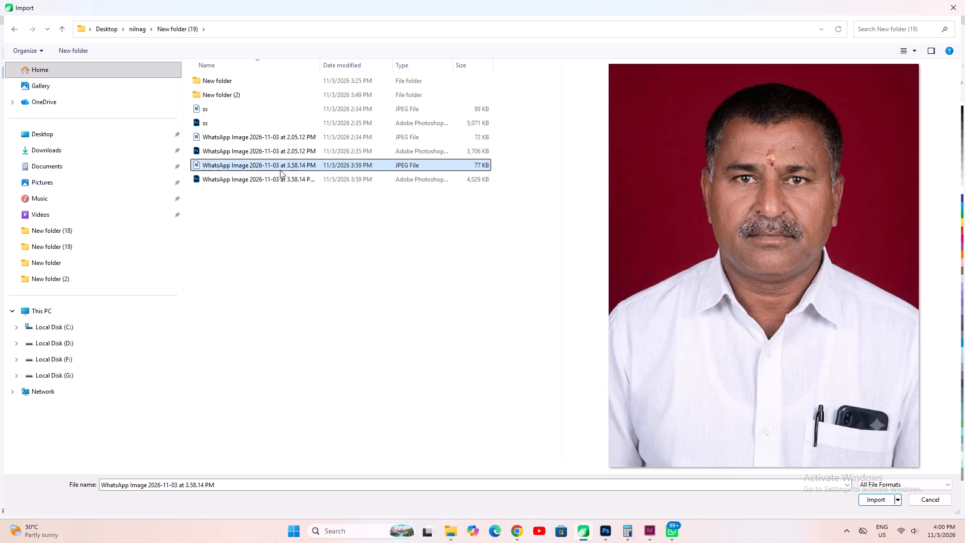
click(277, 177)
click(863, 499)
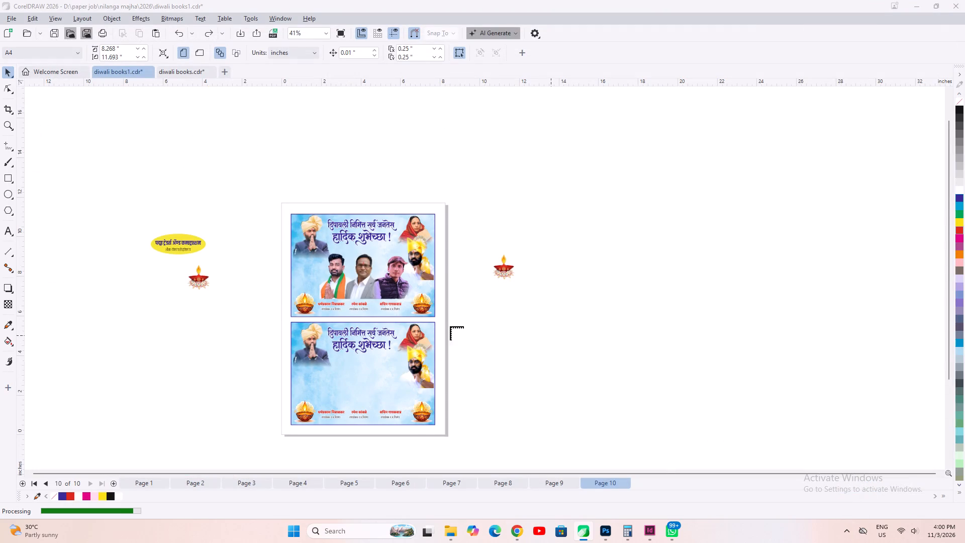
click(486, 308)
click(606, 387)
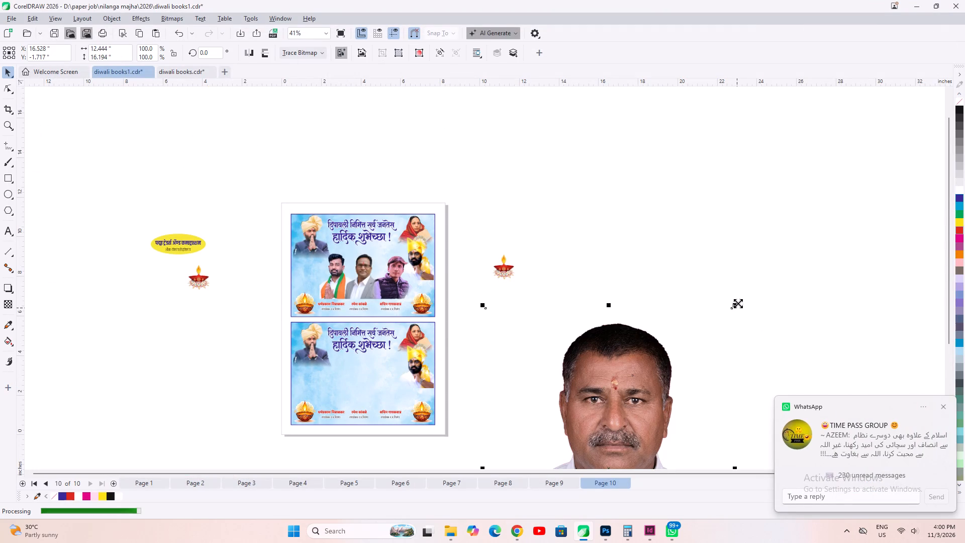
shift+drag(738, 303, 704, 377)
Delete the blue watercolour background image inside the lower banner's PowerClip frame.
click(326, 378)
ctrl+double_click(369, 386)
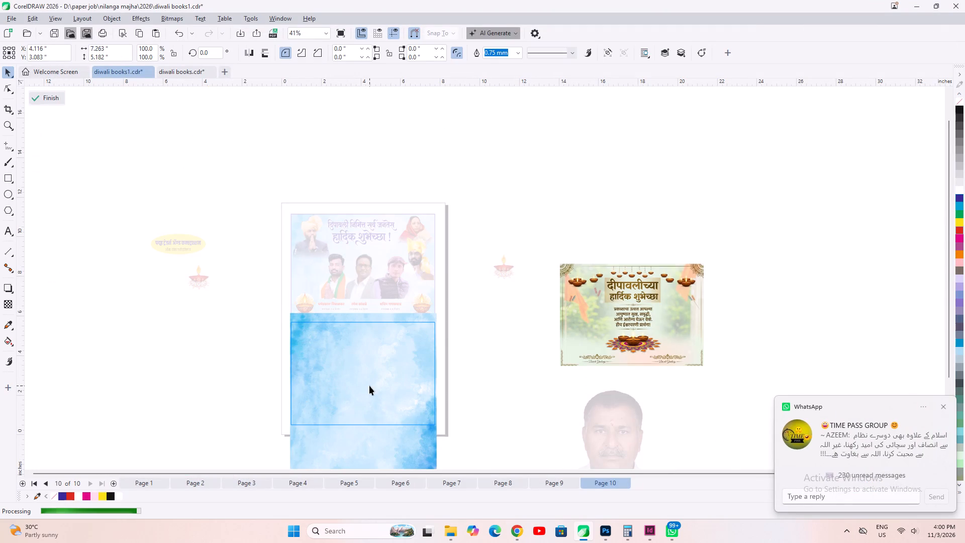
ctrl+click(511, 359)
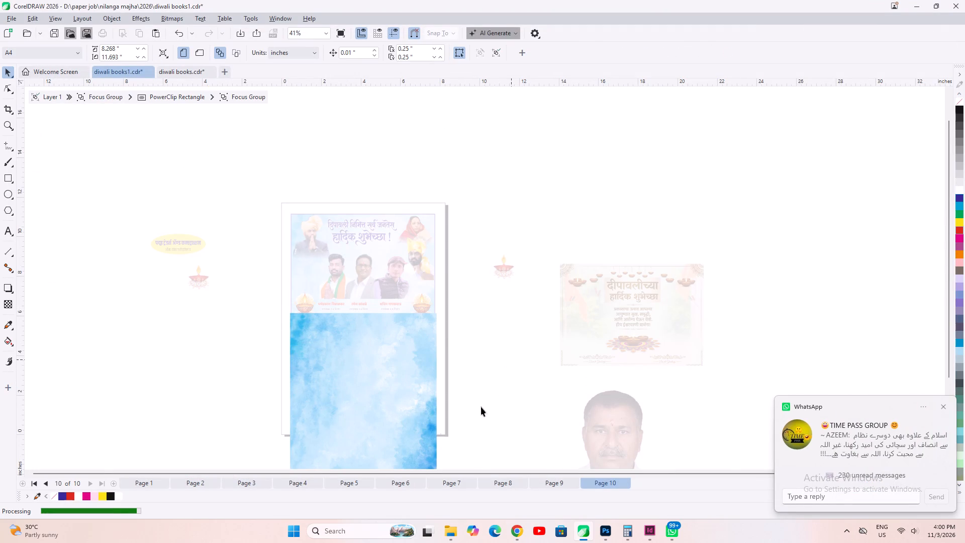
click(422, 441)
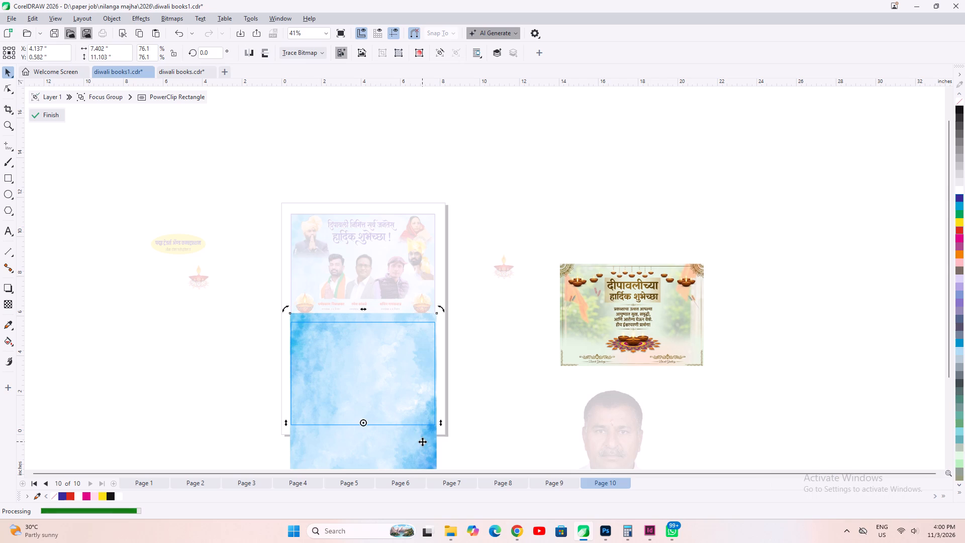
key(Delete)
Switch to Chrome and return to the Google image results for diwali lamp.
click(524, 529)
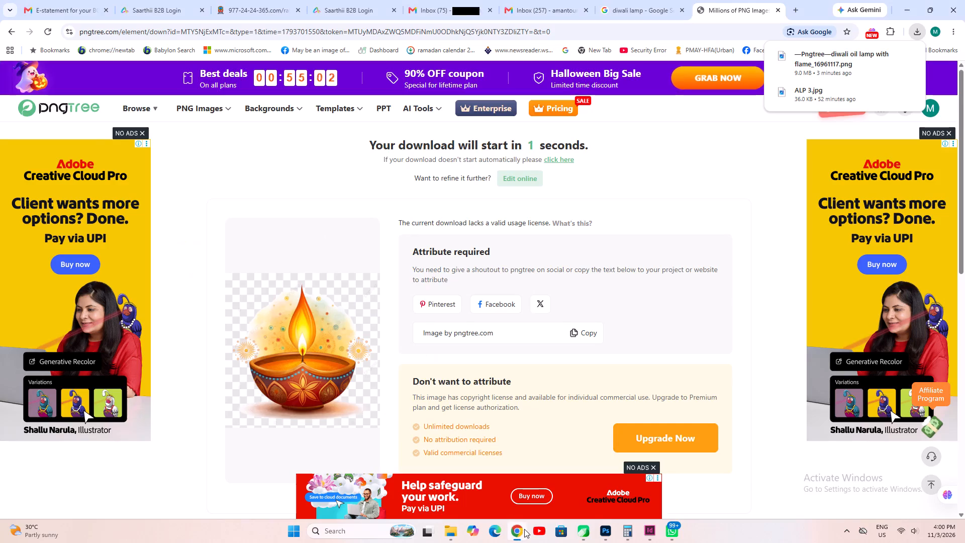
click(644, 10)
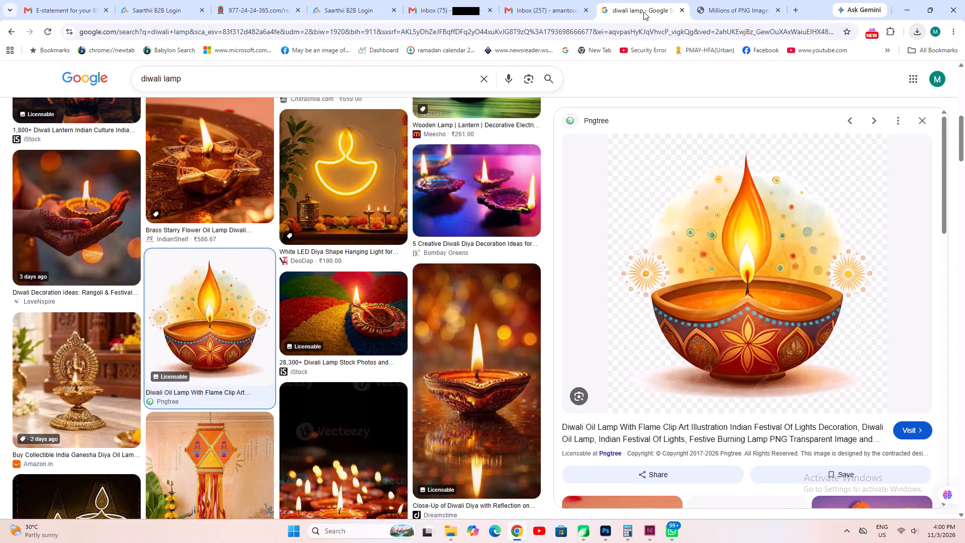
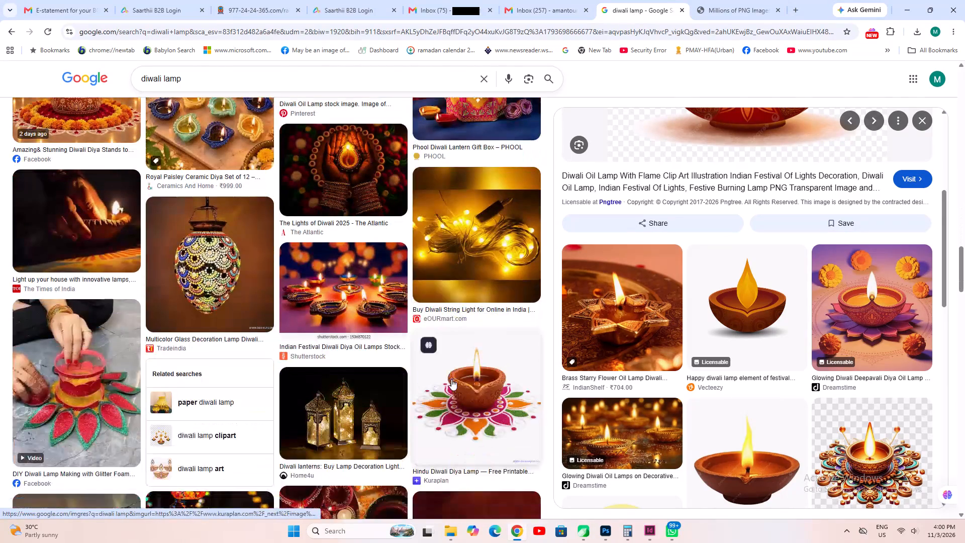
In a new Chrome tab, search Google Images for "victor baground" and browse the background results.
scroll(451, 379, up, 8)
click(745, 2)
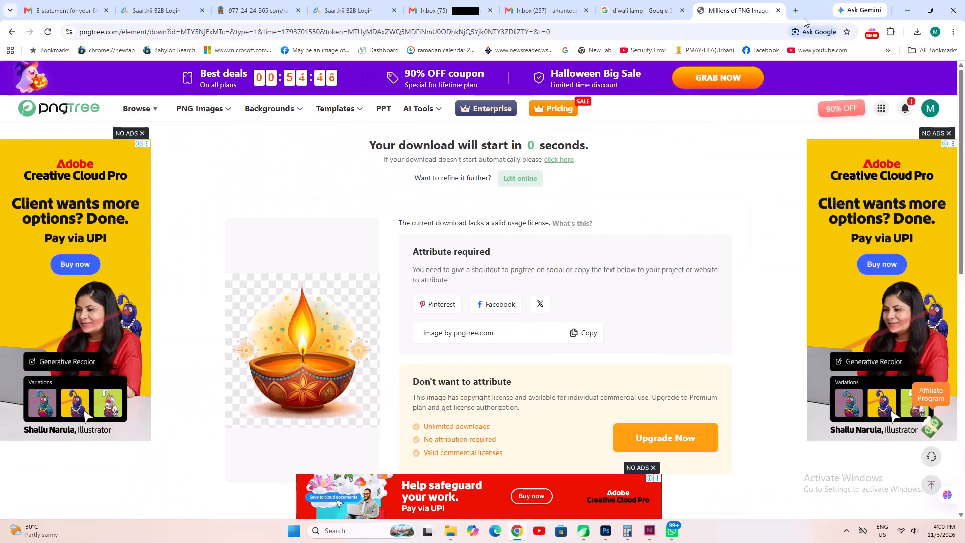
click(797, 13)
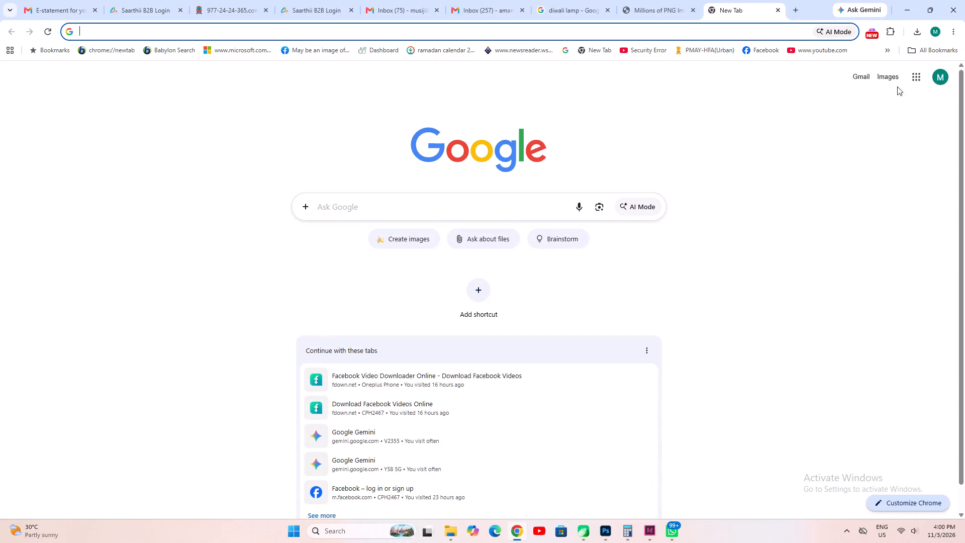
click(896, 75)
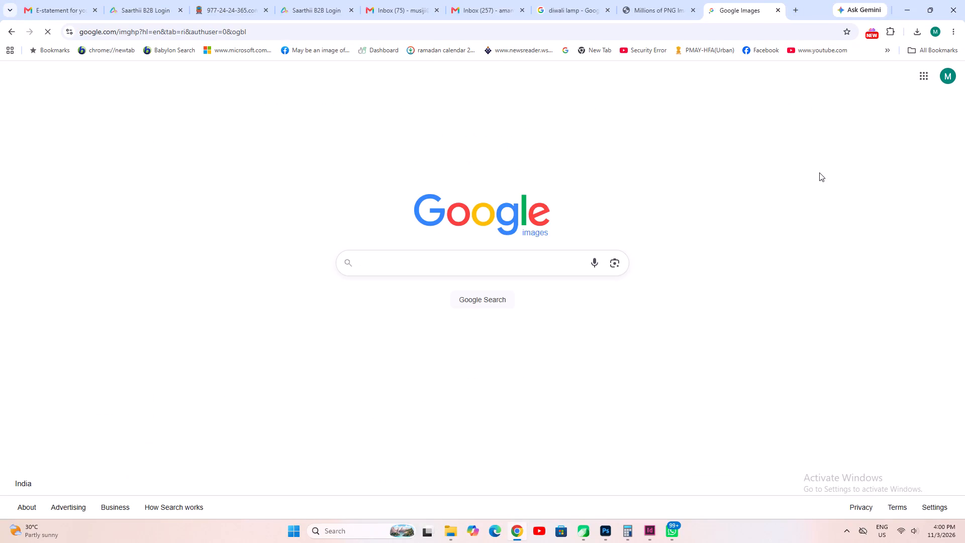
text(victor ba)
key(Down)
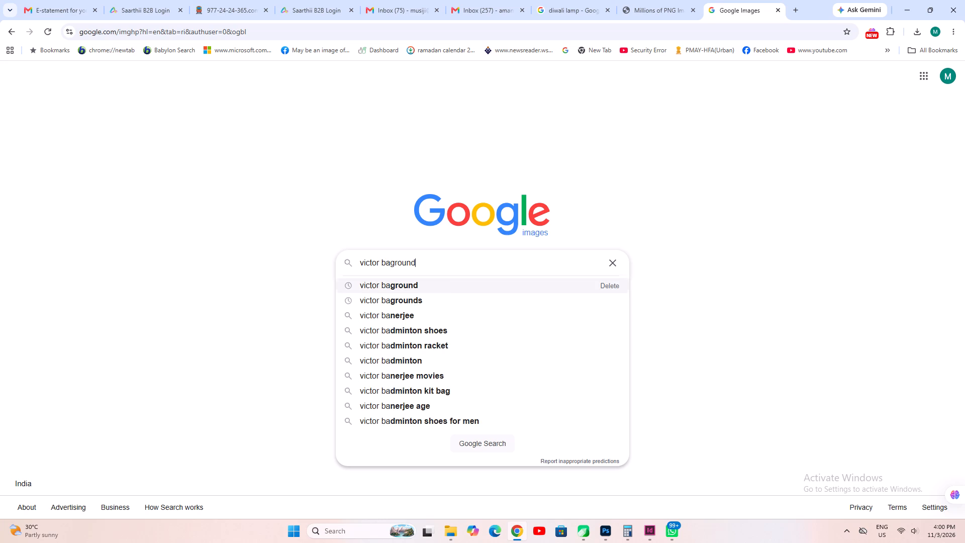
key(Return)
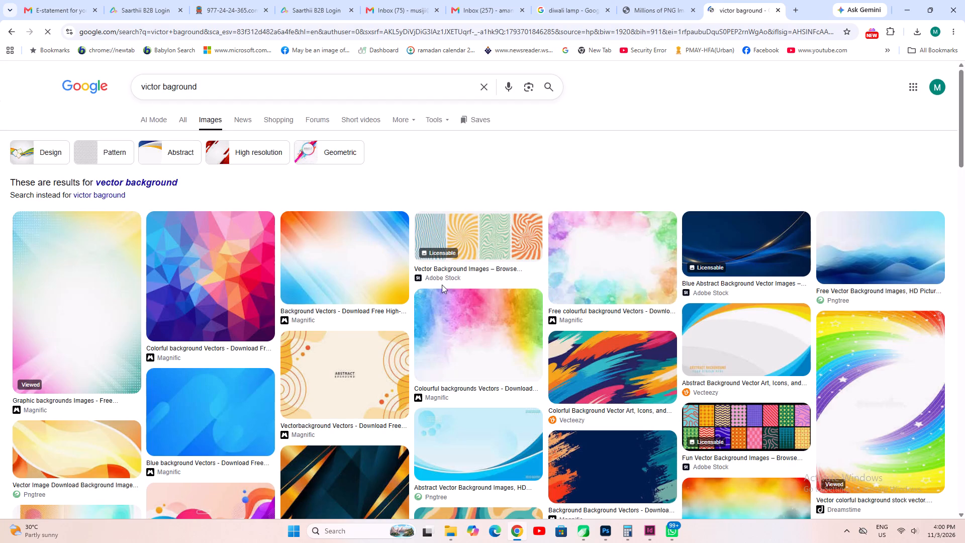
scroll(357, 336, down, 3)
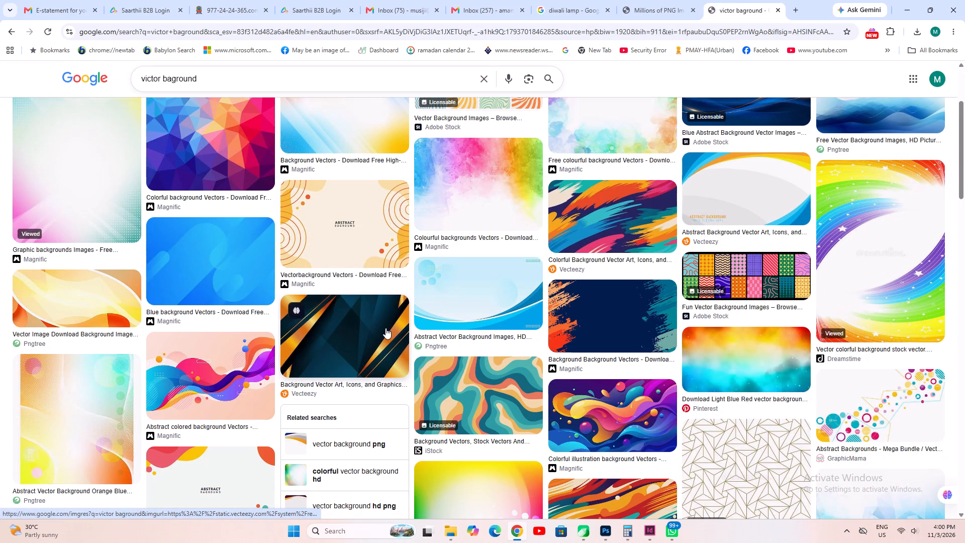
Browse the vector background image results and copy VectorStock's Abstract Geometric Background with pastel diagonal stripes.
scroll(385, 328, down, 7)
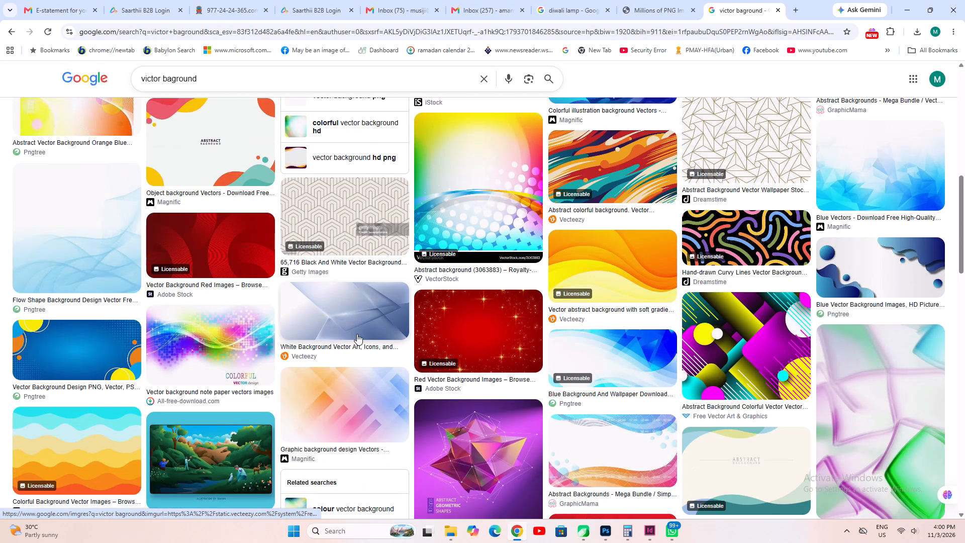
scroll(355, 340, down, 9)
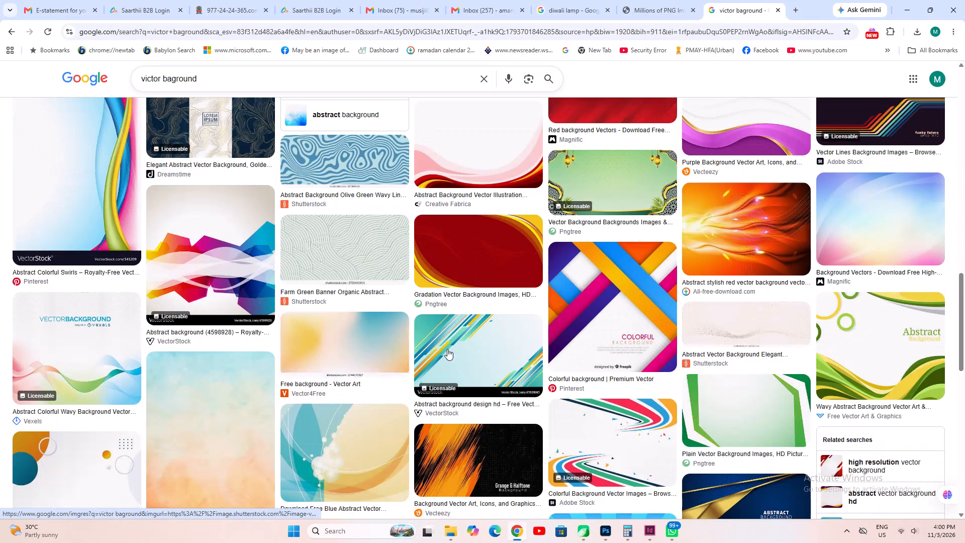
click(447, 349)
scroll(760, 380, down, 5)
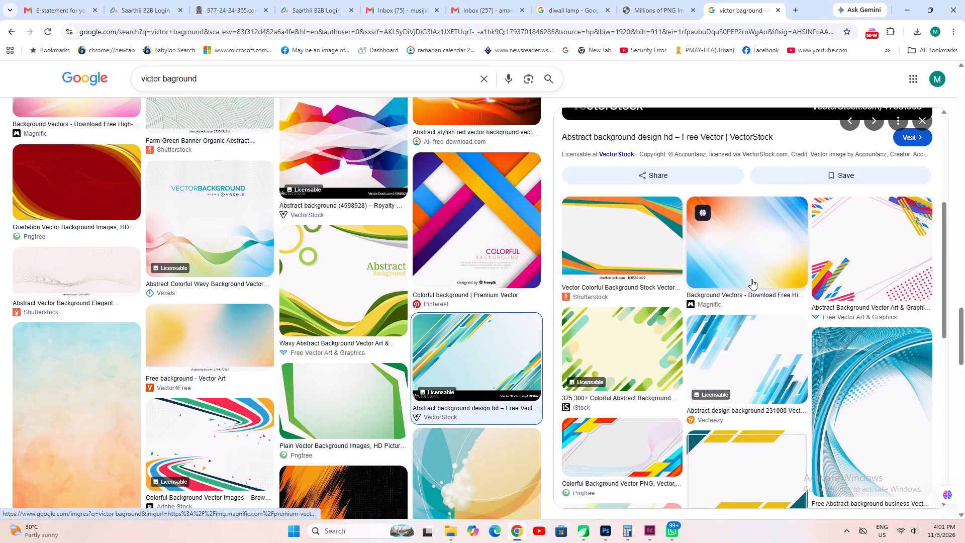
scroll(730, 368, down, 4)
click(622, 367)
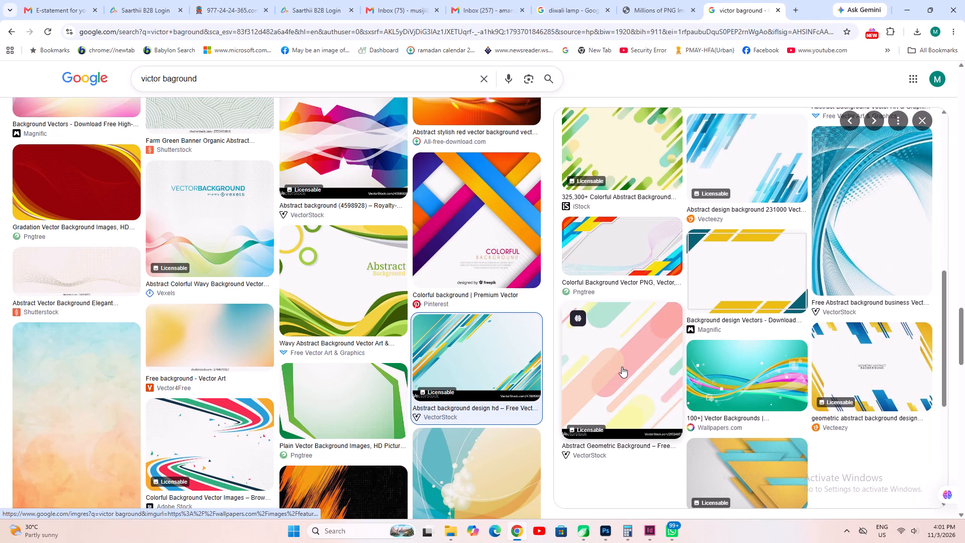
right_click(720, 232)
click(771, 393)
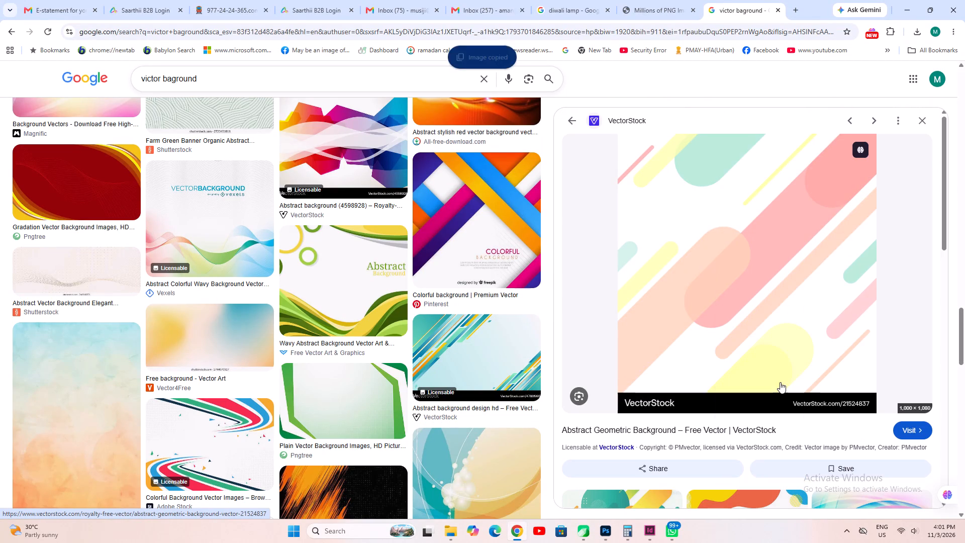
In CorelDRAW, paste the background inside the lower banner's PowerClip frame, scale it to about 8.0 inches wide covering the frame, and finish editing.
click(579, 532)
right_click(147, 347)
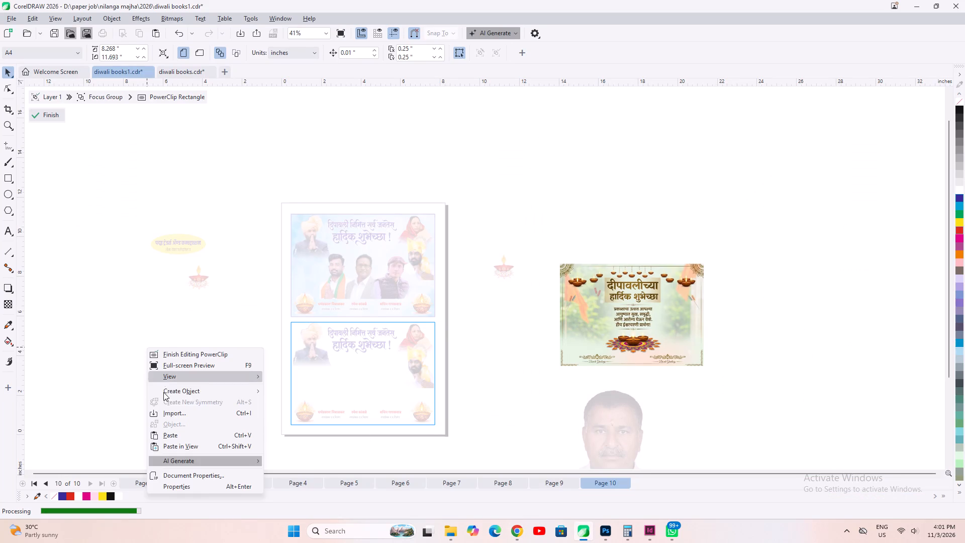
click(165, 433)
drag(421, 212, 416, 268)
shift+drag(502, 222, 486, 253)
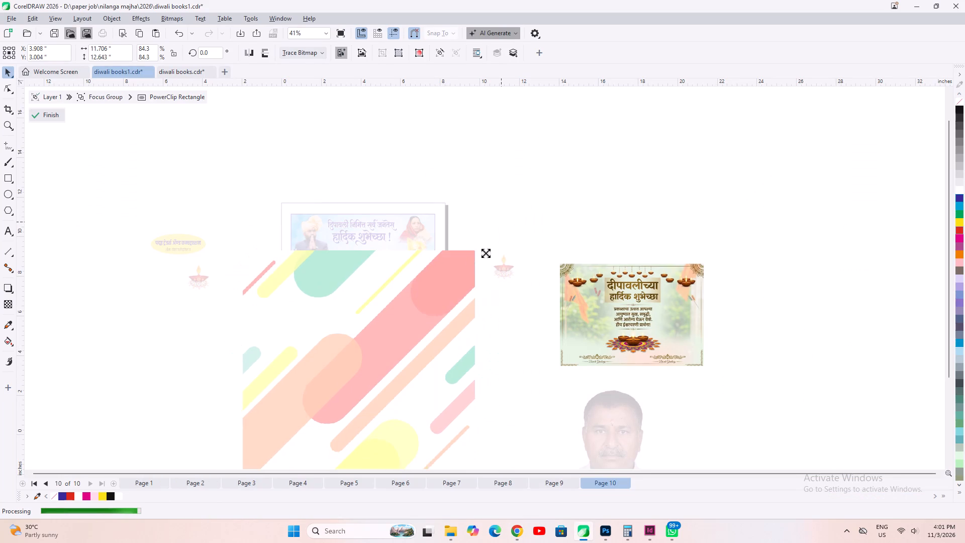
shift+drag(486, 253, 461, 286)
scroll(332, 414, up, 2)
drag(346, 333, 357, 341)
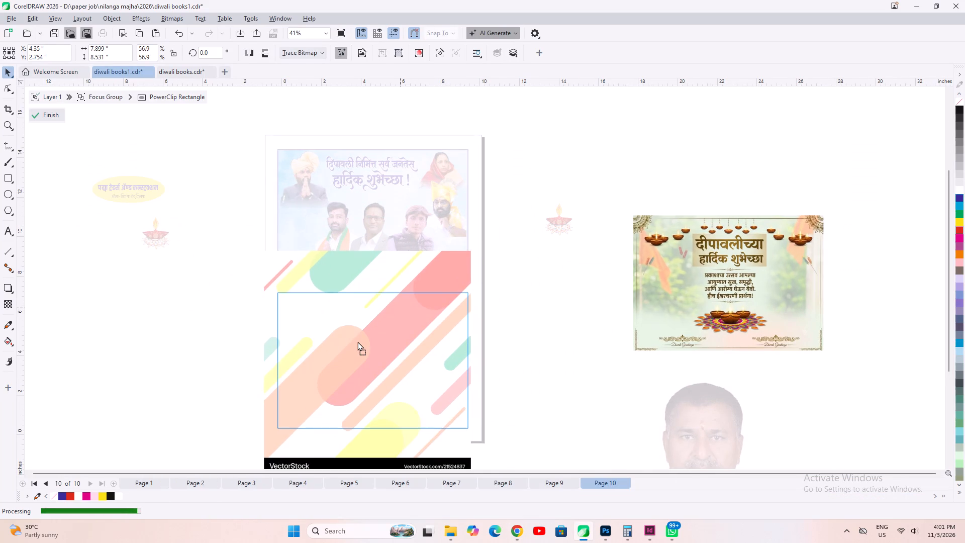
drag(357, 341, 357, 342)
shift+drag(487, 255, 480, 266)
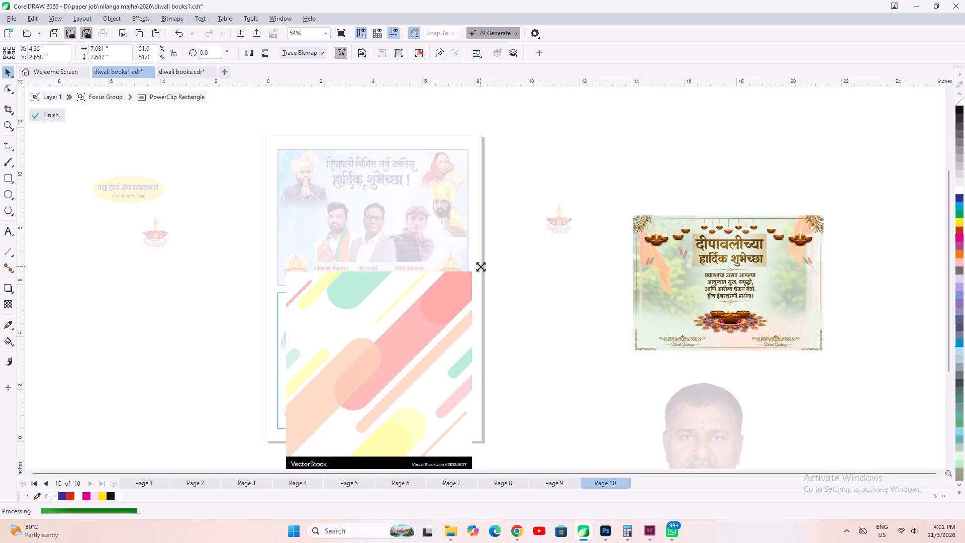
shift+drag(480, 266, 493, 253)
ctrl+double_click(544, 325)
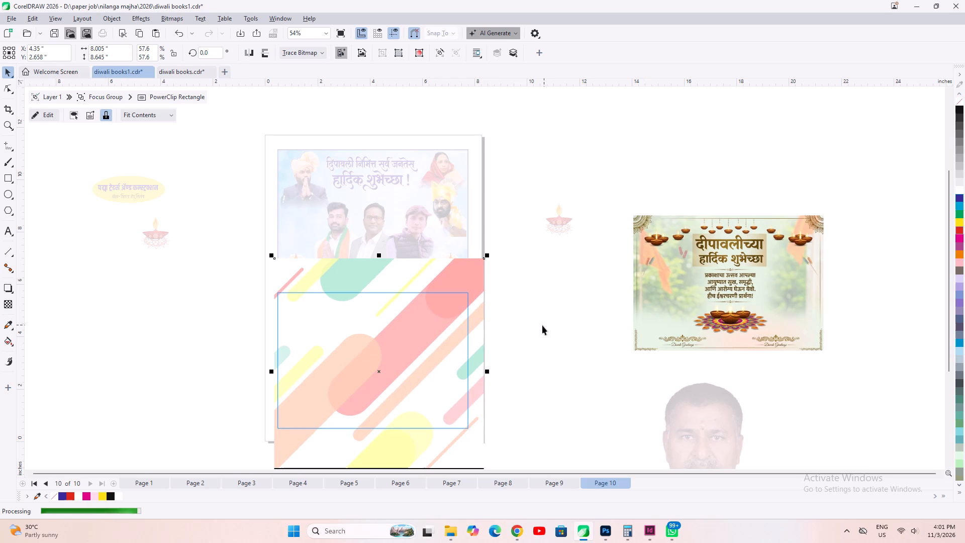
click(542, 325)
Bring the white-shirted man's portrait from beside the page onto the lower banner and shrink it to about 4.69 inches wide.
click(651, 412)
drag(715, 405, 657, 294)
shift+drag(732, 258, 723, 274)
drag(660, 332, 392, 371)
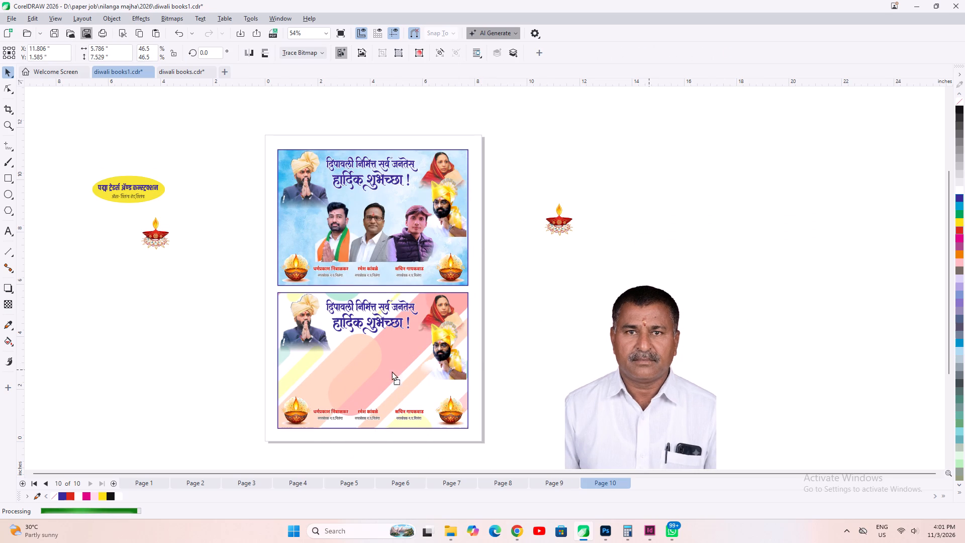
drag(392, 371, 387, 364)
scroll(387, 364, up, 3)
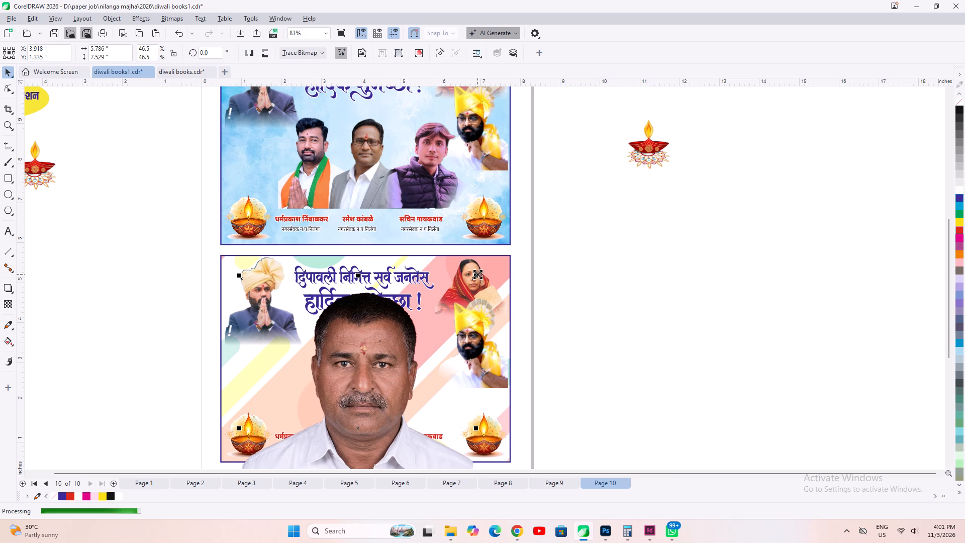
shift+drag(477, 274, 462, 302)
click(362, 274)
drag(356, 274, 356, 268)
click(366, 341)
click(359, 382)
Shrink the white-shirted man's portrait to about 3.23 inches wide and position it beneath the lower banner's greeting heading.
scroll(359, 379, up, 5)
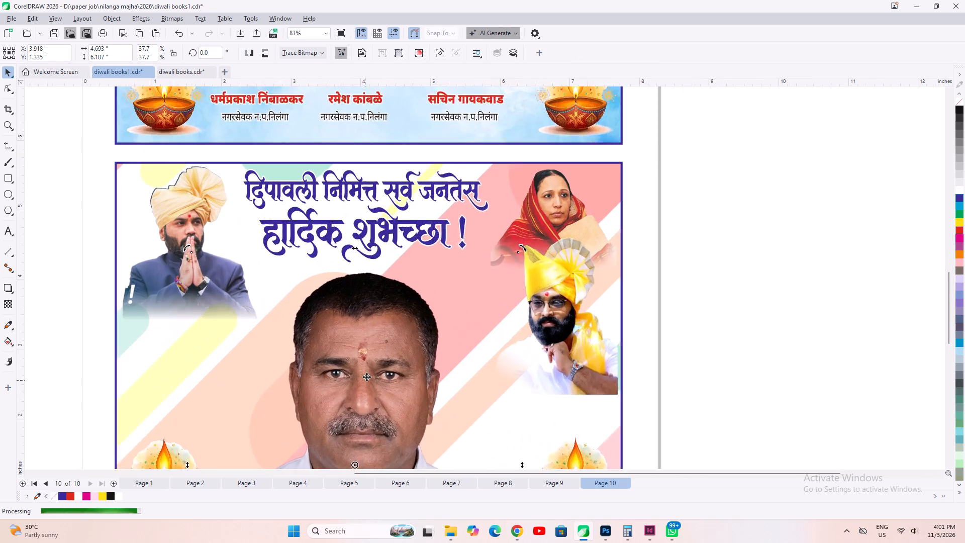
scroll(366, 377, up, 1)
drag(377, 341, 369, 317)
scroll(369, 317, down, 3)
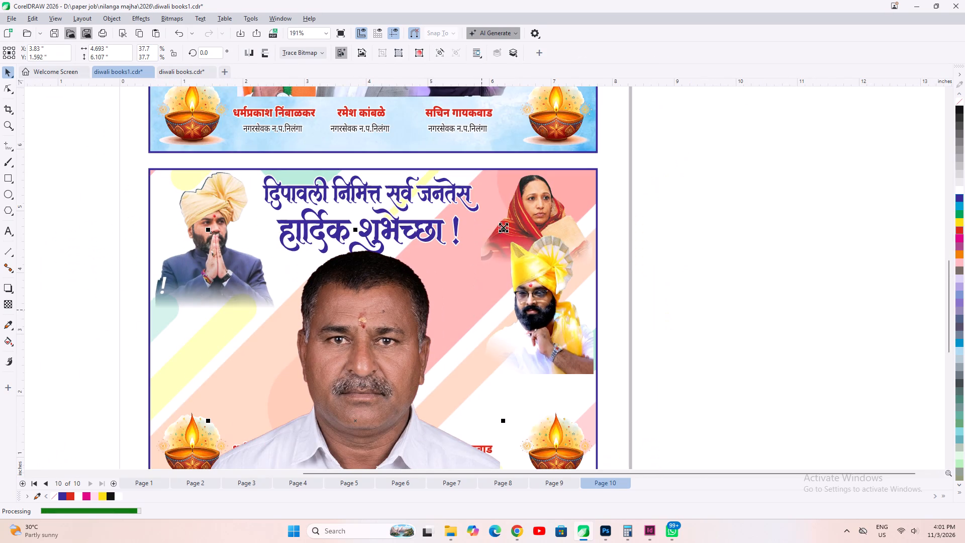
shift+drag(504, 228, 494, 253)
drag(375, 321, 378, 311)
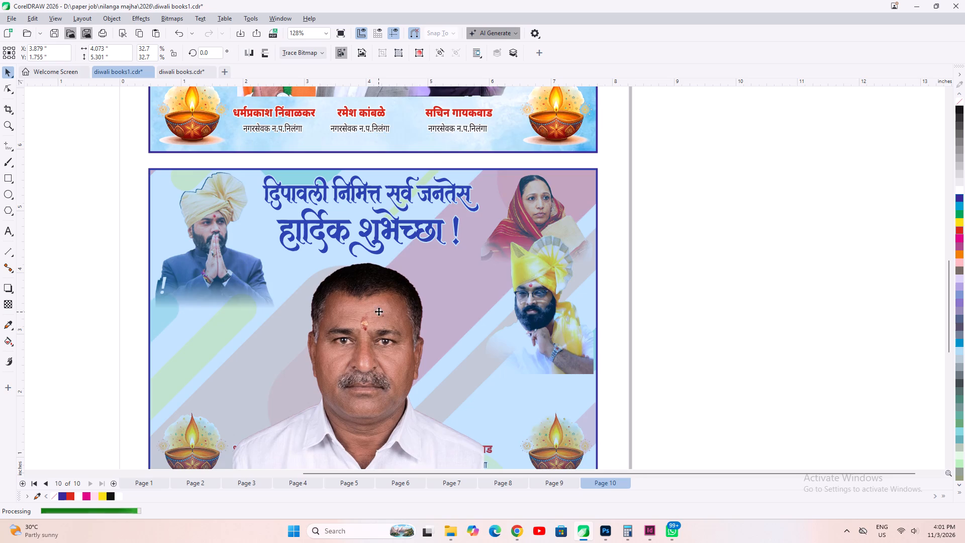
scroll(387, 306, down, 8)
scroll(394, 421, up, 3)
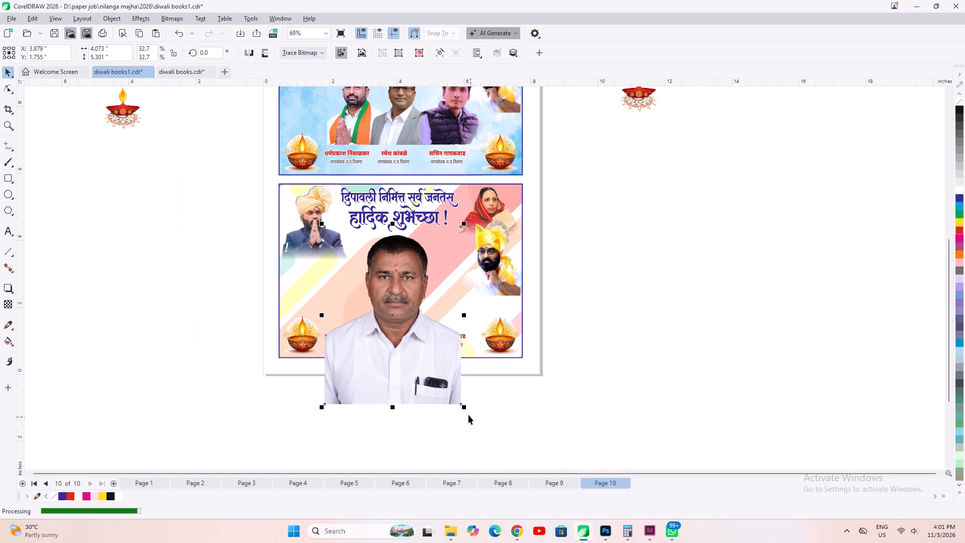
shift+drag(463, 410, 449, 392)
drag(397, 312, 397, 310)
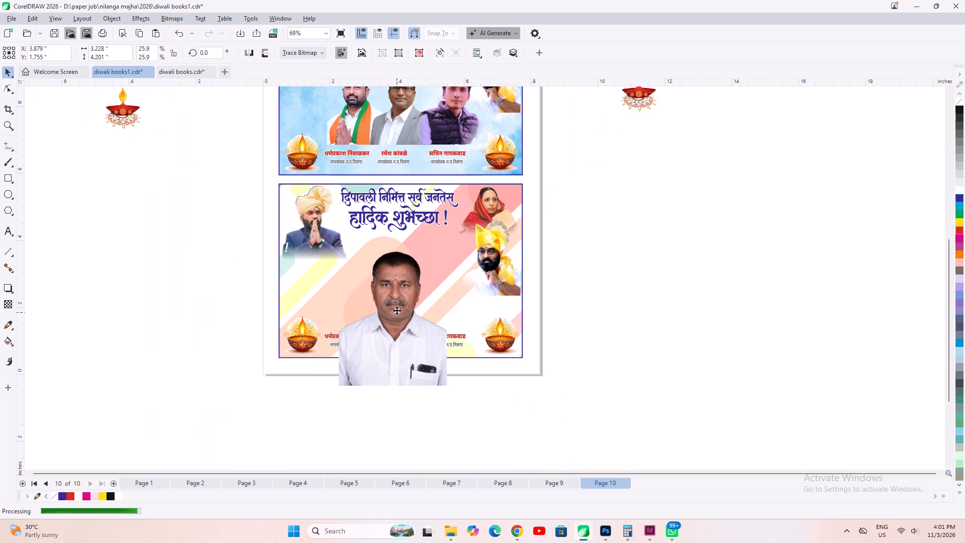
drag(397, 310, 394, 303)
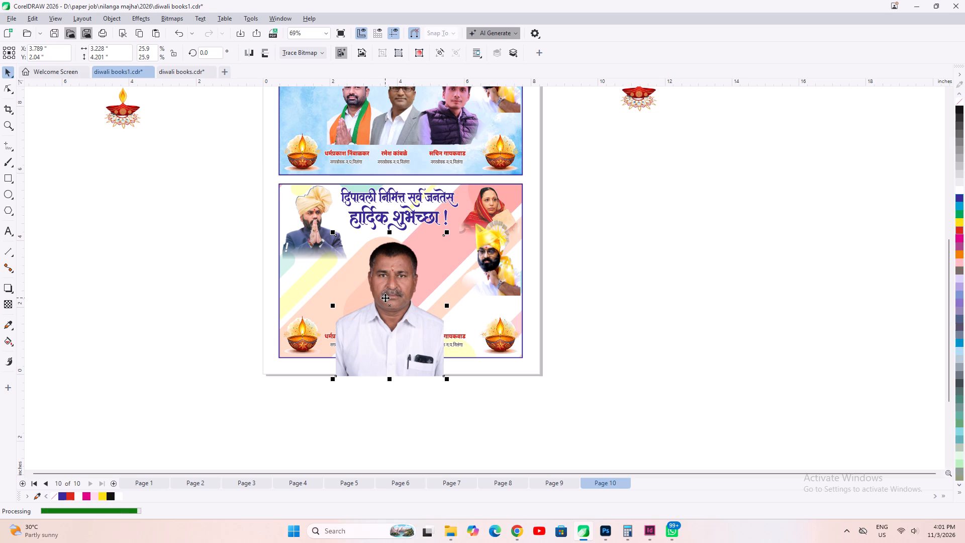
Raise the portrait slightly toward the greeting heading, centre it between the side portraits, and enlarge it to about 3.34 inches wide.
scroll(396, 300, up, 3)
drag(401, 252, 406, 246)
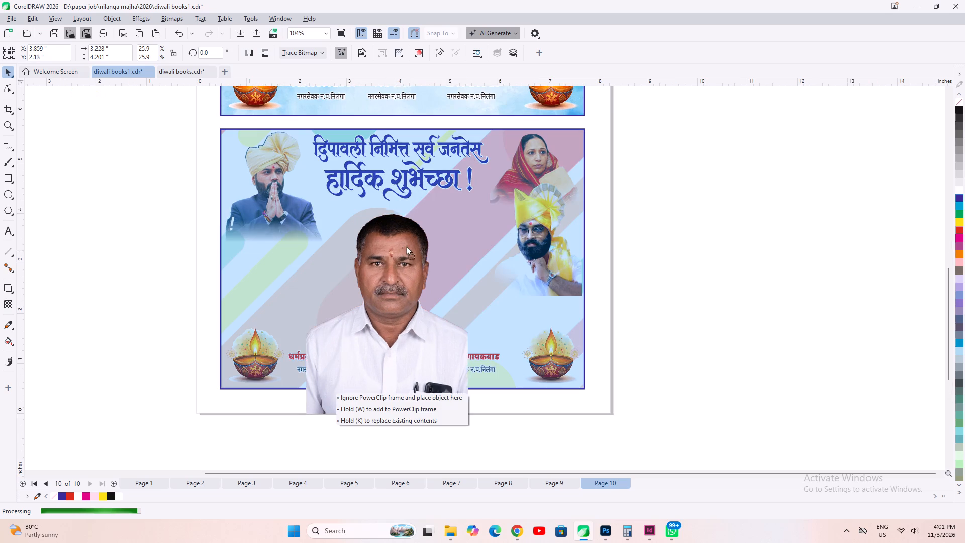
drag(406, 246, 408, 240)
scroll(454, 349, up, 2)
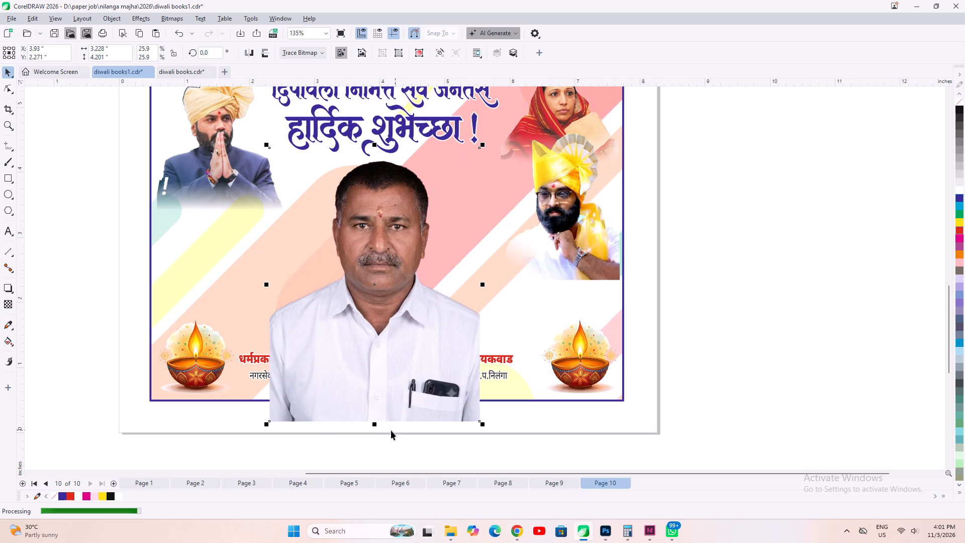
shift+drag(486, 427, 490, 436)
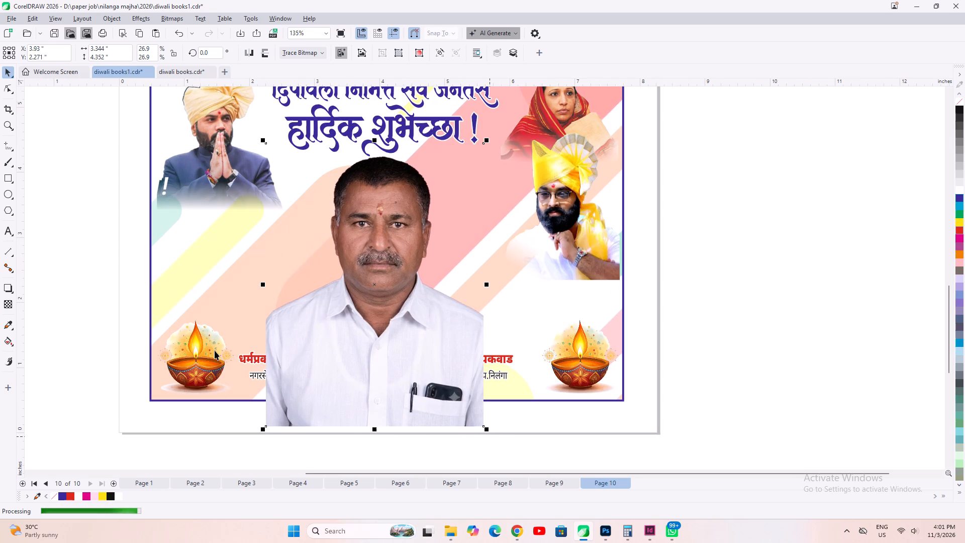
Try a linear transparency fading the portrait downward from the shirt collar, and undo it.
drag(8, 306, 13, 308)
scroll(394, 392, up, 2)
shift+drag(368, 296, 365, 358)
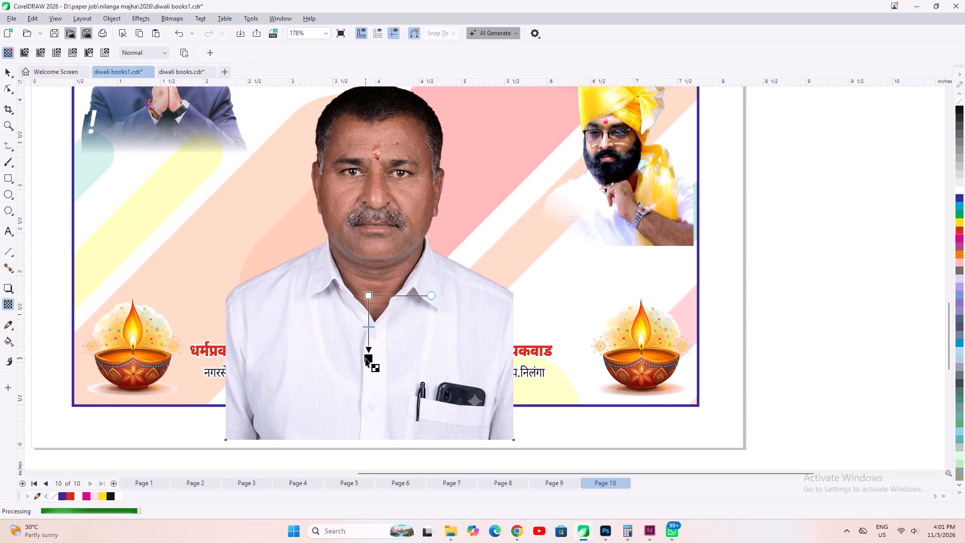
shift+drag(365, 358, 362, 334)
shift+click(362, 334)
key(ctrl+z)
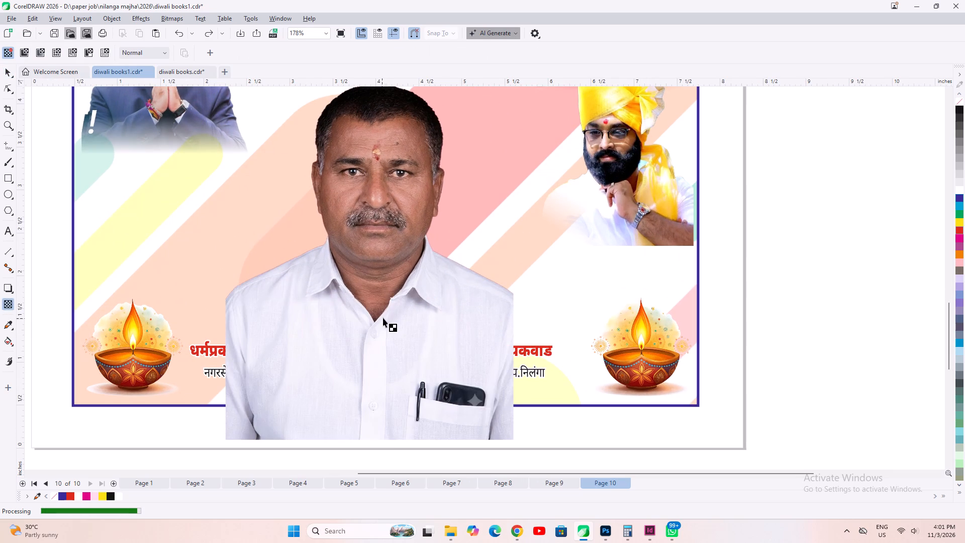
Fade the portrait's lower half with a -90° linear transparency from the collar down to the name captions.
shift+drag(389, 304, 389, 342)
click(370, 310)
shift+drag(371, 298, 371, 345)
click(1, 71)
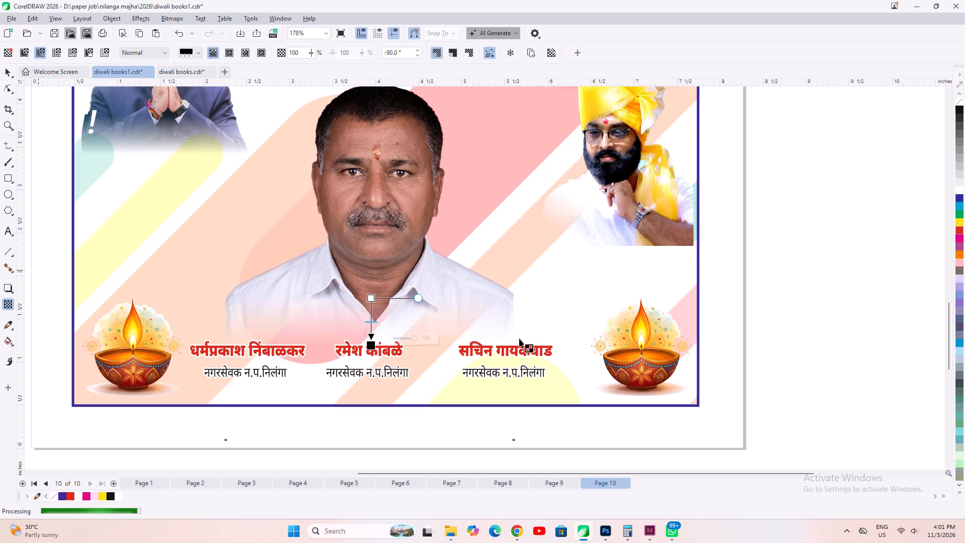
scroll(522, 341, down, 2)
click(430, 437)
drag(7, 74, 34, 115)
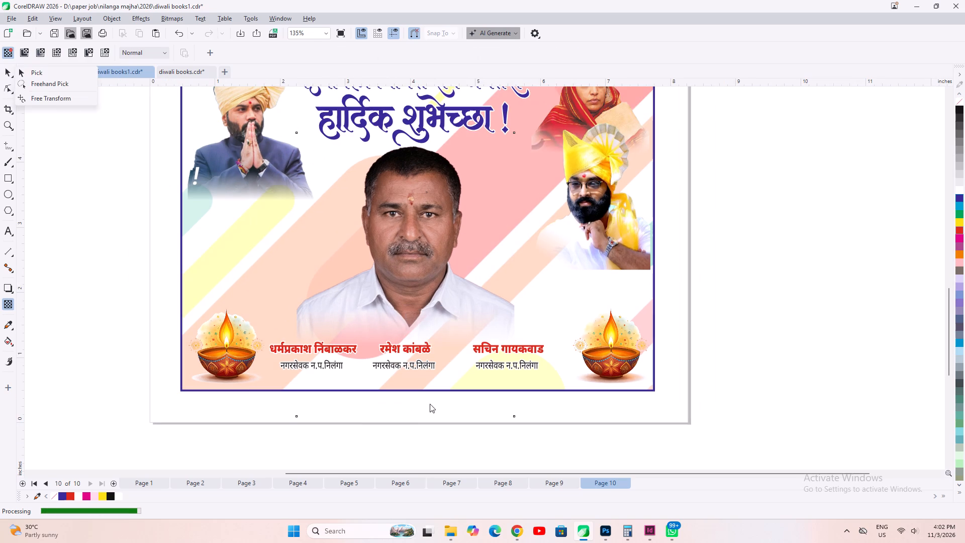
click(33, 77)
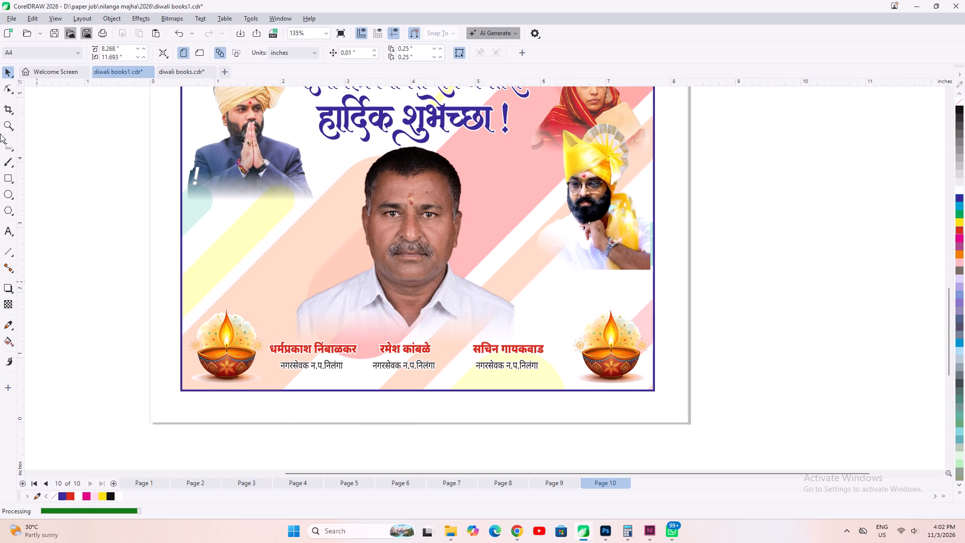
click(2, 70)
Delete the second and third name captions from the lower banner, keeping the first one.
drag(383, 440, 404, 435)
drag(580, 435, 341, 304)
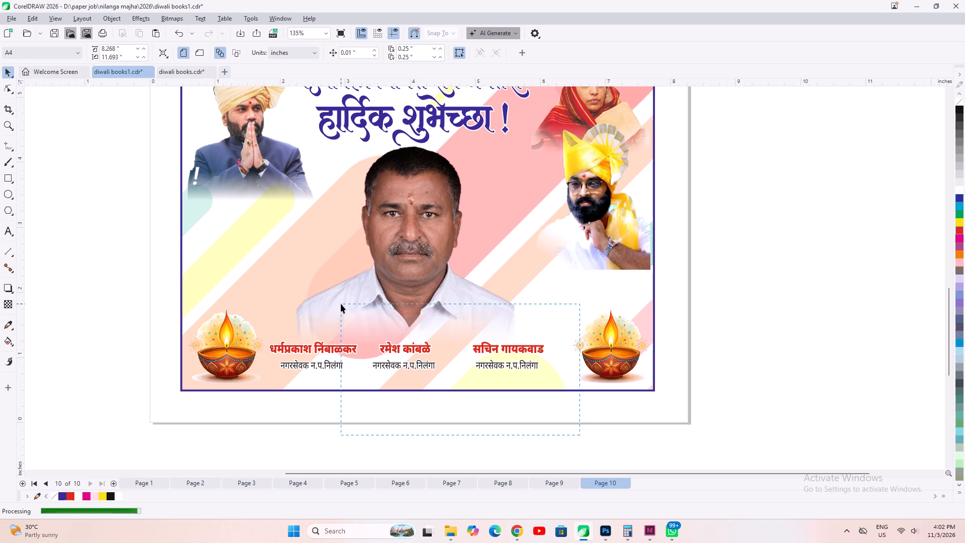
key(Delete)
Crop the portrait by raising its bottom edge nodes to the lower banner's bottom border with the Shape tool.
click(314, 344)
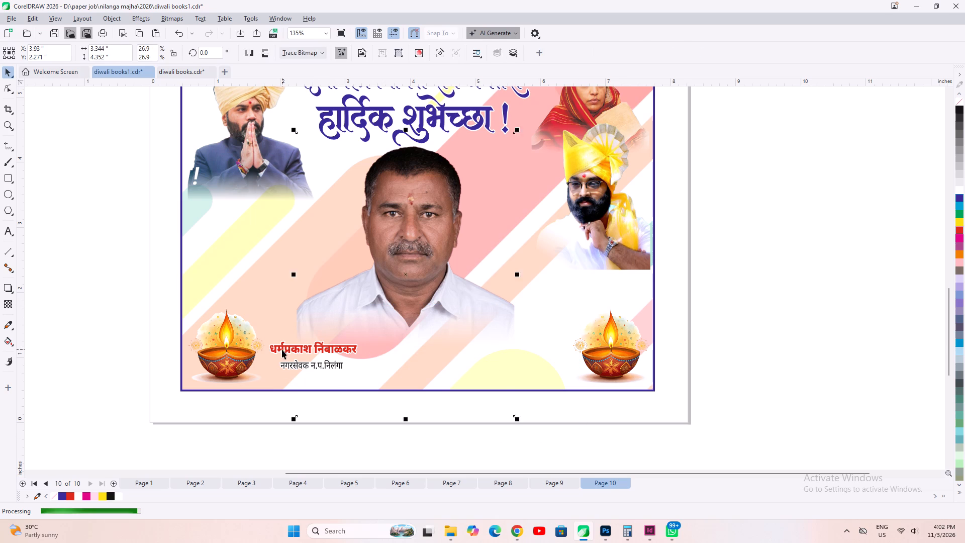
click(282, 349)
click(393, 292)
click(7, 83)
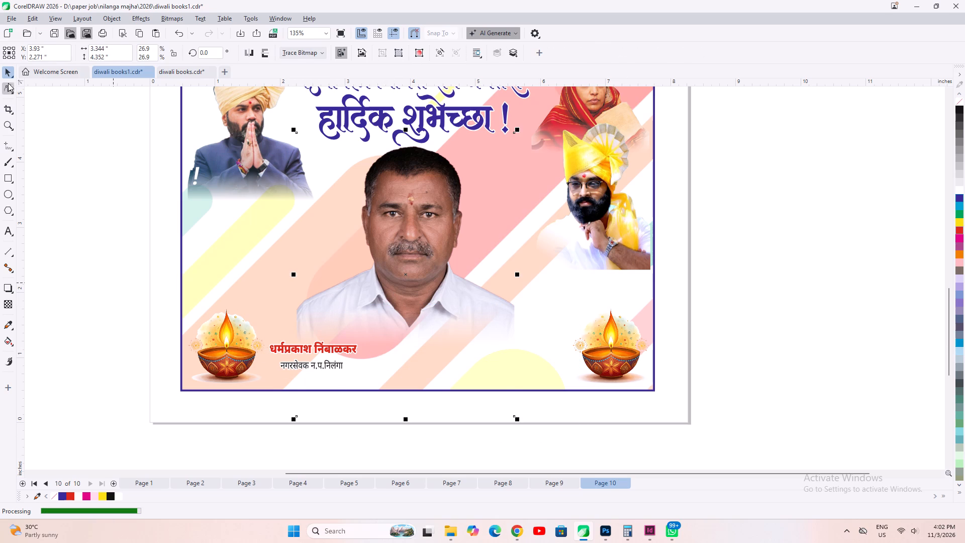
drag(582, 443, 235, 395)
scroll(433, 435, up, 2)
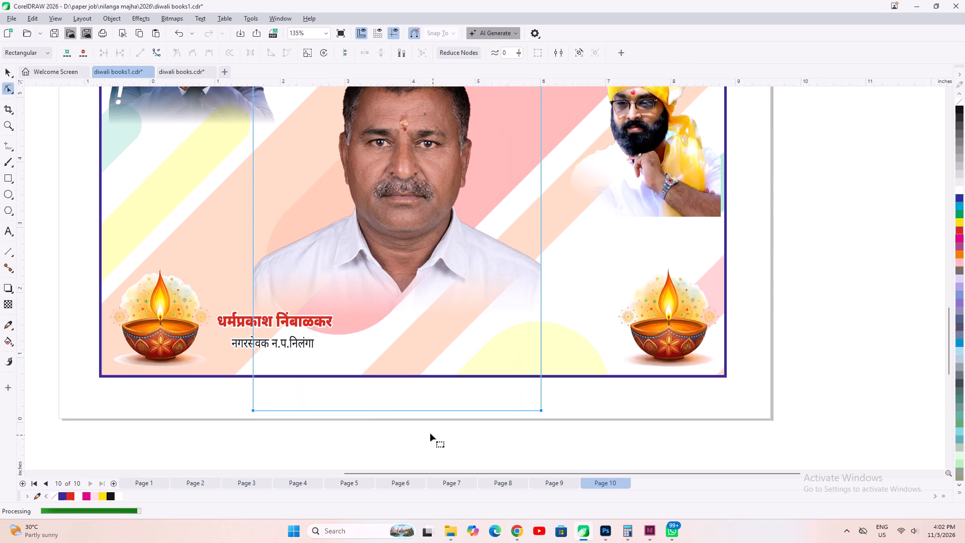
shift+drag(378, 409, 375, 379)
shift+drag(371, 409, 371, 378)
shift+drag(364, 413, 364, 407)
shift+drag(363, 411, 363, 393)
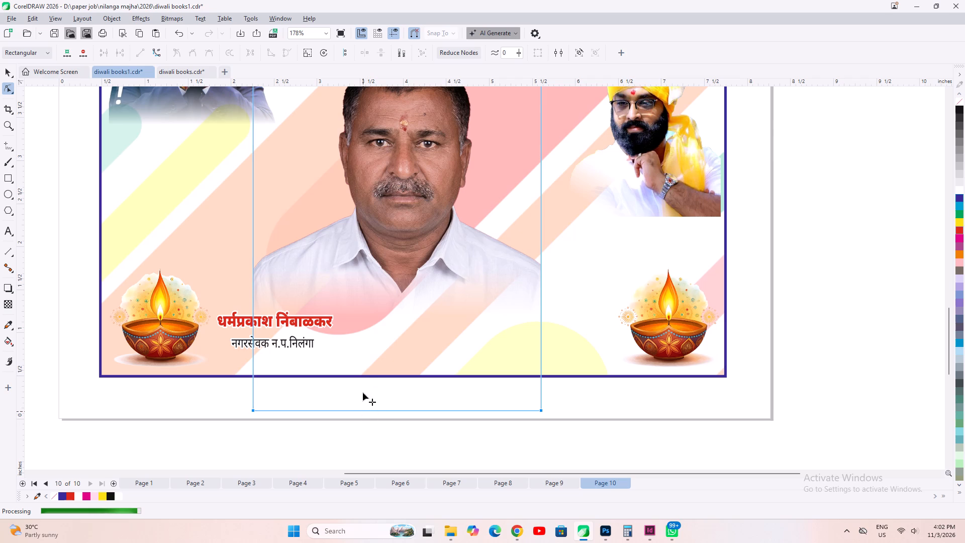
shift+drag(363, 393, 361, 378)
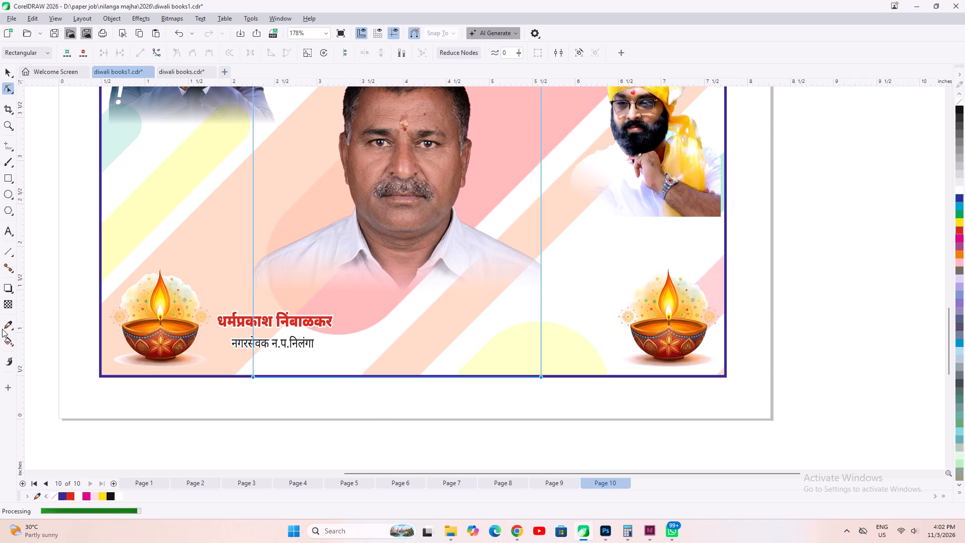
Lower the portrait's linear transparency so the fade starts on the shirt just below the open collar.
click(8, 305)
scroll(460, 370, up, 2)
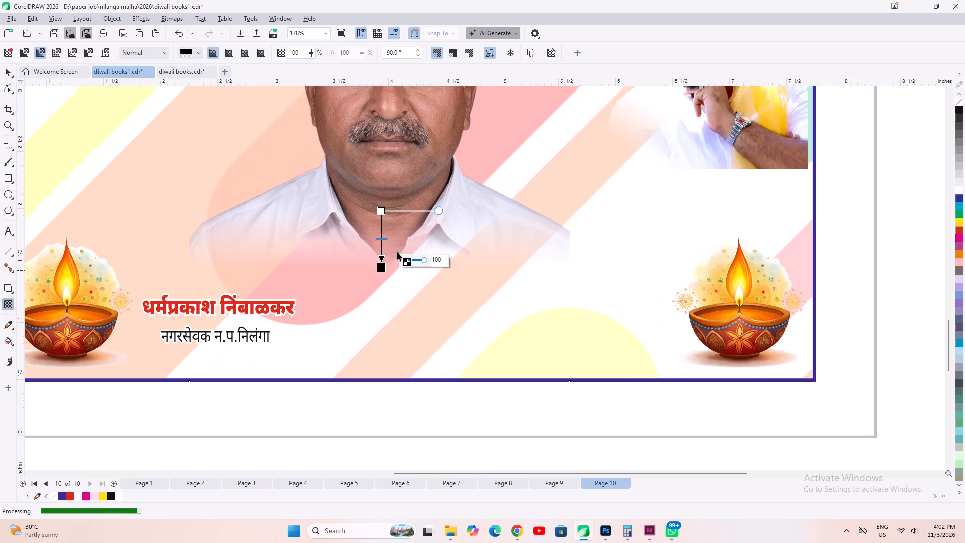
ctrl+drag(381, 215, 378, 260)
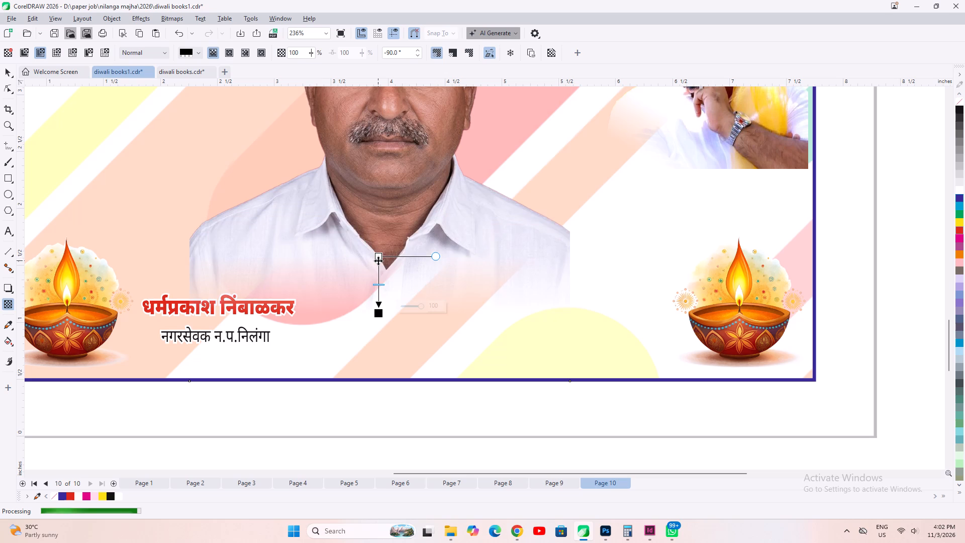
ctrl+drag(378, 260, 378, 277)
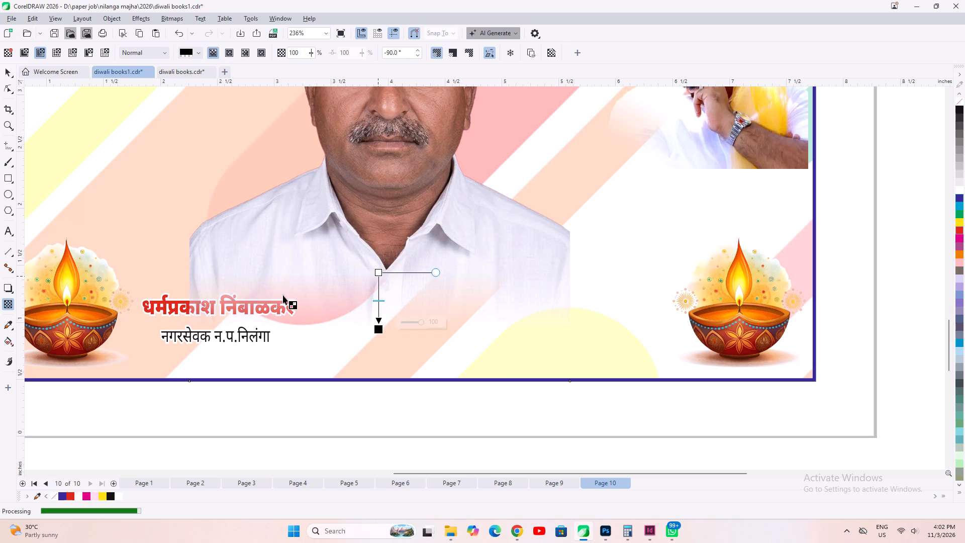
Raise the start of the portrait's linear transparency to the bottom of the open shirt collar.
ctrl+drag(378, 271, 380, 257)
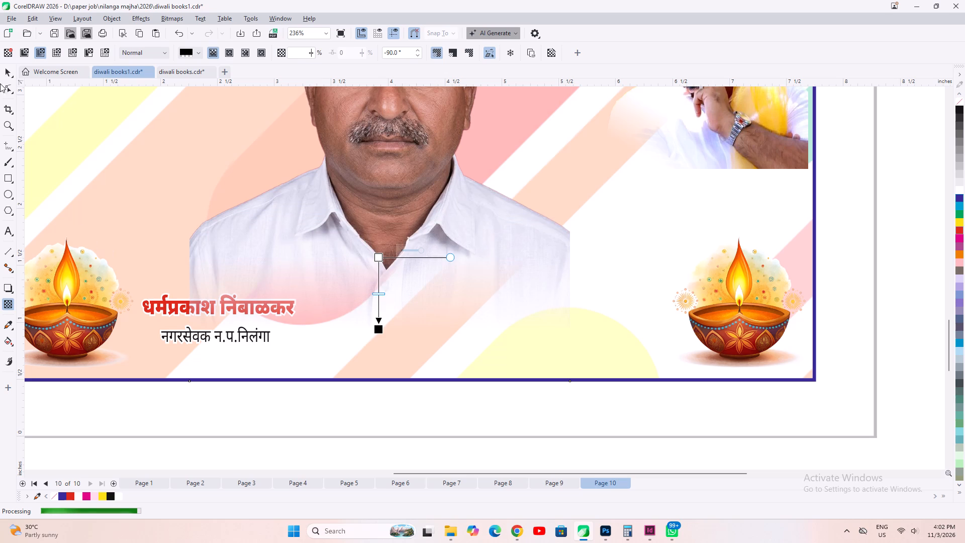
click(4, 67)
click(214, 480)
click(125, 430)
Move the remaining name caption to the centre beneath the portrait and bring it in front of everything else.
drag(110, 429, 253, 377)
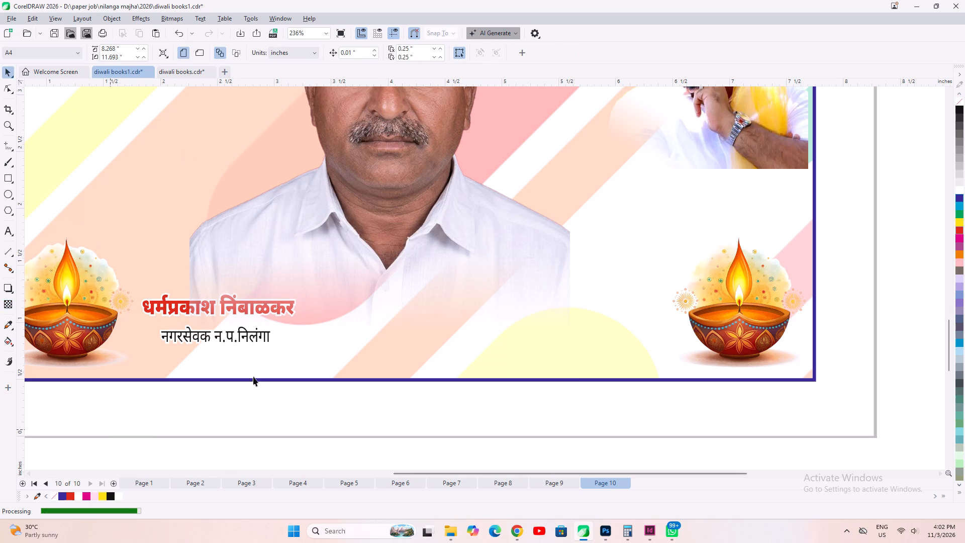
drag(253, 377, 392, 280)
drag(219, 318, 371, 317)
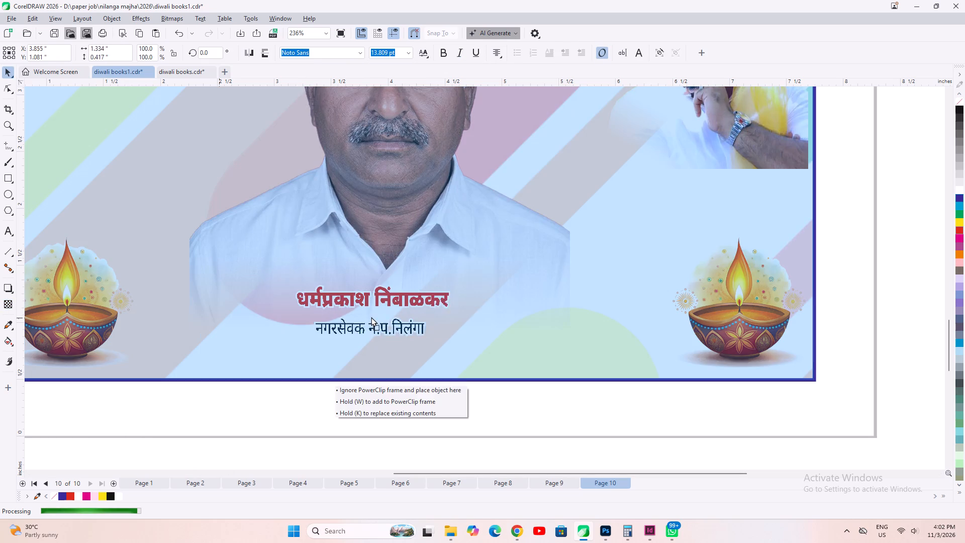
drag(371, 317, 373, 321)
key(shift+Page_Up)
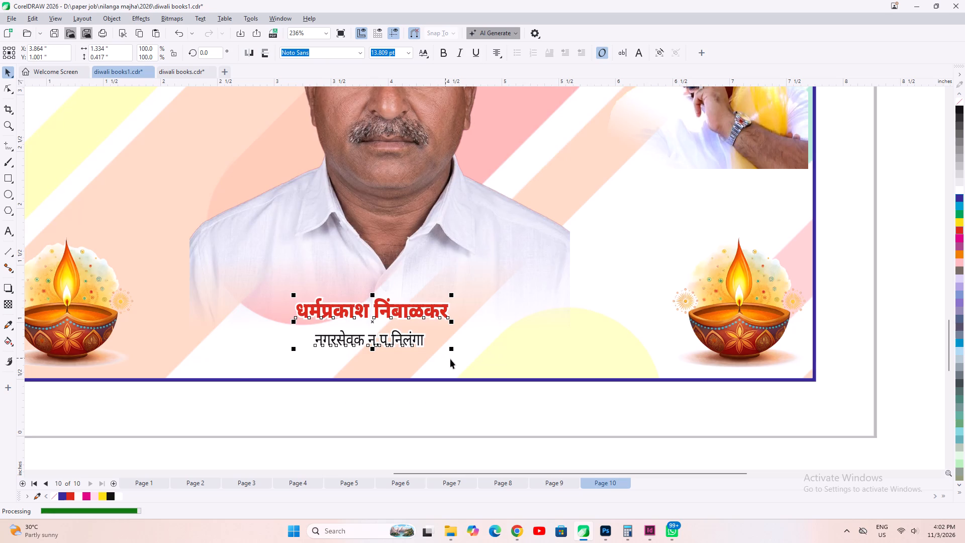
Enlarge the name caption about its centre to about 2.16 inches wide.
shift+drag(451, 350, 498, 386)
Replace the red name line of the lower banner's caption with the full Marathi name of the person portrayed.
drag(6, 230, 10, 232)
click(260, 304)
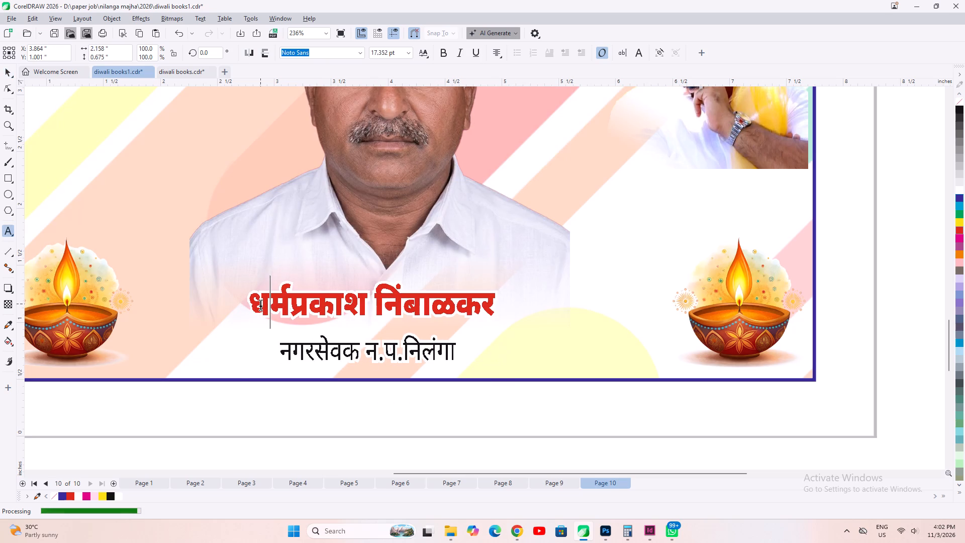
key(shift+End)
key(shift+Left)
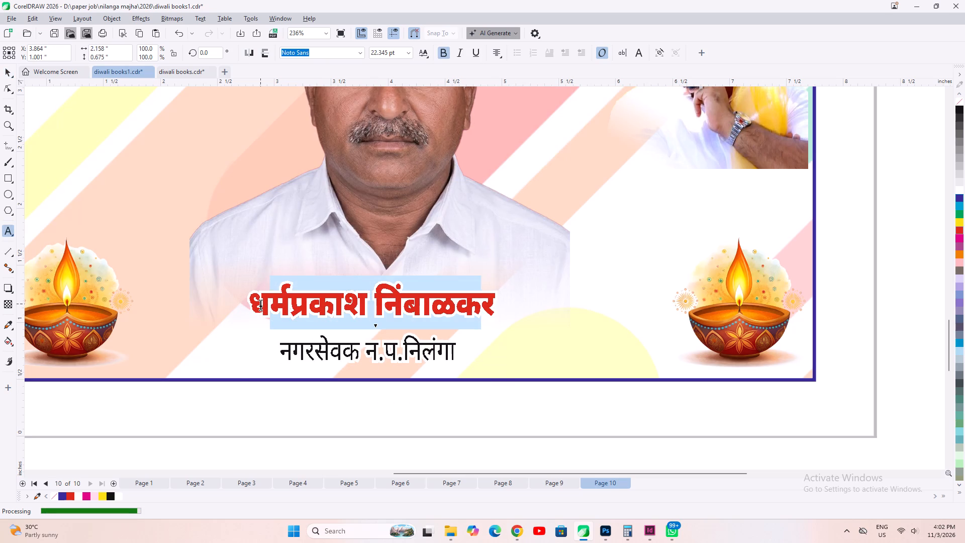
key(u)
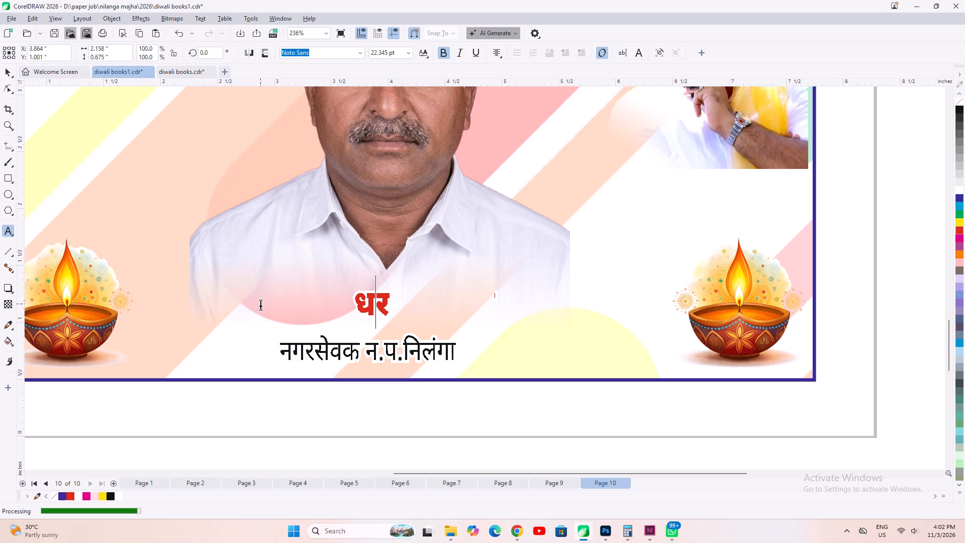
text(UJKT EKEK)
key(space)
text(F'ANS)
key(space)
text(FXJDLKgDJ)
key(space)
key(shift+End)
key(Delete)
Replace the caption's black designation line with "ज्येष्ठ भाजपा पदाधिकारी".
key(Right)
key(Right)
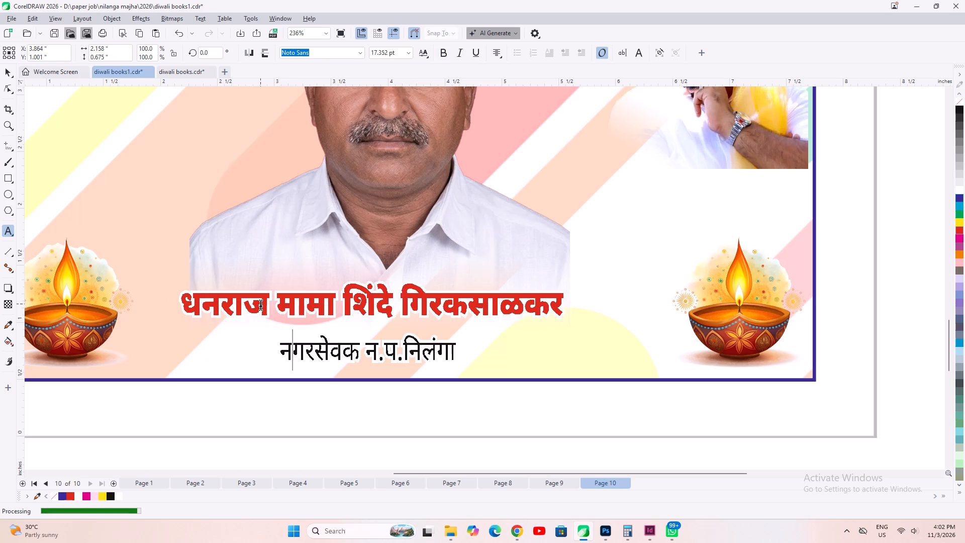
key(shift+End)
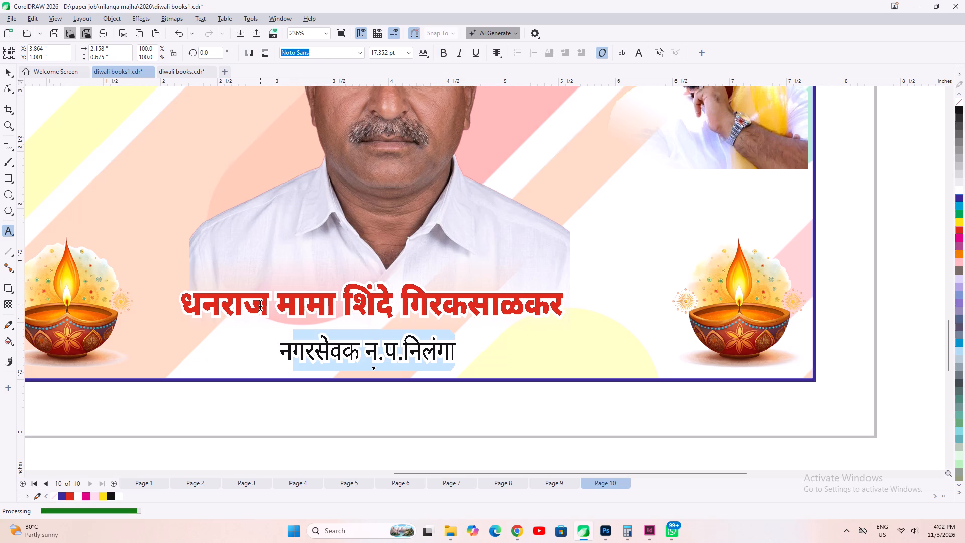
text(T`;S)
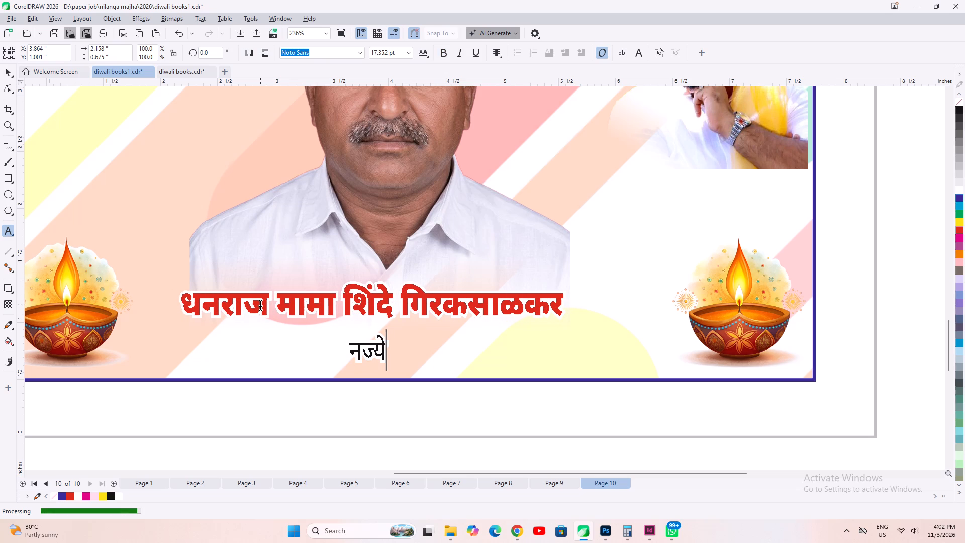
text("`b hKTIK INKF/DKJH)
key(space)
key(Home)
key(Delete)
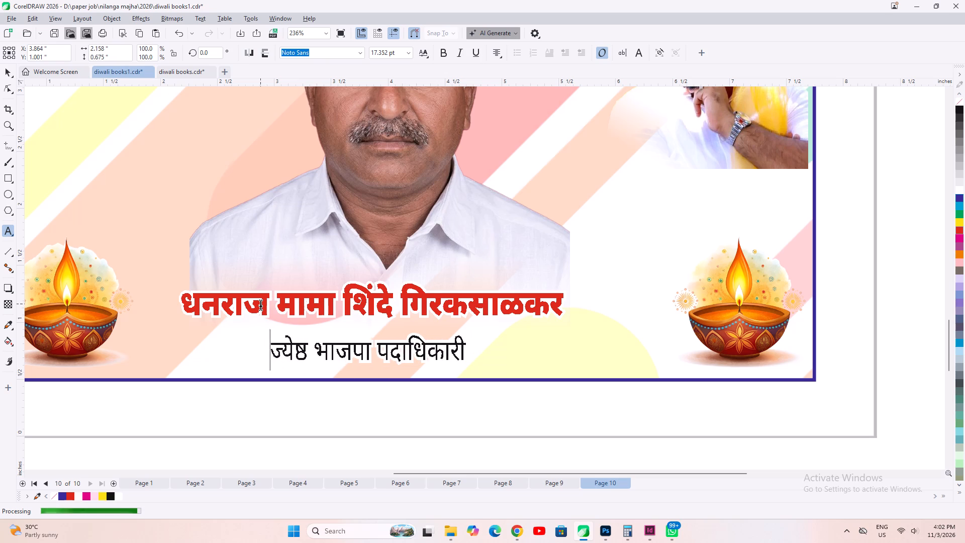
scroll(251, 335, down, 10)
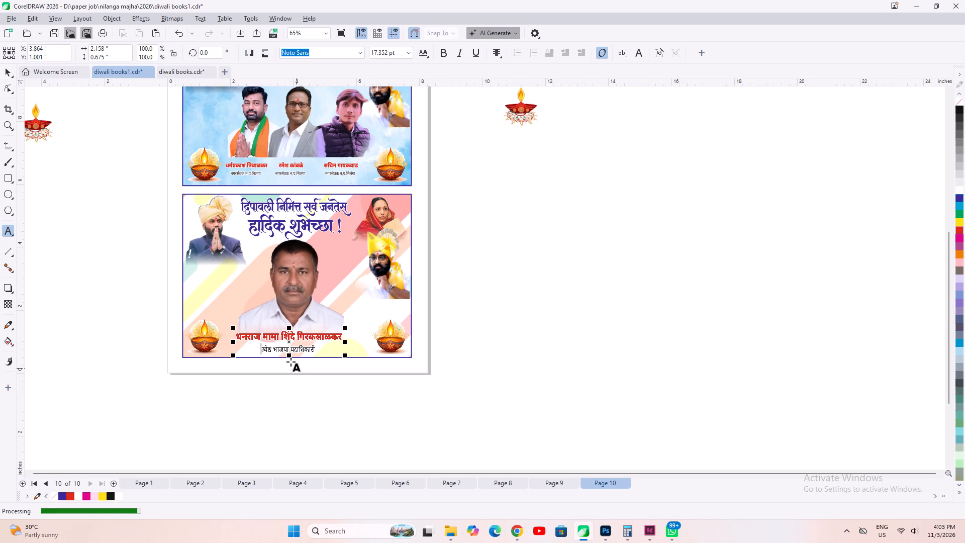
Finish editing the lower banner's caption, deselect it and save the diwali books1.cdr document.
scroll(278, 330, up, 2)
click(14, 77)
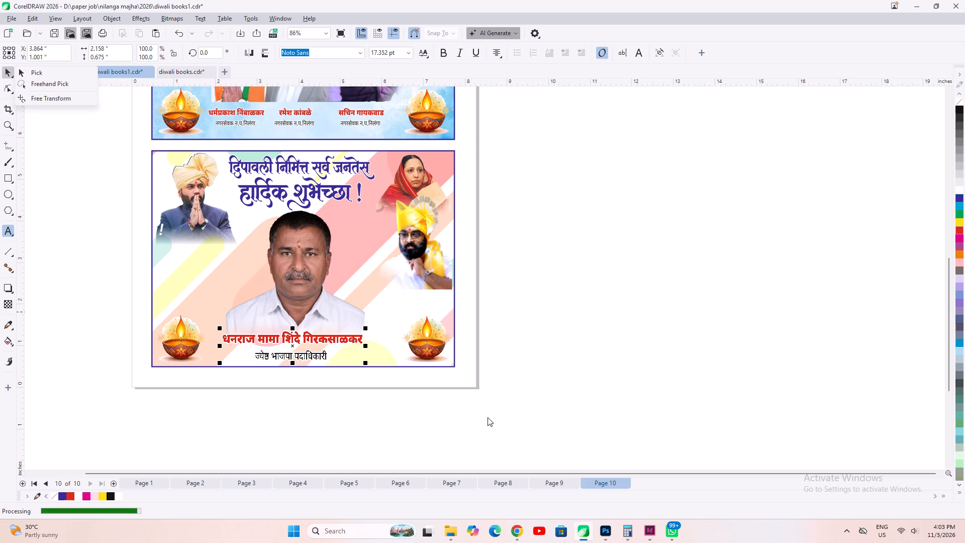
click(19, 75)
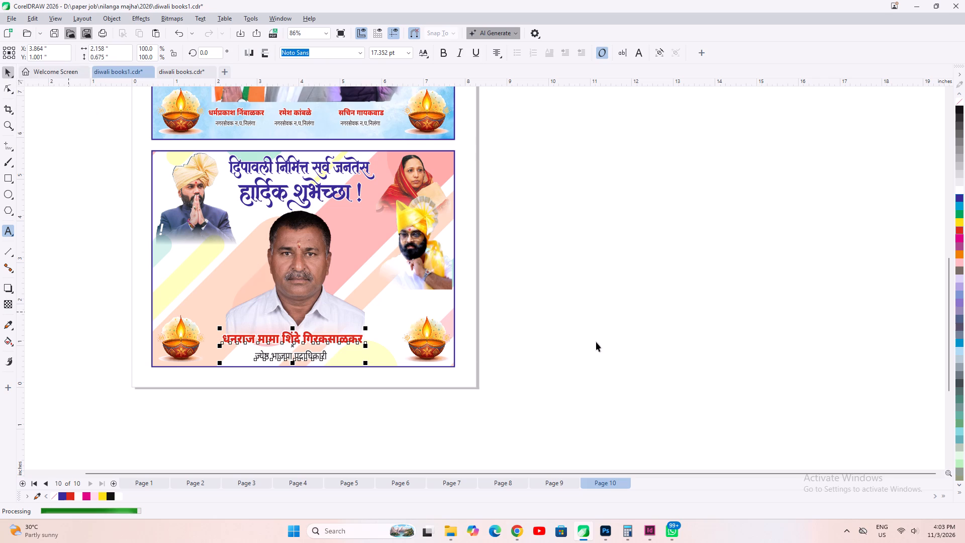
click(604, 343)
scroll(463, 368, down, 3)
drag(543, 412, 237, 75)
click(598, 373)
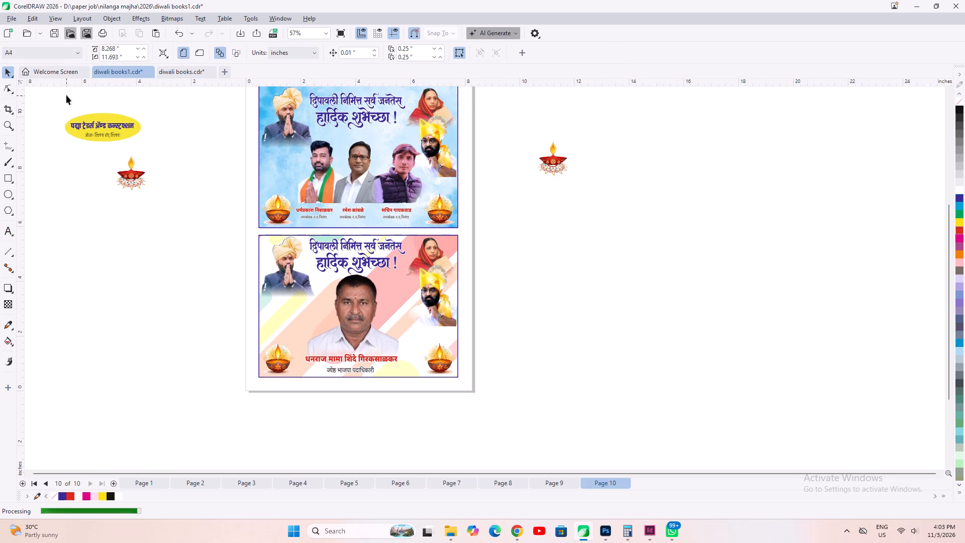
click(55, 34)
click(619, 318)
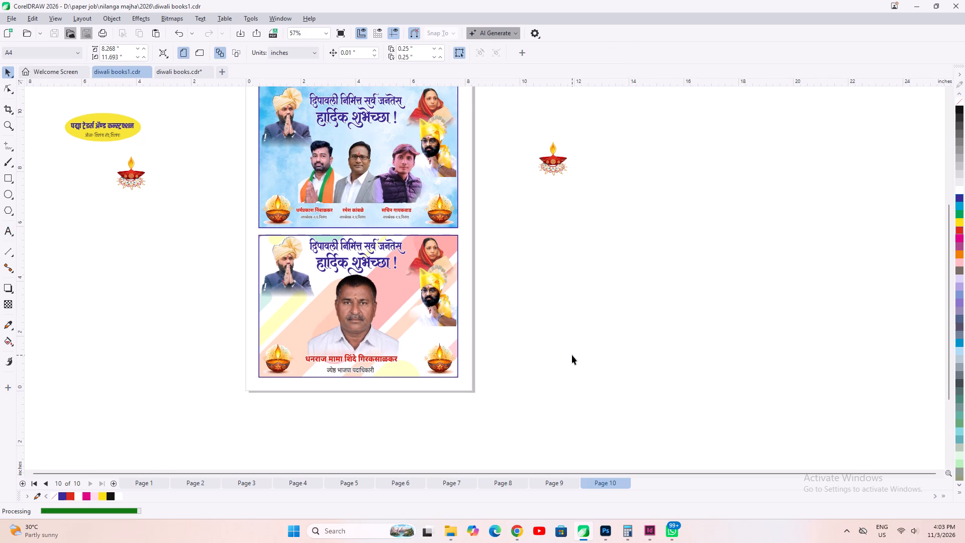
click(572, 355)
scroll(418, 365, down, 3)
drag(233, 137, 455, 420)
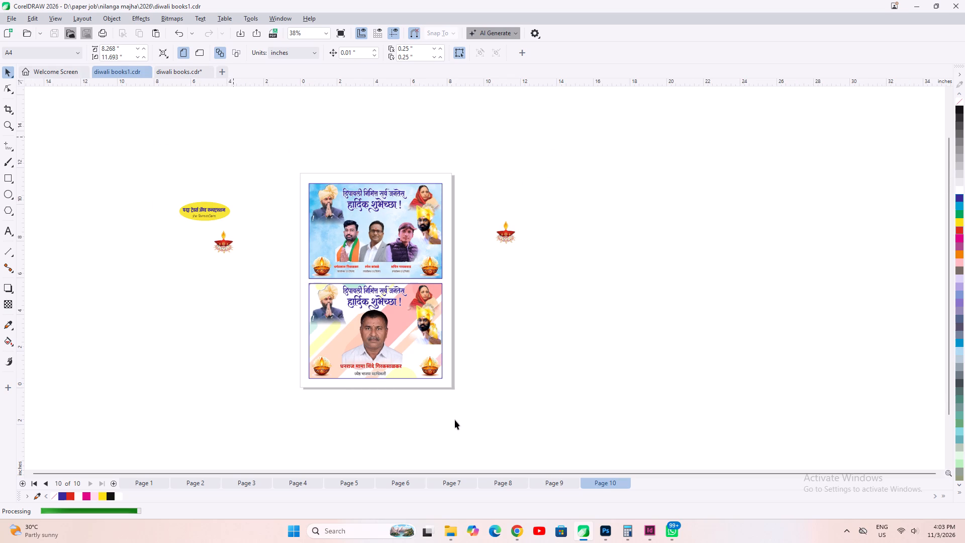
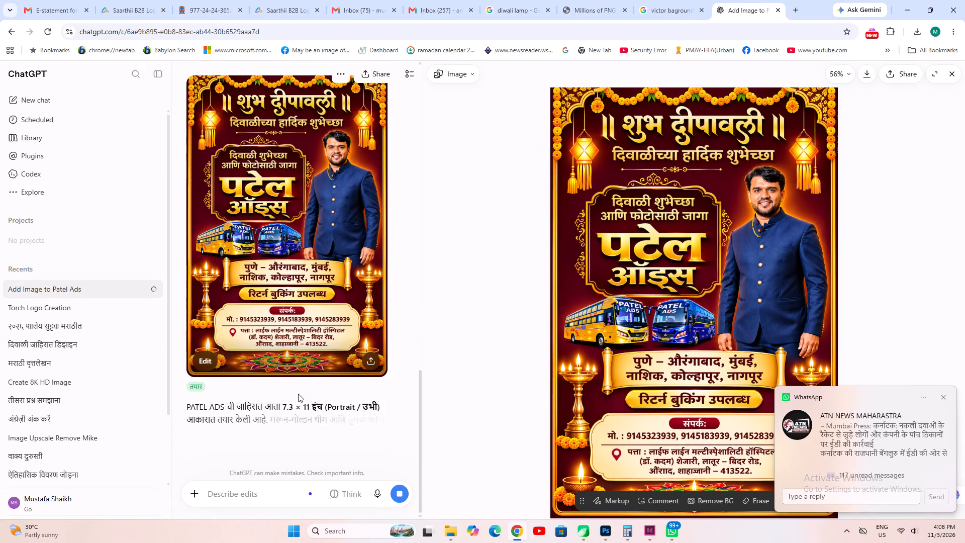
scroll(295, 251, down, 5)
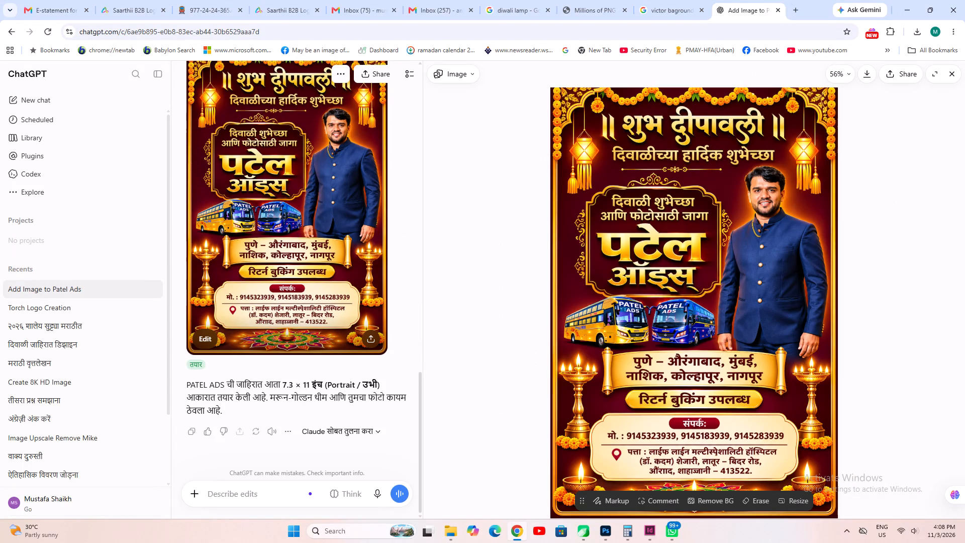
scroll(300, 305, up, 3)
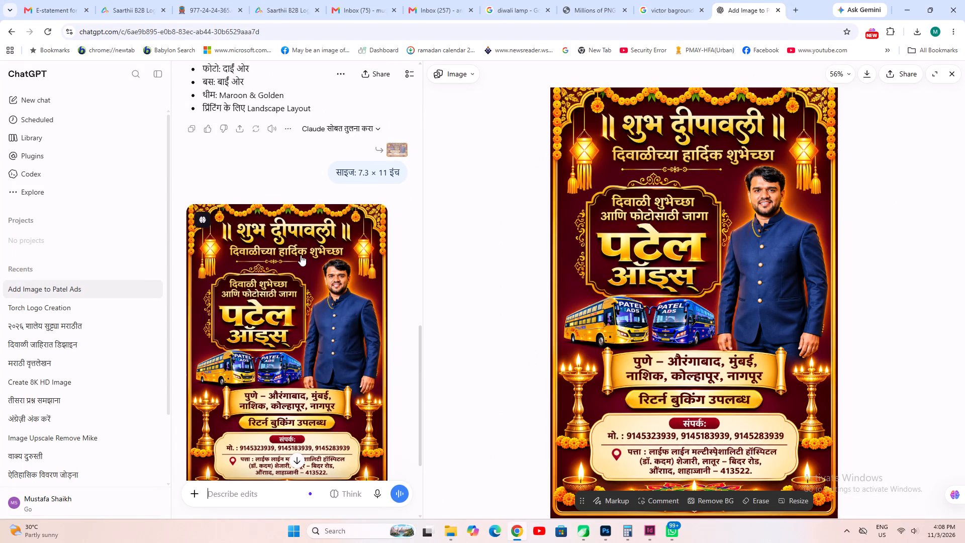
right_click(301, 255)
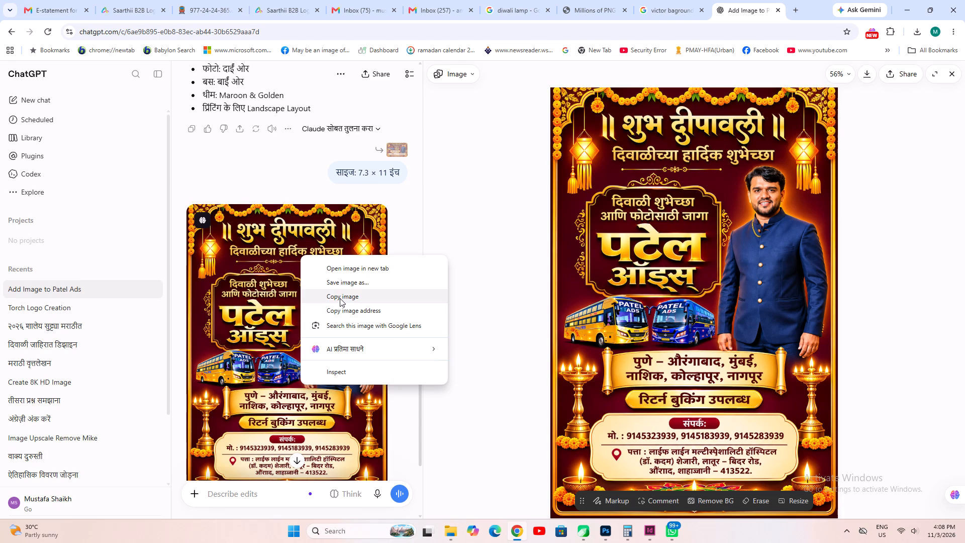
click(340, 298)
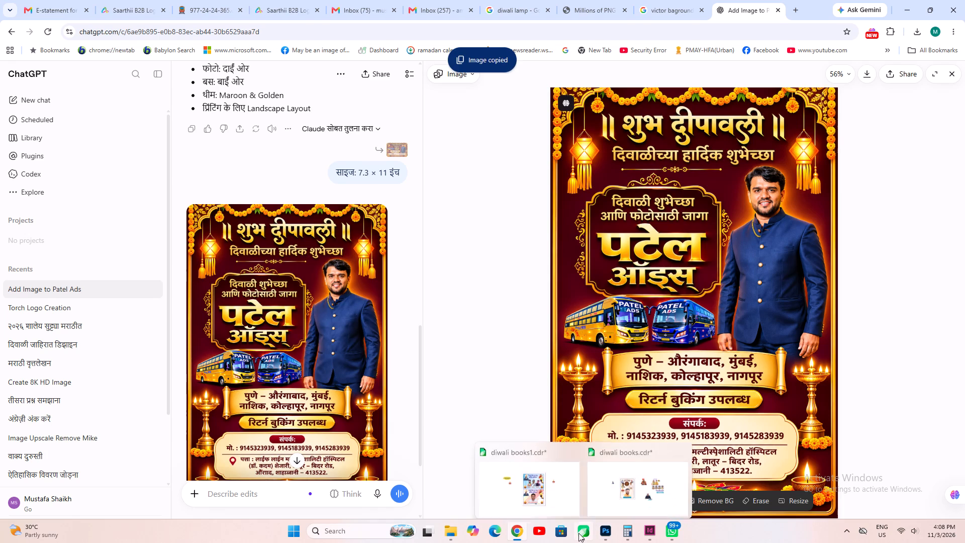
Switch to CorelDRAW and add page 30 after the last page of diwali books.cdr.
click(541, 478)
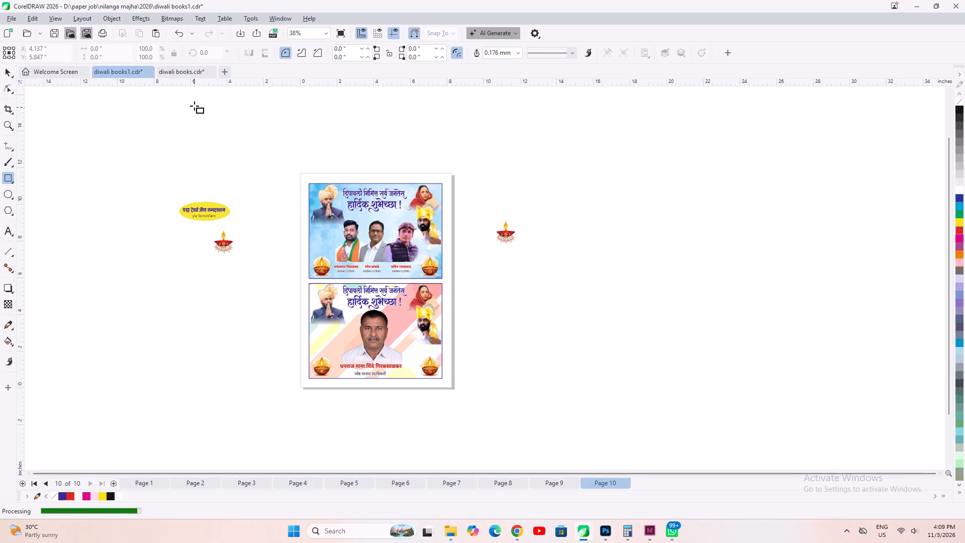
click(178, 74)
click(125, 74)
click(175, 73)
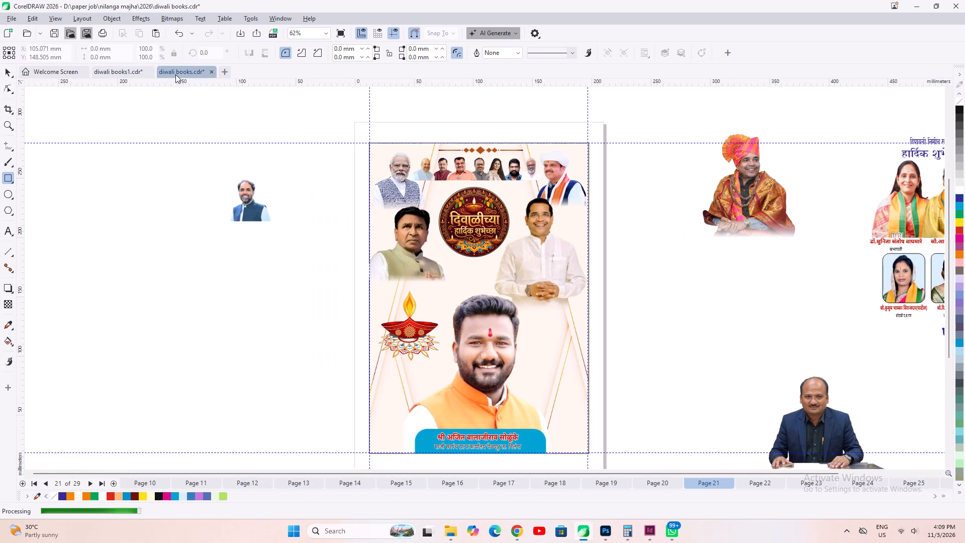
key(Page_Down)
key(Page_Down)
key(Page_Down)
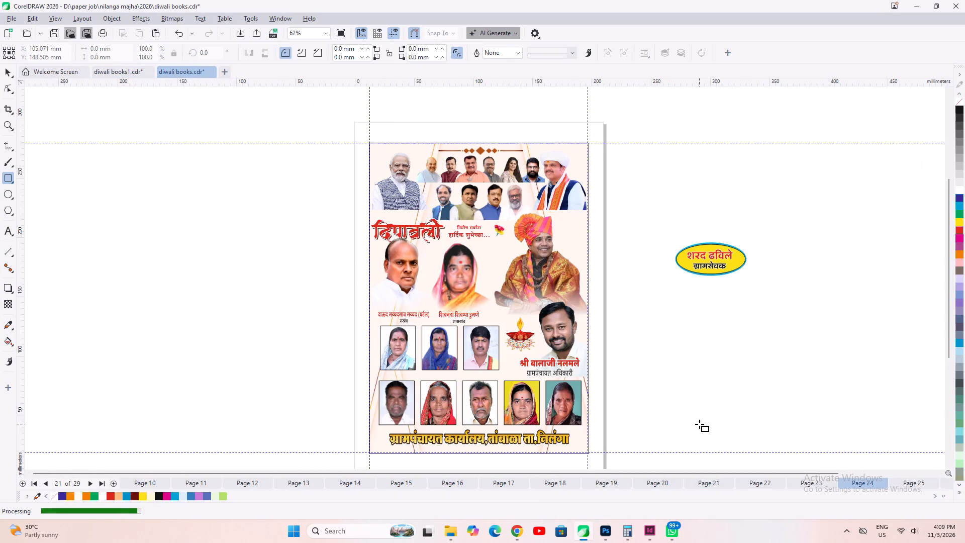
key(Page_Down)
key(Page_Down)
key(Page_Down)
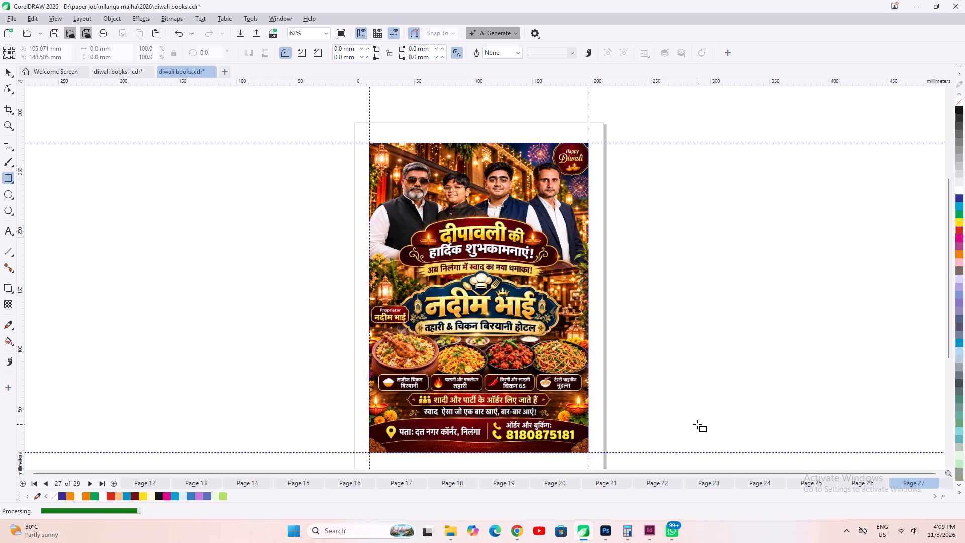
key(Page_Down)
key(Page_Down)
key(Page_Down)
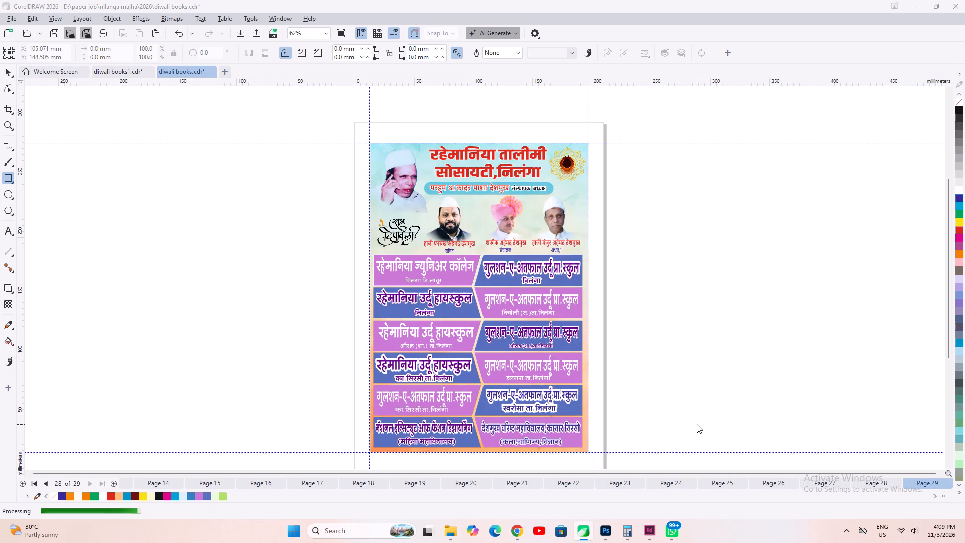
click(503, 350)
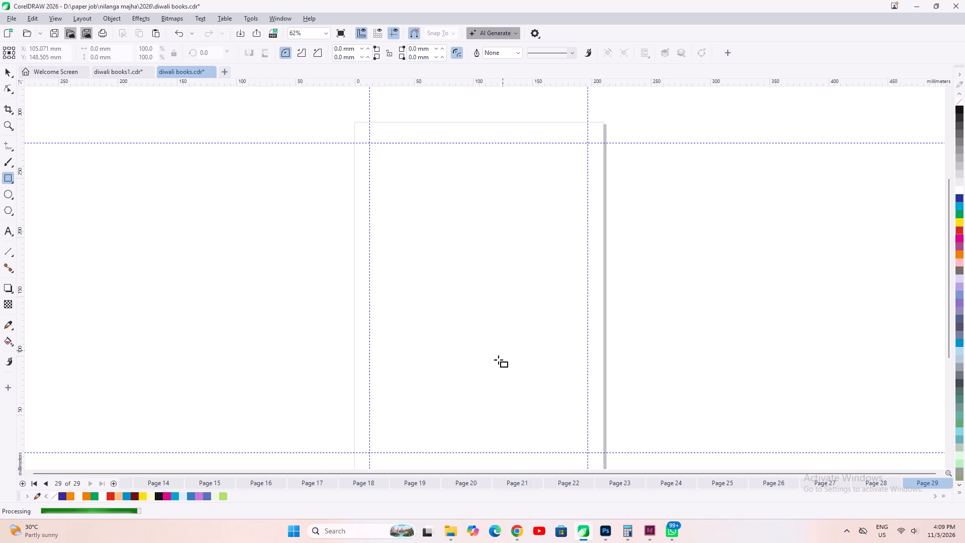
Paste the copied poster on page 30 and scale it down proportionally to about 174 × 262 mm.
click(7, 67)
right_click(139, 186)
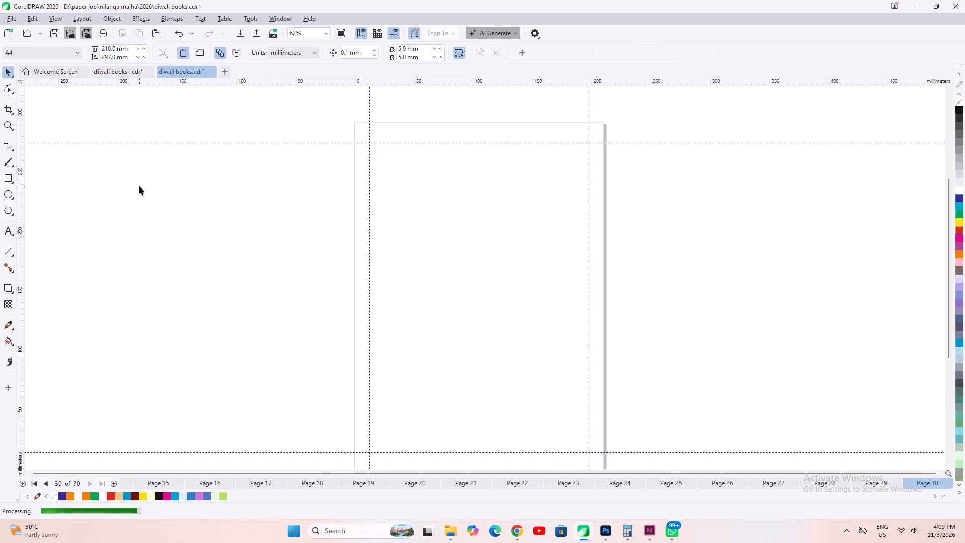
drag(186, 239, 189, 262)
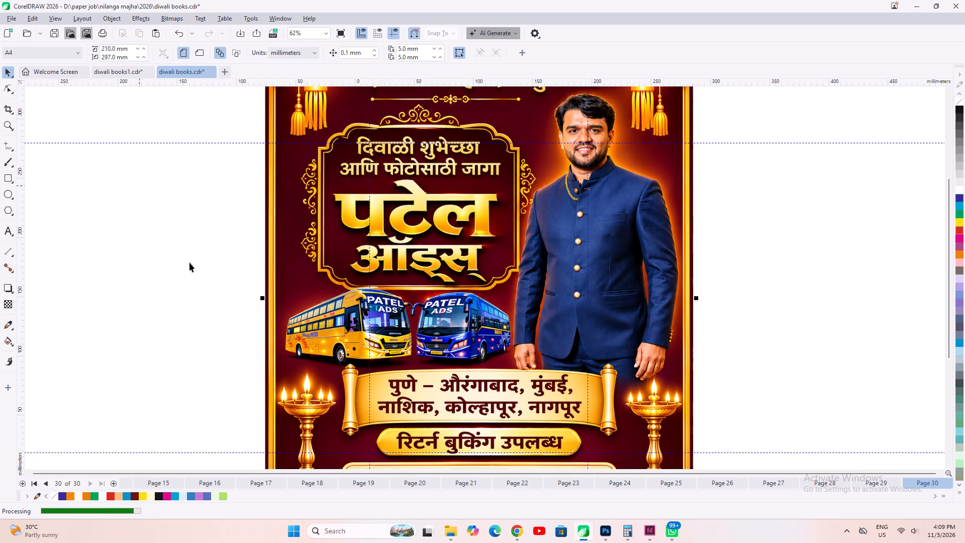
scroll(523, 358, down, 2)
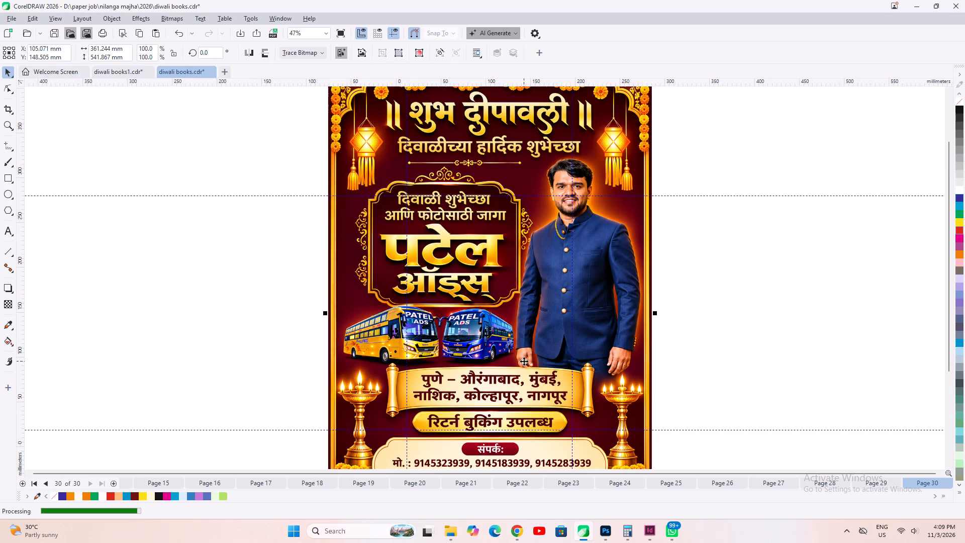
scroll(524, 361, down, 2)
shift+drag(626, 137, 574, 232)
Stretch the poster horizontally to meet the vertical margin guides on both sides, about 182 mm wide.
scroll(526, 307, up, 1)
scroll(427, 478, up, 2)
scroll(415, 297, up, 3)
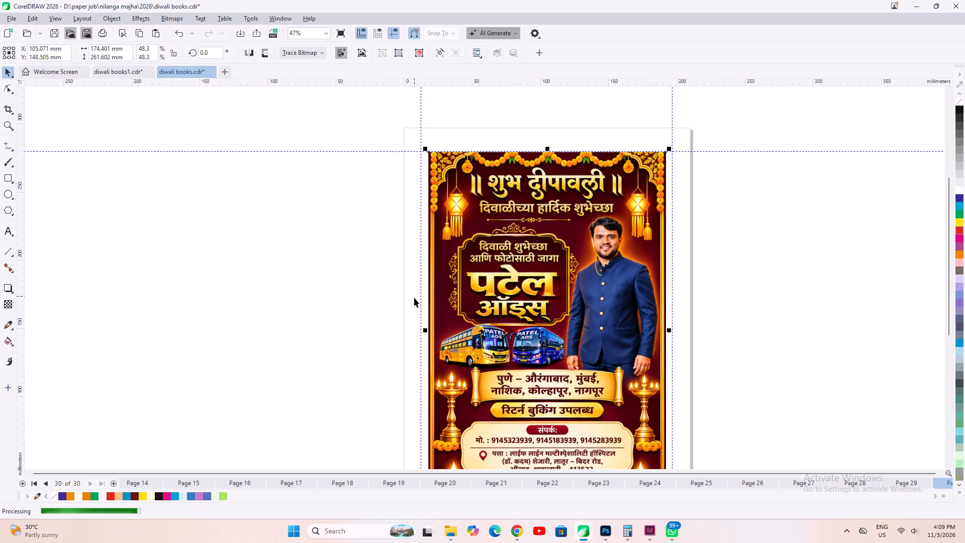
drag(424, 331, 418, 336)
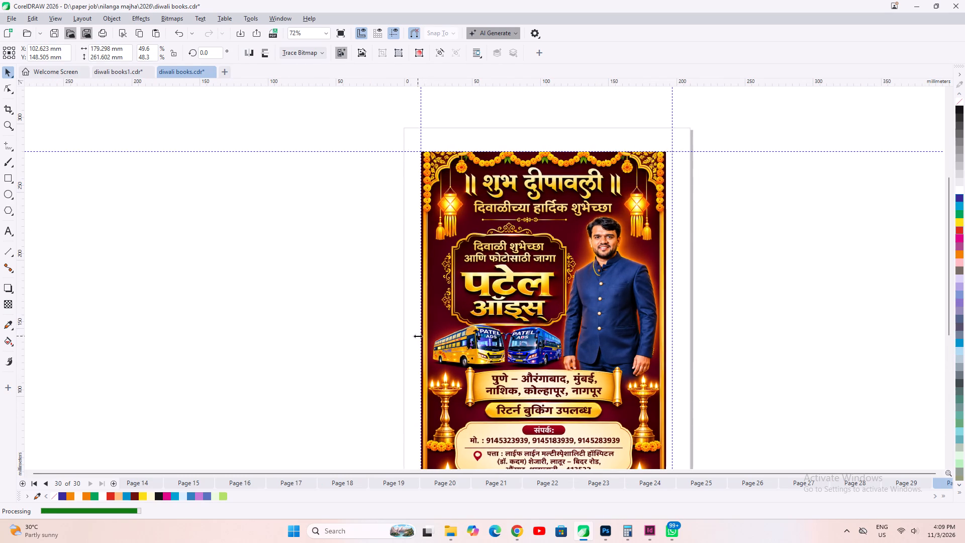
drag(418, 336, 417, 336)
scroll(780, 393, up, 1)
drag(653, 321, 658, 327)
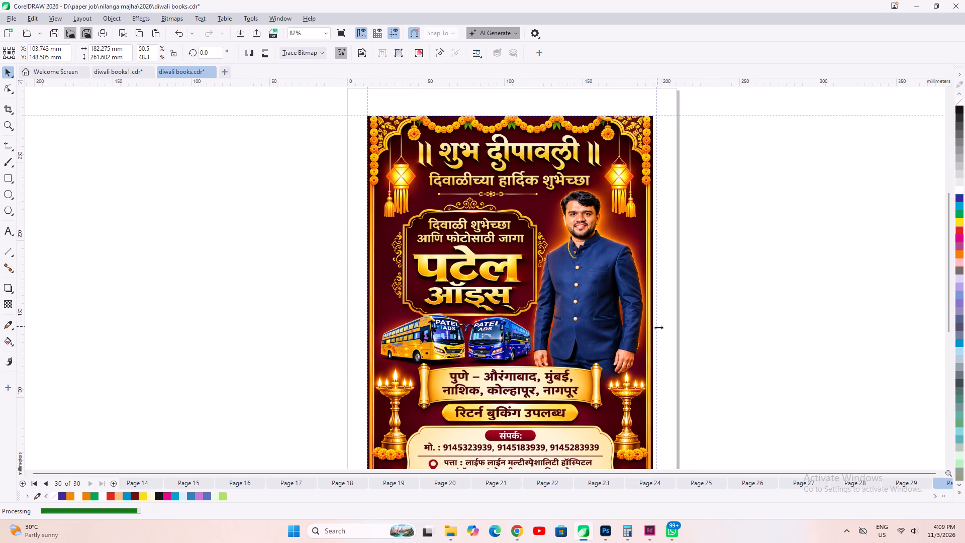
drag(658, 327, 660, 328)
click(738, 363)
scroll(589, 353, down, 6)
click(631, 364)
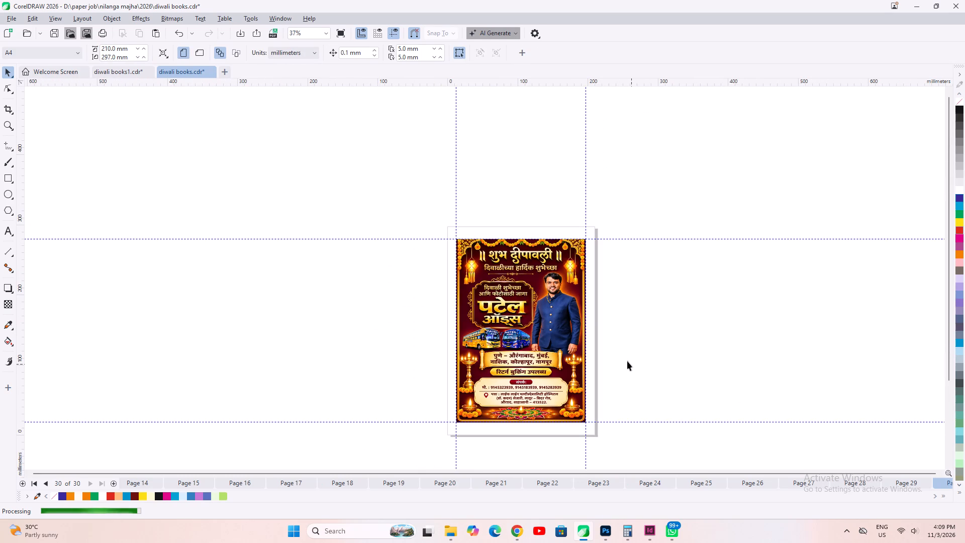
click(55, 31)
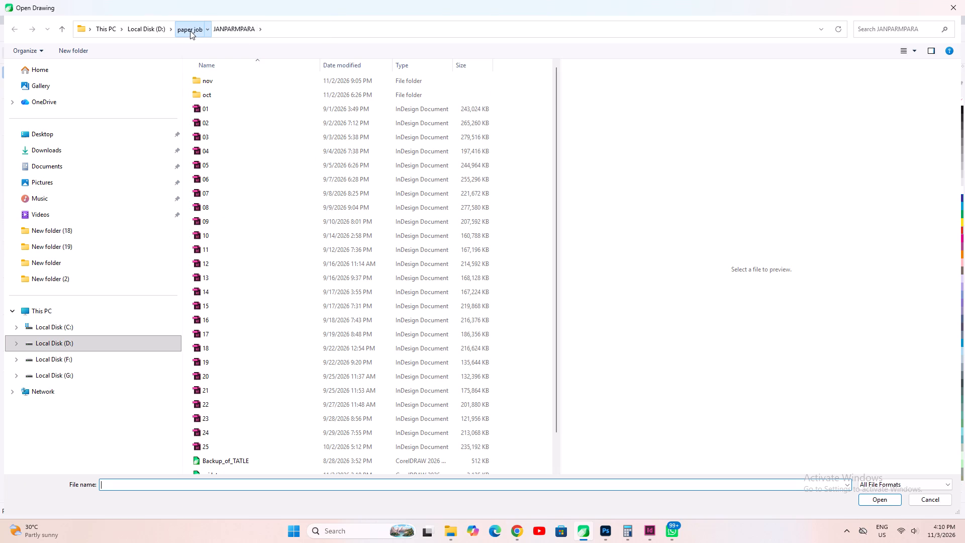
double_click(224, 191)
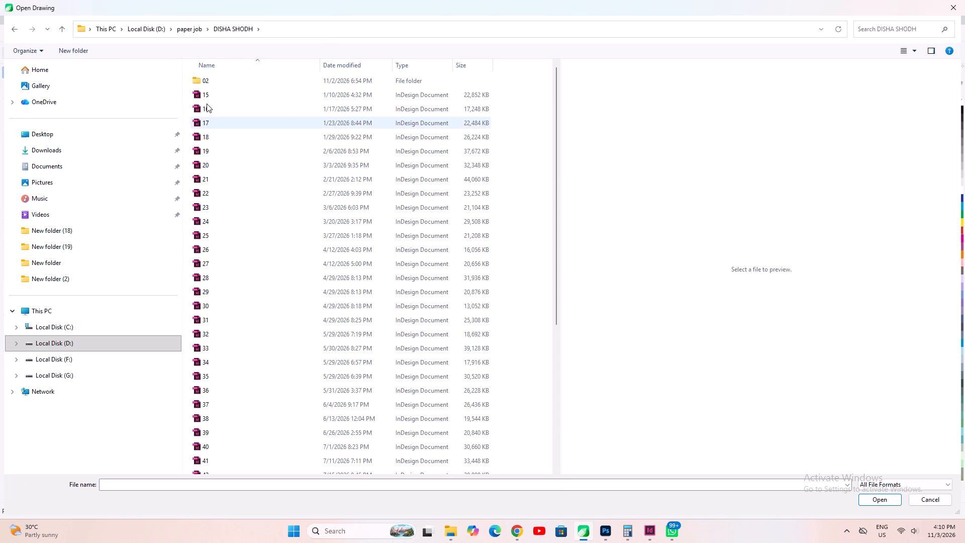
scroll(241, 259, down, 9)
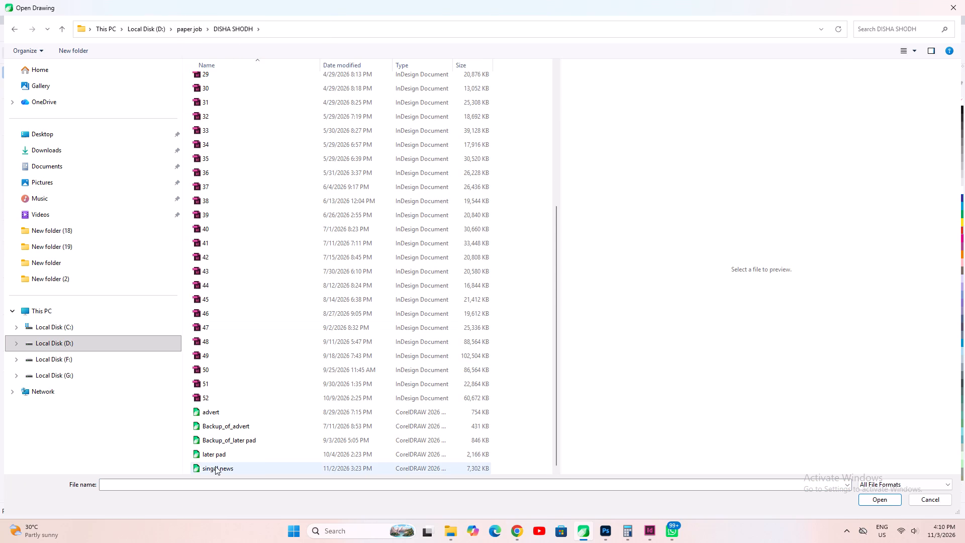
click(215, 466)
click(210, 435)
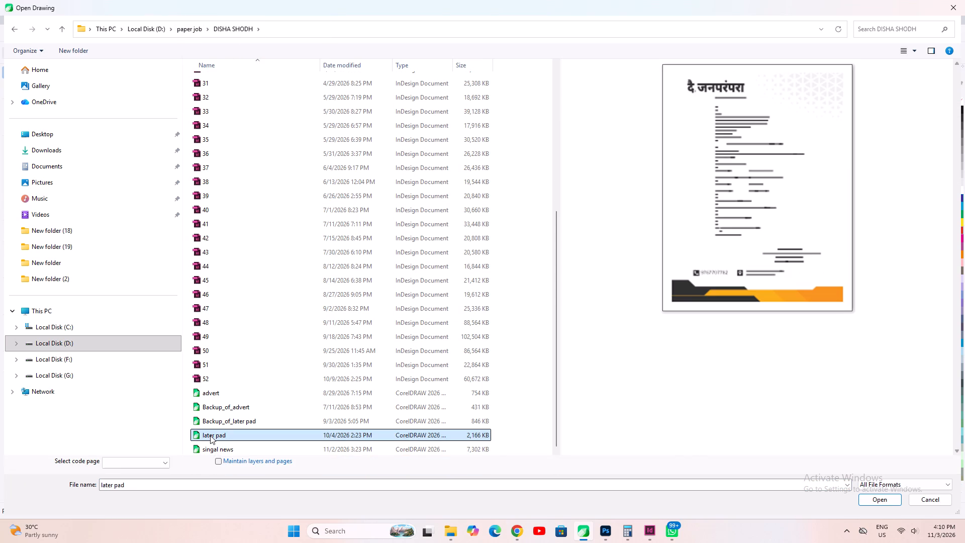
click(205, 393)
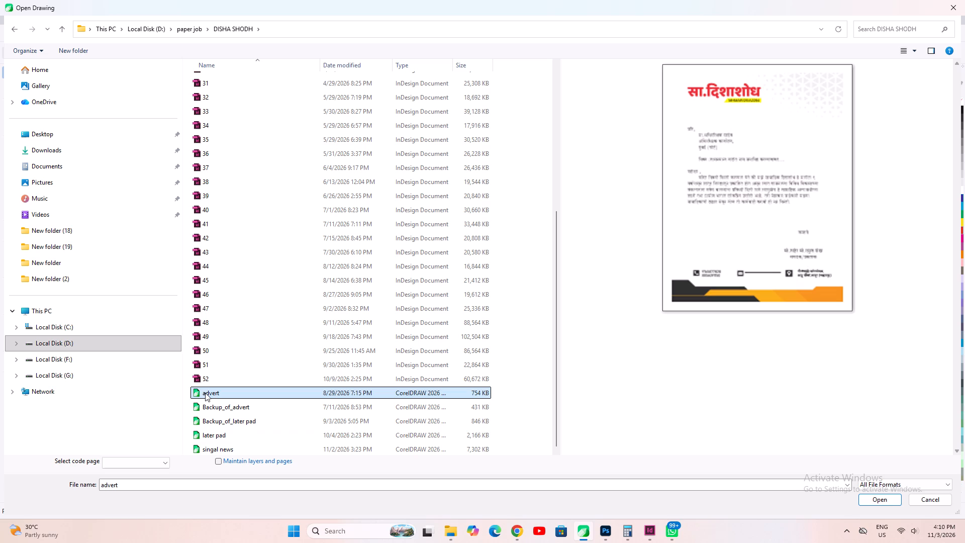
click(872, 497)
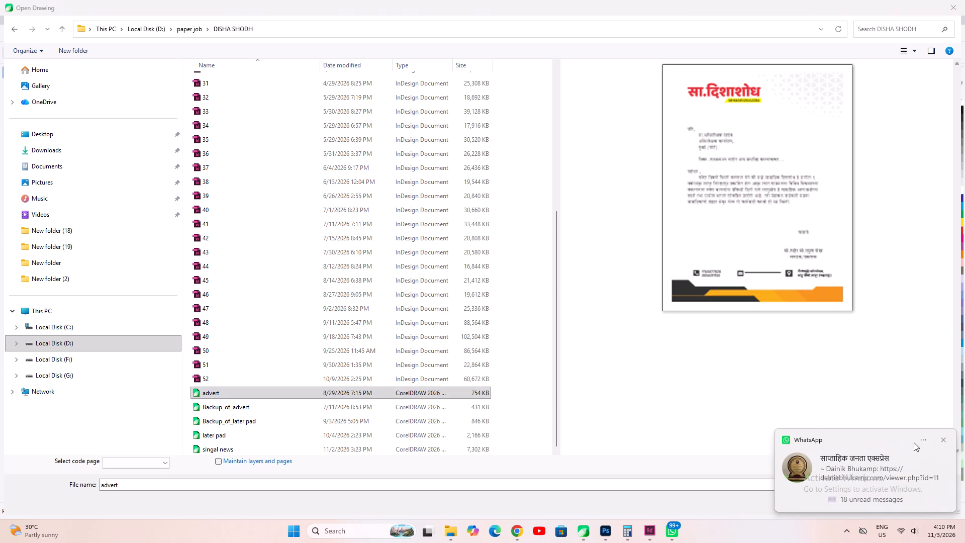
click(945, 441)
click(880, 502)
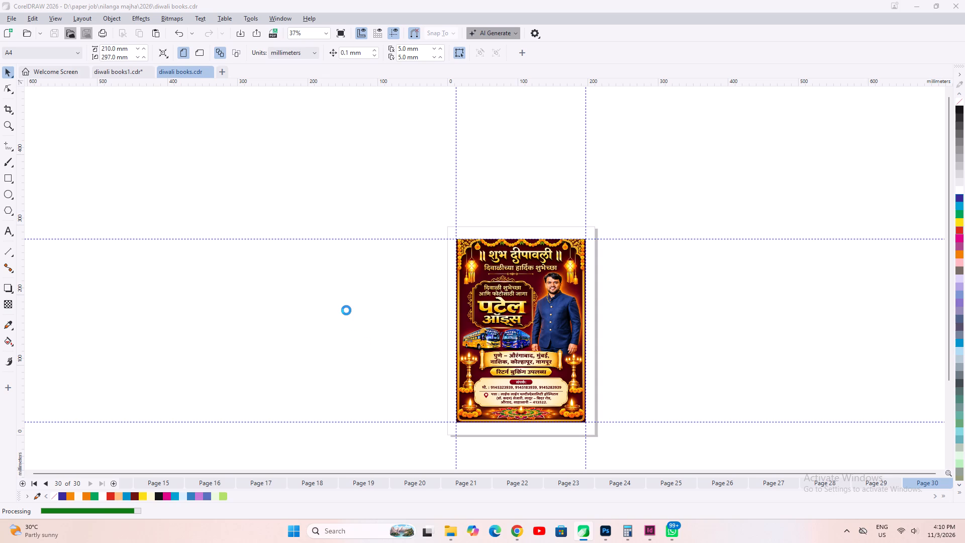
Reveal the hidden background apps in the system tray.
click(838, 532)
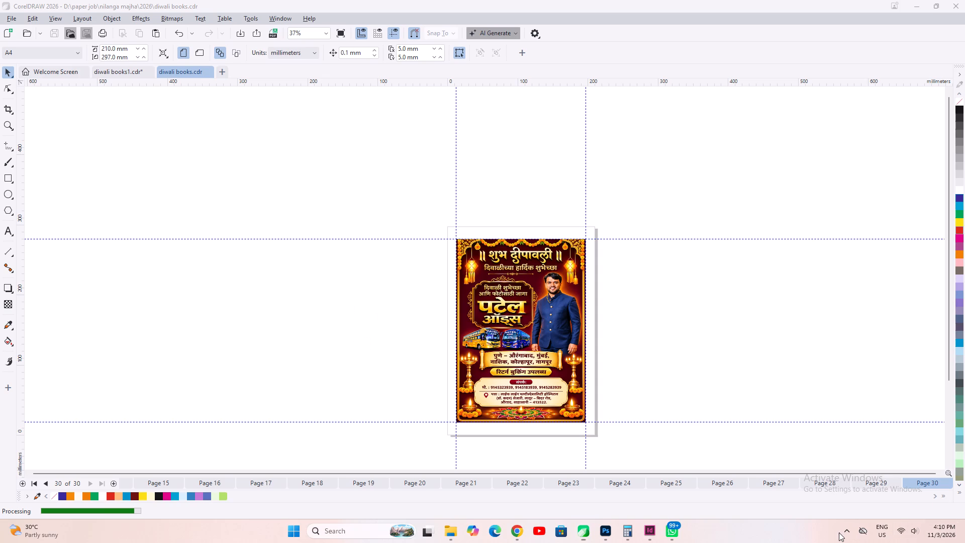
click(844, 532)
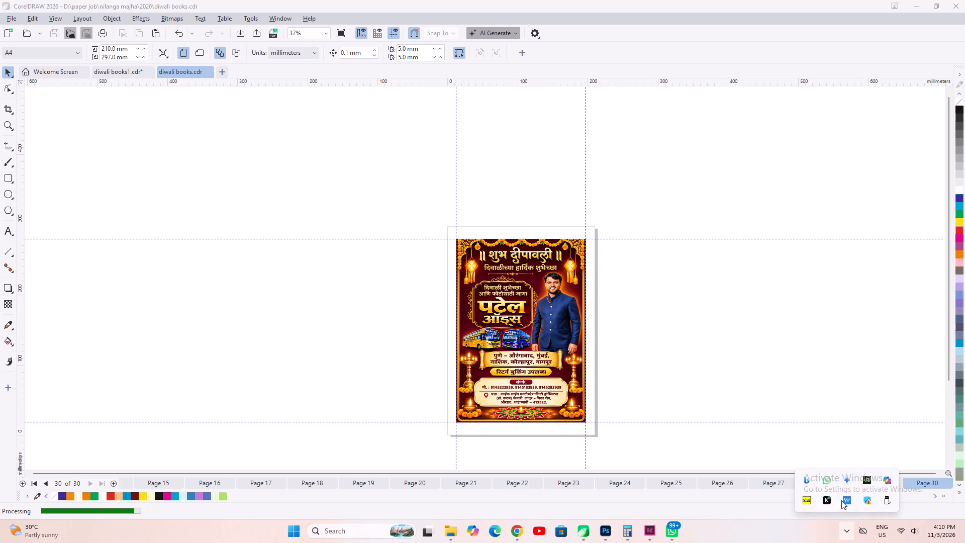
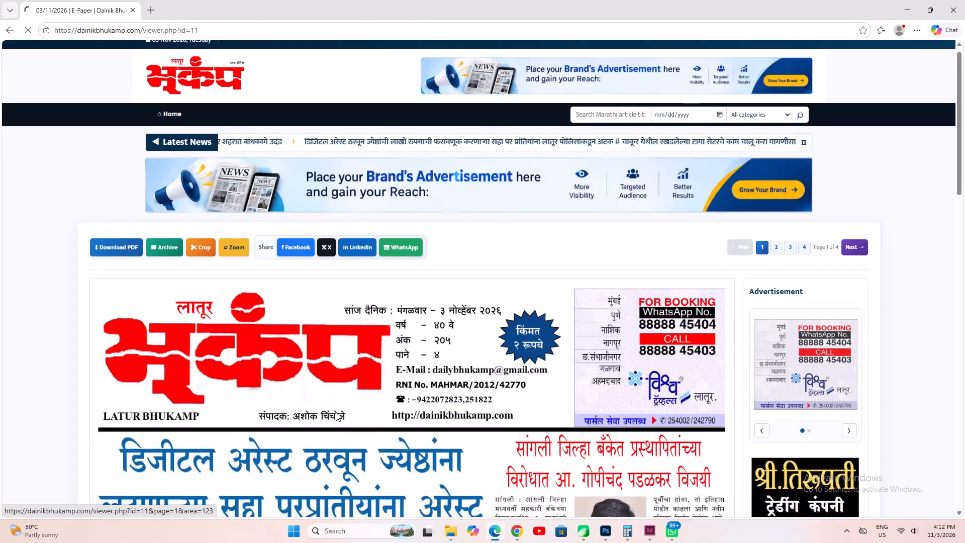
Read through page 1 of the 03/11/2026 Dainik Bhukamp e-paper, down to the notices at the end of the page.
scroll(336, 412, down, 3)
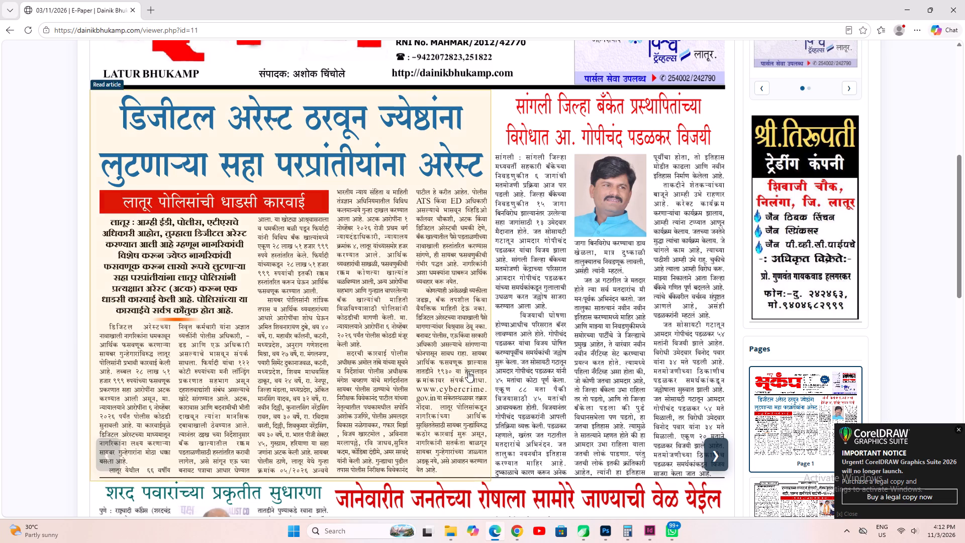
scroll(491, 362, down, 7)
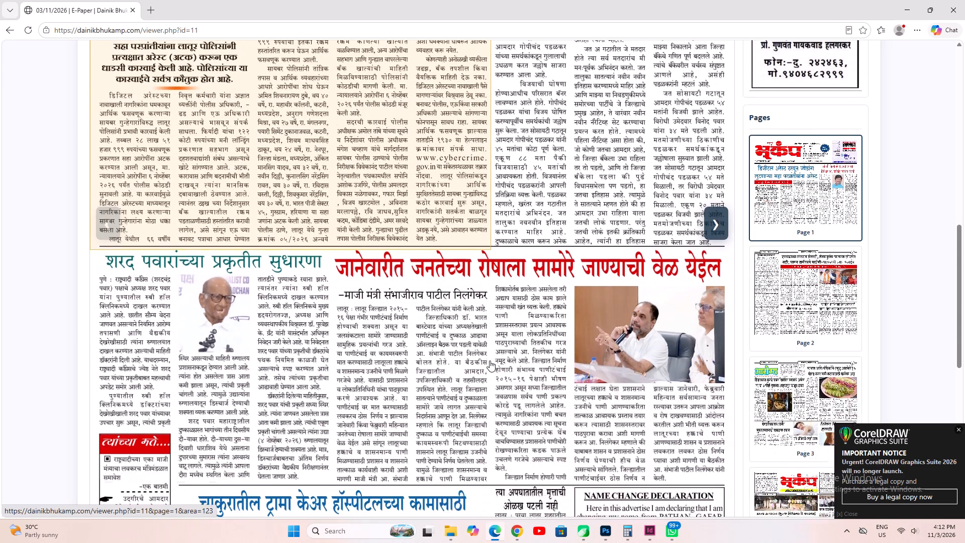
scroll(490, 360, down, 2)
scroll(409, 358, up, 2)
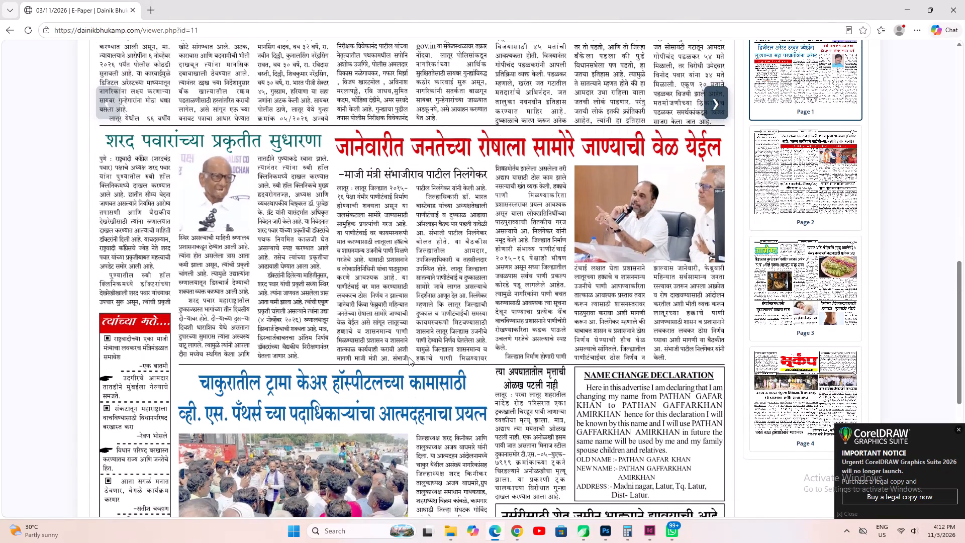
scroll(409, 352, down, 5)
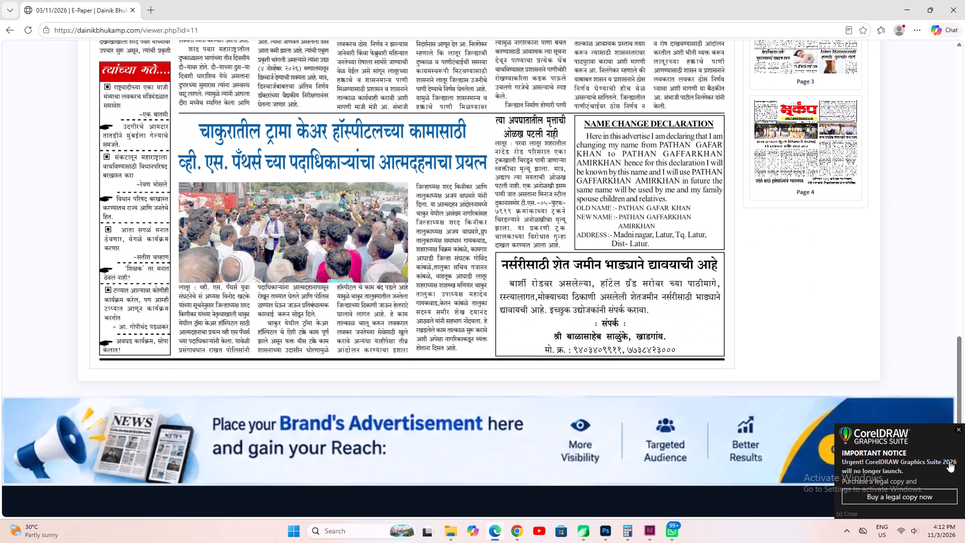
Dismiss the CorelDRAW important notice popup.
click(959, 431)
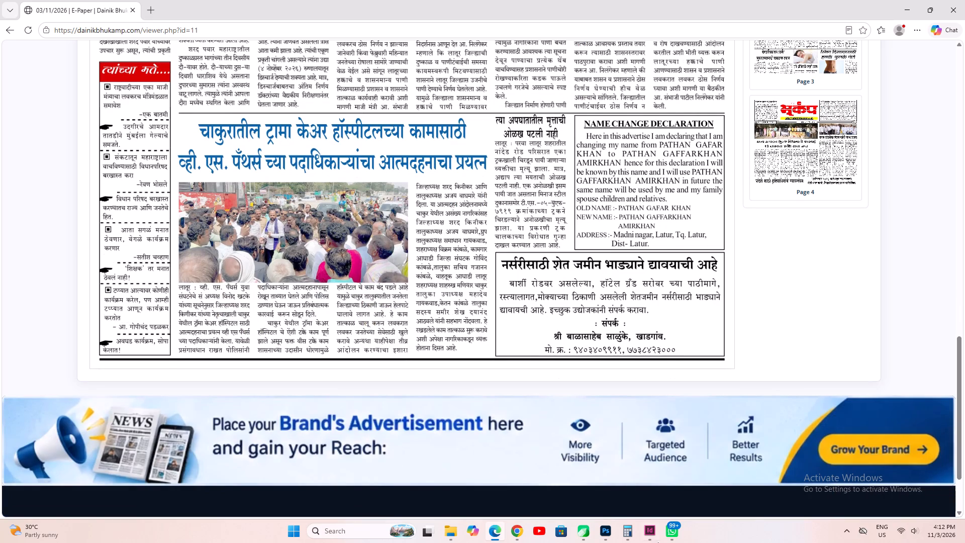
Switch to CorelDRAW and select the whole Patel Ads Diwali poster on page 30 of diwali books.cdr.
click(585, 528)
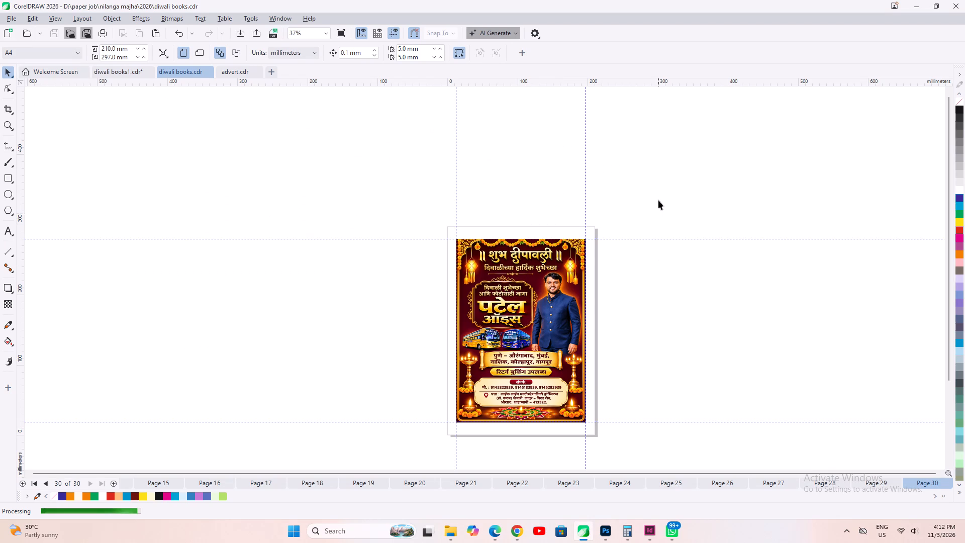
drag(658, 193, 409, 437)
drag(405, 438, 678, 183)
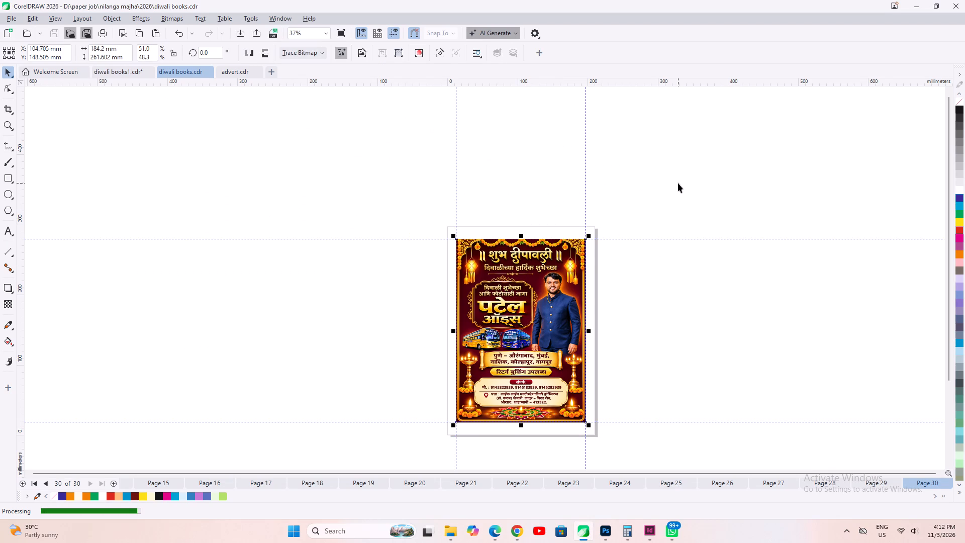
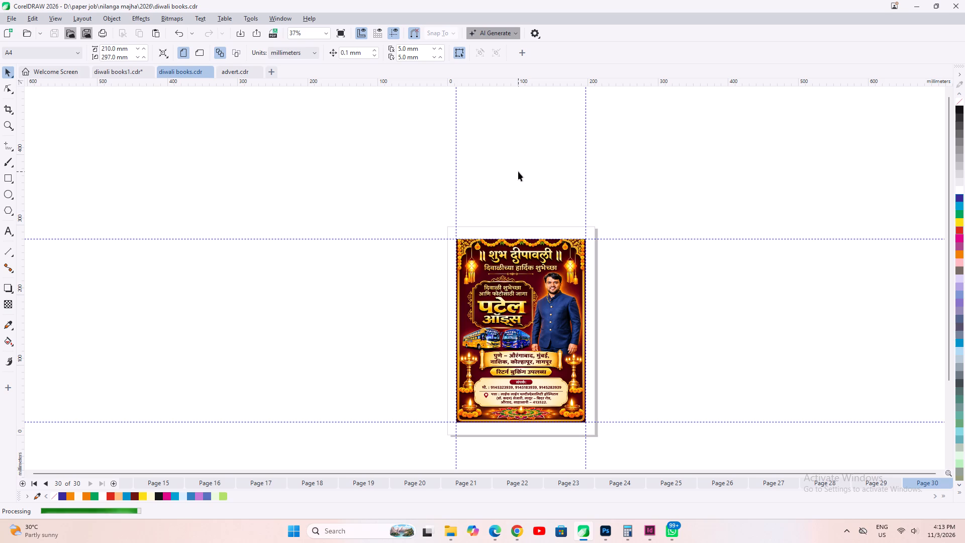
Start exporting the grouped Patel Ads poster on page 30 and create a destination folder named 03 in Desktop > nilnag > JPG.
click(877, 485)
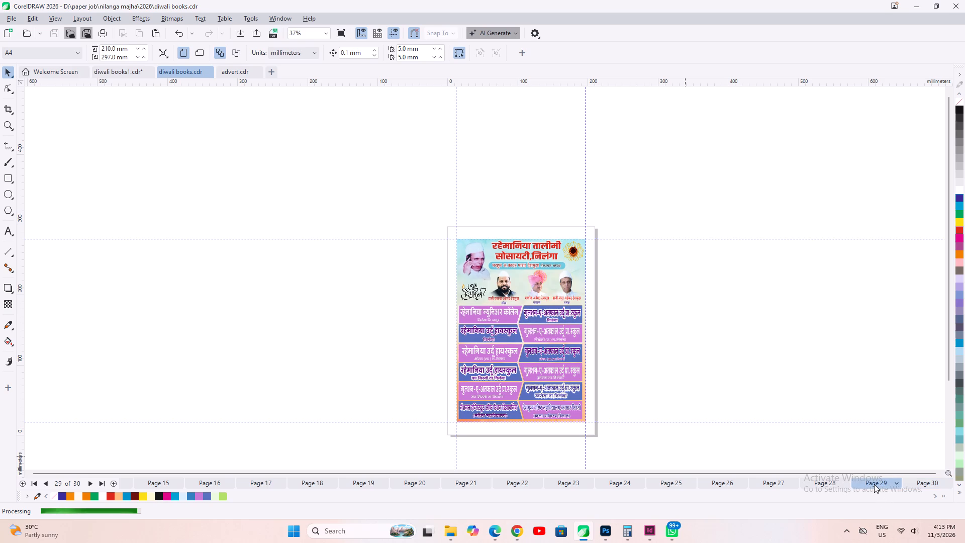
click(925, 483)
drag(352, 153, 739, 477)
key(ctrl+g)
key(ctrl+e)
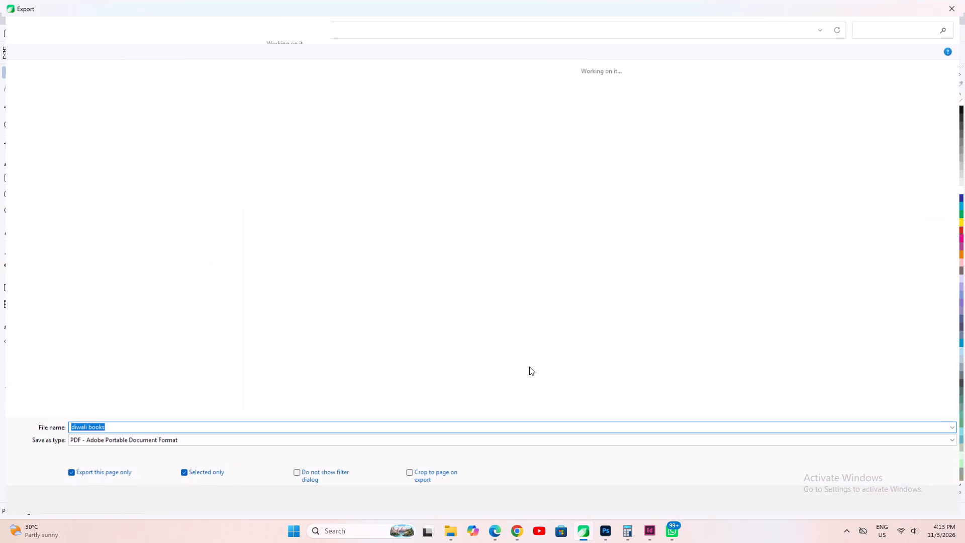
click(420, 275)
click(136, 25)
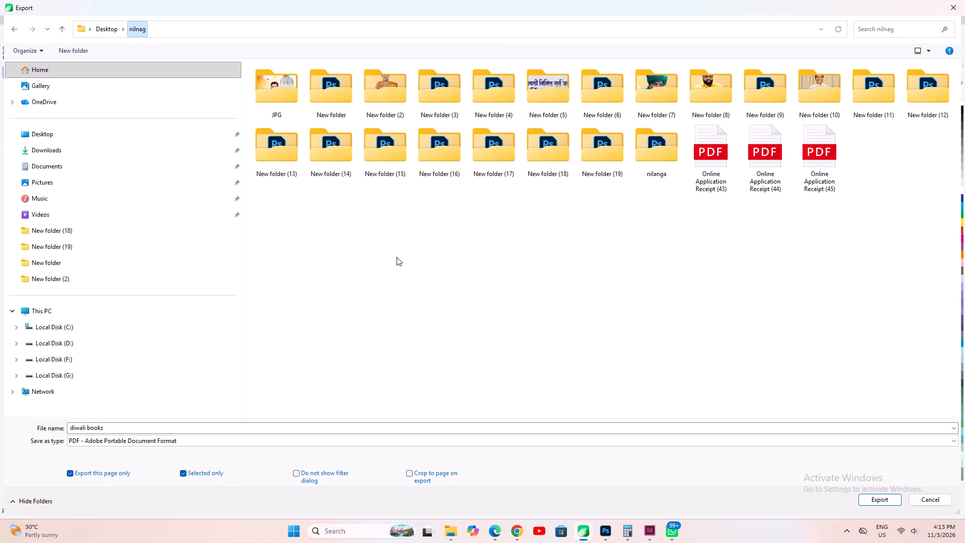
double_click(280, 98)
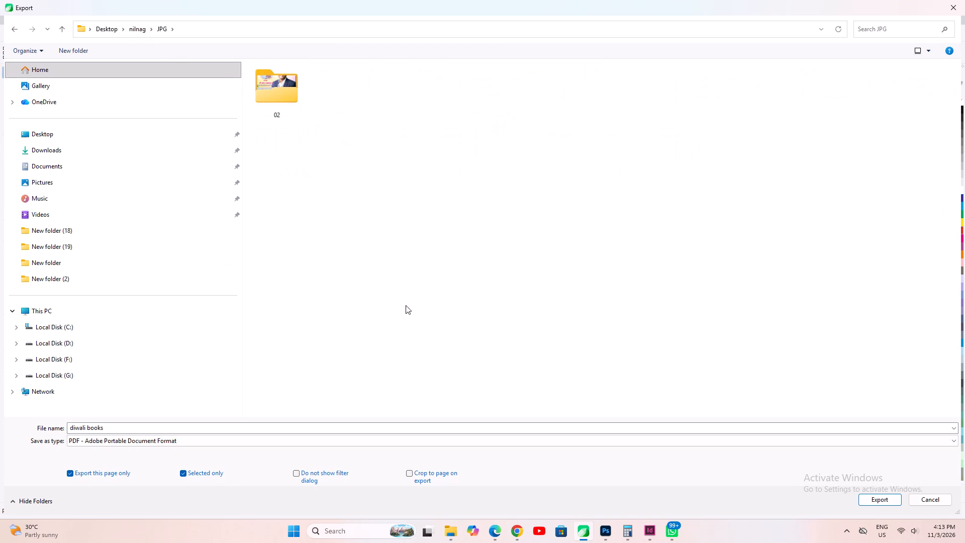
right_click(355, 246)
click(419, 353)
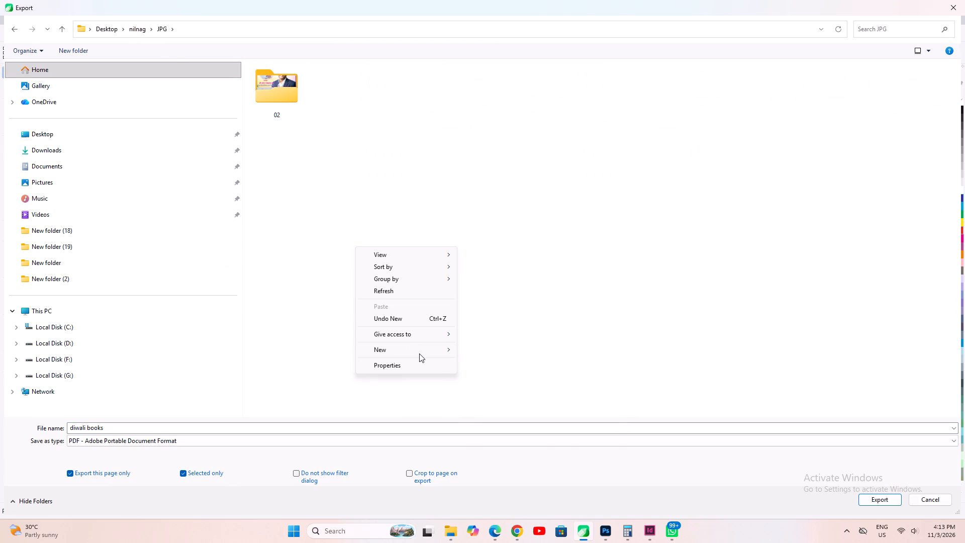
click(504, 349)
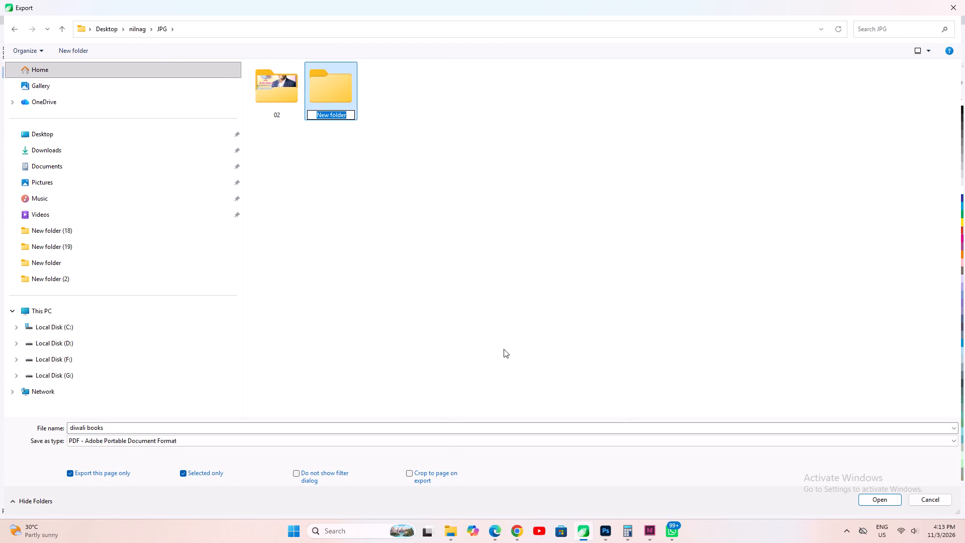
text(03)
key(Return)
key(Return)
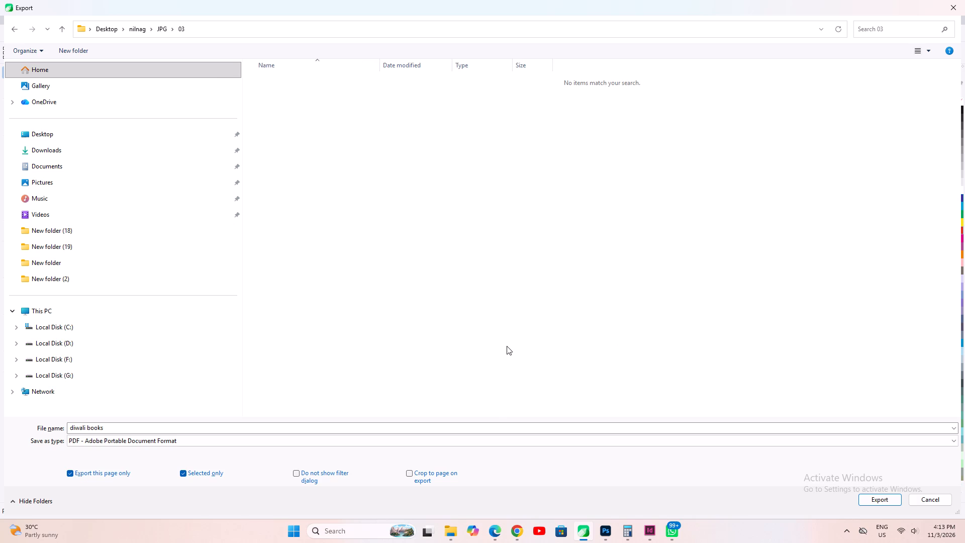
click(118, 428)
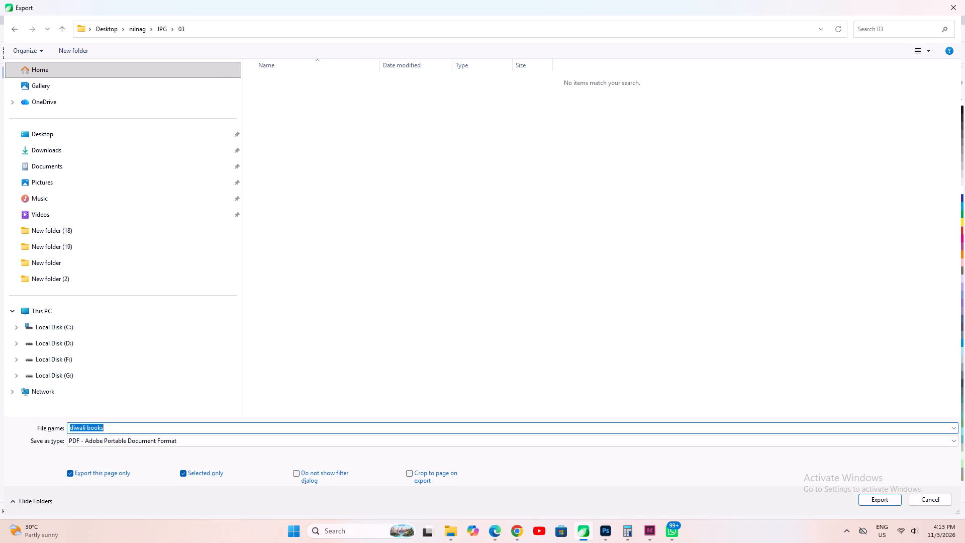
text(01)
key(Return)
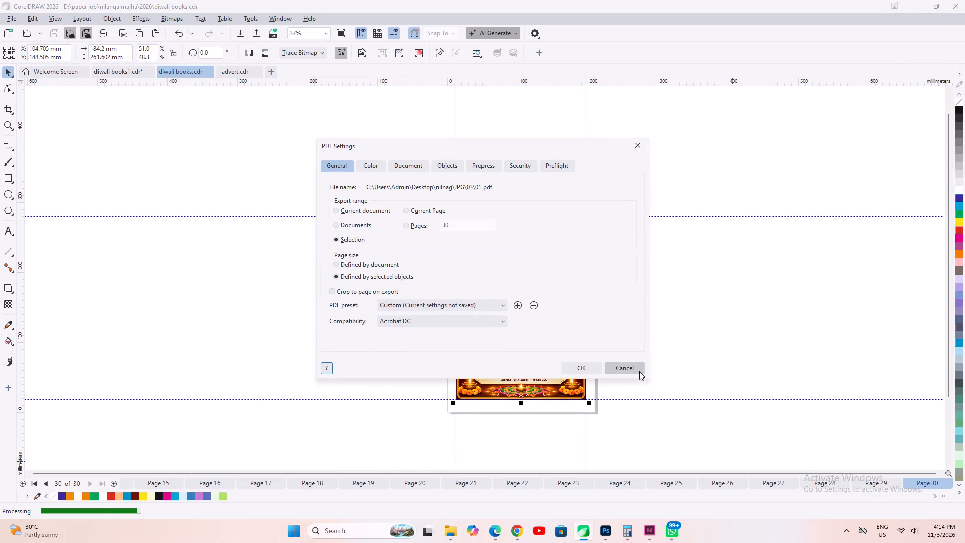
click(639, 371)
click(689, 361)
Group the whole page 30 poster and start exporting it as a JPG named 01 into folder 03.
drag(319, 166, 691, 446)
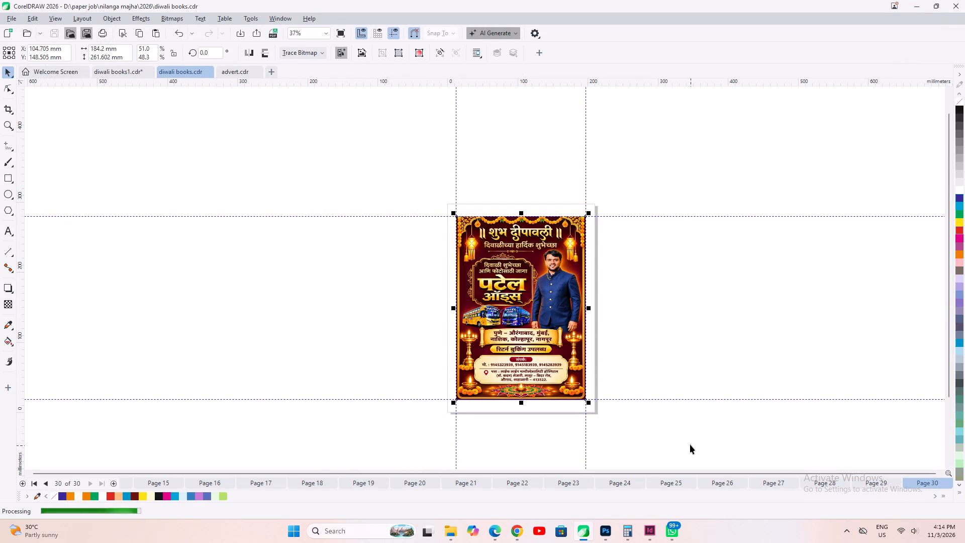
key(ctrl+g)
key(ctrl+e)
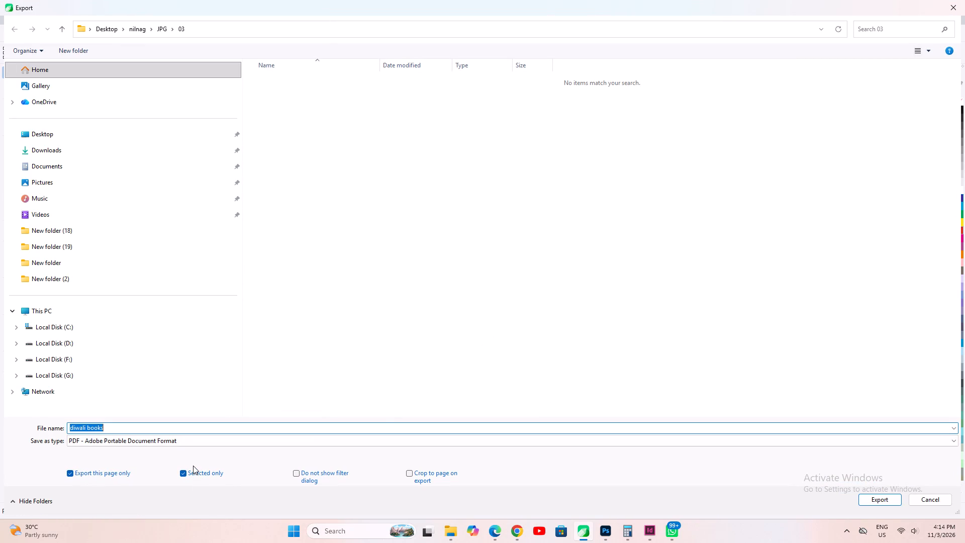
click(195, 441)
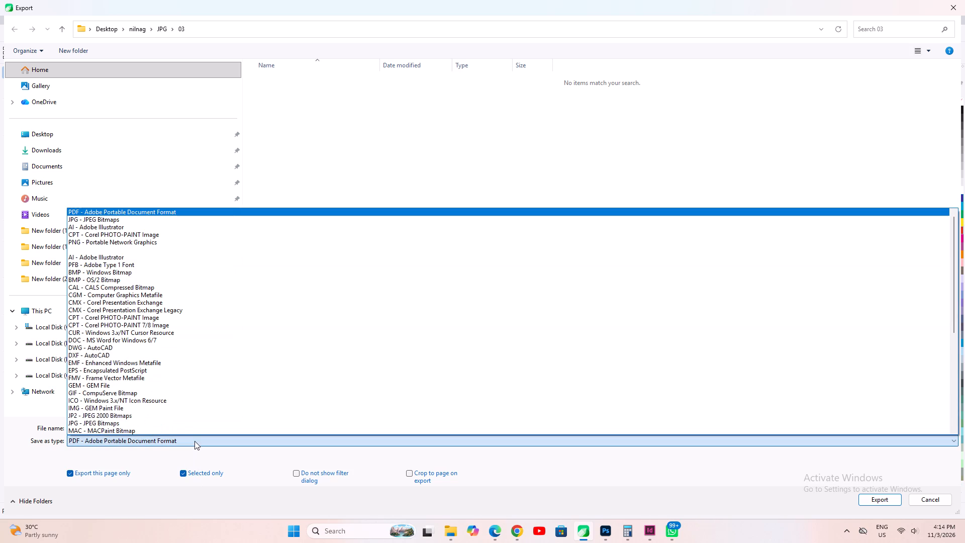
key(j)
key(Return)
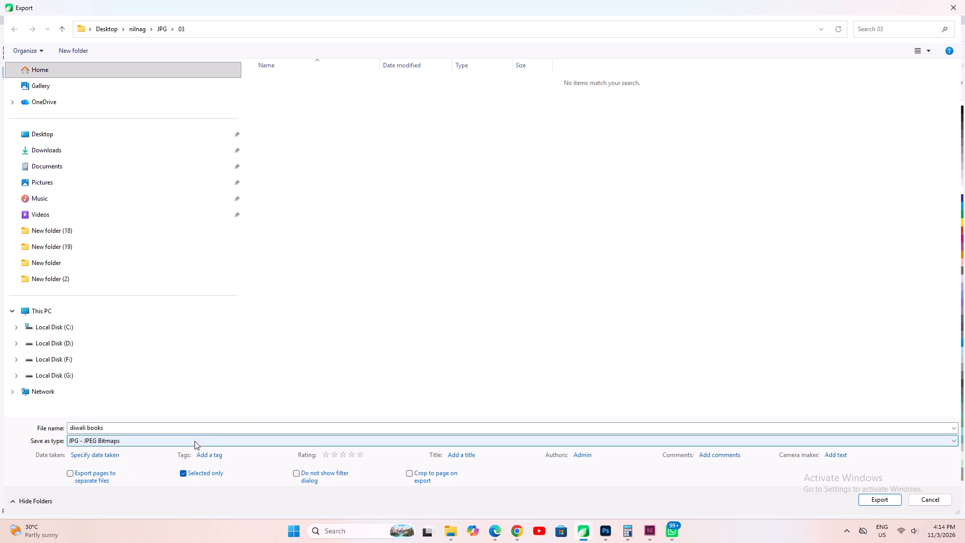
click(193, 431)
text(01)
key(Return)
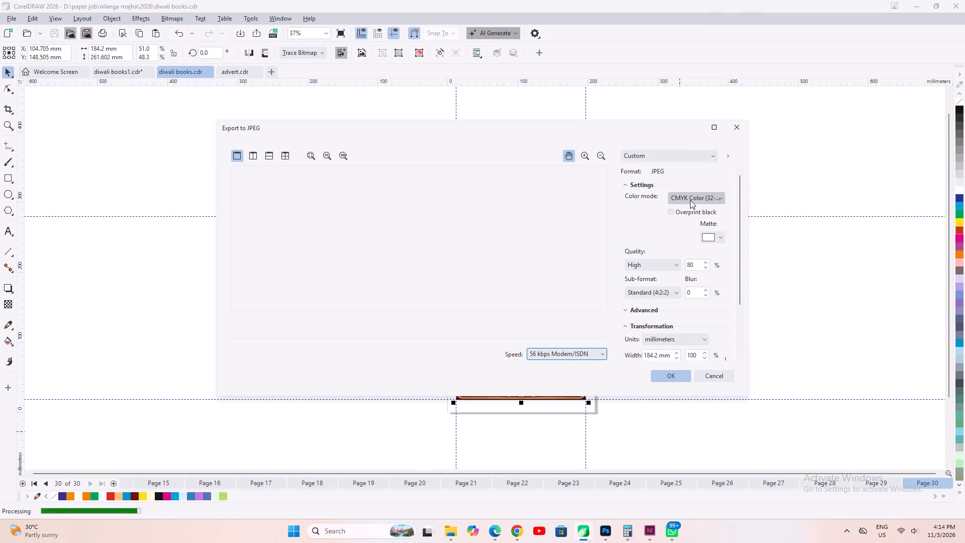
Export the JPEG in RGB Color (24-bit) mode at a resolution of 200.
click(692, 198)
click(692, 222)
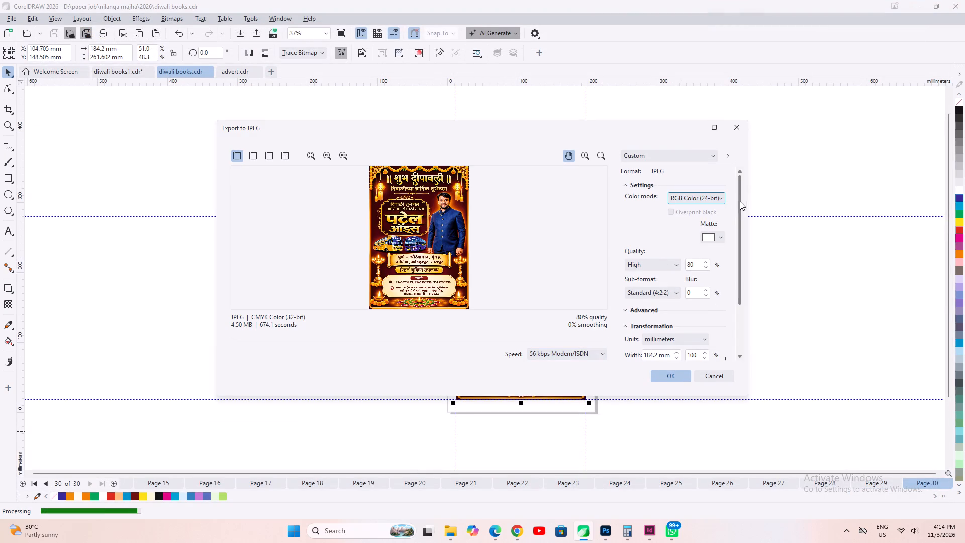
drag(740, 201, 752, 325)
click(685, 320)
double_click(690, 319)
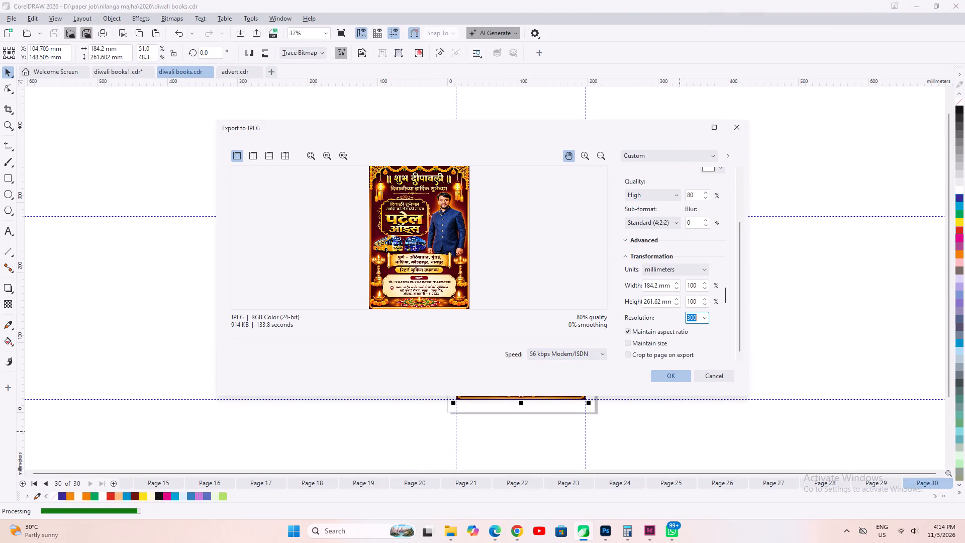
text(200)
click(671, 374)
click(670, 374)
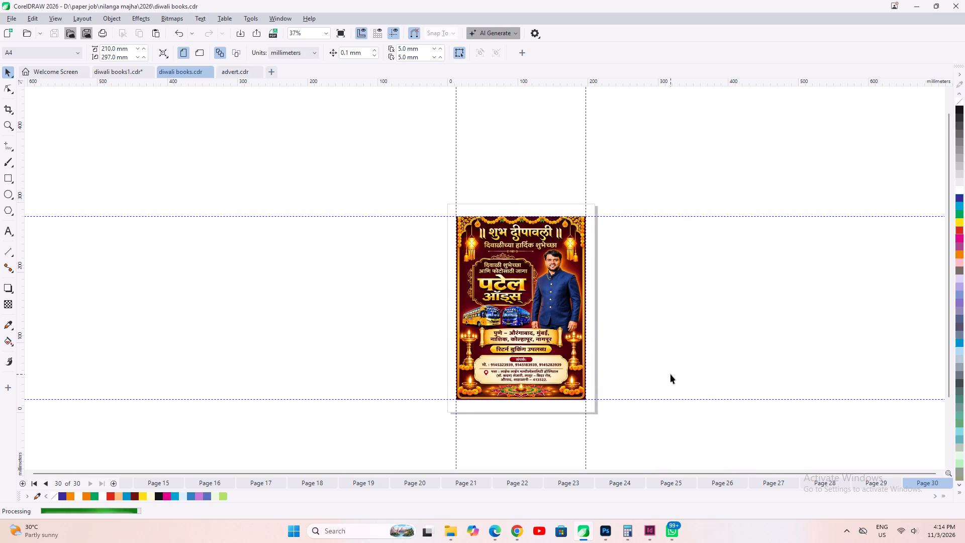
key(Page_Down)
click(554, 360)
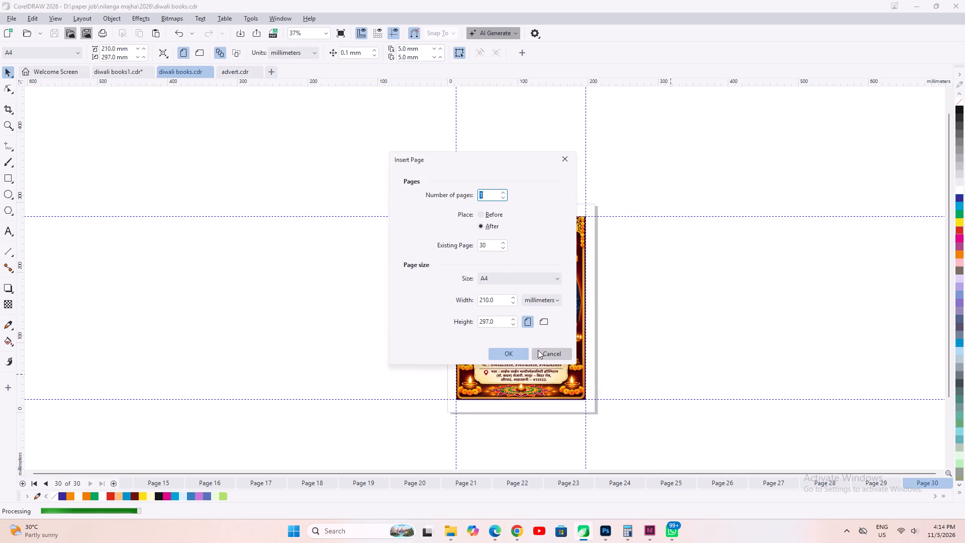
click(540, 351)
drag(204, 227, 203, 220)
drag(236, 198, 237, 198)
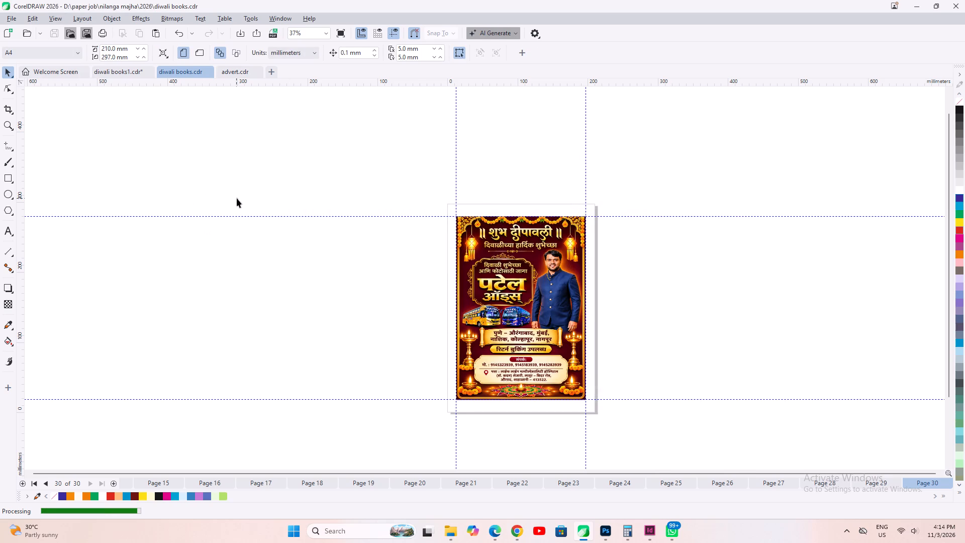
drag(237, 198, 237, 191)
Close the diwali books.cdr document.
click(207, 71)
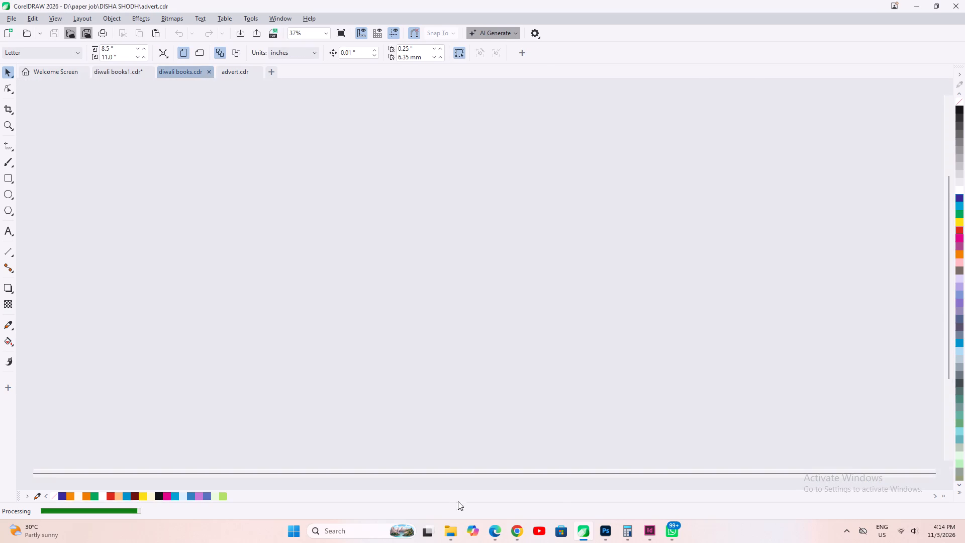
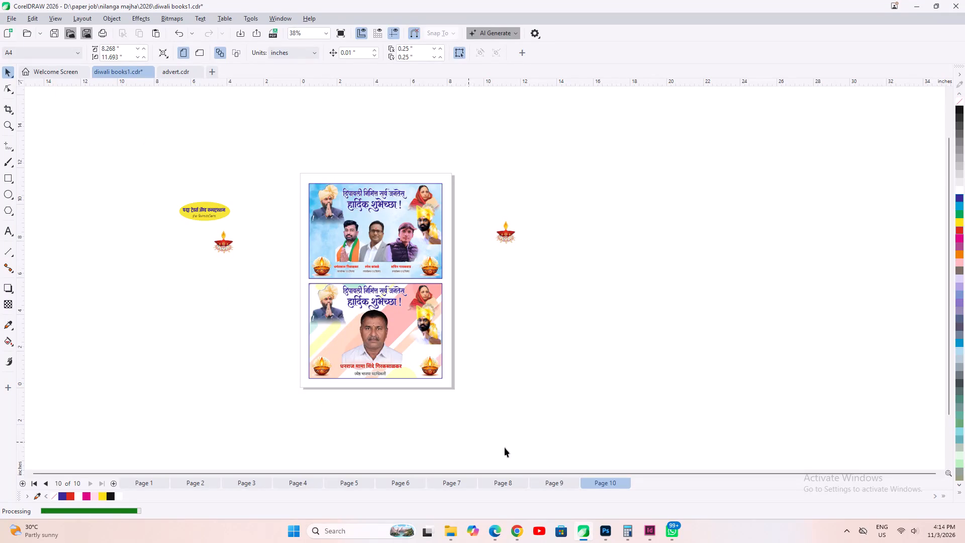
Group the two greeting adverts on page 7 and start exporting the group as a JPG named 02 into folder 03.
click(400, 481)
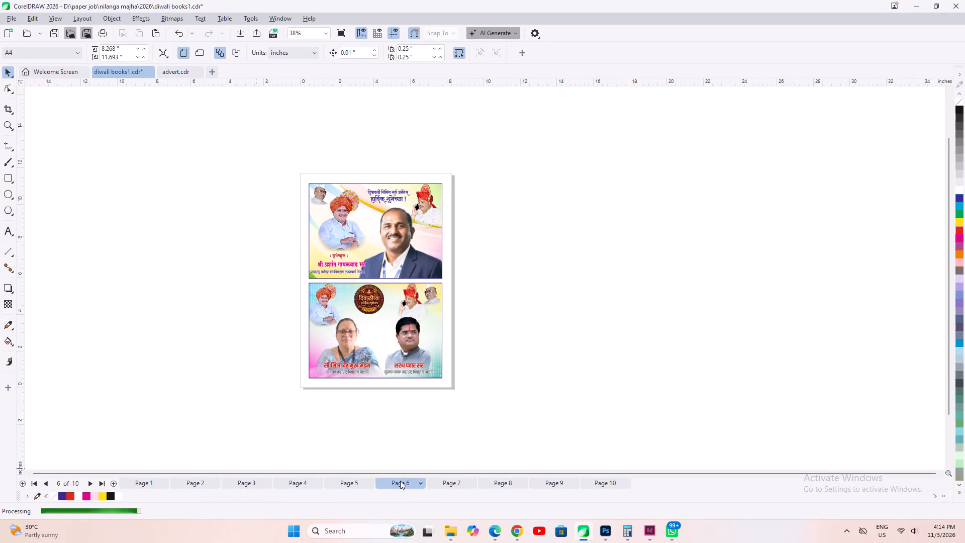
click(296, 481)
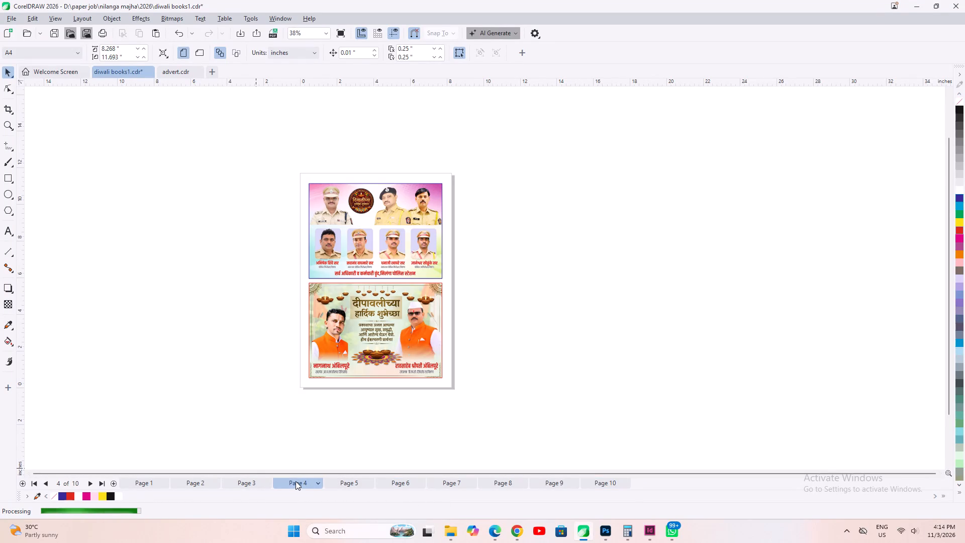
click(245, 484)
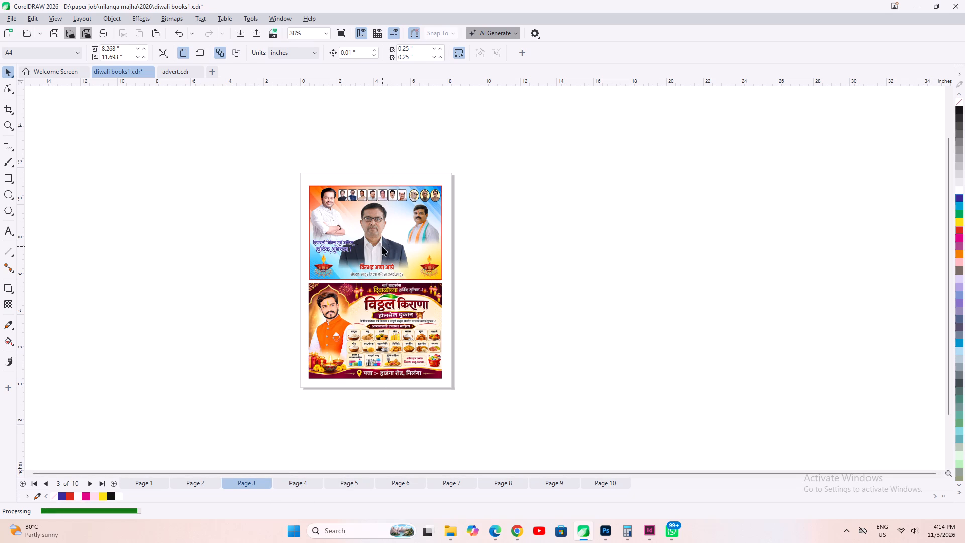
key(Page_Down)
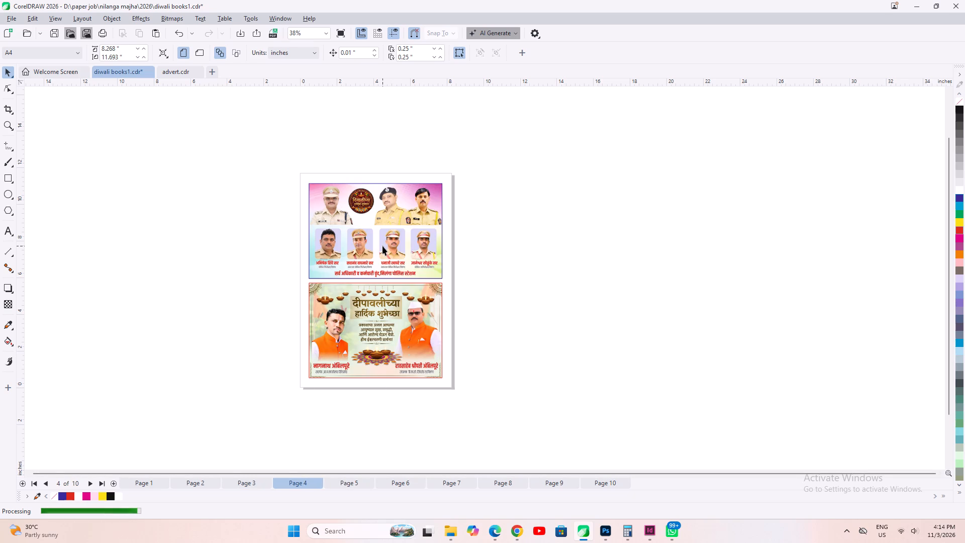
key(Page_Down)
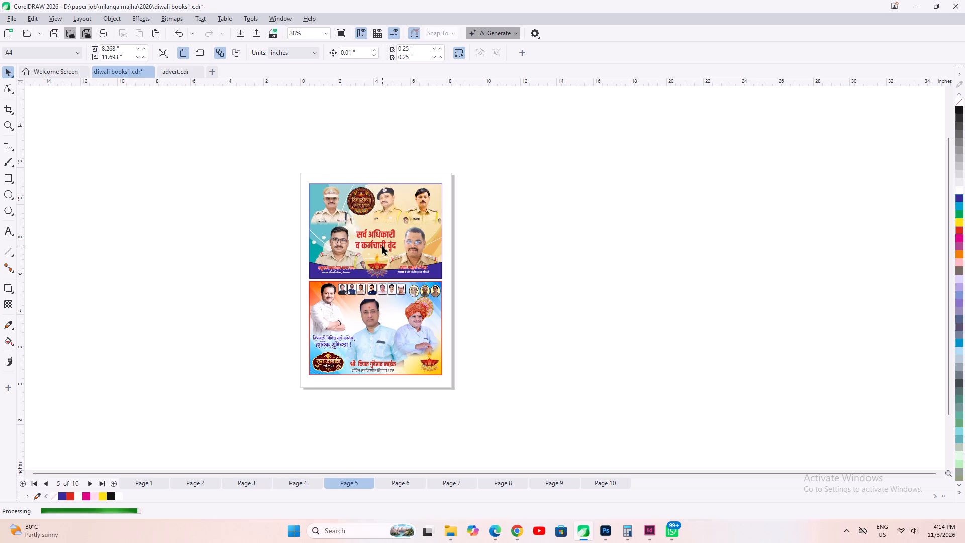
key(Page_Down)
key(Page_Down)
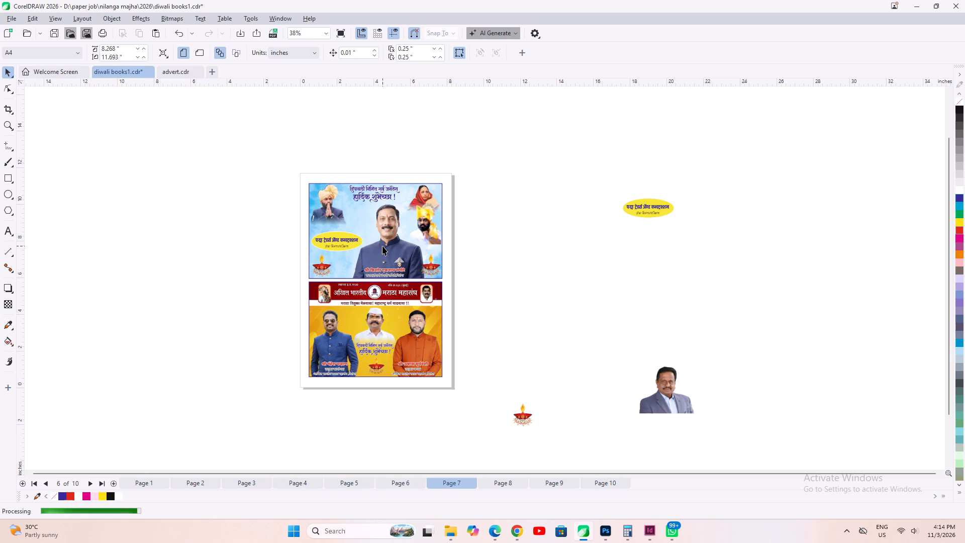
drag(240, 127, 475, 420)
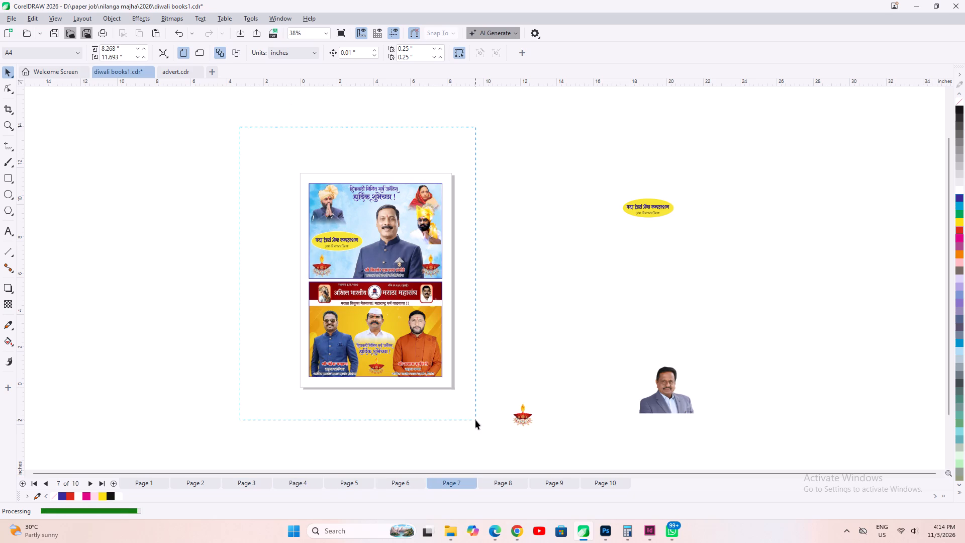
drag(475, 420, 482, 444)
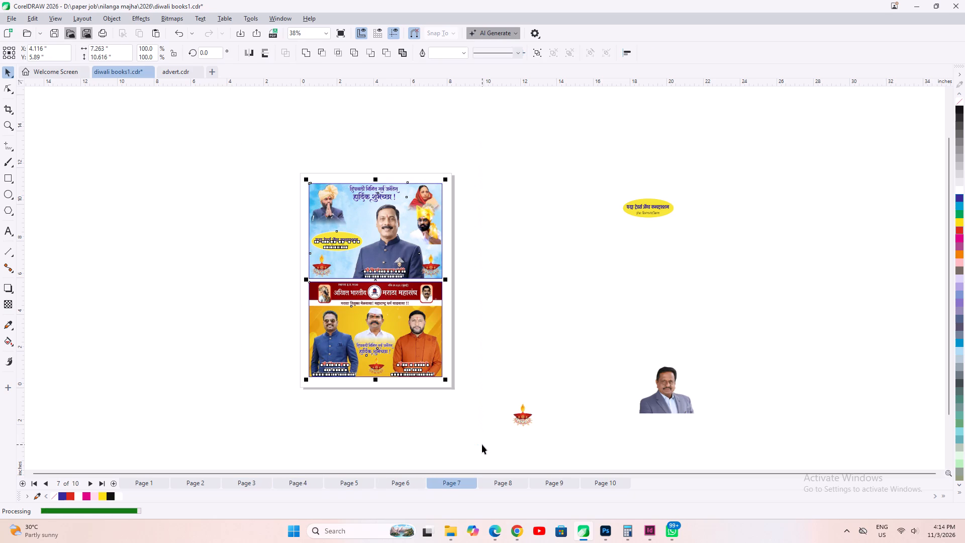
key(ctrl+g)
key(ctrl+e)
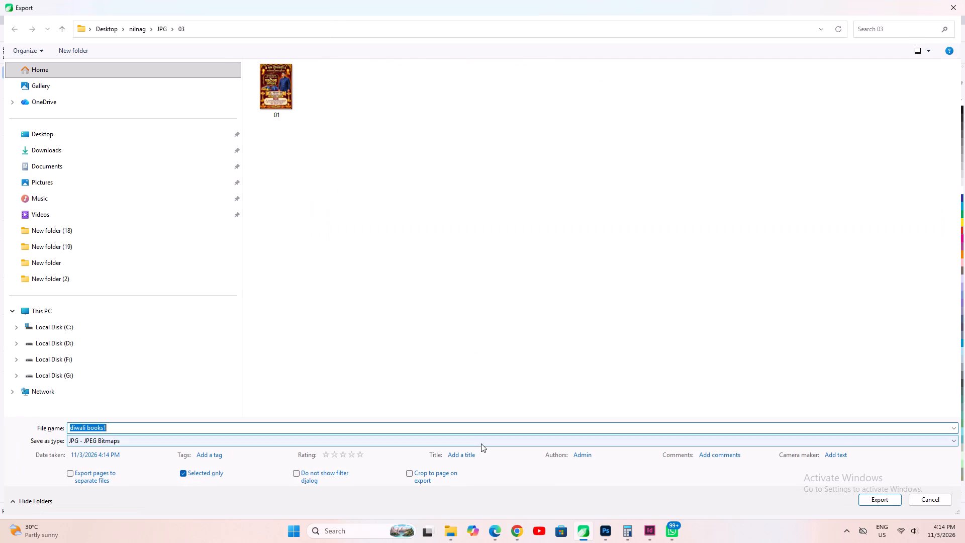
text(02)
key(Return)
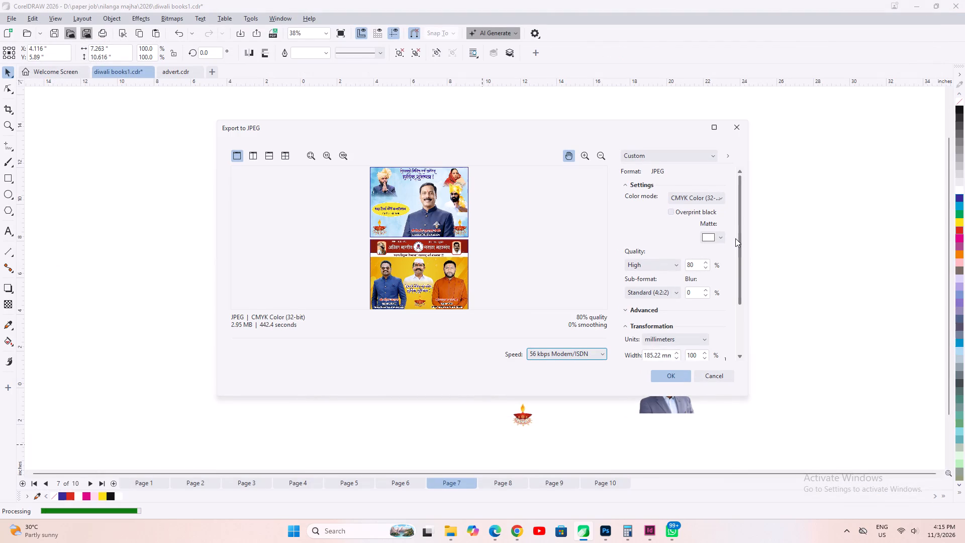
Export the page 7 JPEG in RGB Color (24-bit) mode.
click(690, 200)
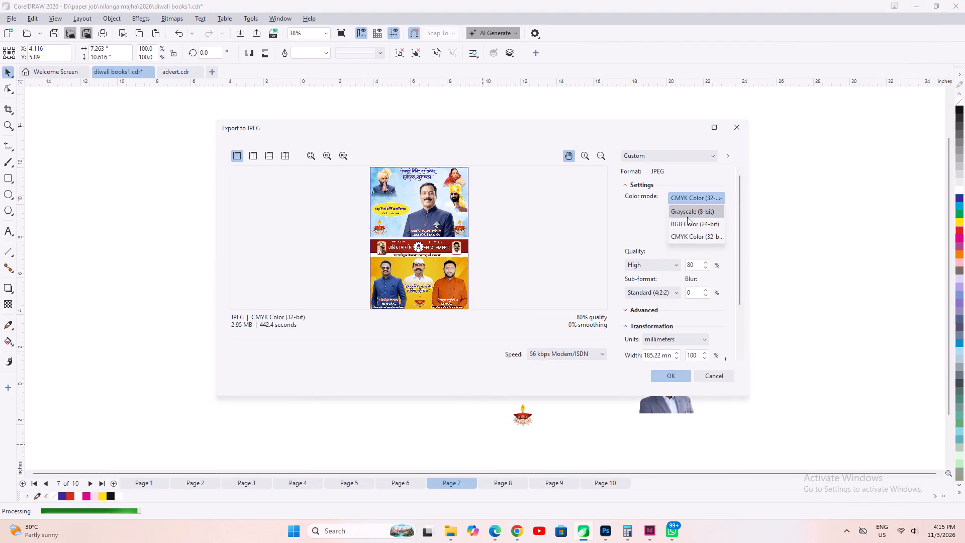
click(687, 225)
drag(739, 202, 743, 308)
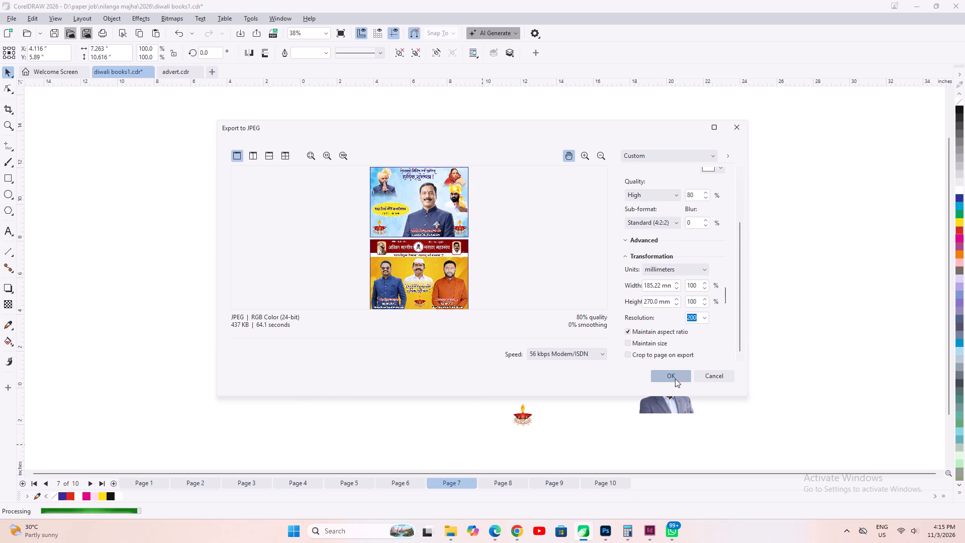
click(671, 376)
Group the two greeting adverts on page 8 and start exporting the group as a JPG named 03 into folder 03.
click(504, 484)
drag(218, 128, 235, 155)
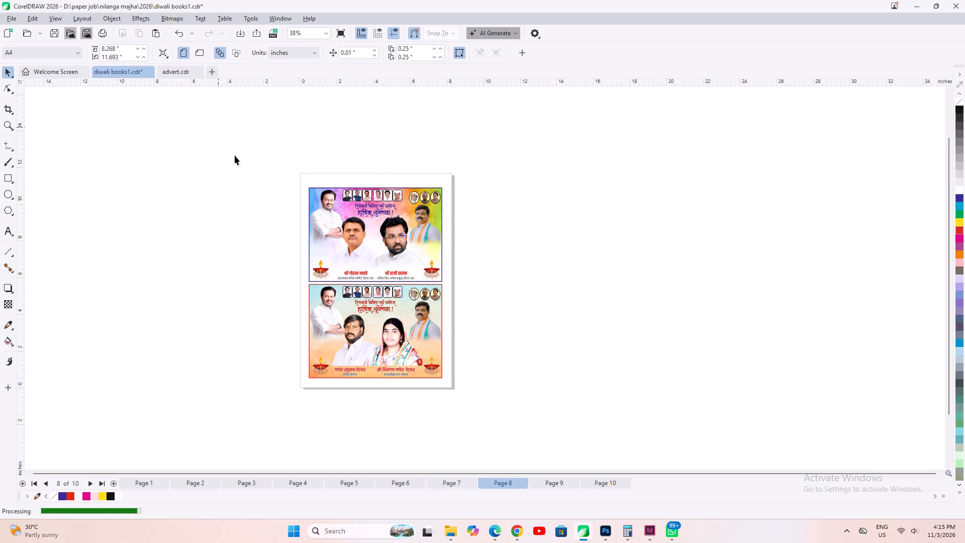
drag(235, 155, 533, 441)
key(ctrl+g)
key(ctrl+e)
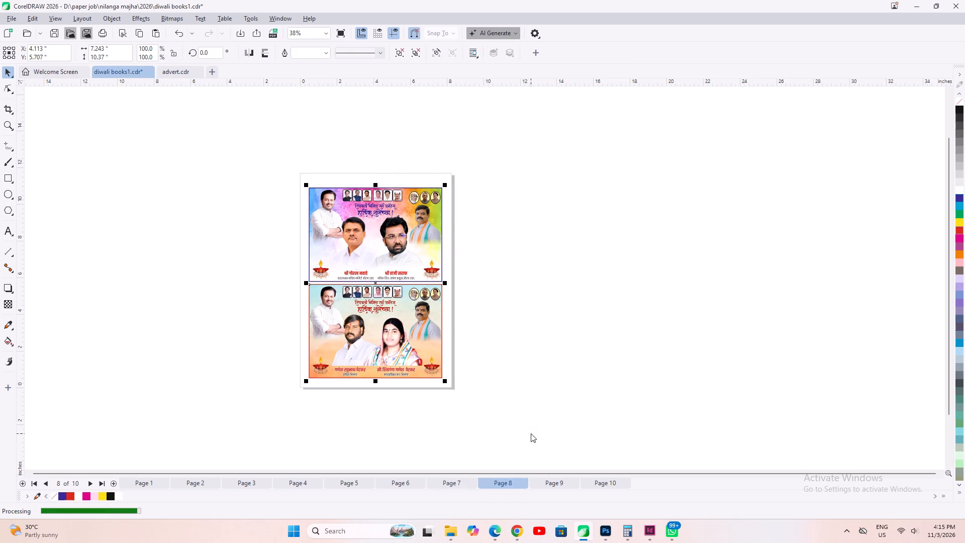
text(03)
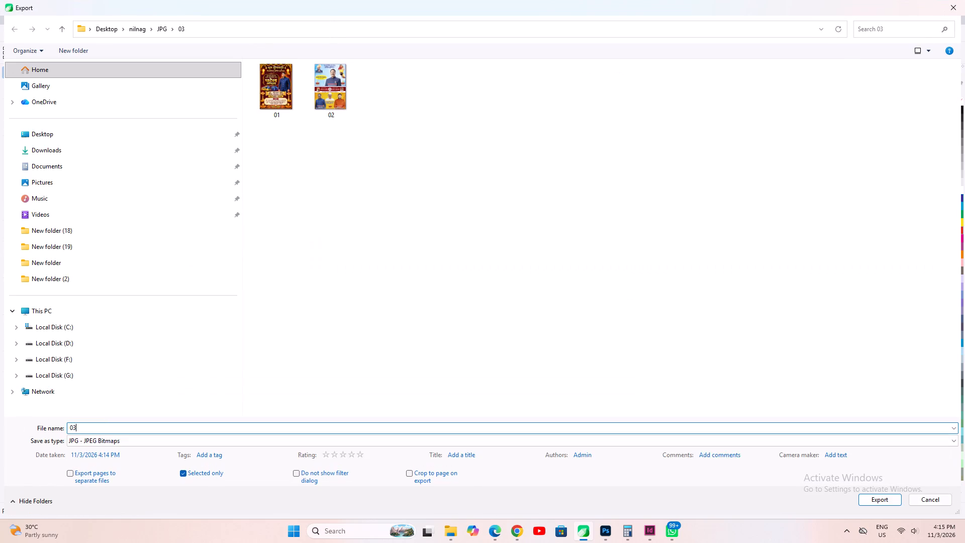
key(Return)
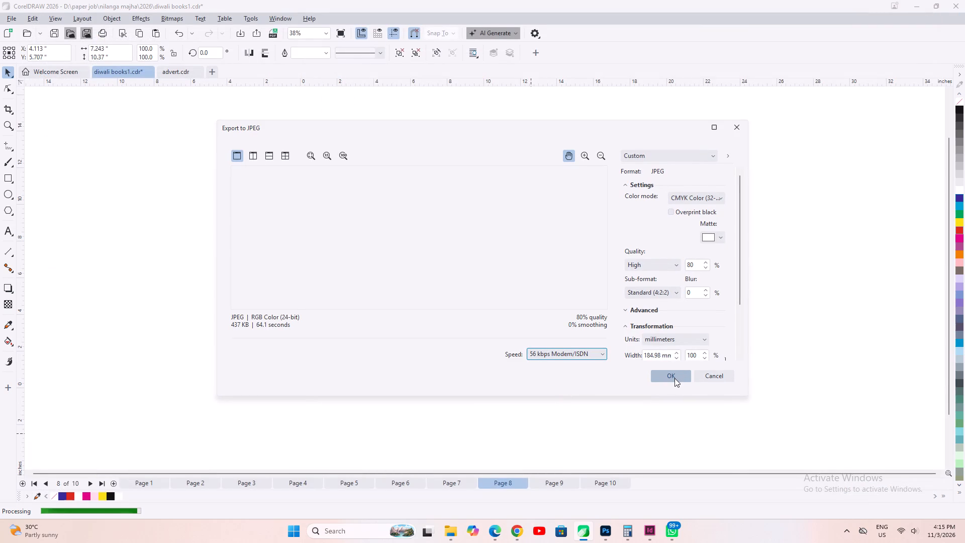
Export the page 8 JPEG in RGB Color (24-bit) mode.
click(692, 192)
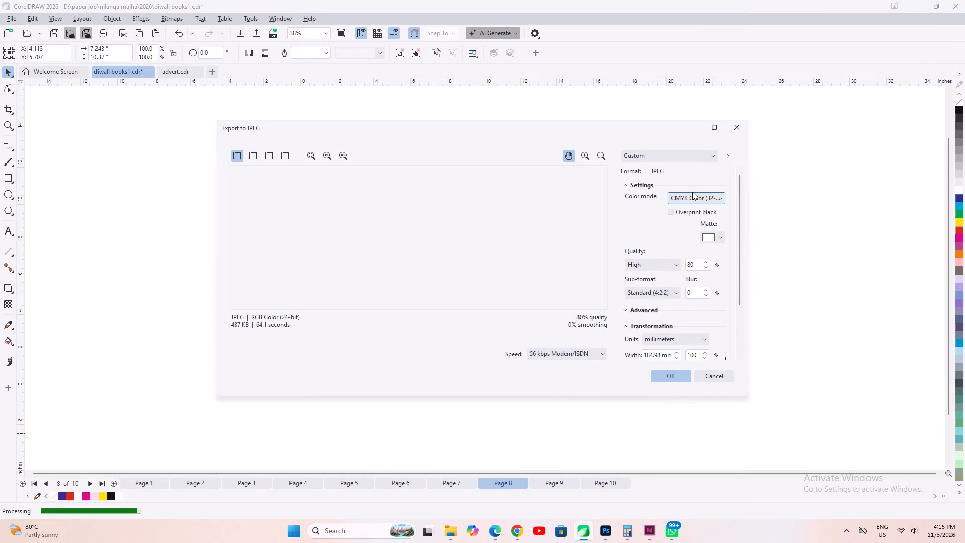
click(694, 200)
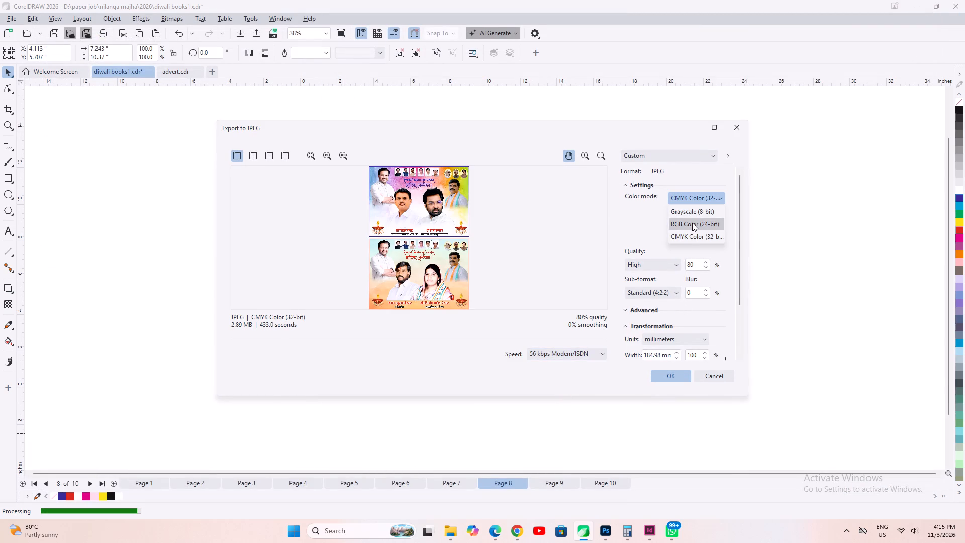
click(692, 223)
click(671, 375)
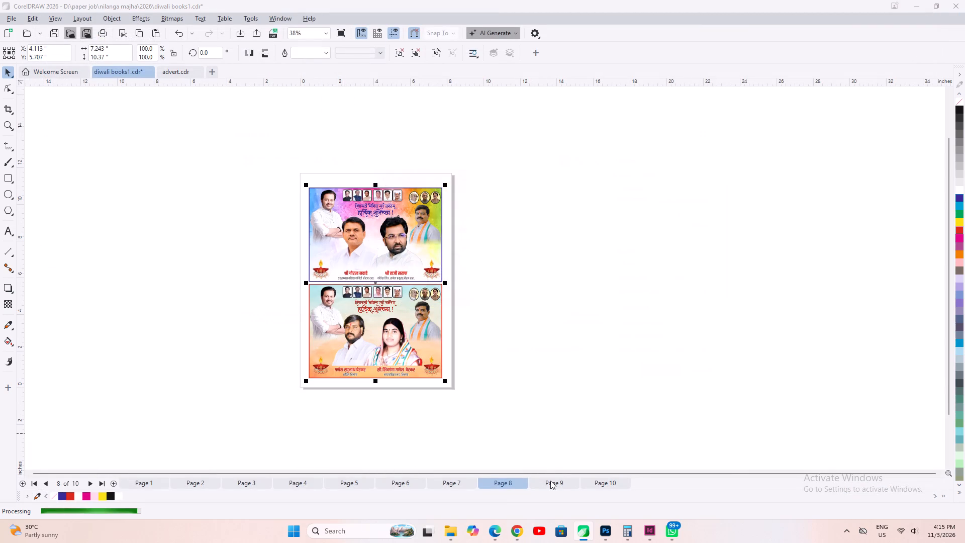
Select both greeting adverts on page 9, leaving out the loose items beside the page.
click(550, 481)
drag(175, 123, 459, 384)
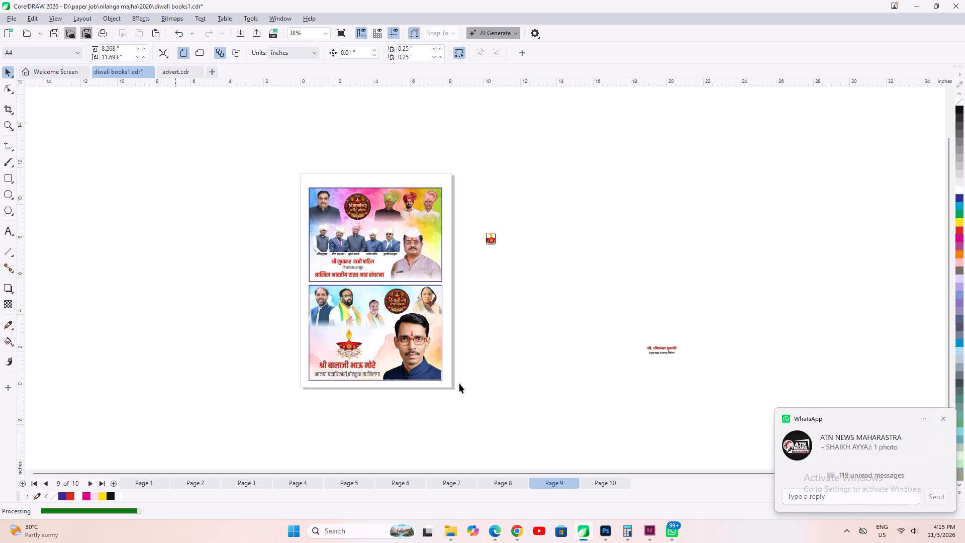
drag(459, 384, 474, 444)
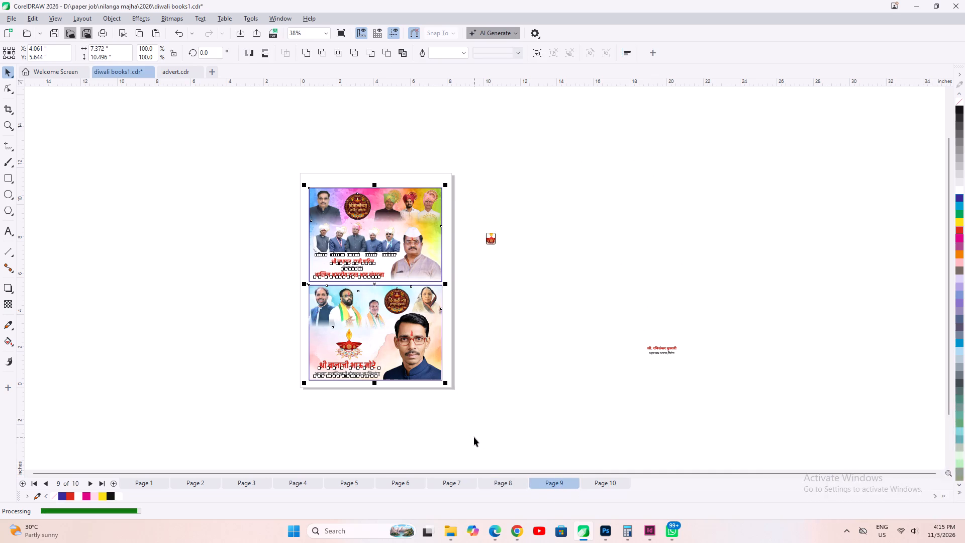
Group the two greeting adverts on page 9 and export the group as JPG 04 into folder 03 in RGB Color (24-bit).
key(ctrl+g)
key(ctrl+e)
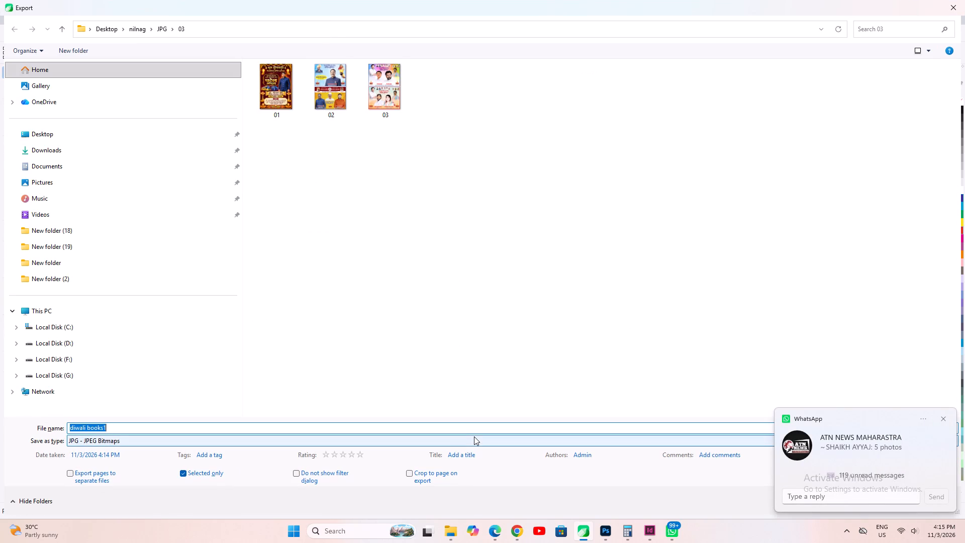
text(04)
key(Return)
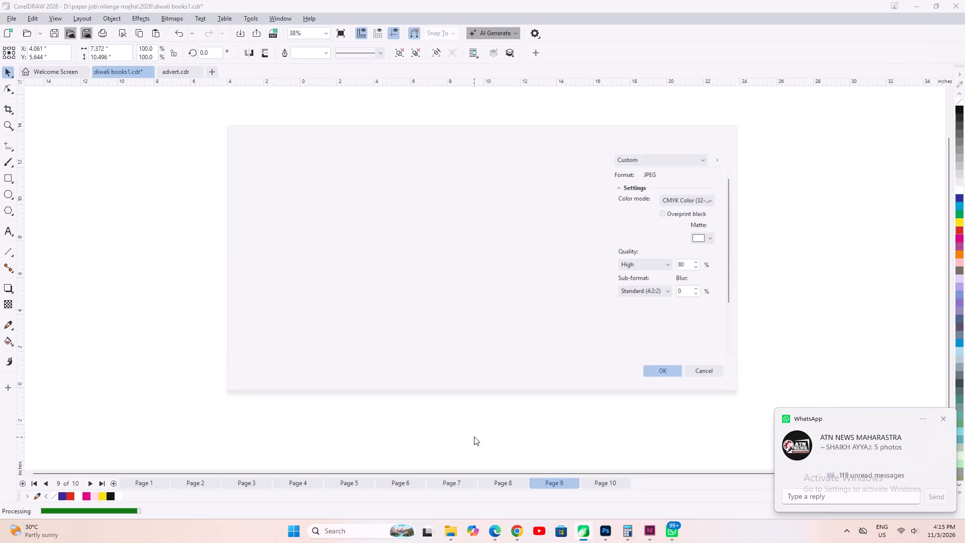
click(715, 198)
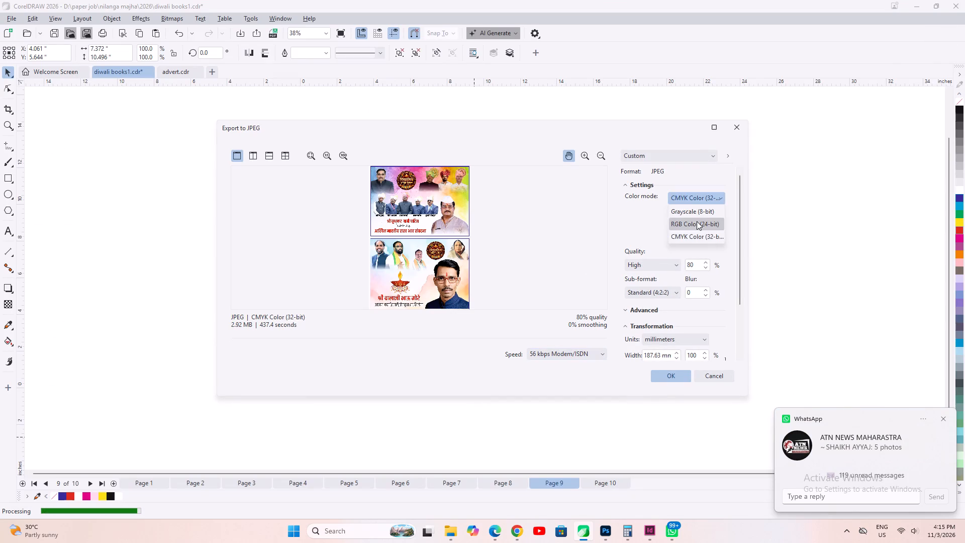
click(697, 221)
click(676, 376)
click(575, 389)
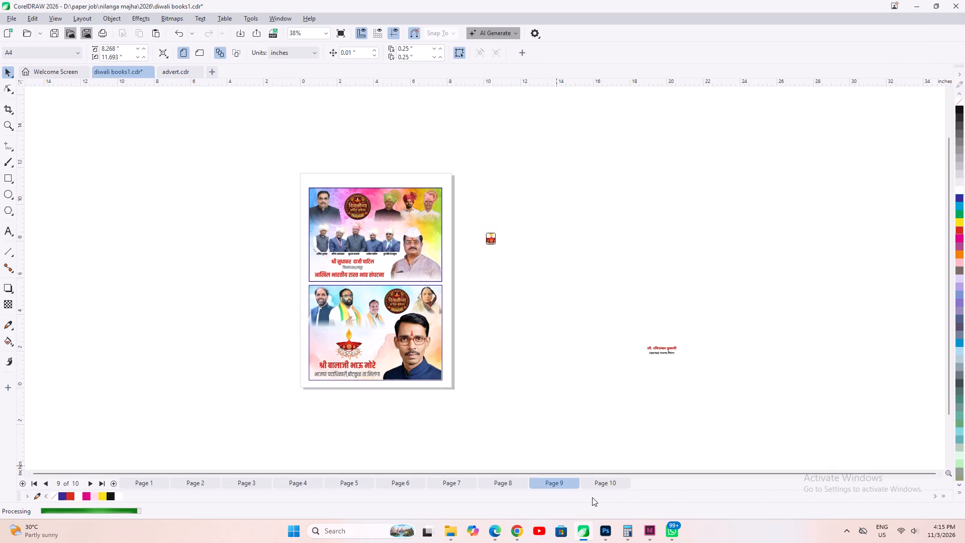
Group the two greeting adverts on page 10 and export the group as JPG 05 in RGB Color (24-bit), leaving out the loose artwork.
click(606, 484)
drag(266, 125, 481, 454)
key(ctrl+g)
key(ctrl+e)
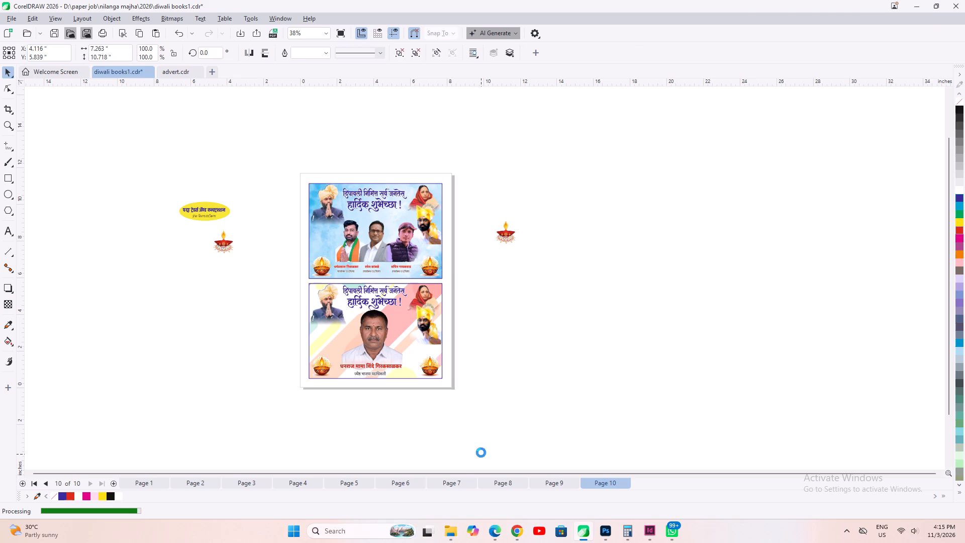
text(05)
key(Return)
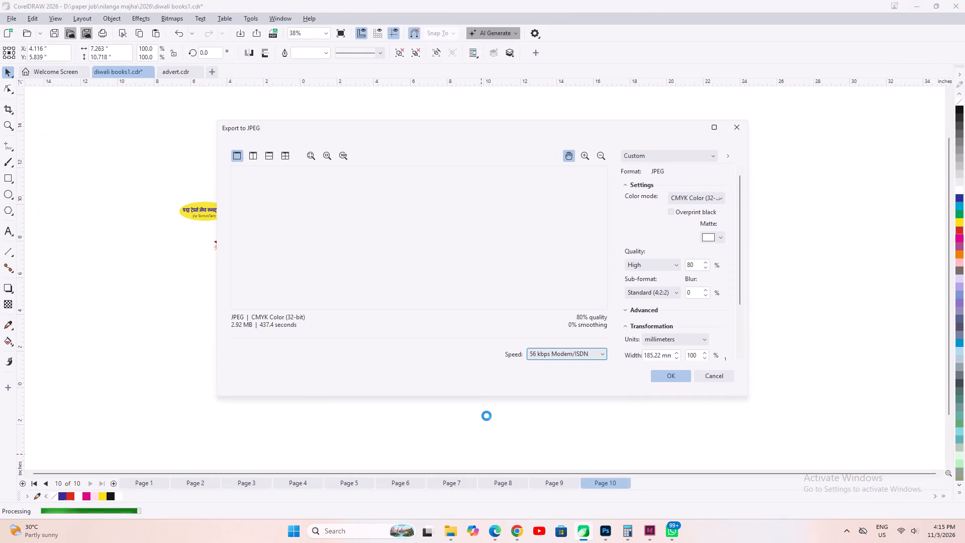
click(695, 197)
click(694, 220)
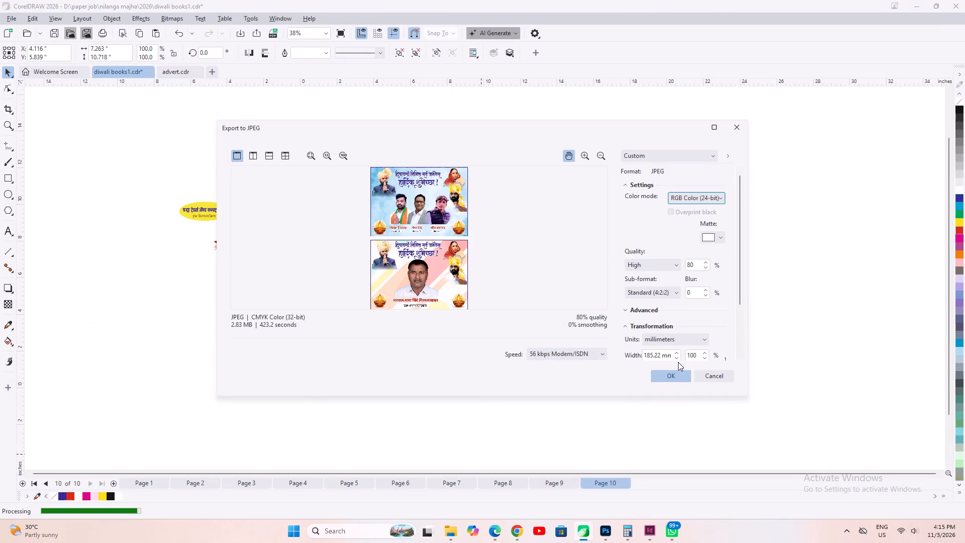
click(664, 375)
click(590, 386)
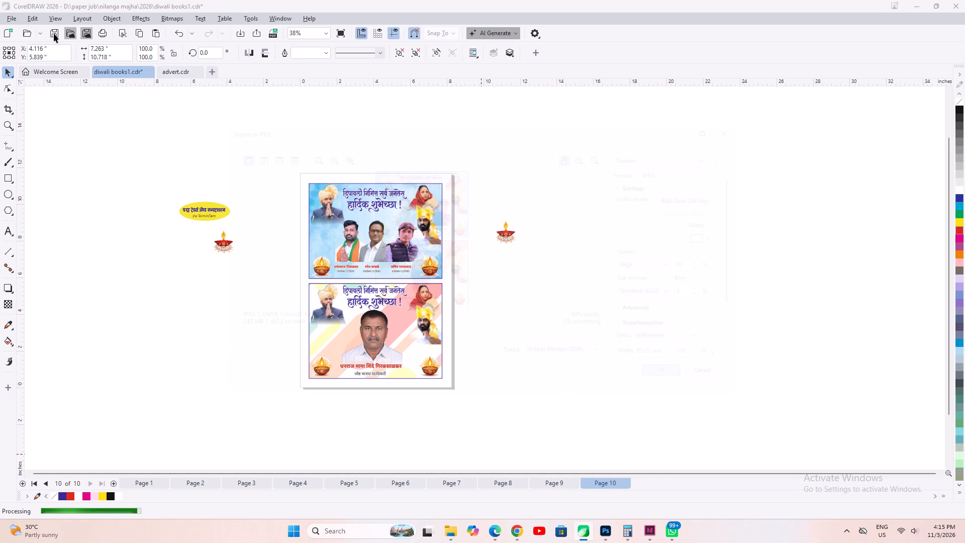
Save the diwali books1.cdr document and clear the selection.
click(54, 33)
click(741, 358)
click(711, 363)
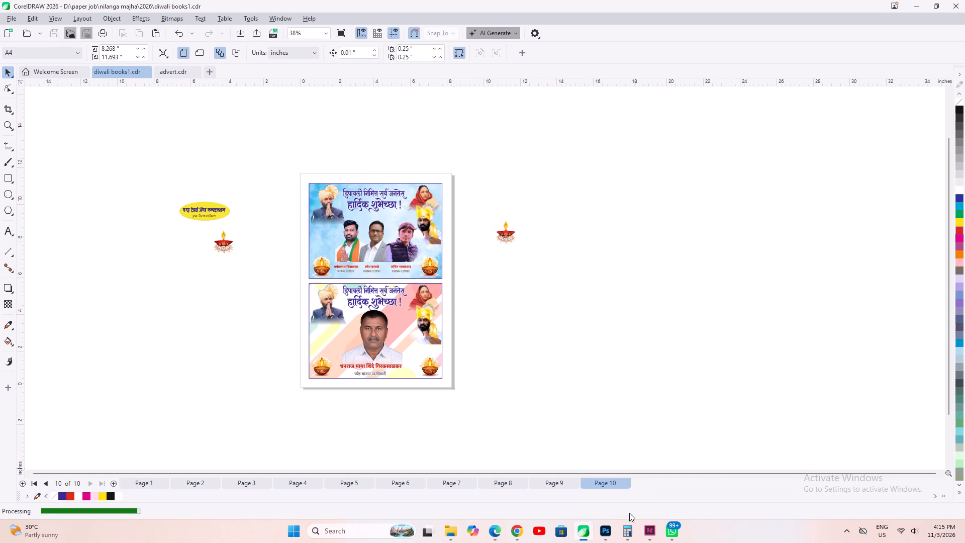
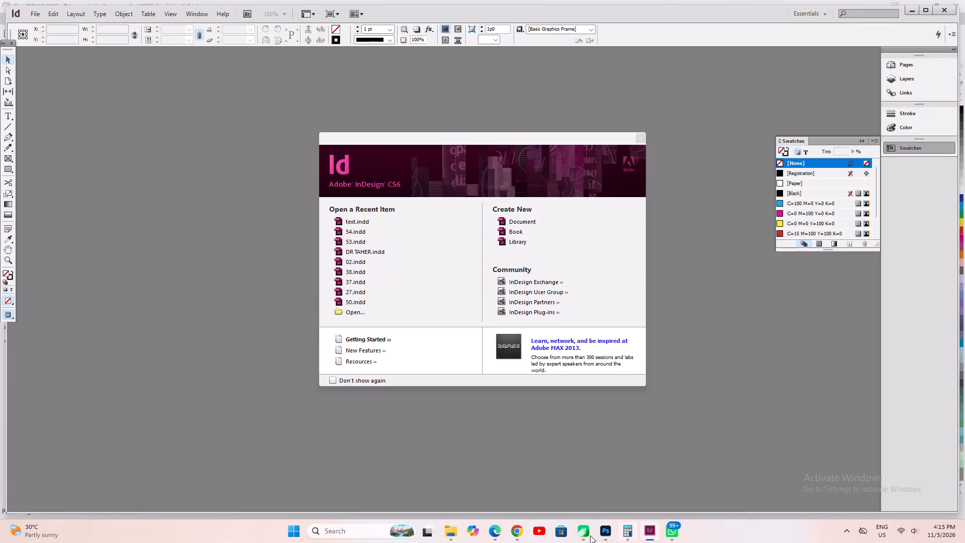
Switch from InDesign back to the diwali books1.cdr document in CorelDRAW.
click(589, 535)
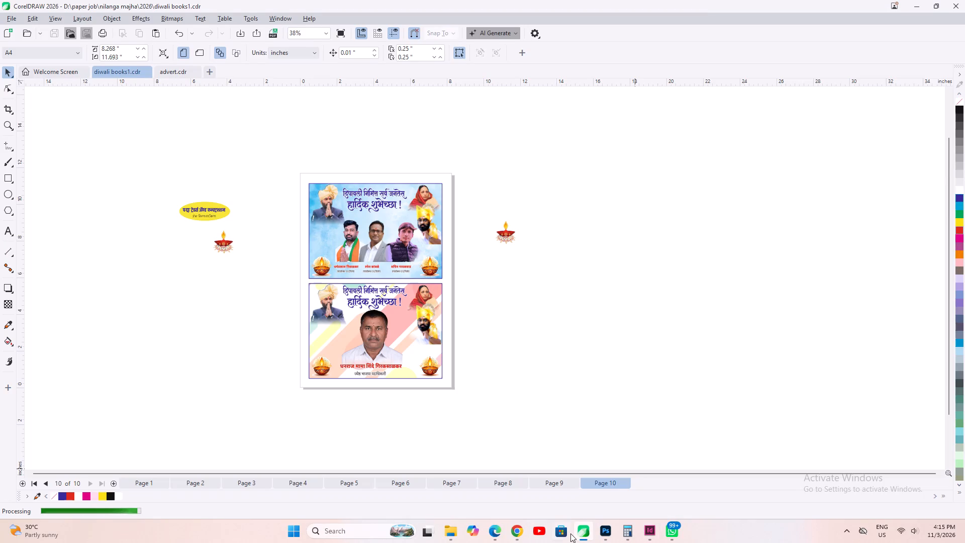